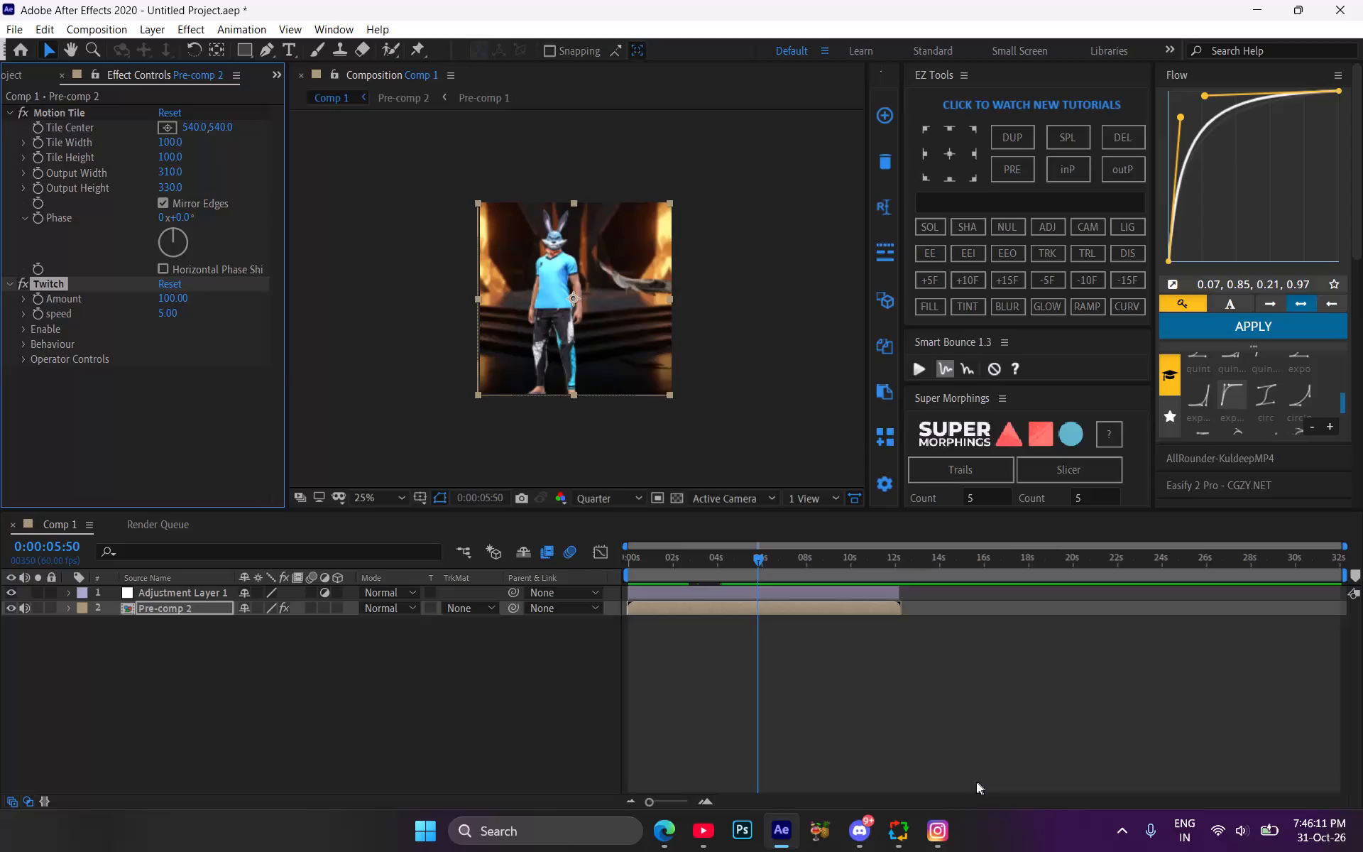
# Switch to Instagram, play the open reference reel with its sound on briefly, mute it again and return to After Effects.
pyautogui.click(956, 735)
pyautogui.click(504, 626)
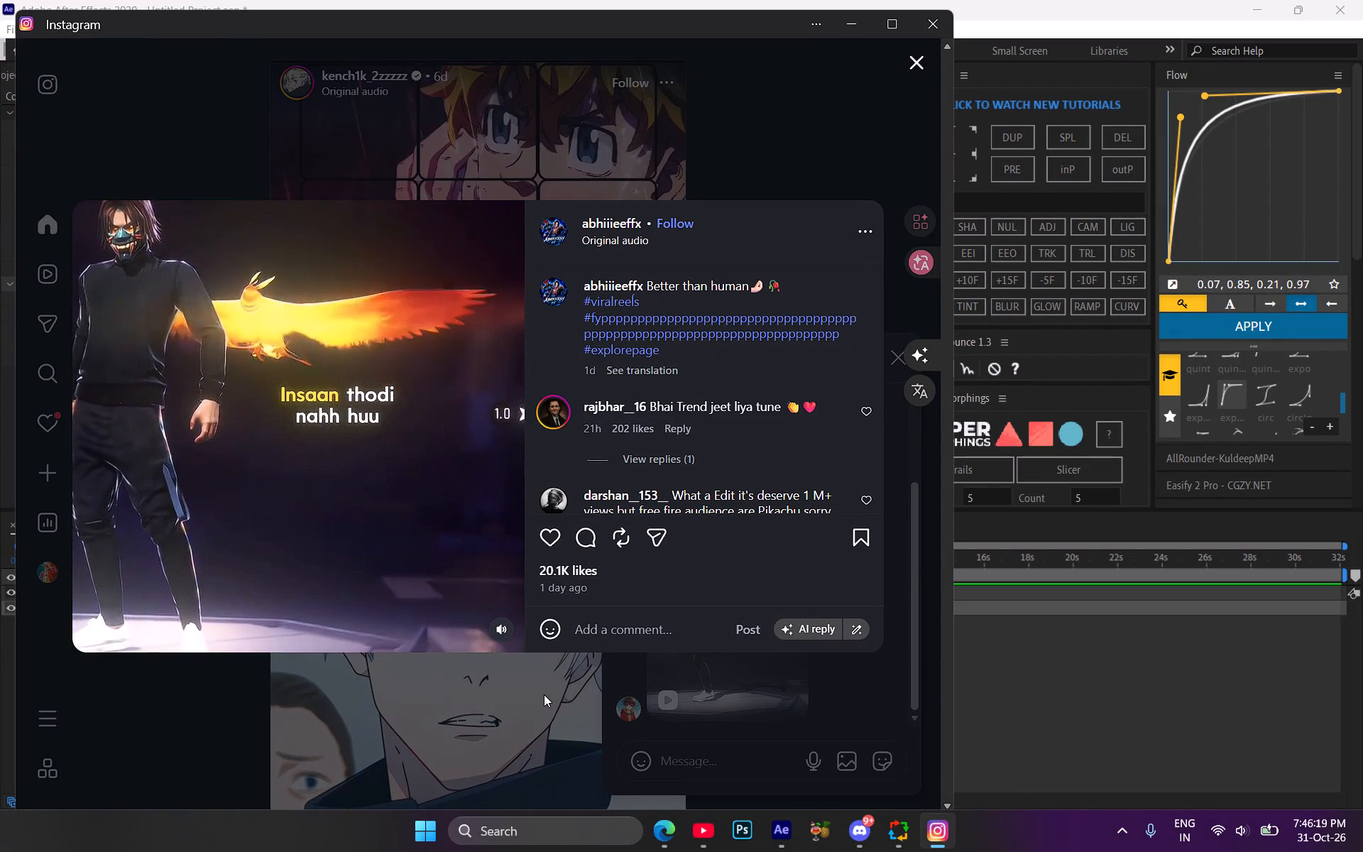
pyautogui.click(500, 624)
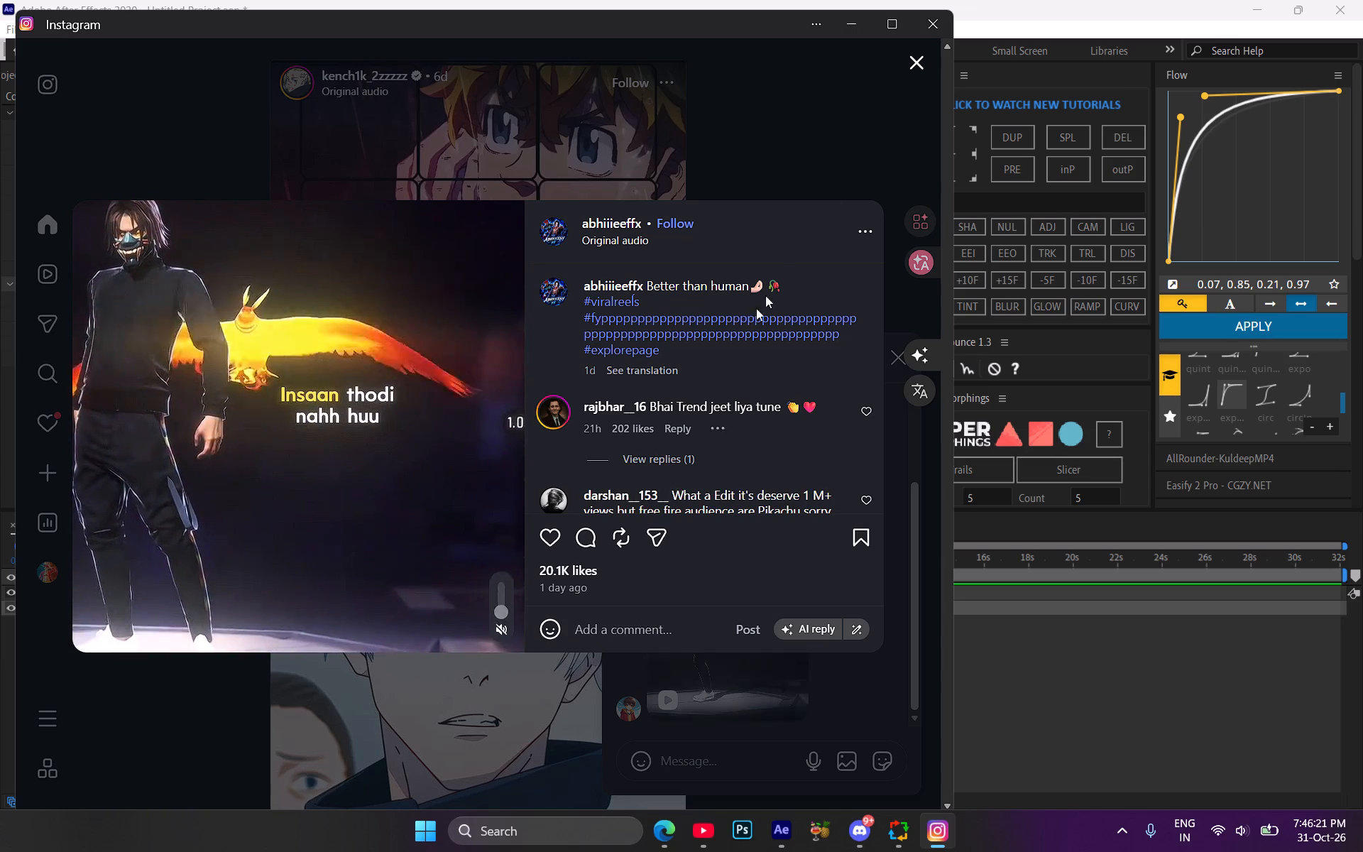
pyautogui.click(854, 21)
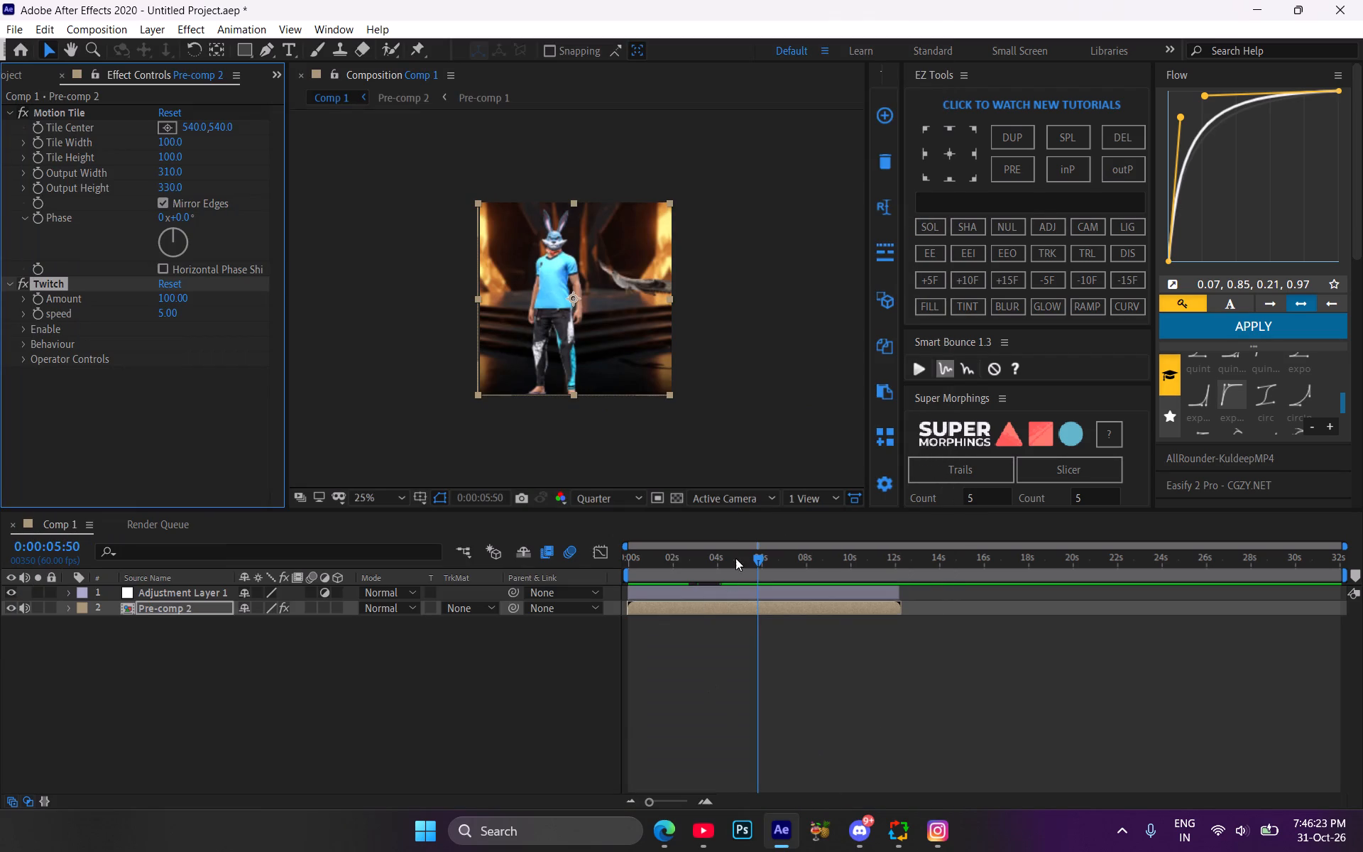
# Open Pre-comp 2 from Comp 1 at 0:00:06:07 and collapse the Null 1 layer's properties.
pyautogui.moveTo(735, 557); pyautogui.dragTo(752, 579)
pyautogui.doubleClick(772, 608)
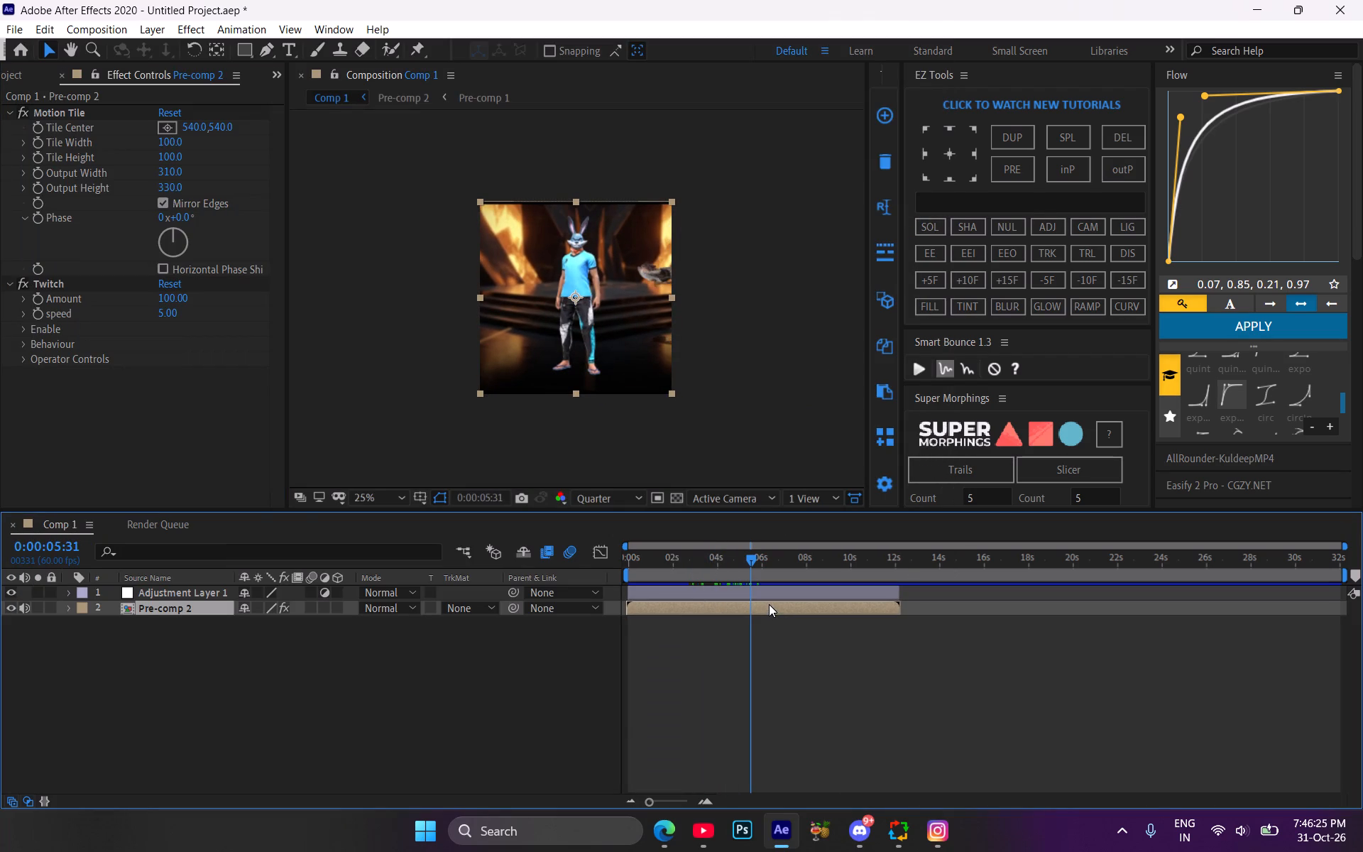
pyautogui.doubleClick(769, 604)
pyautogui.click(983, 567)
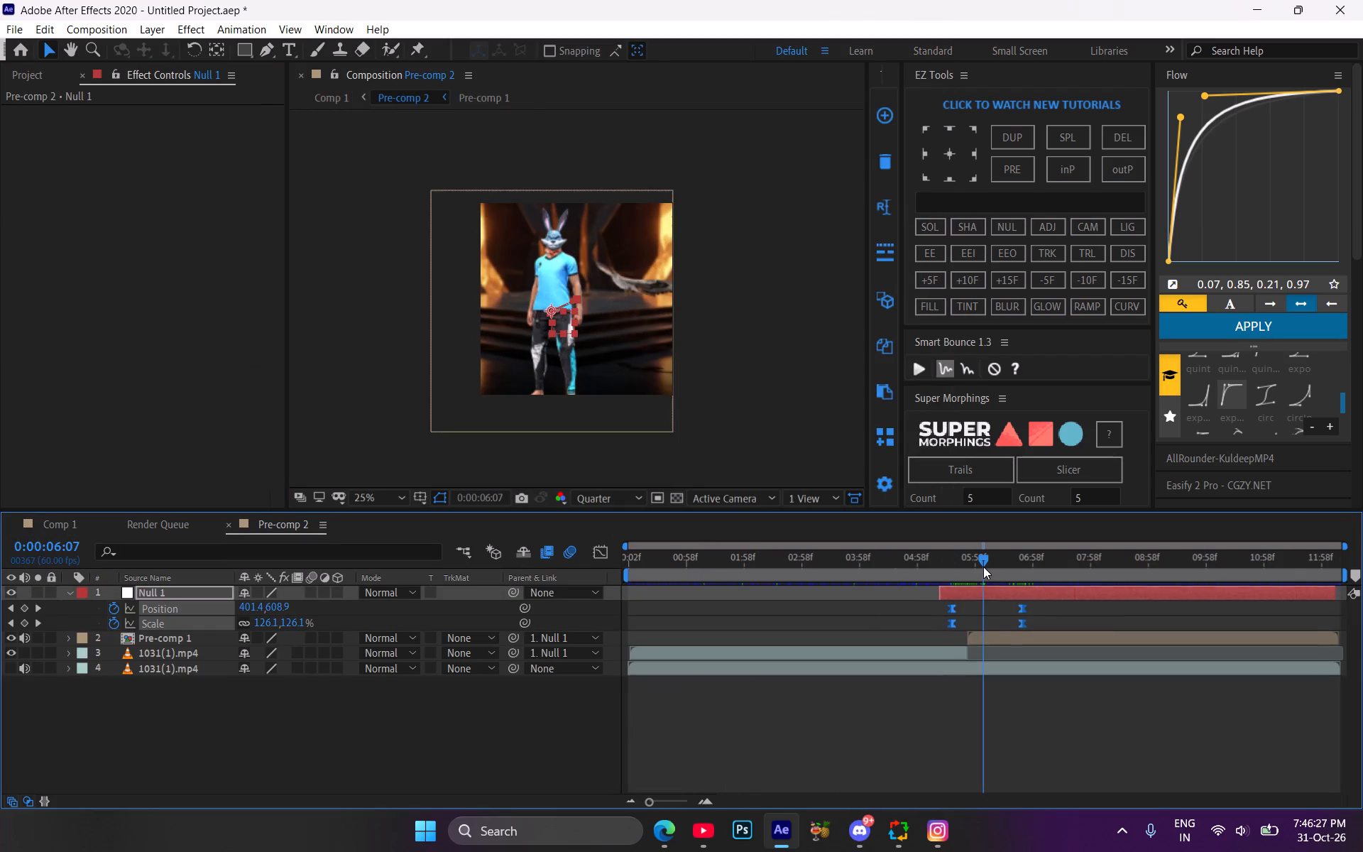
pyautogui.click(68, 600)
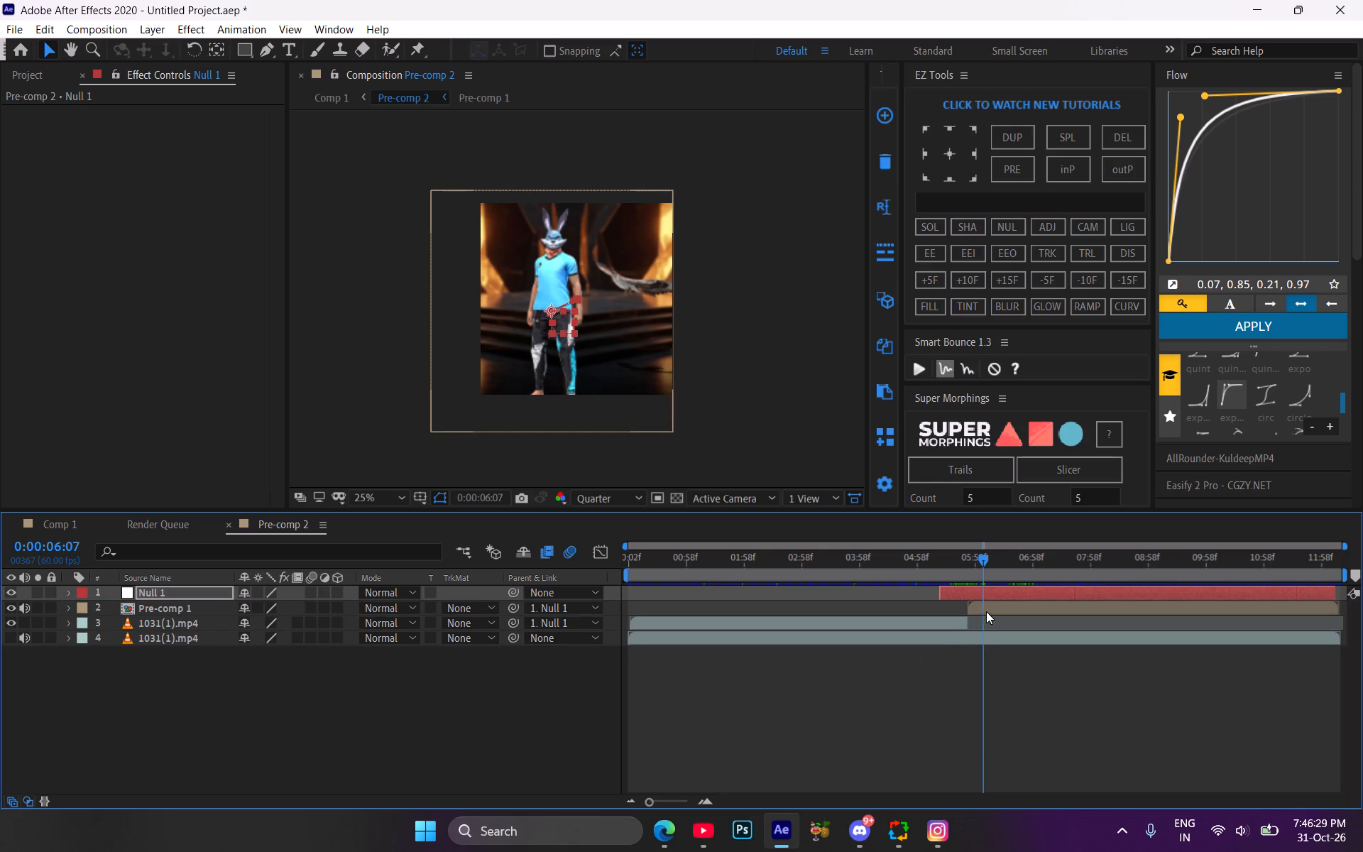
# Search the effects for "moti" with the Pre-comp 1 layer as the target.
pyautogui.click(988, 607)
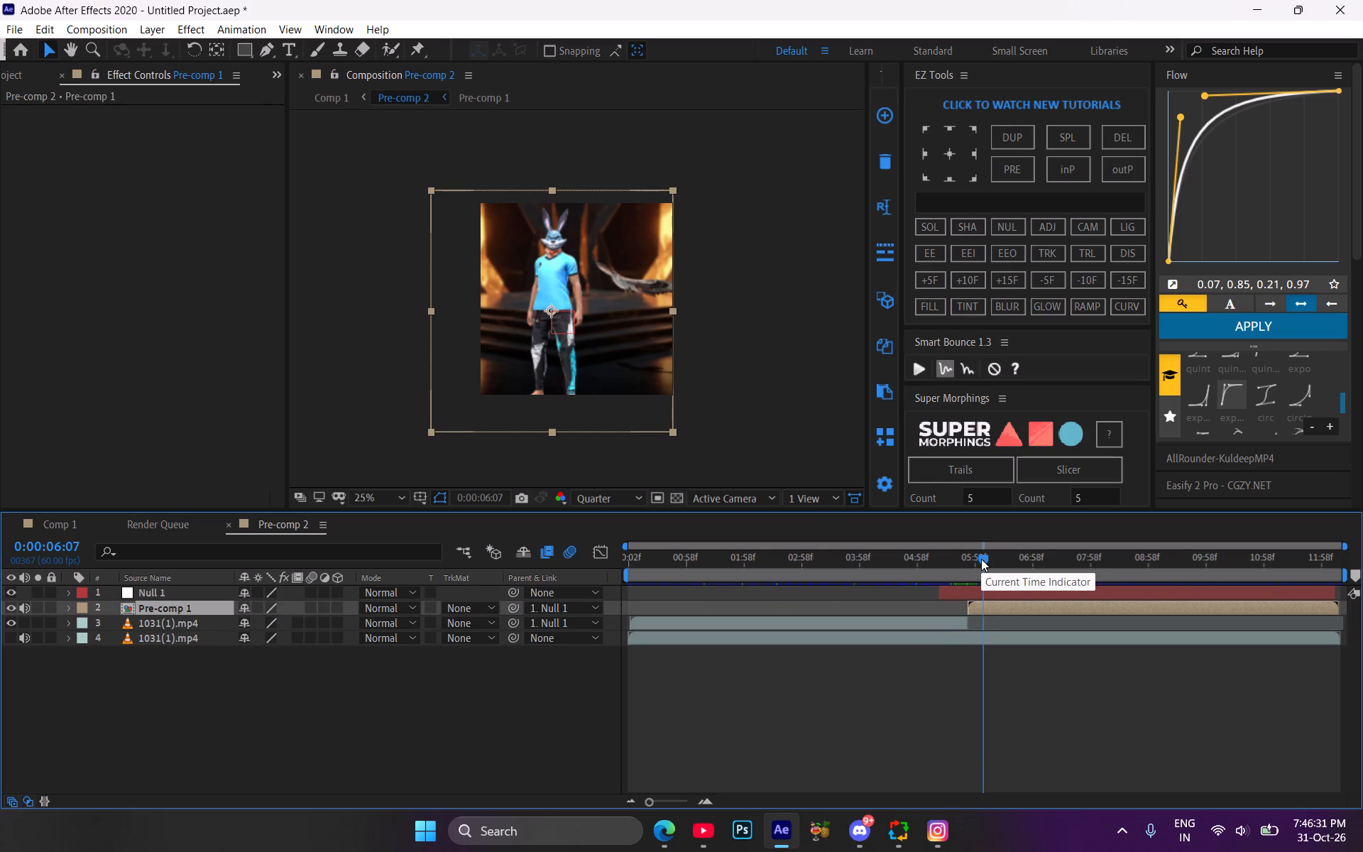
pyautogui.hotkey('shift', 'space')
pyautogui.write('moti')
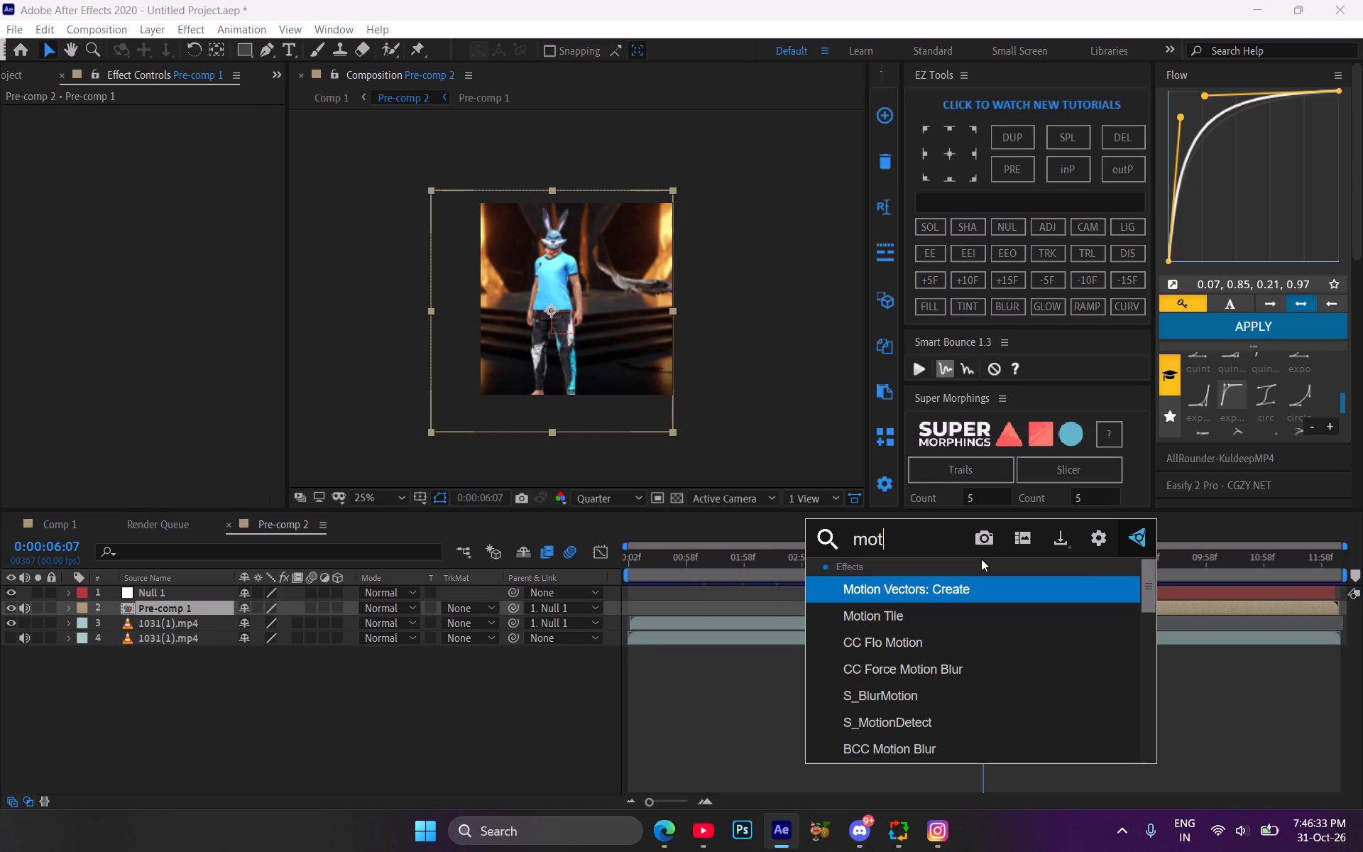
# Apply Motion Tile to the Pre-comp 1 layer with Mirror Edges on, output width 230 and output height 210.
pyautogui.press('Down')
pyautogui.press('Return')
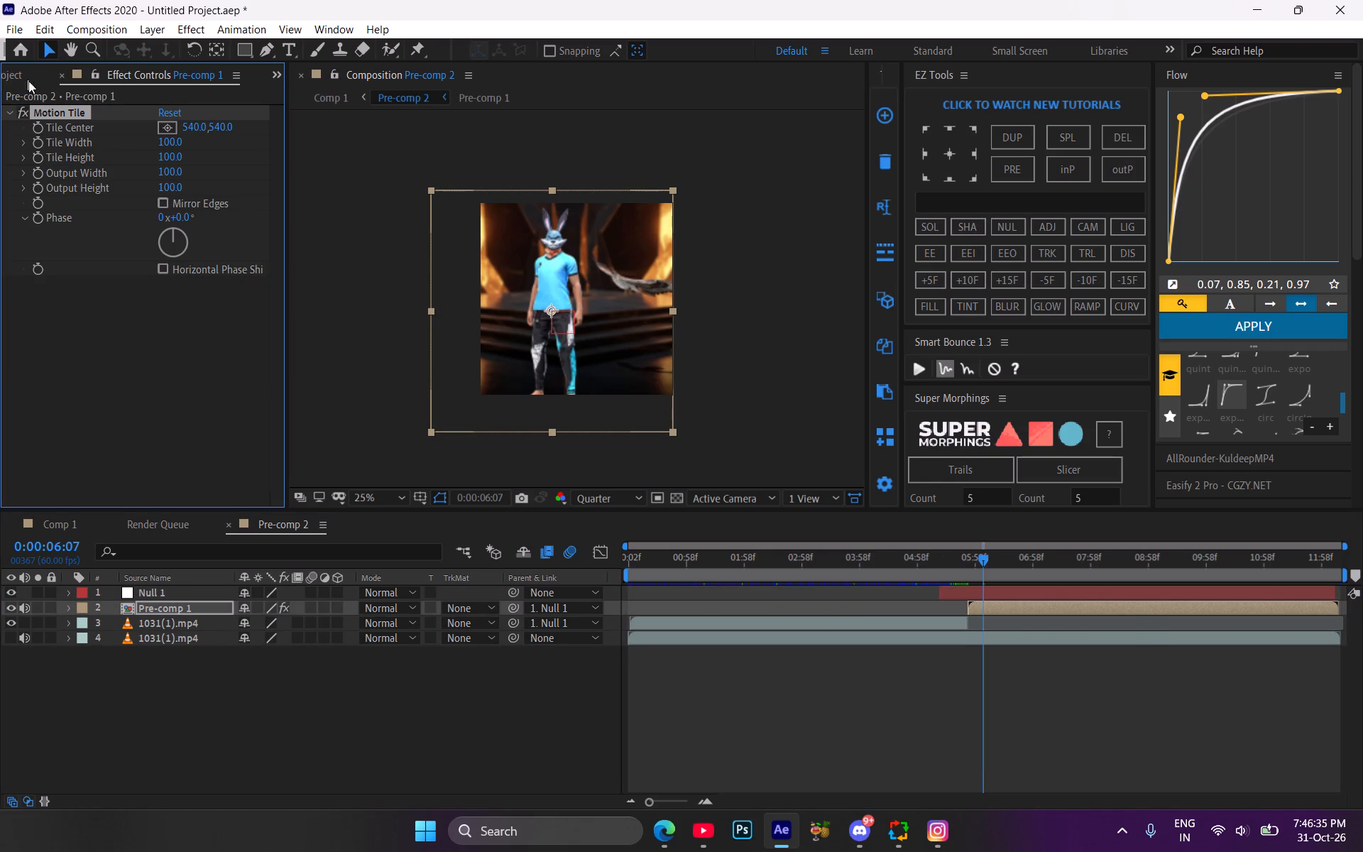
pyautogui.click(163, 200)
pyautogui.moveTo(175, 185); pyautogui.dragTo(187, 187)
pyautogui.moveTo(178, 168); pyautogui.dragTo(191, 170)
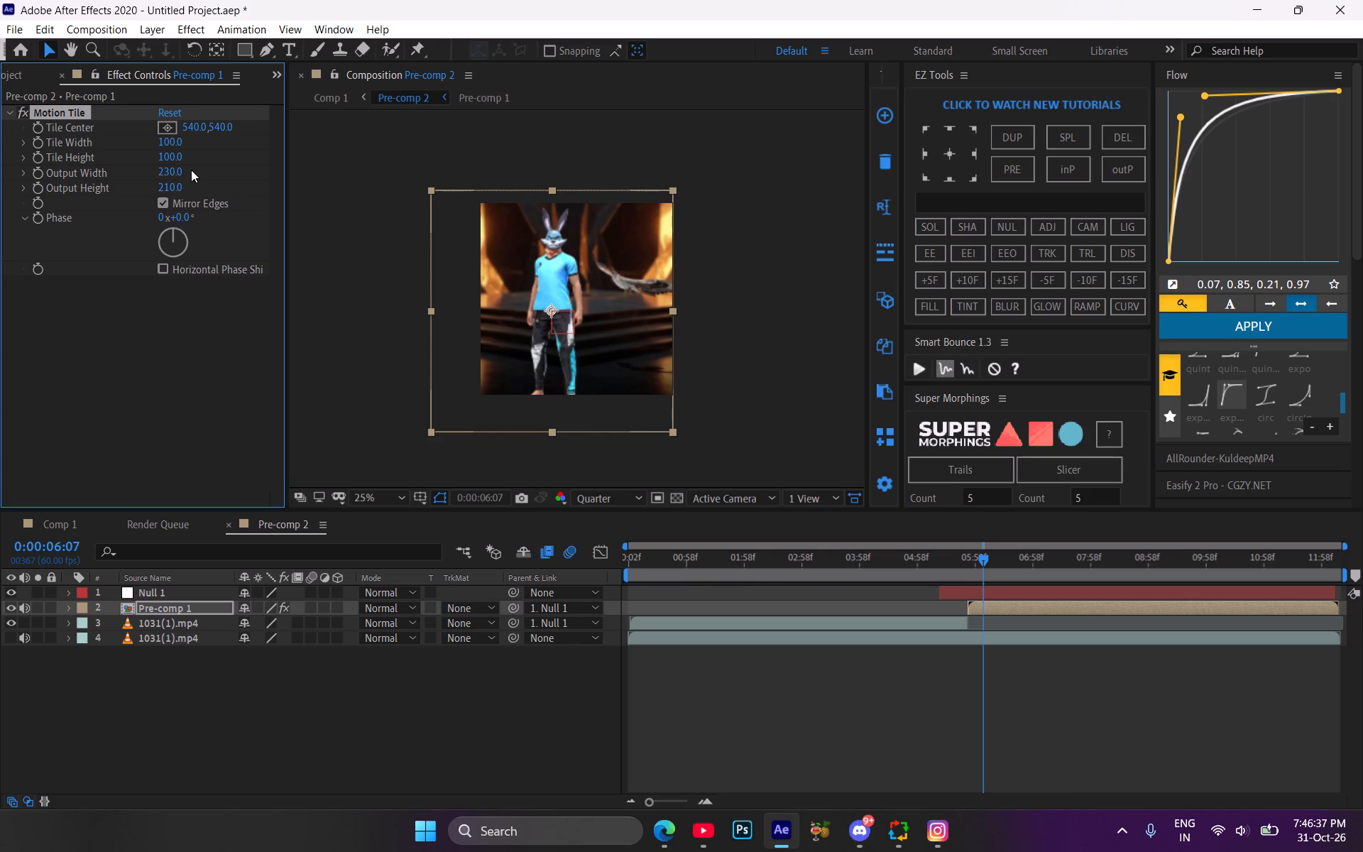
# Apply Motion Tile to the upper 1031(1).mp4 layer with output width 360, output height 260 and Mirror Edges on.
pyautogui.click(811, 618)
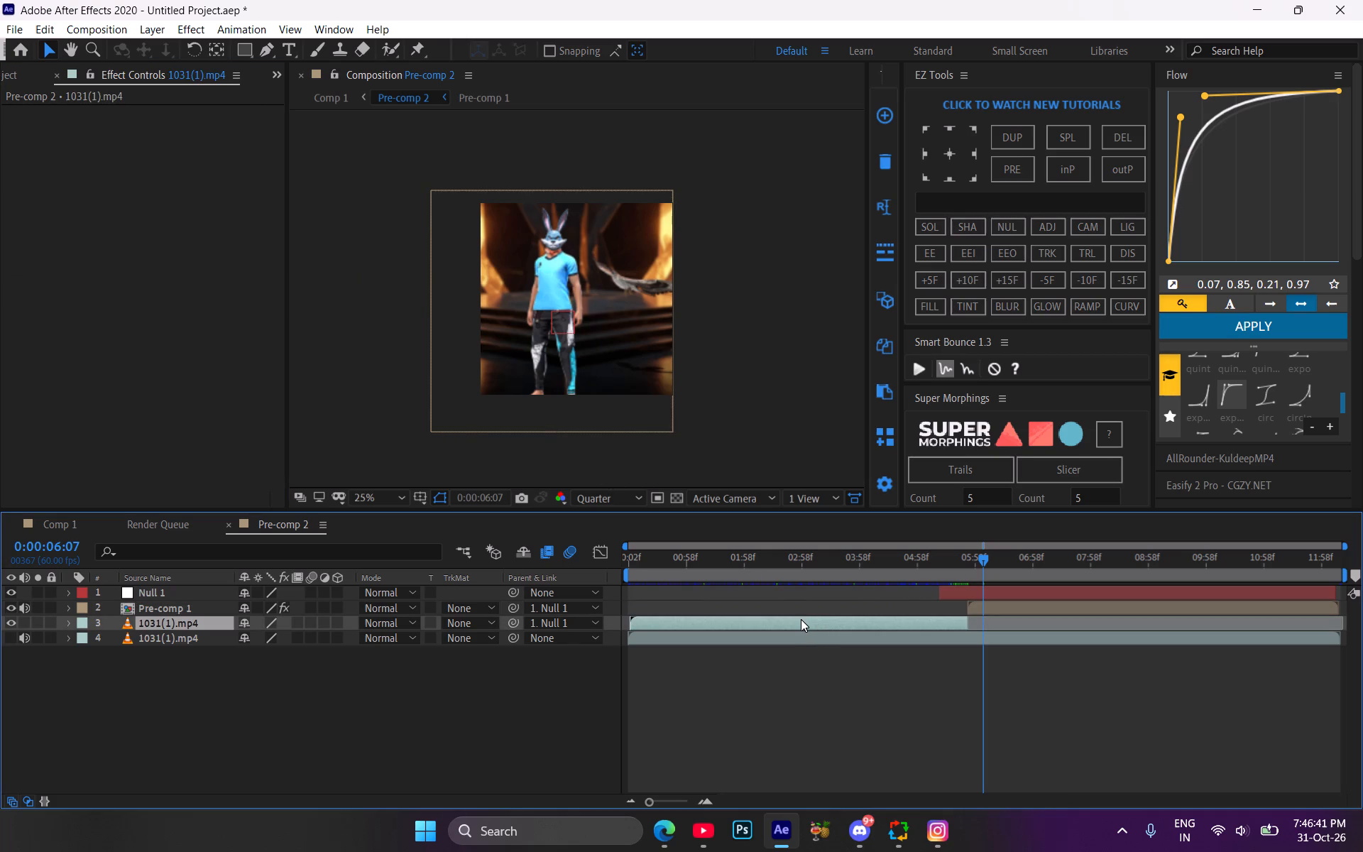
pyautogui.hotkey('shift', 'space')
pyautogui.write('moti')
pyautogui.press('Down')
pyautogui.press('Return')
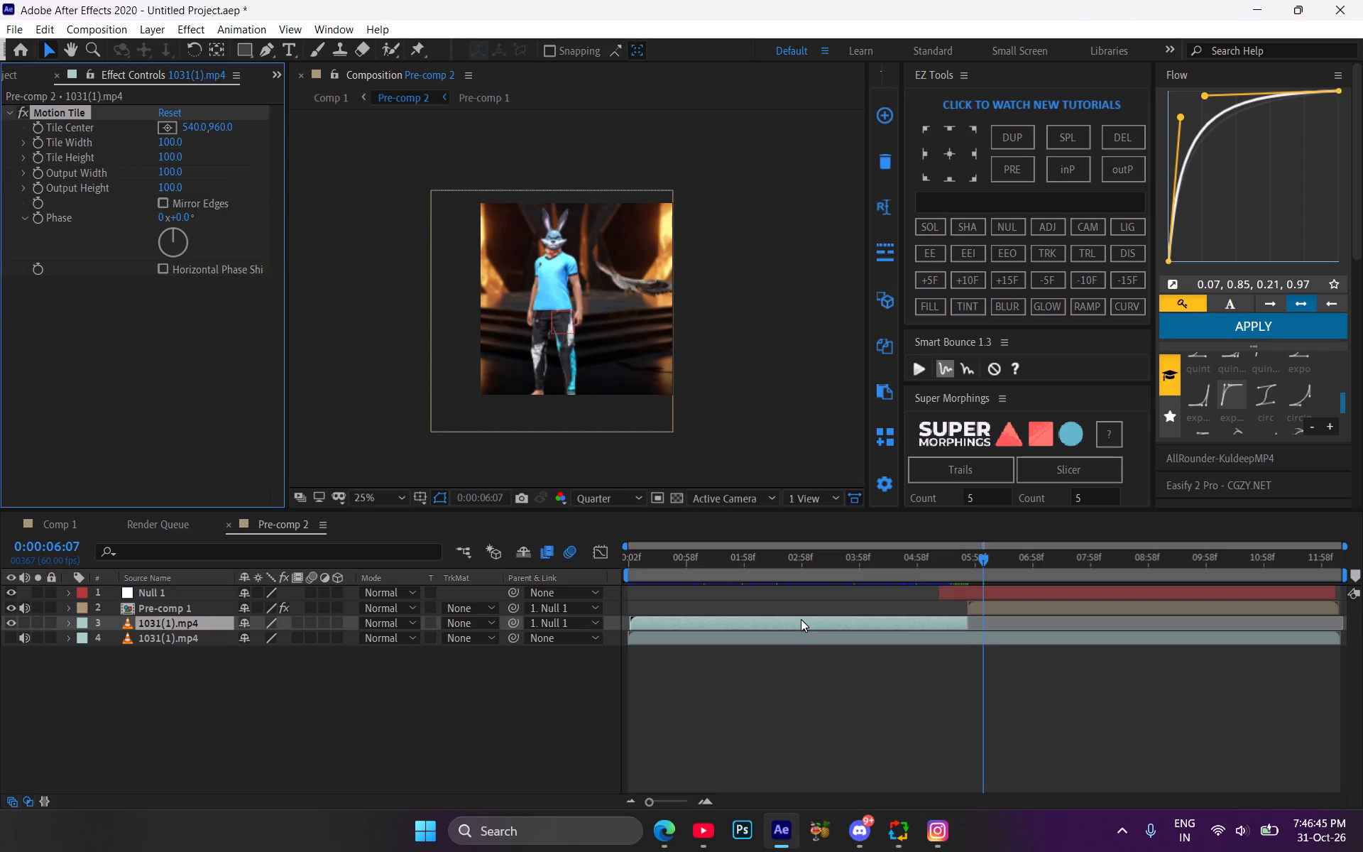
pyautogui.moveTo(168, 184); pyautogui.dragTo(187, 188)
pyautogui.moveTo(179, 172); pyautogui.dragTo(187, 173)
pyautogui.moveTo(170, 170); pyautogui.dragTo(191, 175)
pyautogui.click(173, 201)
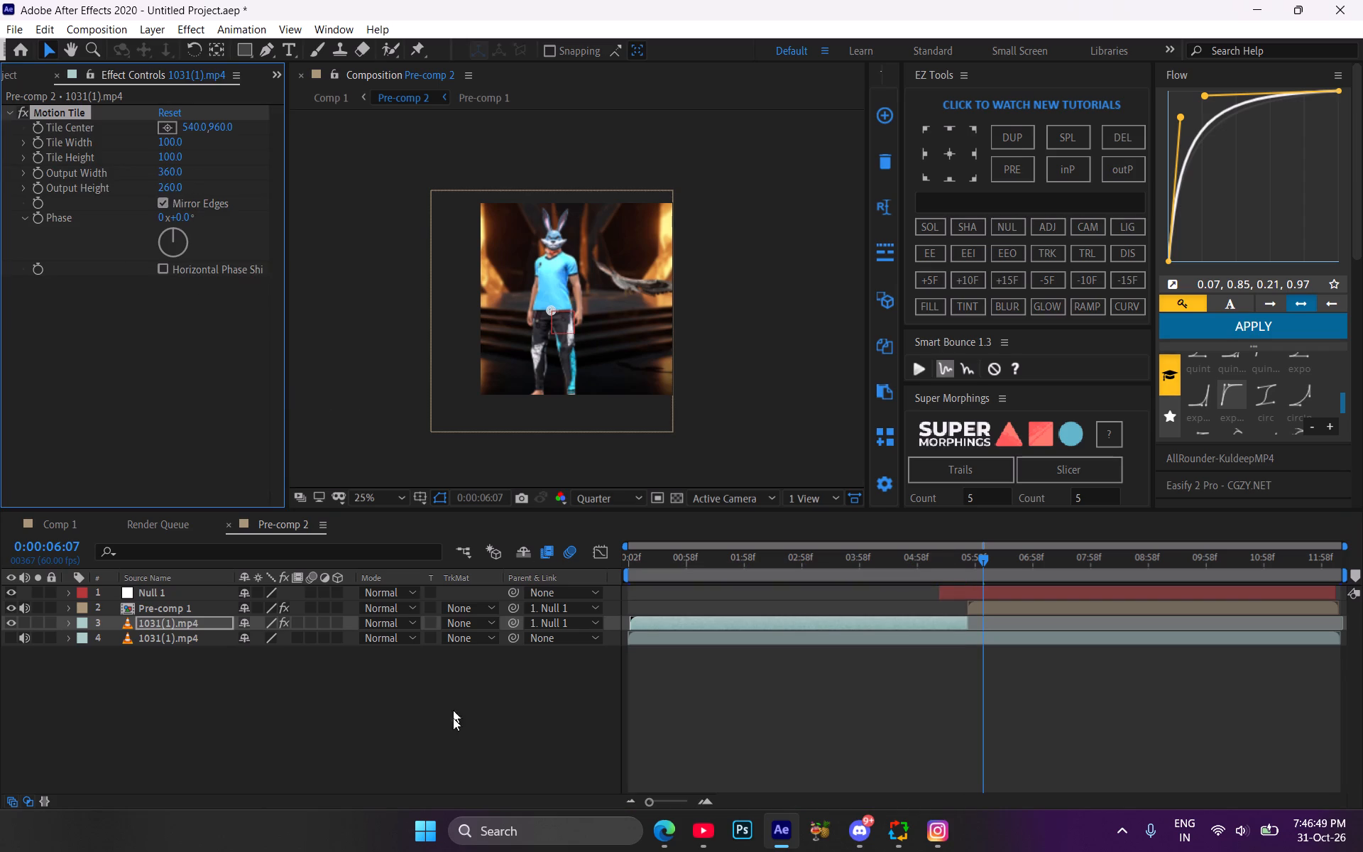
pyautogui.click(461, 758)
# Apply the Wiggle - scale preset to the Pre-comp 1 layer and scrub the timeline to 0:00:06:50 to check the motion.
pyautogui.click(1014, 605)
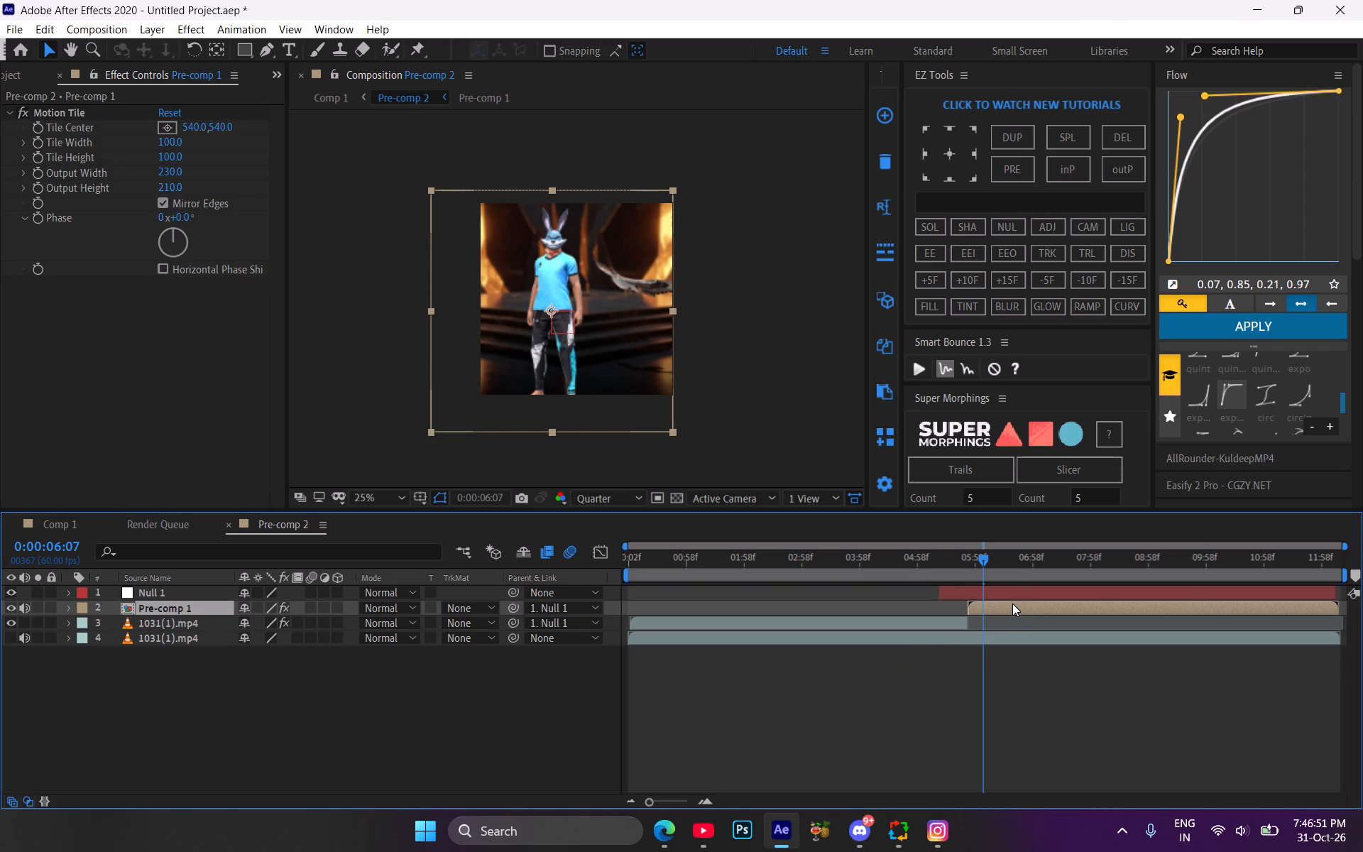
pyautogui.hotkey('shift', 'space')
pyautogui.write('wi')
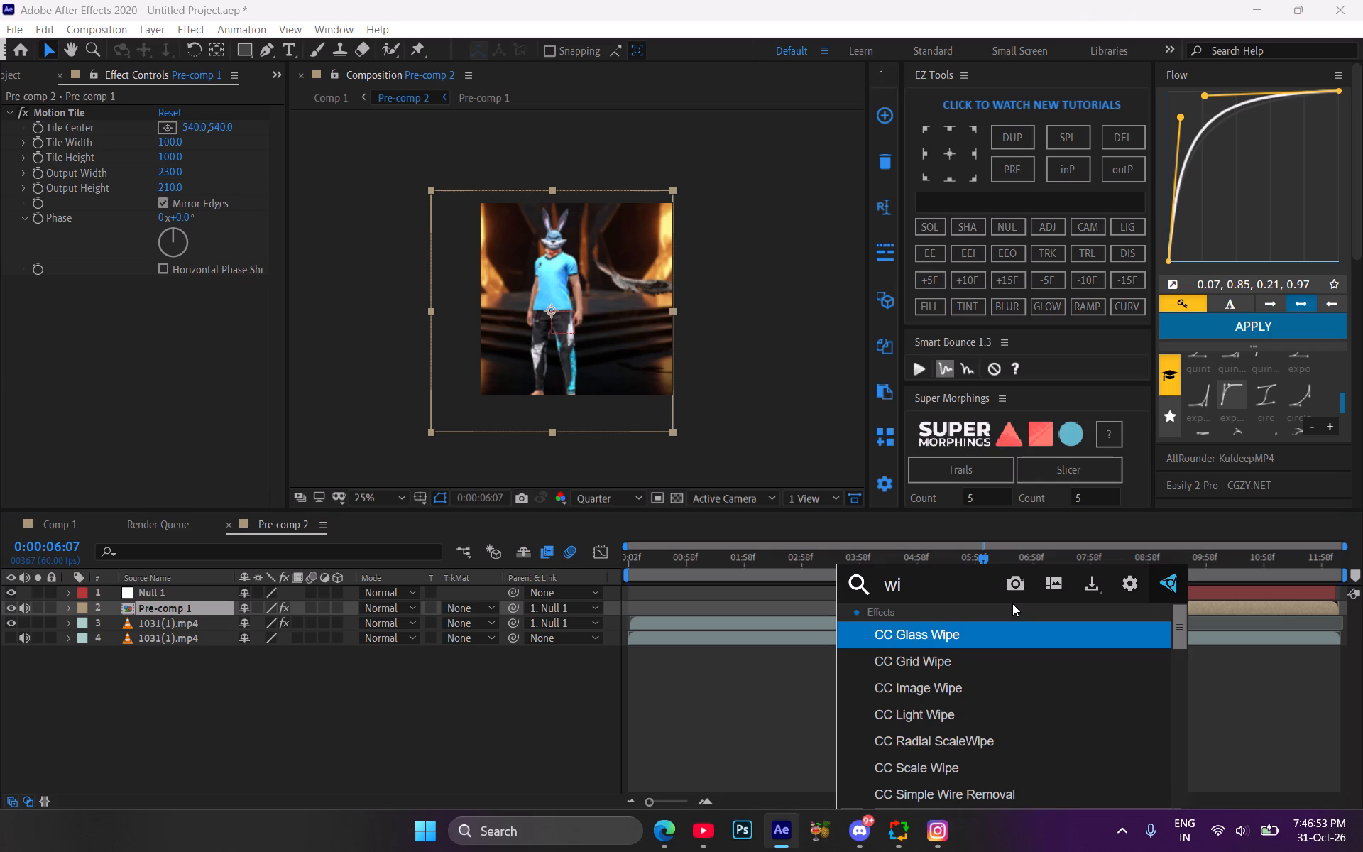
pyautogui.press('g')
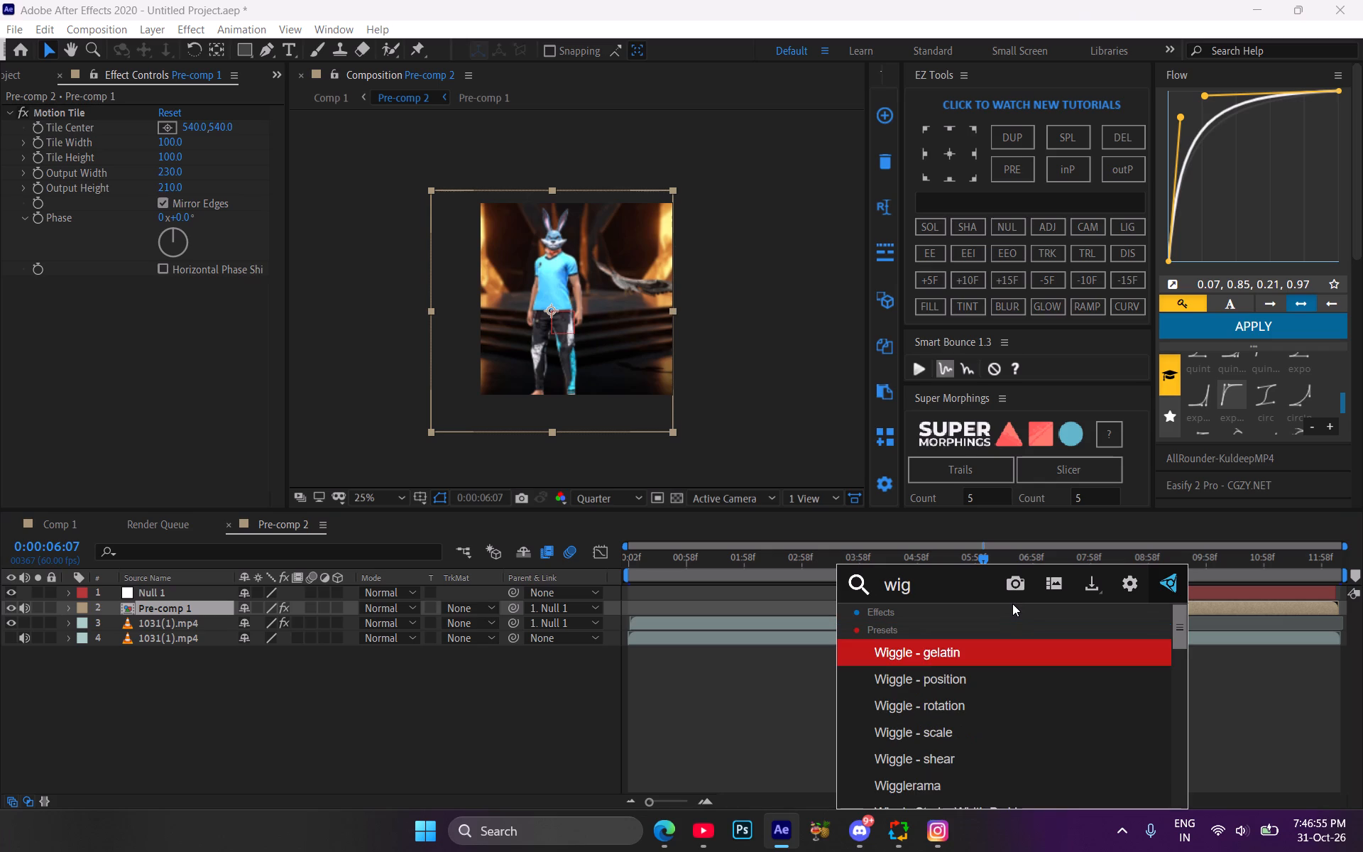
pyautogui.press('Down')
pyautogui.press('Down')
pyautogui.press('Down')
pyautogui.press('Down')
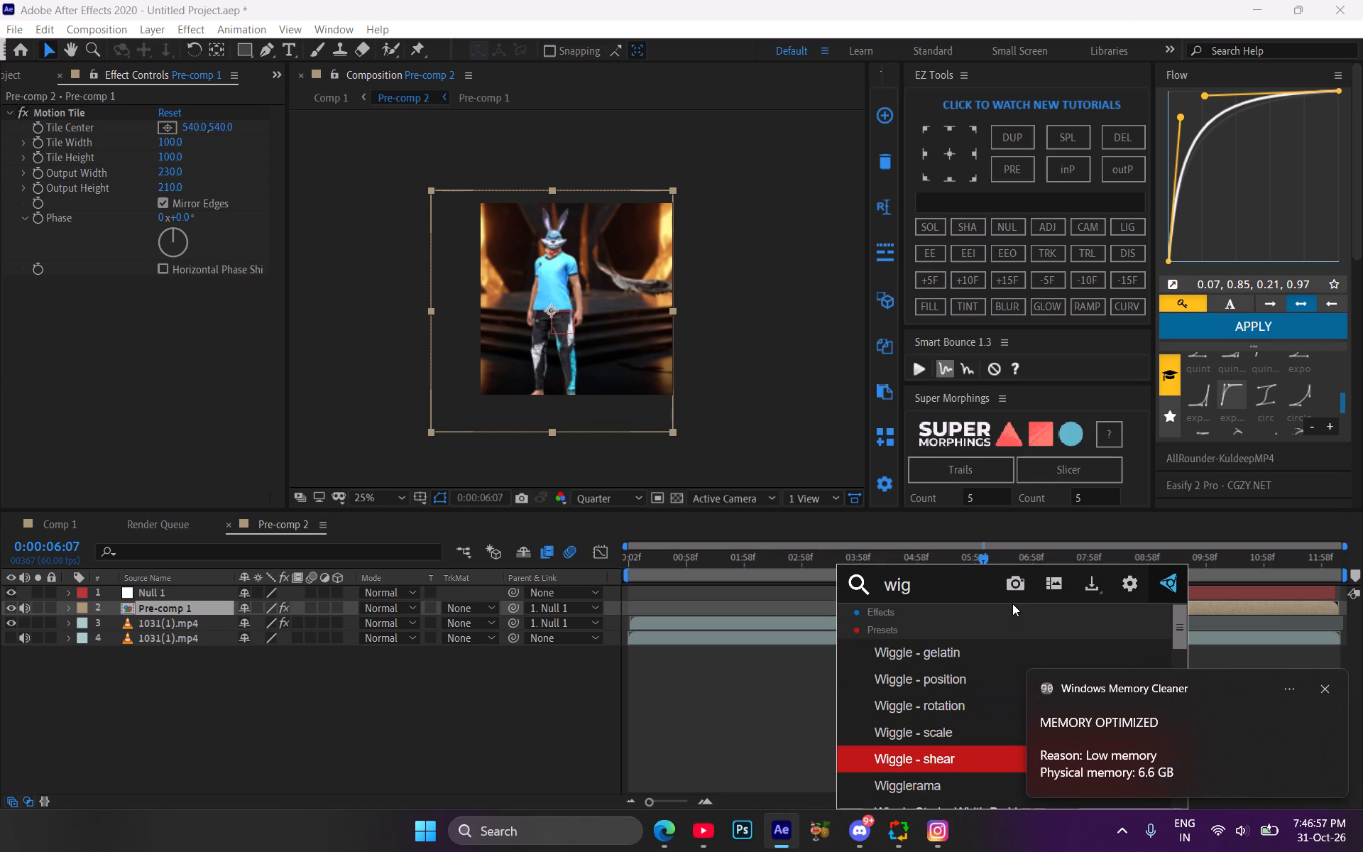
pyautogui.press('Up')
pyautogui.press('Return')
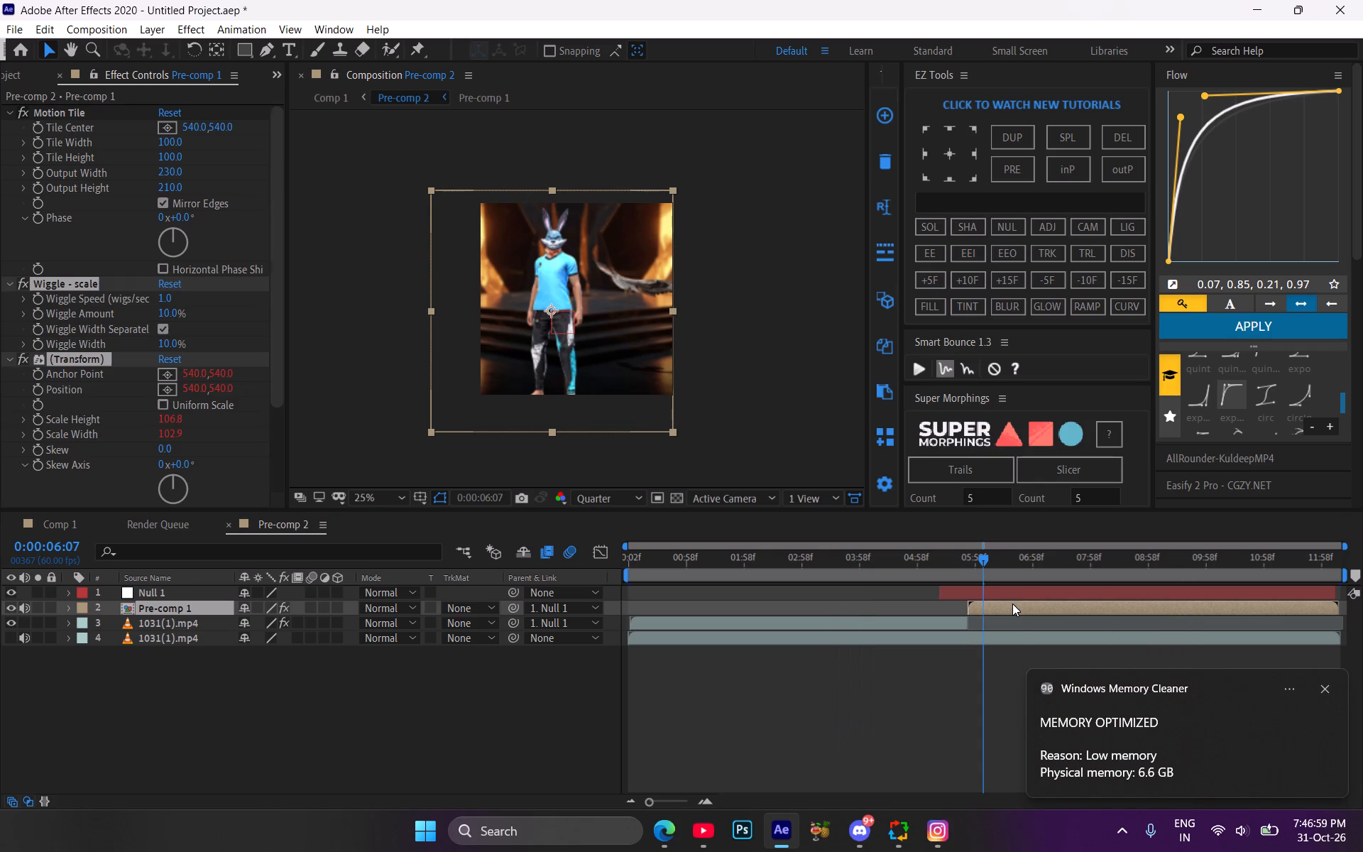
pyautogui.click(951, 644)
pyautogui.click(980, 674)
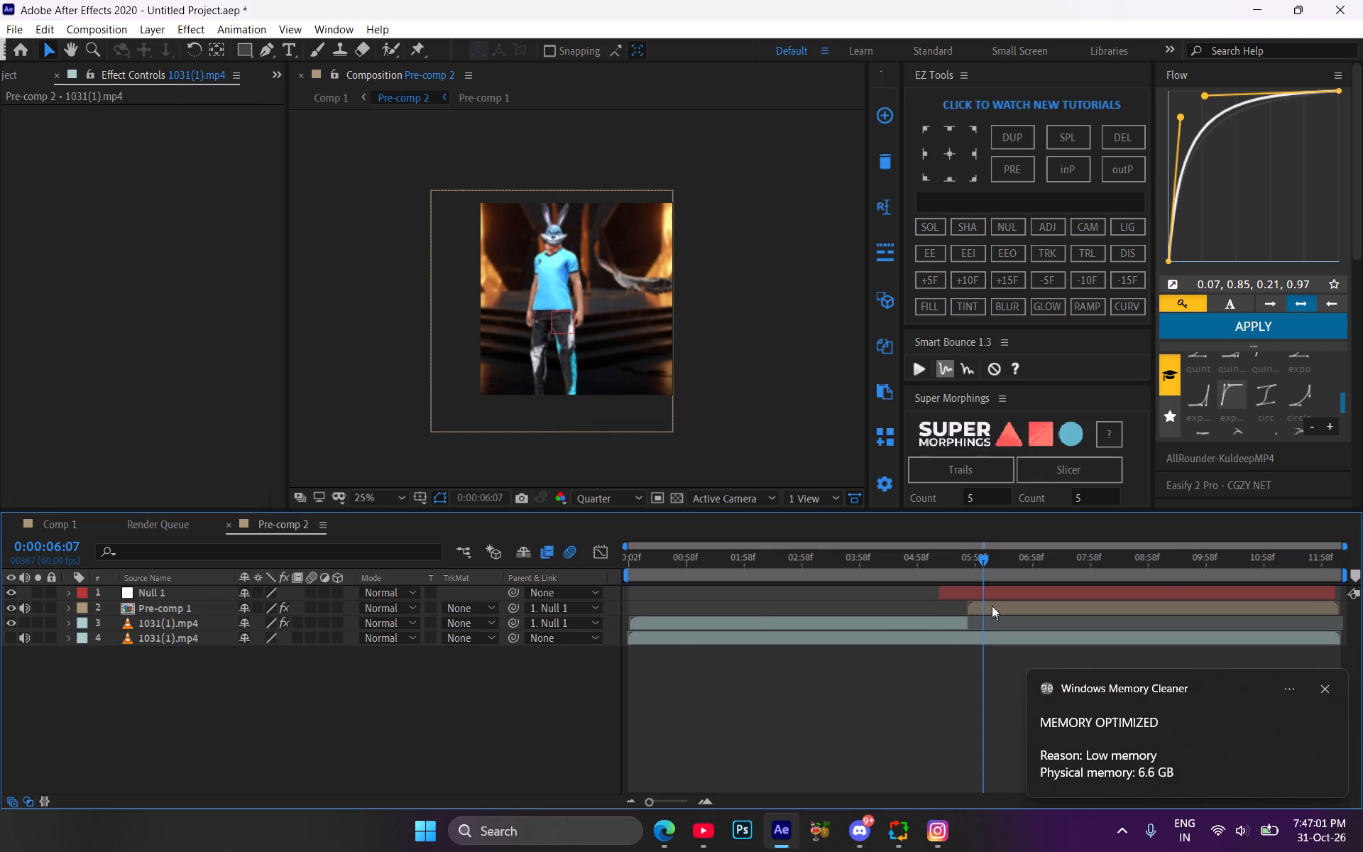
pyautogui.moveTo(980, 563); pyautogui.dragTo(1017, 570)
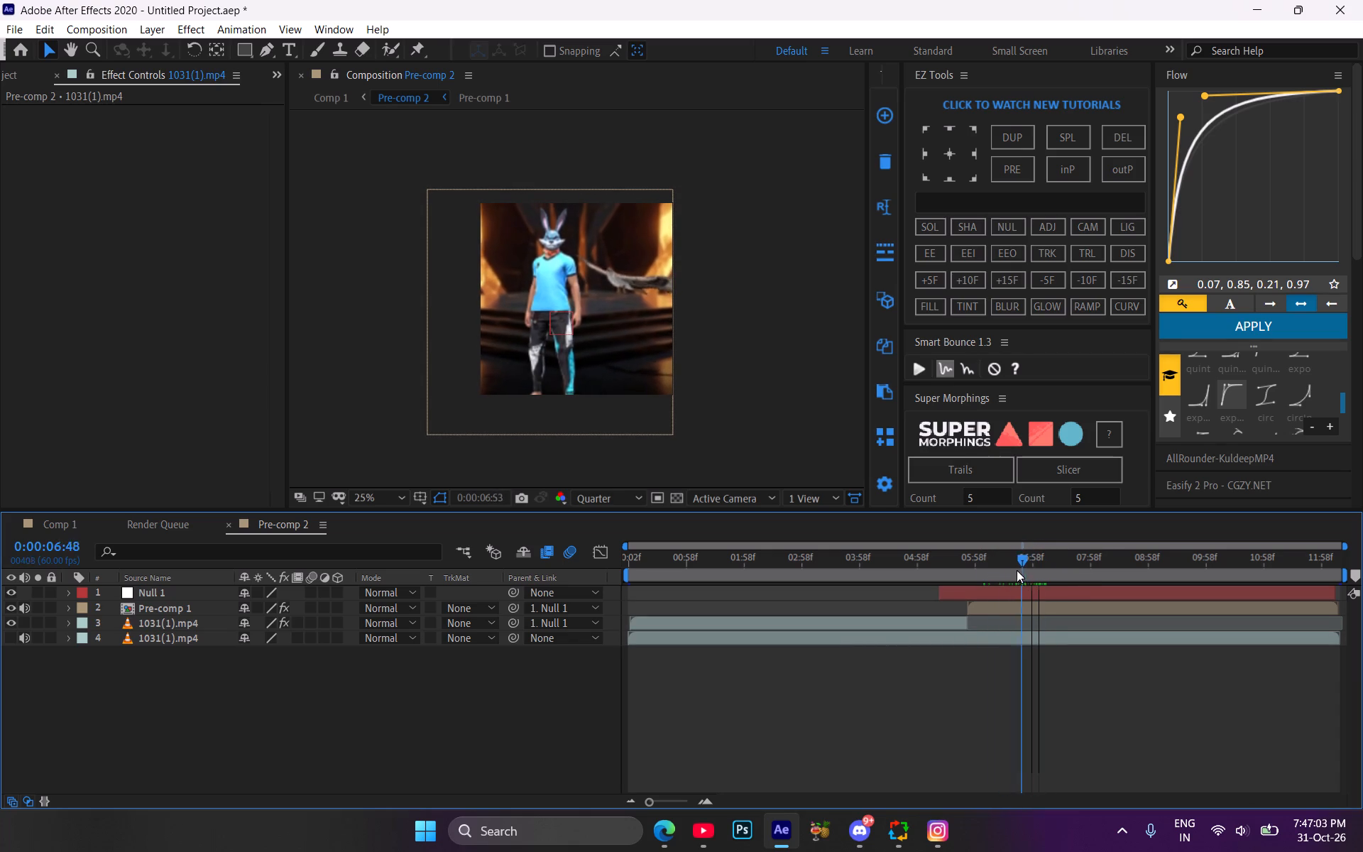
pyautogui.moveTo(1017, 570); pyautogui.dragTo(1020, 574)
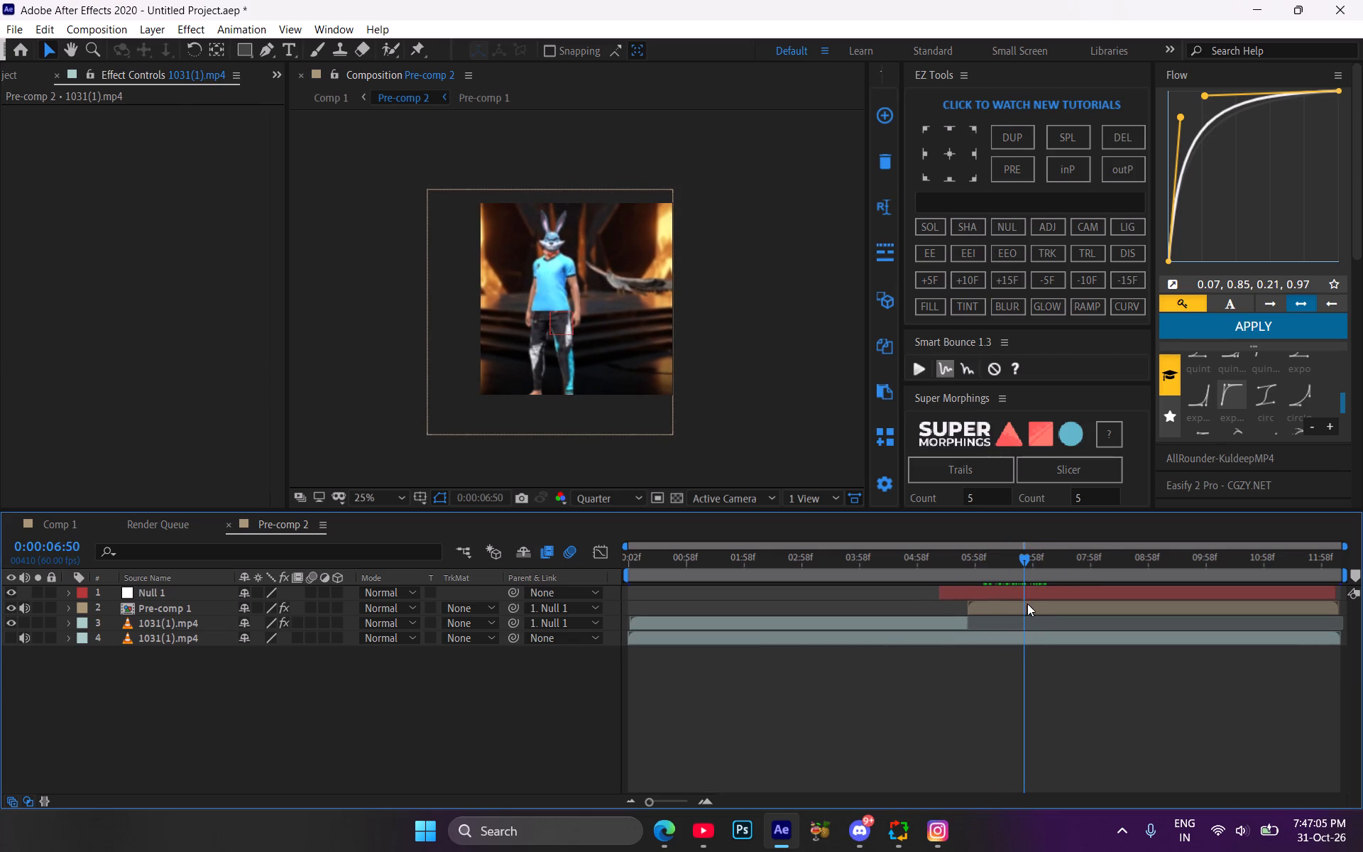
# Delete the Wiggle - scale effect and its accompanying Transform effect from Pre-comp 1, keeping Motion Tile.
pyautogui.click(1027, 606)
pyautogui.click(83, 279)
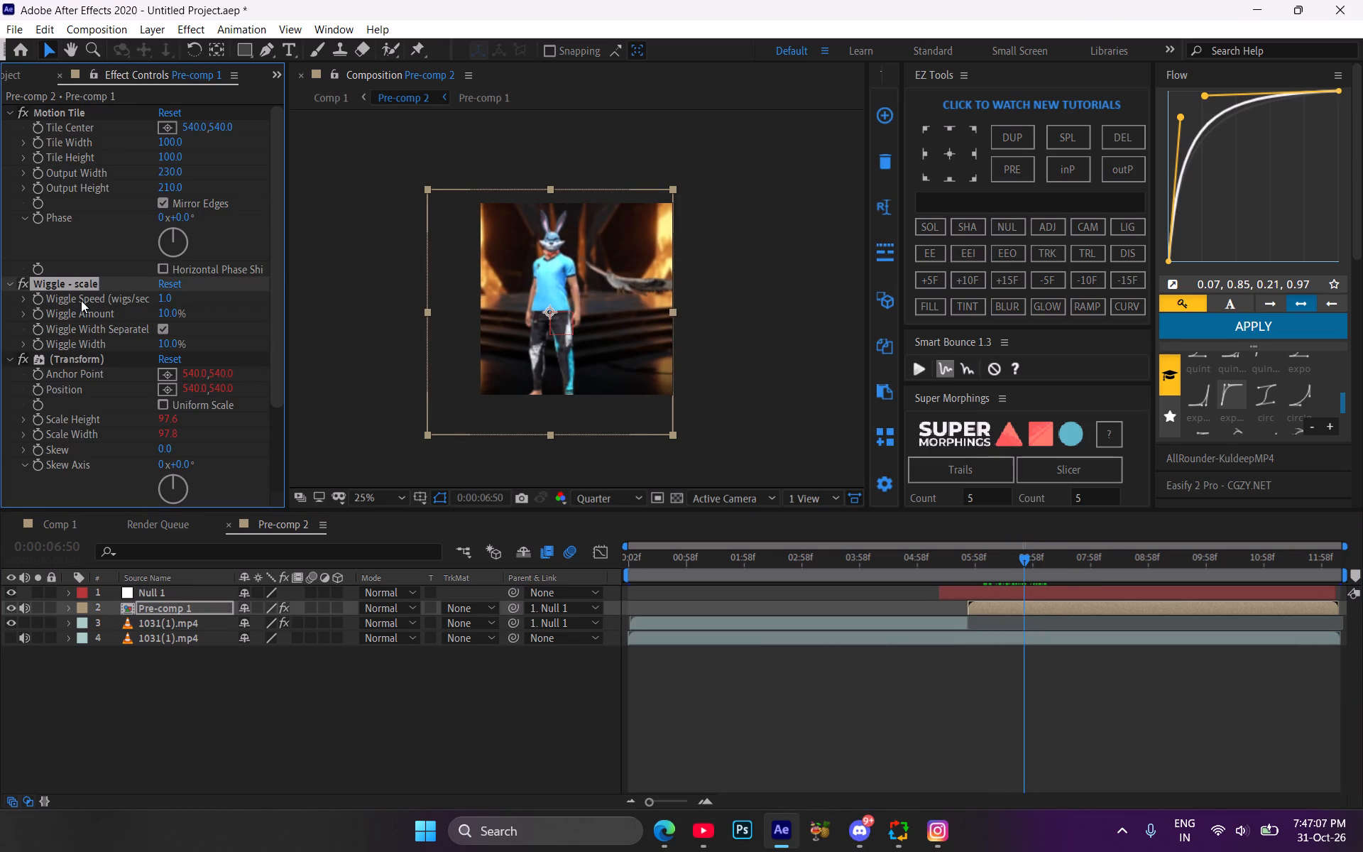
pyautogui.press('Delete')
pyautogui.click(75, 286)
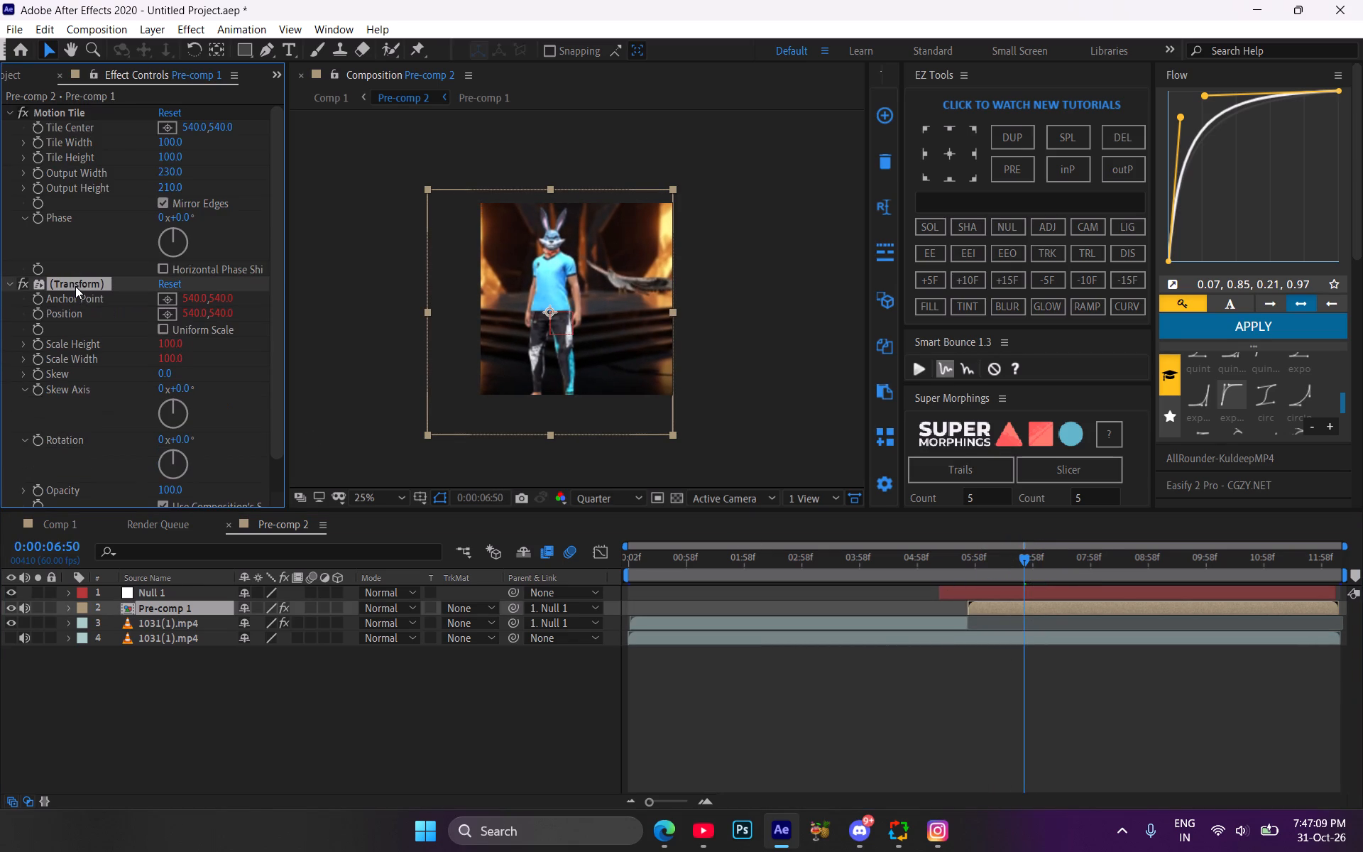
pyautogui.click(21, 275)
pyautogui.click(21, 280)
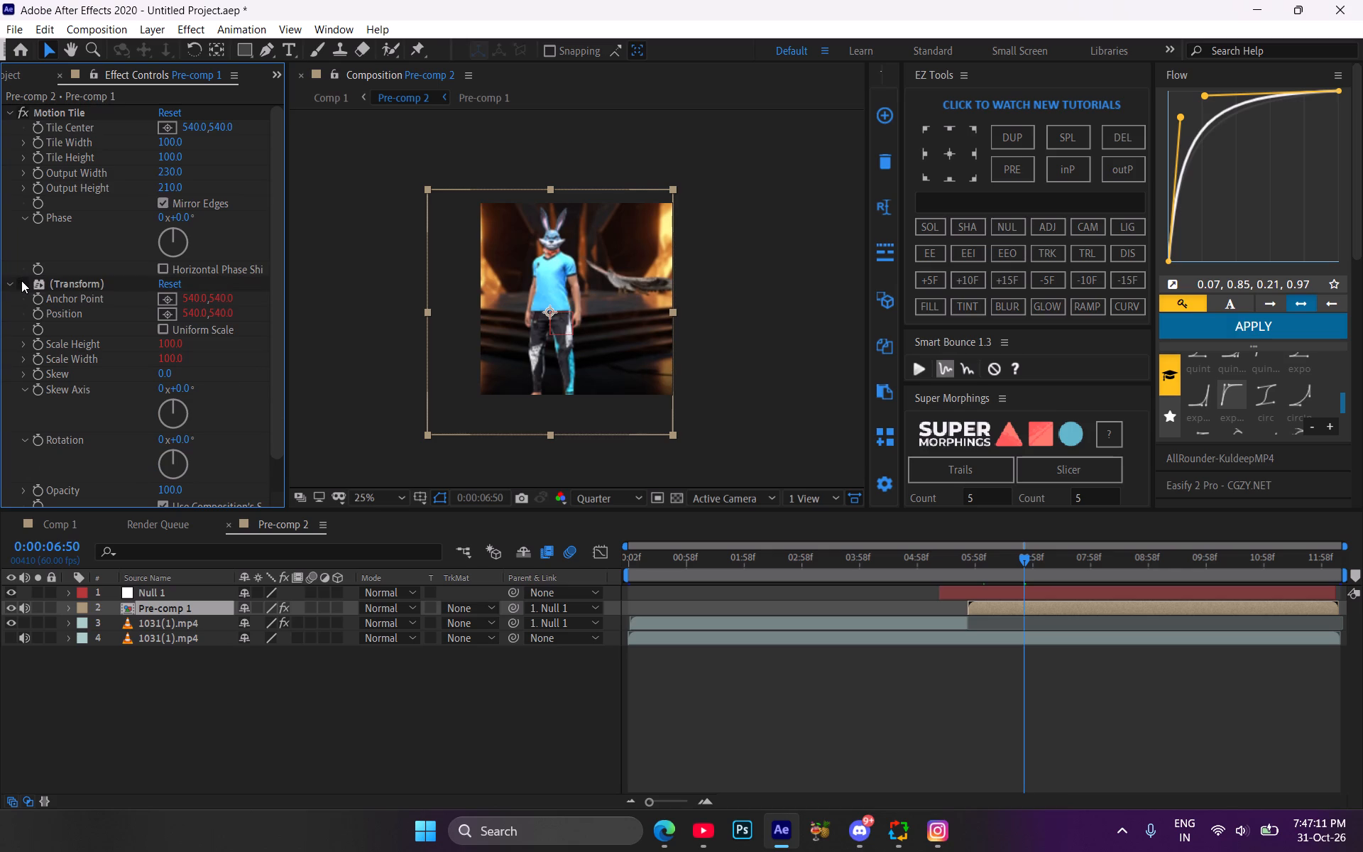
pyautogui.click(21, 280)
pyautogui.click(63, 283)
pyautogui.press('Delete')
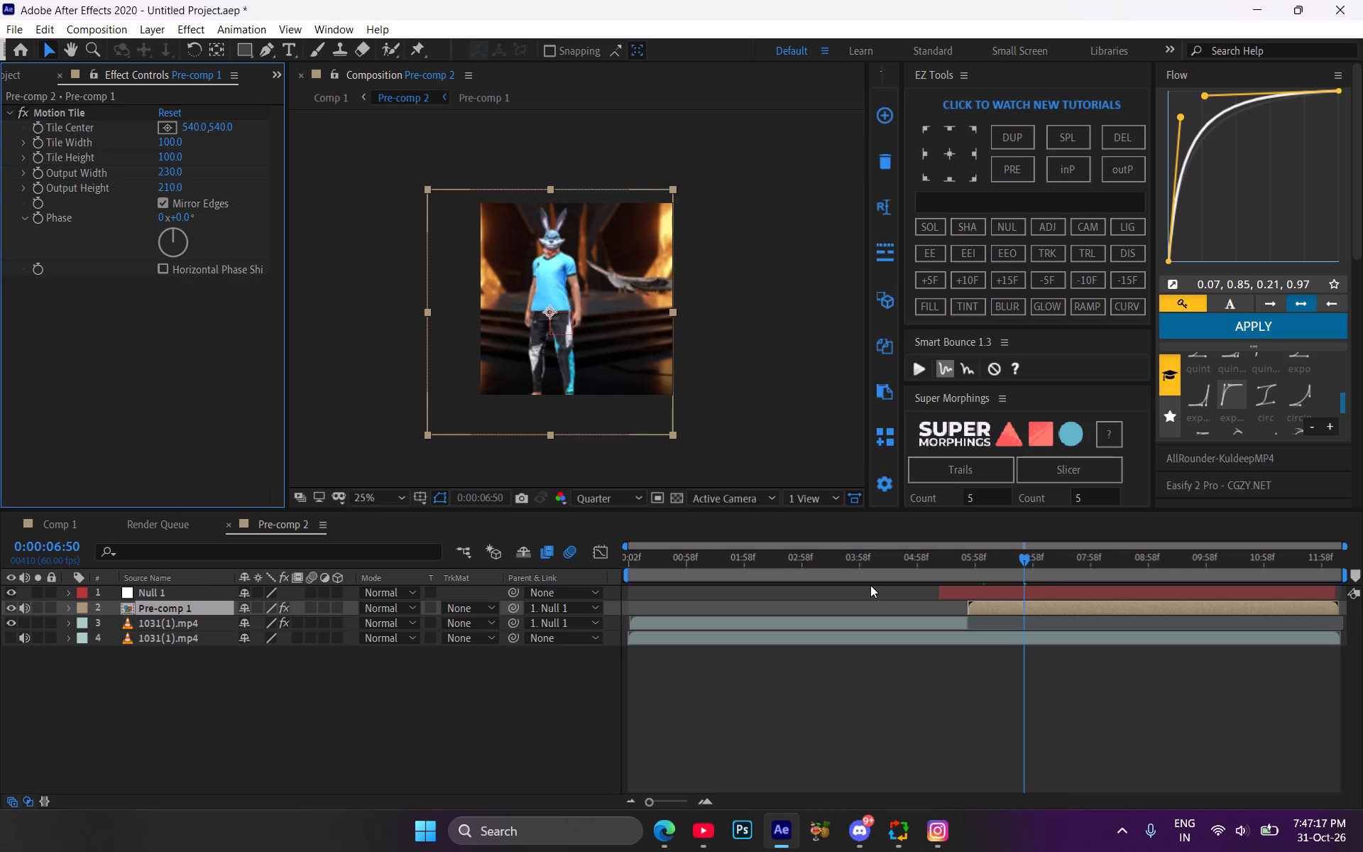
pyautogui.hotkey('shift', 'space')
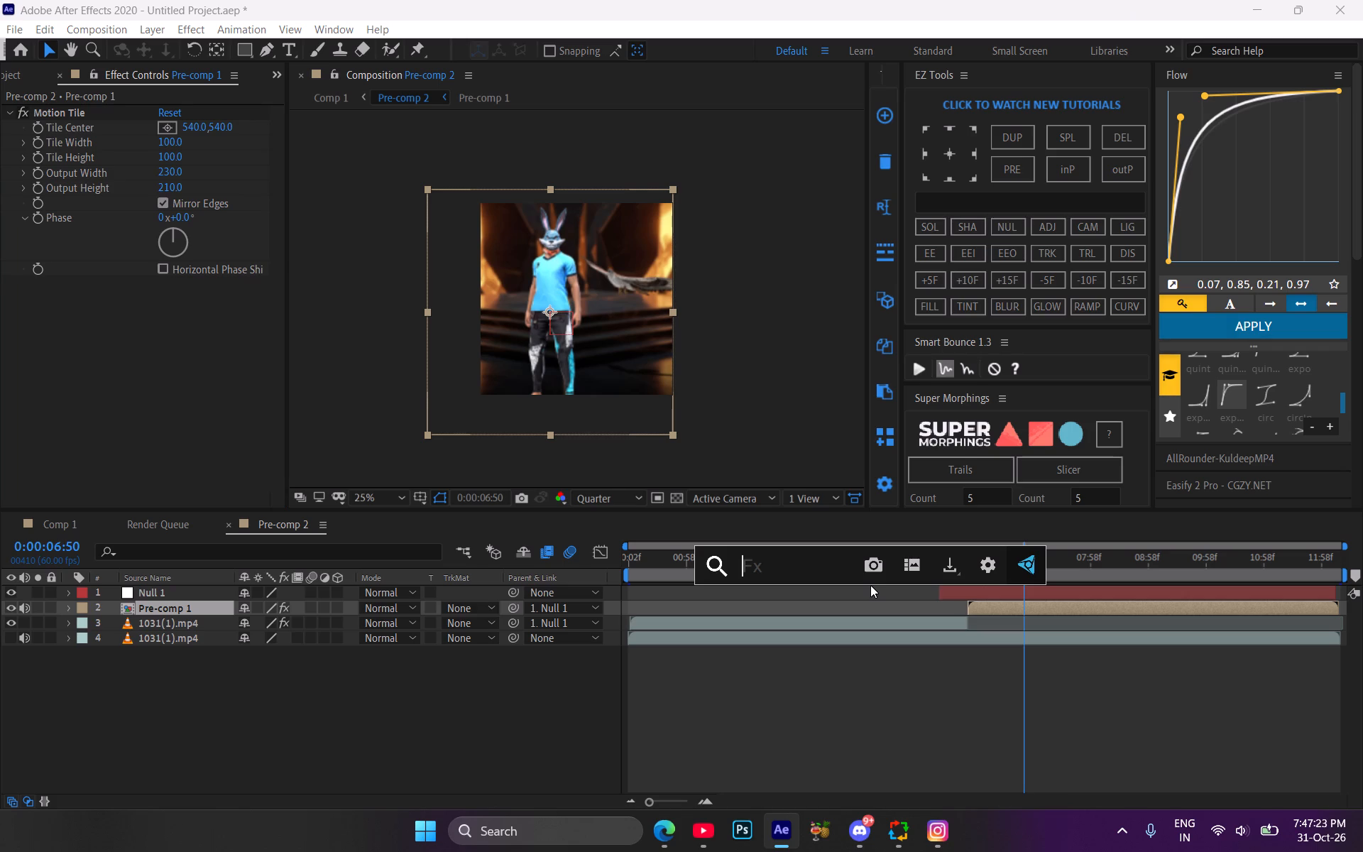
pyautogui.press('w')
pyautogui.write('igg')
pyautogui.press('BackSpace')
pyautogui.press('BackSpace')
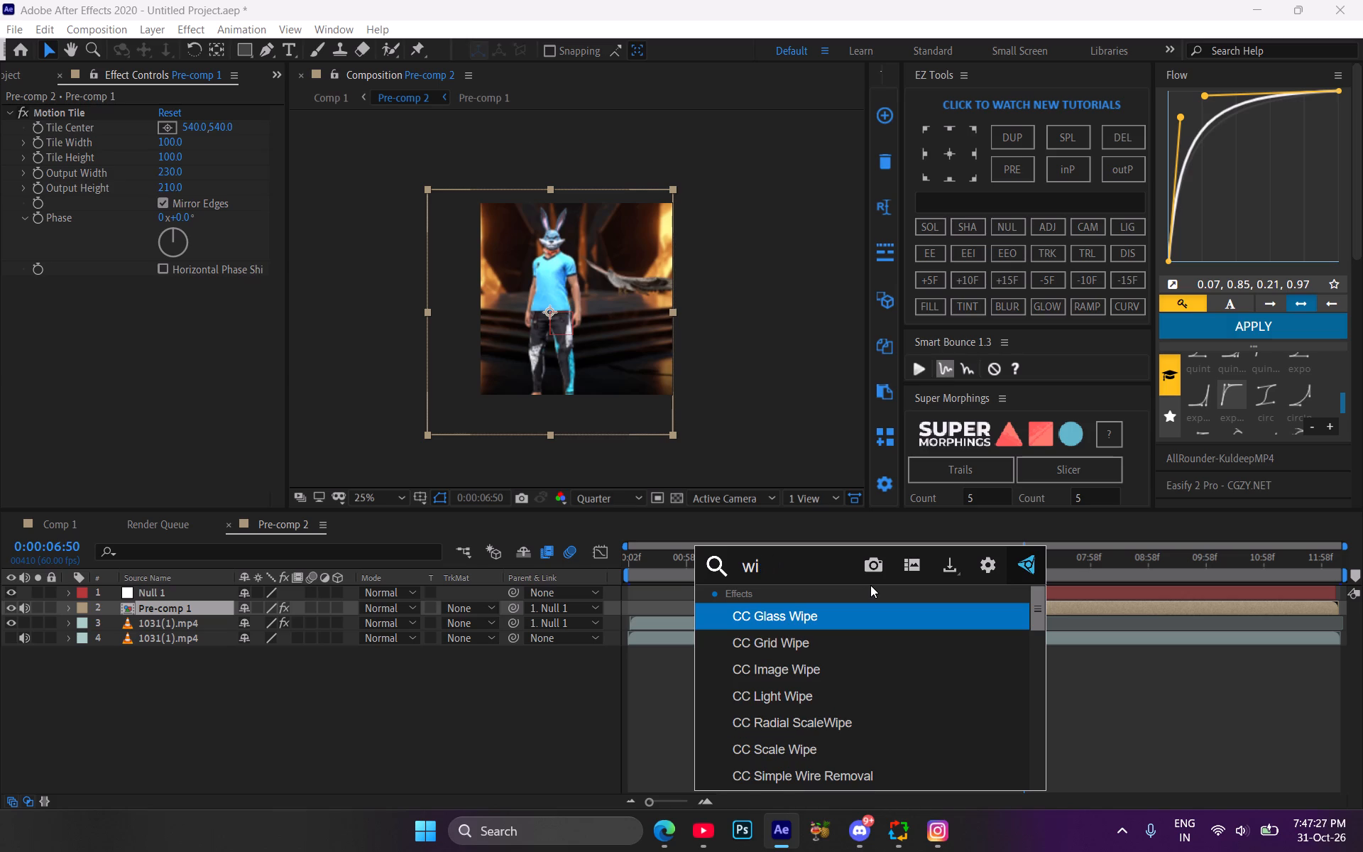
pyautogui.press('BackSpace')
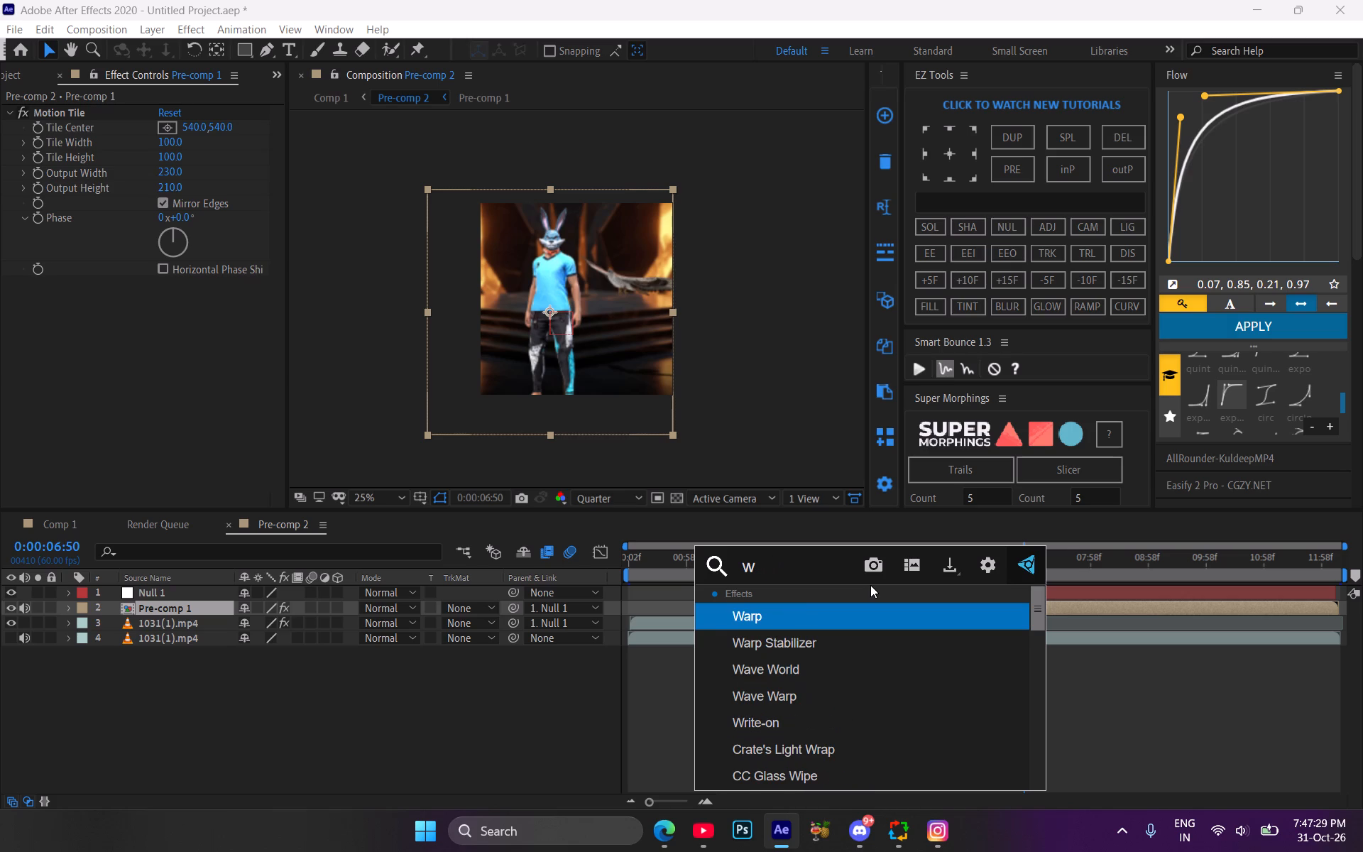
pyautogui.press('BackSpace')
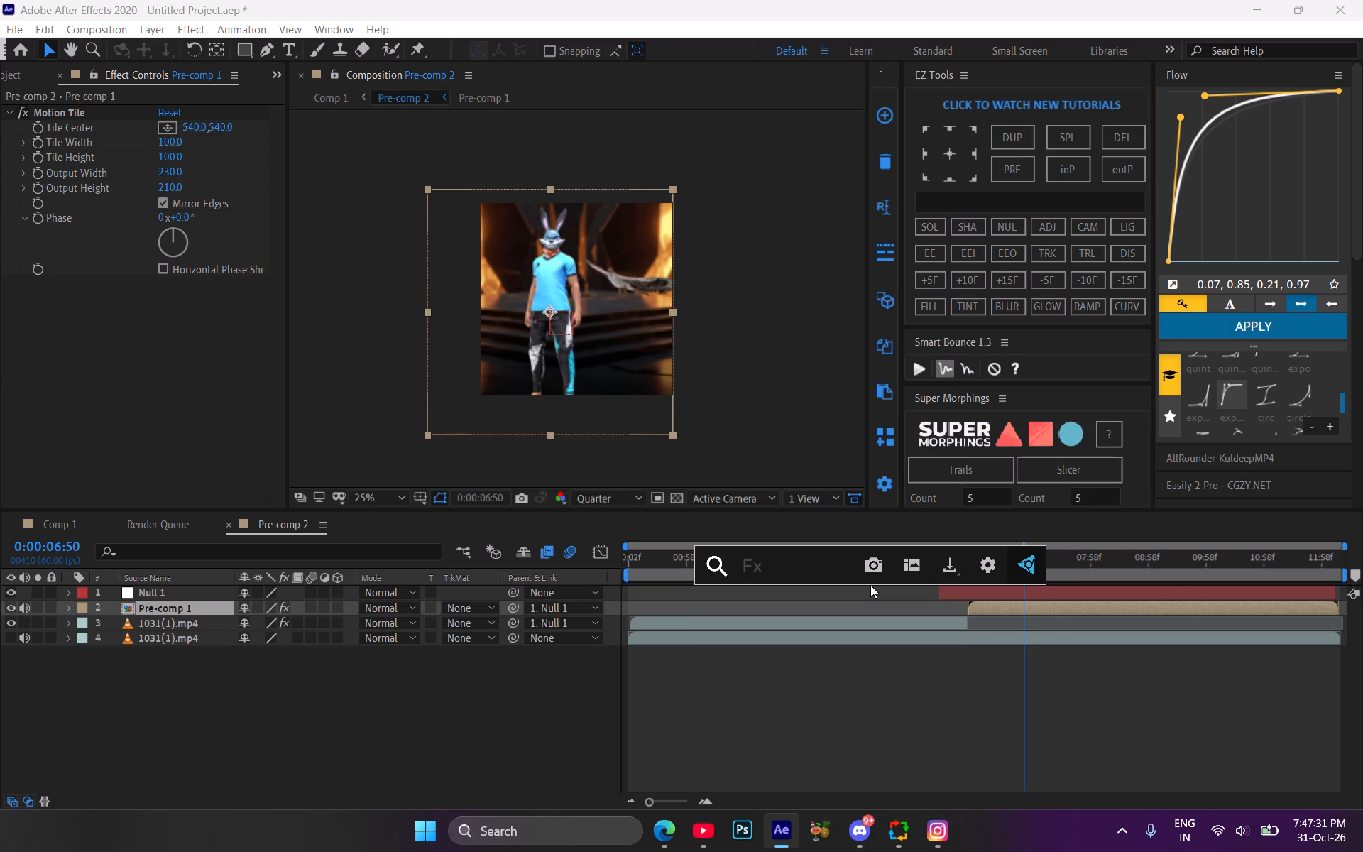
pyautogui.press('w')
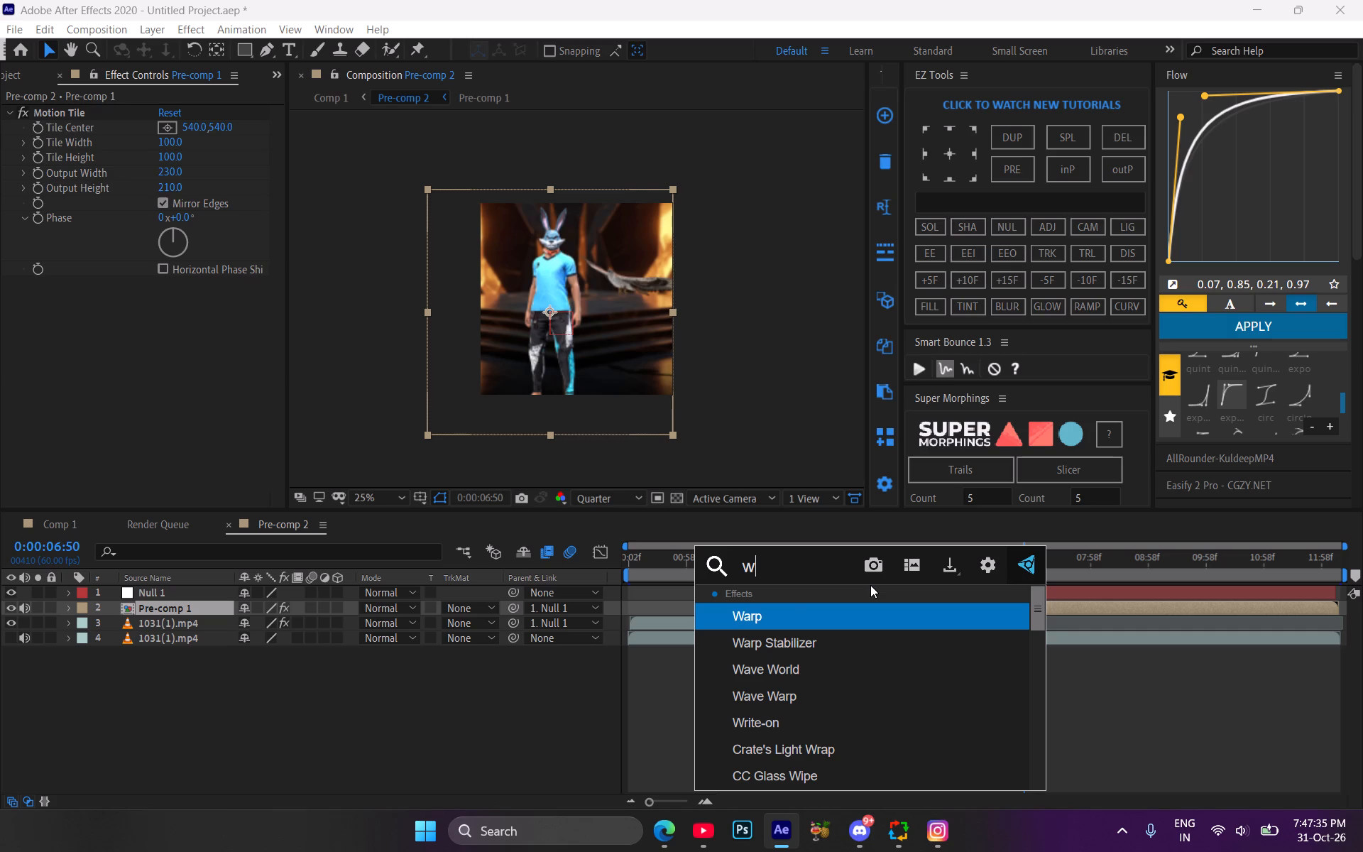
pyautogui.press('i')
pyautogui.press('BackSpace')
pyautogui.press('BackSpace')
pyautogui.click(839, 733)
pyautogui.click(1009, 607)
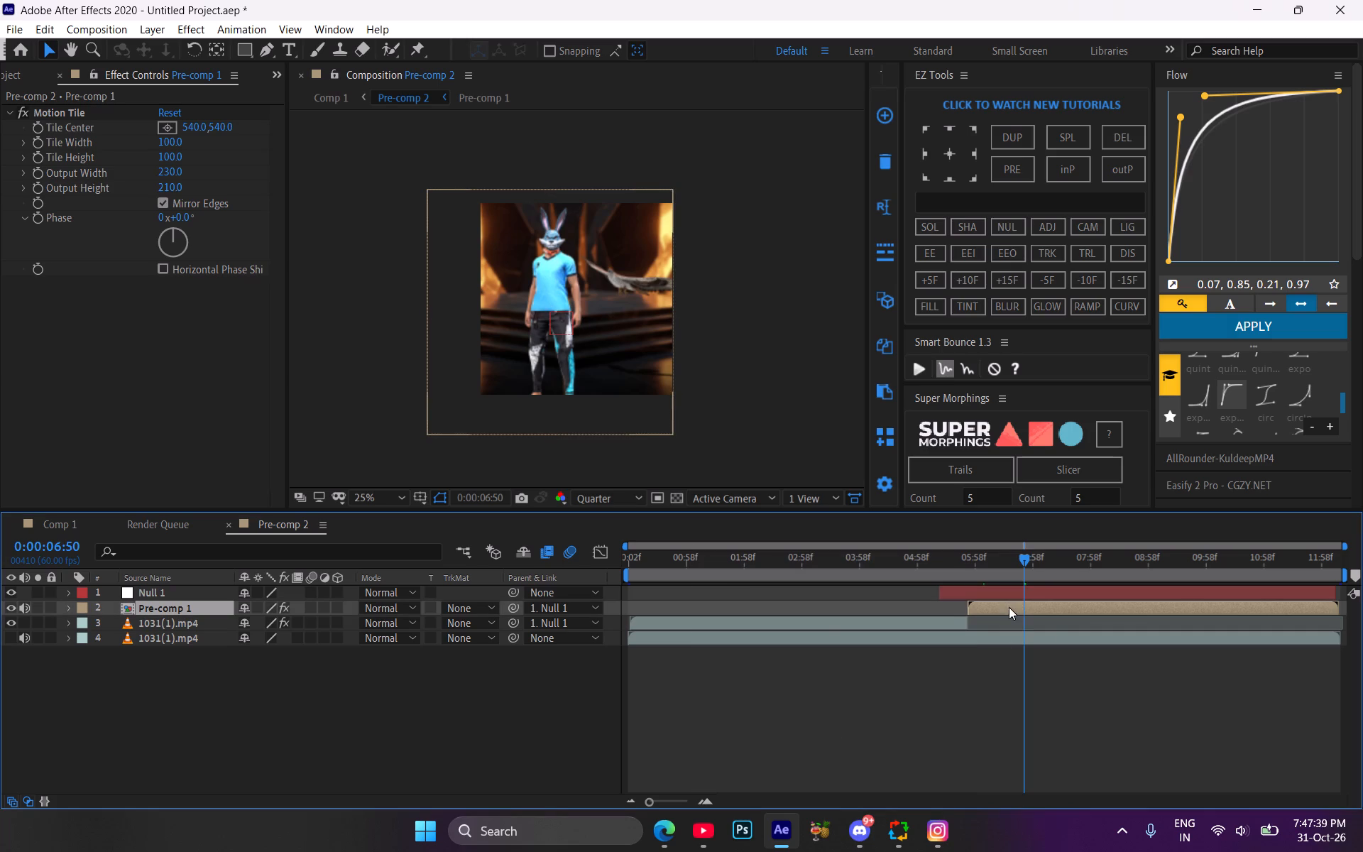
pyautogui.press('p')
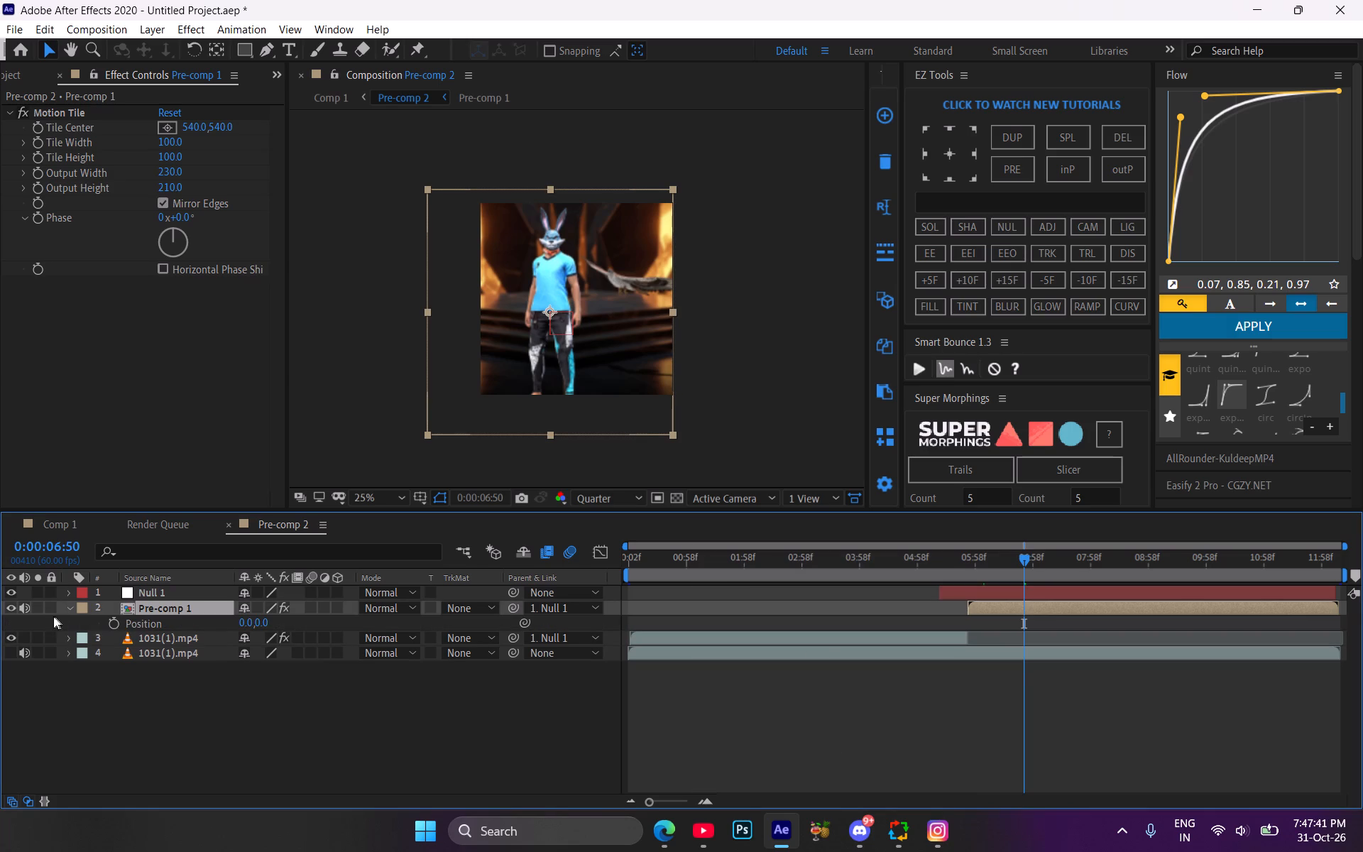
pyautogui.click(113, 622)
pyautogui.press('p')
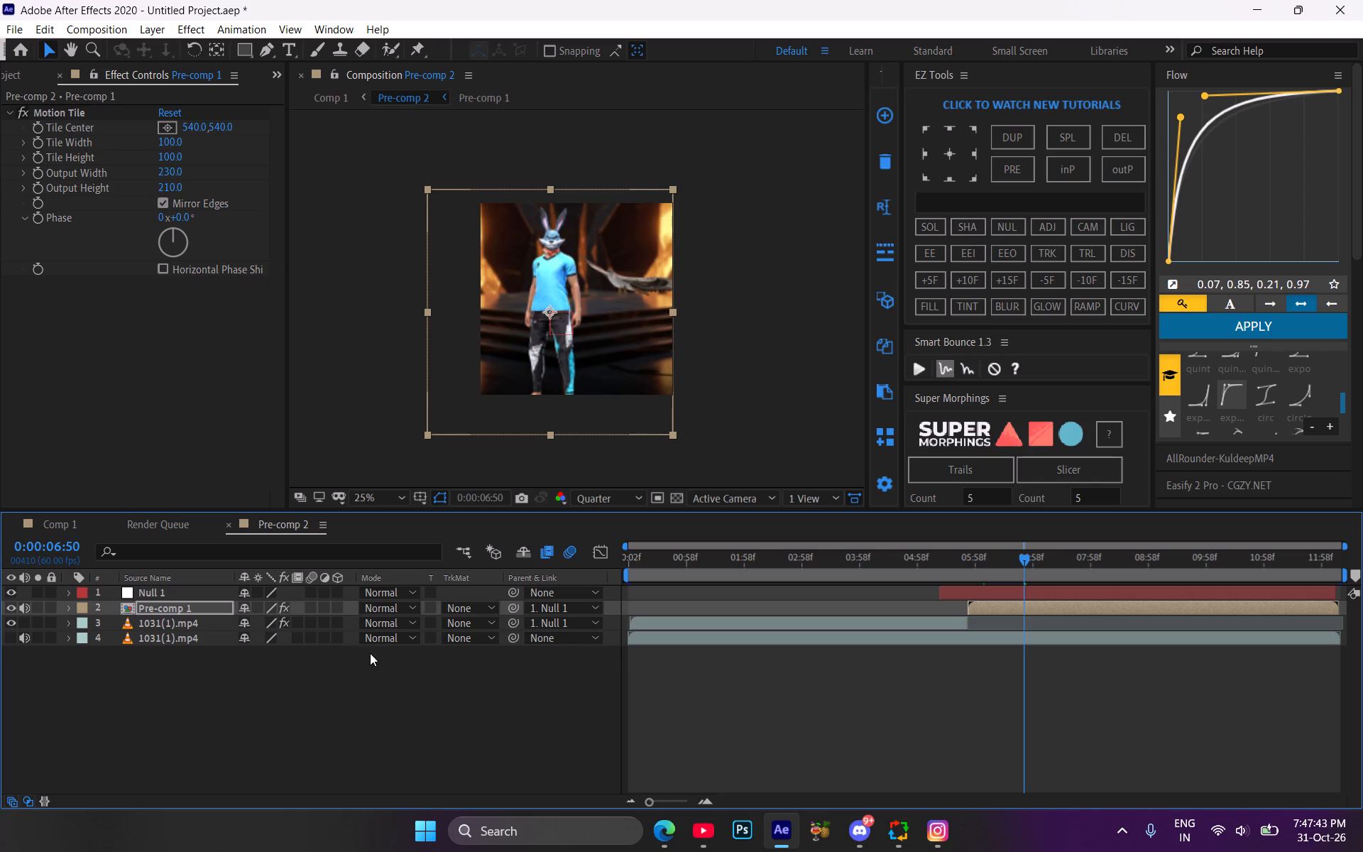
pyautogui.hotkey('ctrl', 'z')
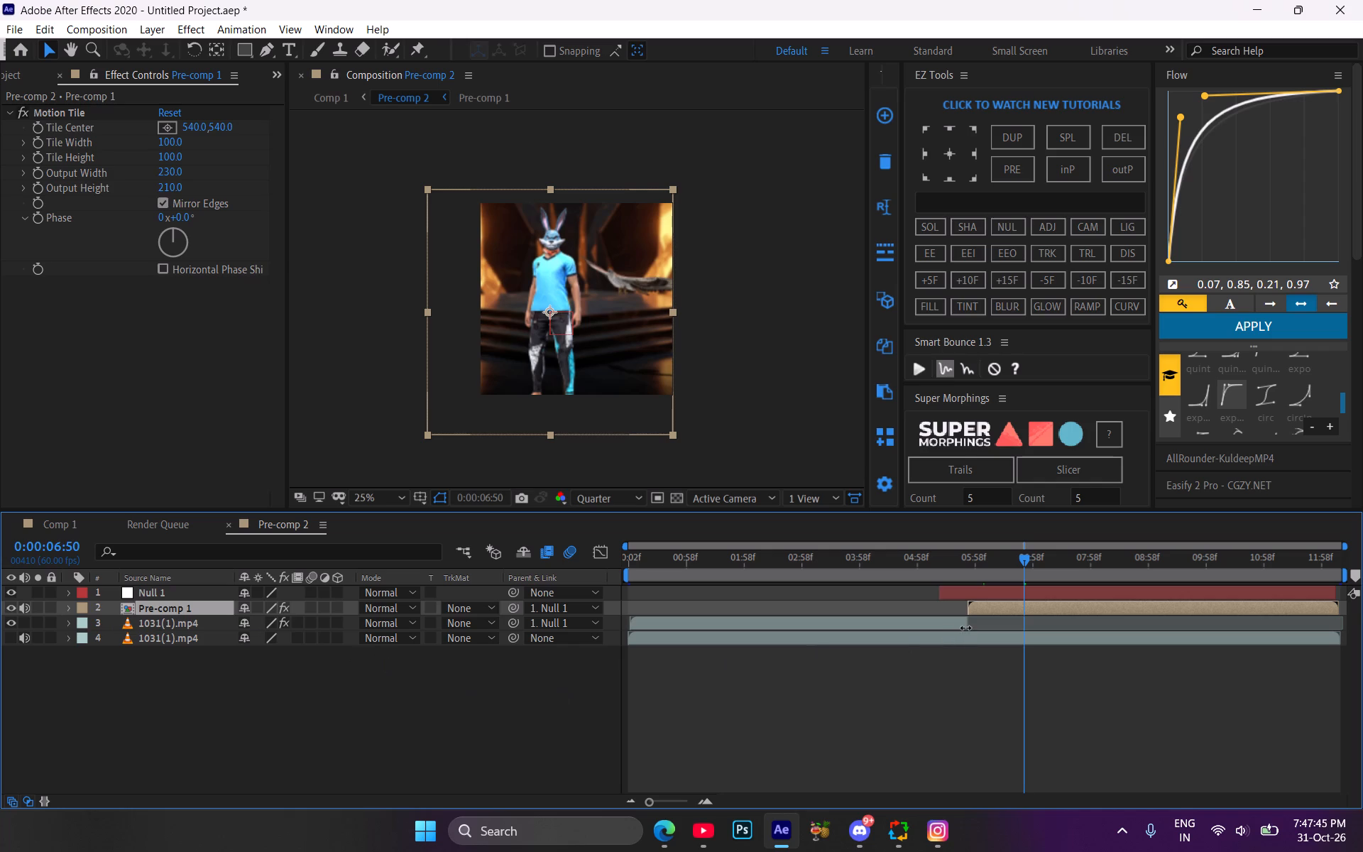
# Add the expression wiggle(2,10) to the Position property of the Pre-comp 1 layer and collapse the layer's properties.
pyautogui.press('p')
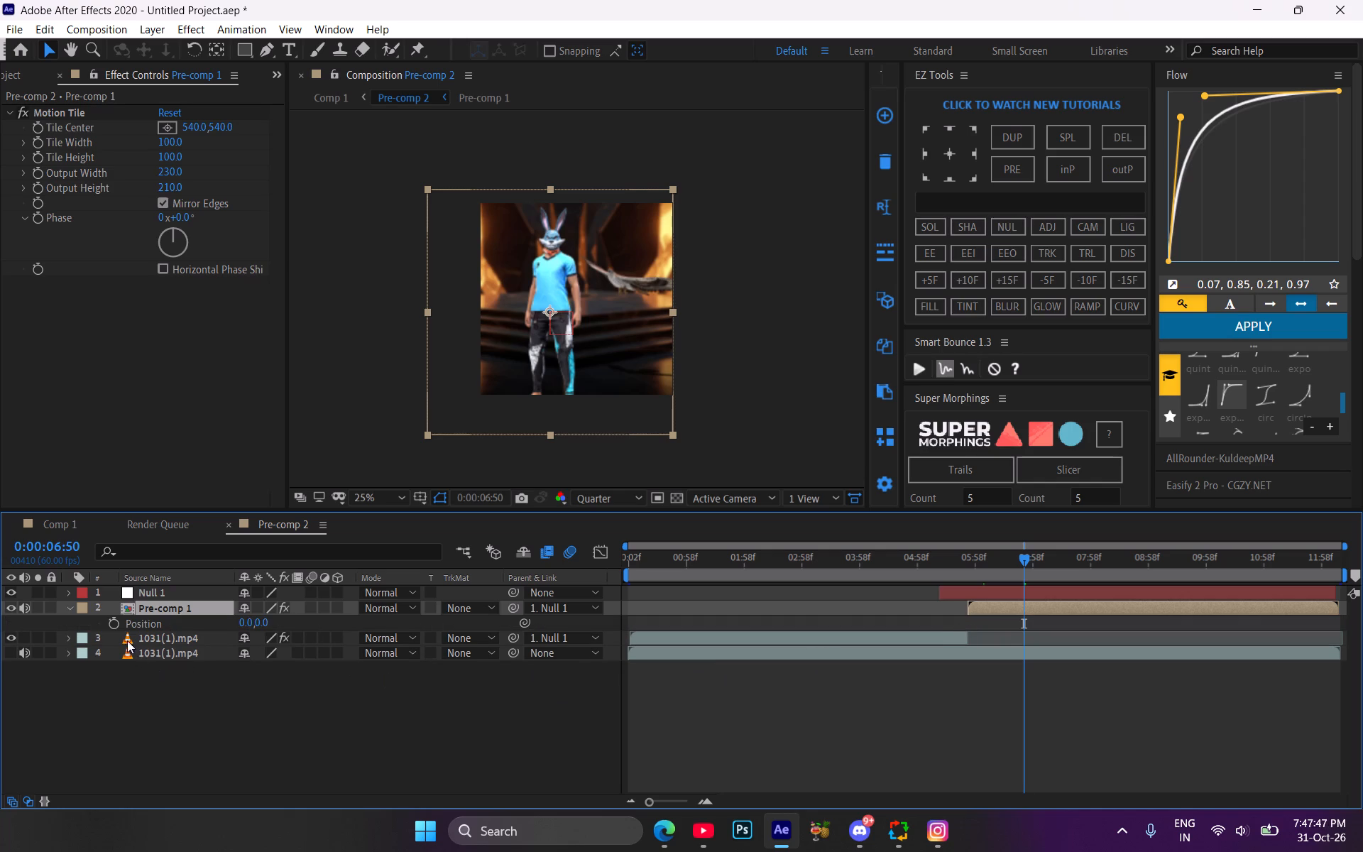
pyautogui.keyDown('alt'); pyautogui.click(116, 623); pyautogui.keyUp('alt')
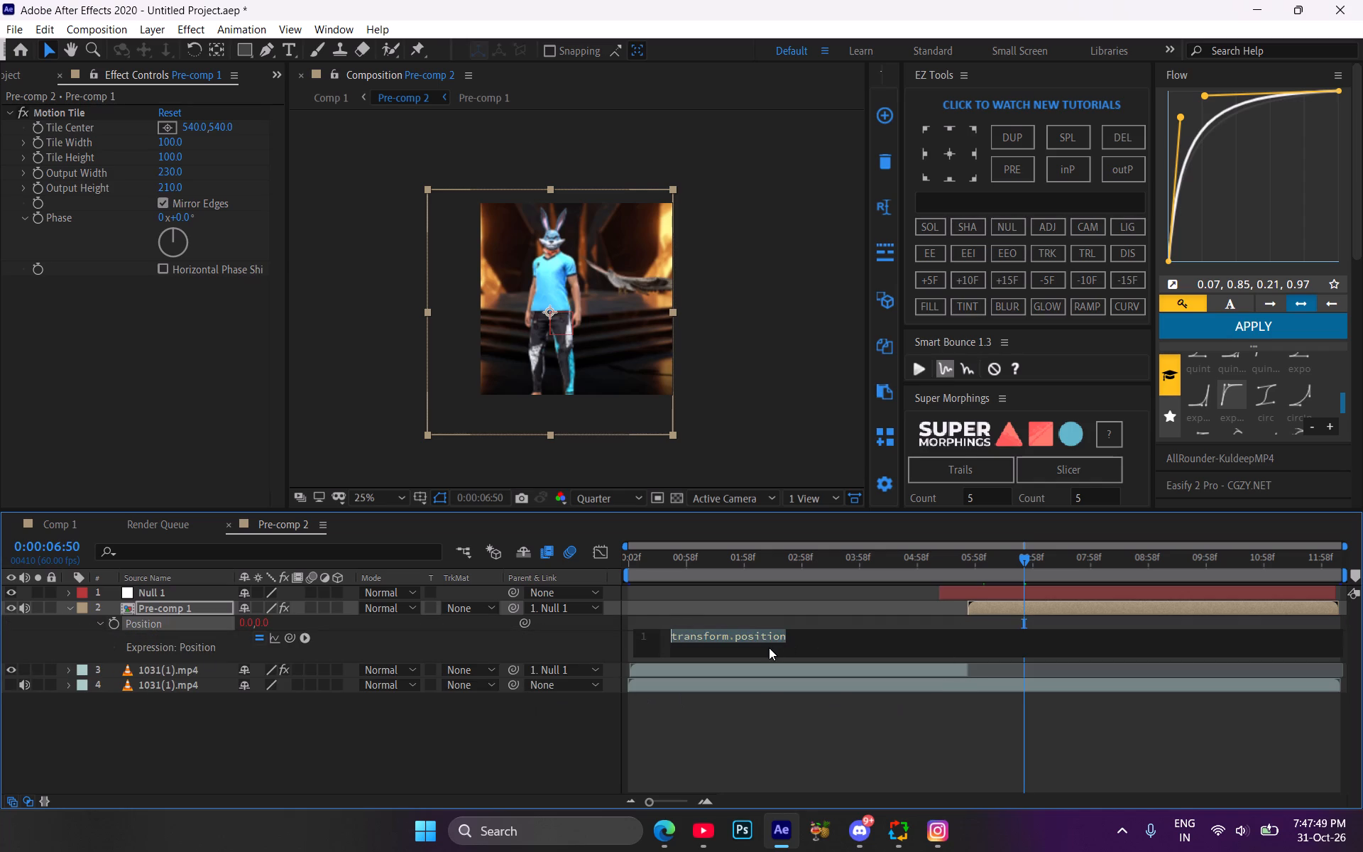
pyautogui.write('wi')
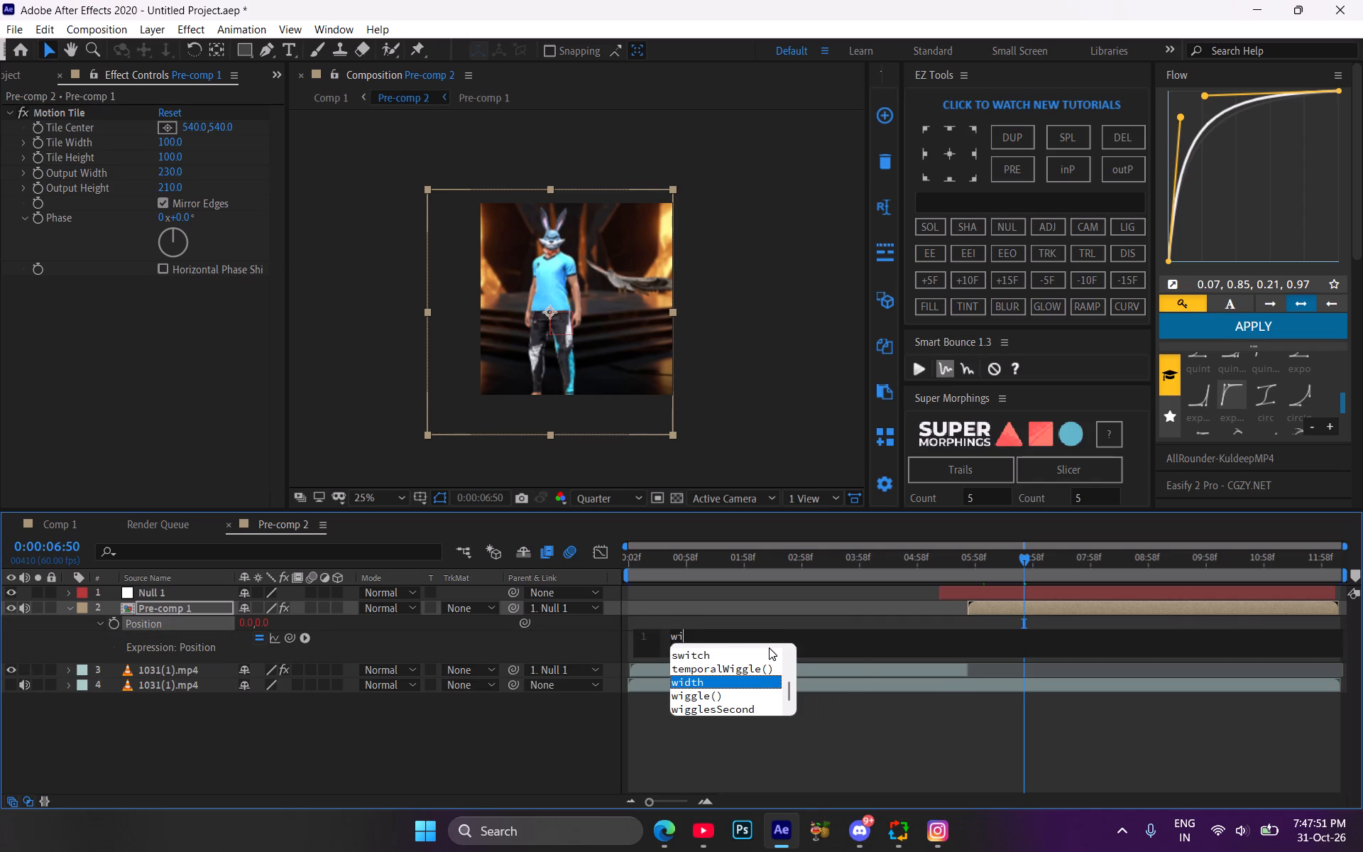
pyautogui.press('Down')
pyautogui.press('Return')
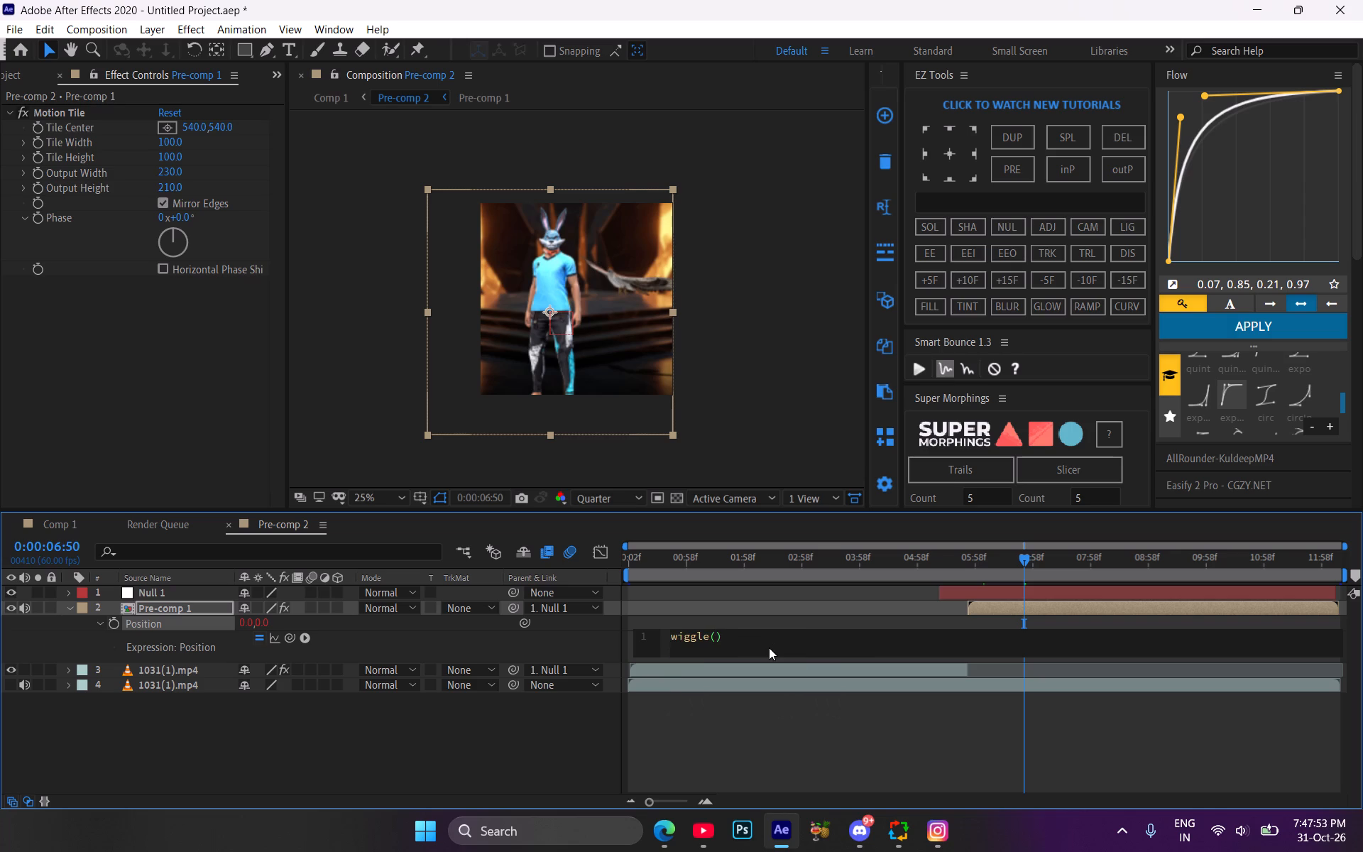
pyautogui.write('2,10')
pyautogui.click(646, 775)
pyautogui.click(73, 613)
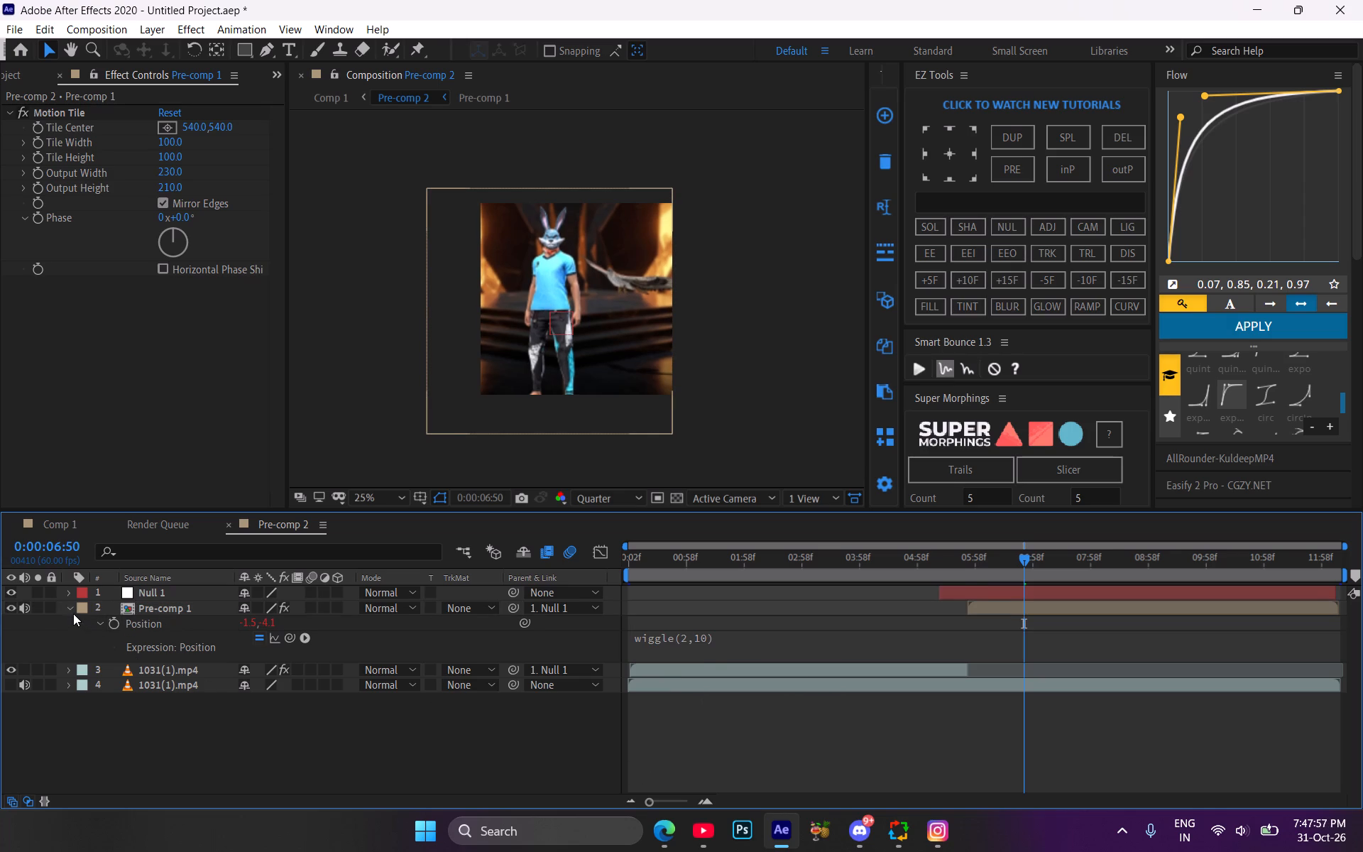
# Play a preview of Pre-comp 2 from about 0:00:05:33 to check the wiggle.
pyautogui.click(984, 552)
pyautogui.moveTo(981, 552); pyautogui.dragTo(951, 552)
pyautogui.press('space')
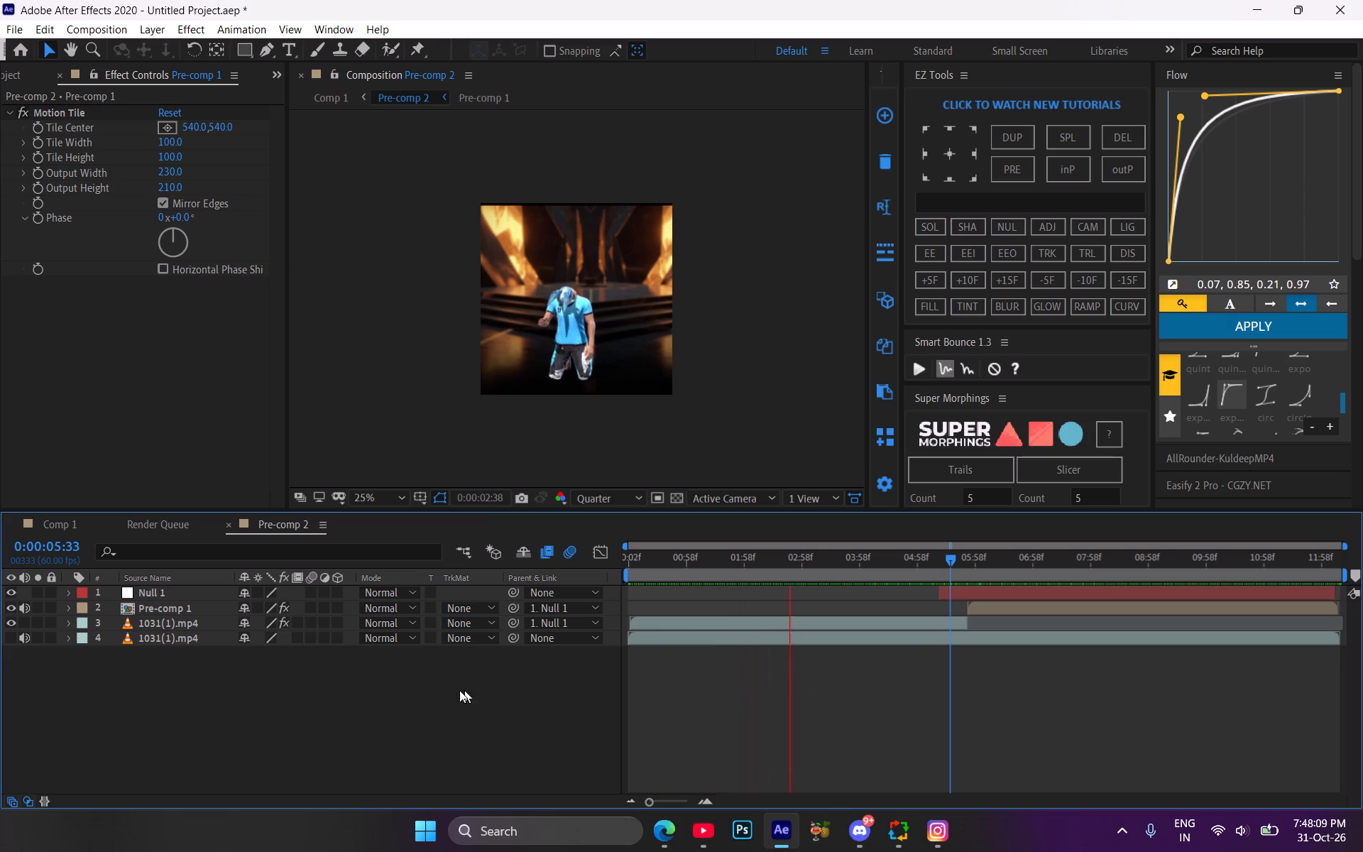
# Preview Comp 1 from 0:00:04:40 and scrub through its opening second to check the motion and frame edges.
pyautogui.click(399, 743)
pyautogui.click(62, 525)
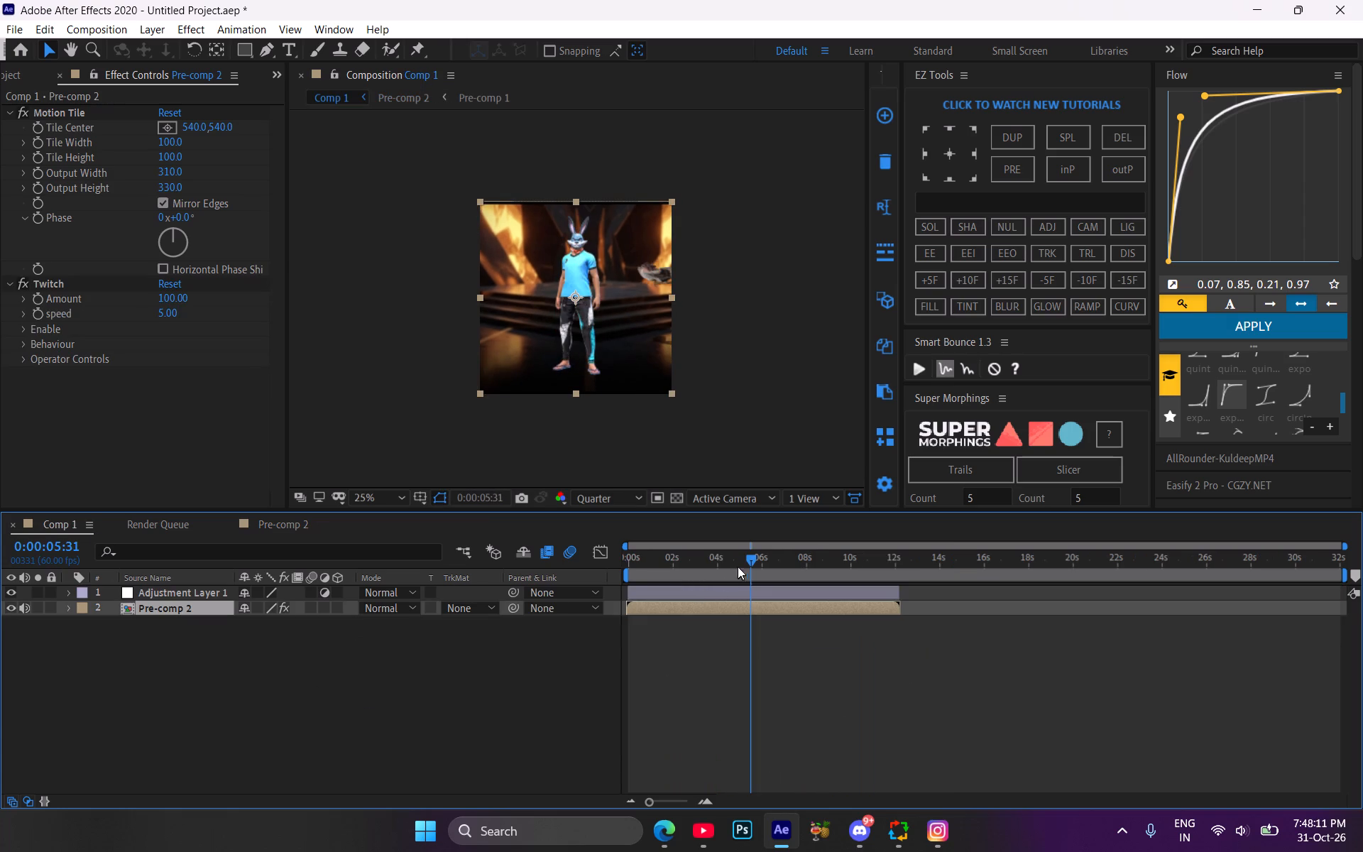
pyautogui.moveTo(740, 564); pyautogui.dragTo(732, 563)
pyautogui.press('space')
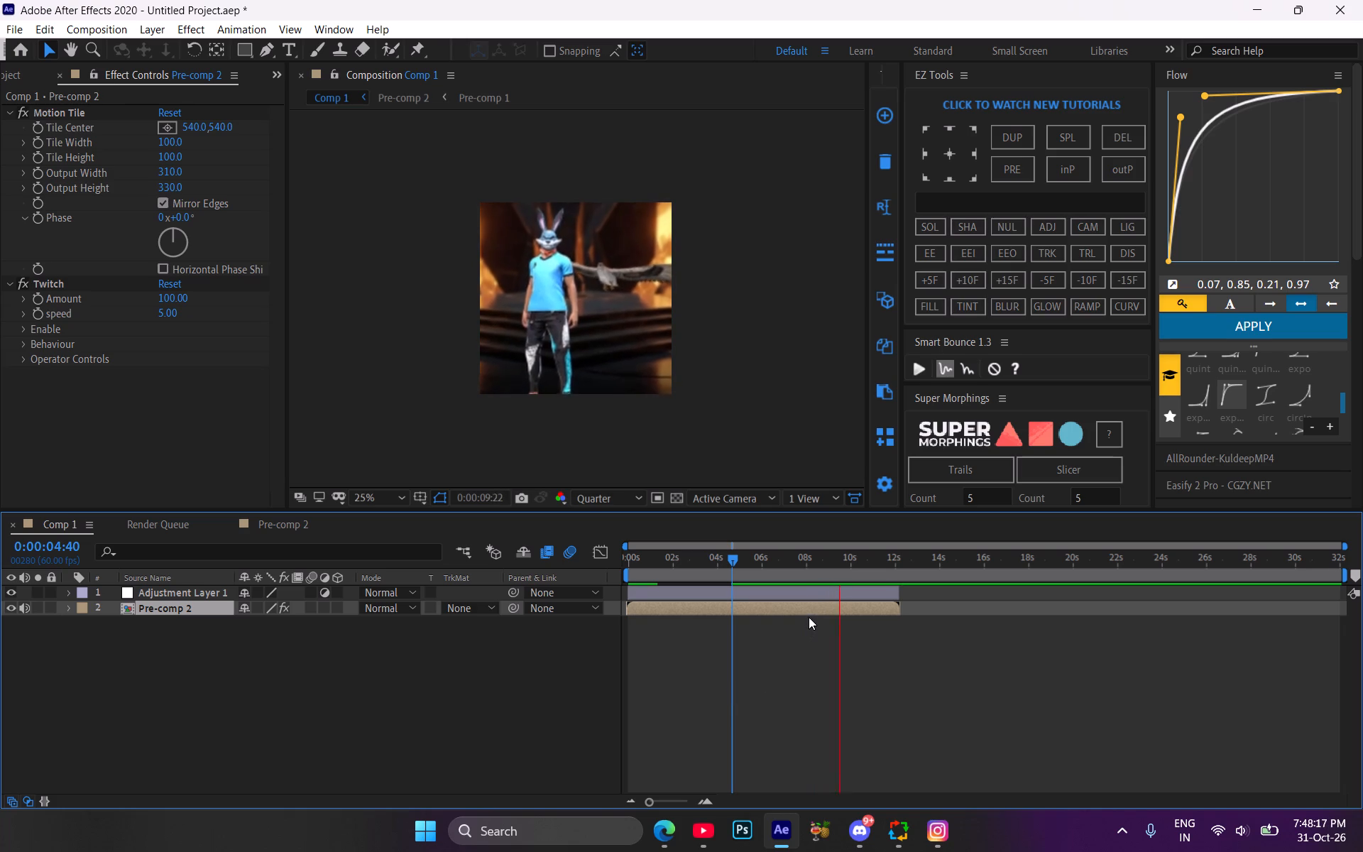
pyautogui.click(810, 567)
pyautogui.moveTo(810, 567); pyautogui.dragTo(635, 550)
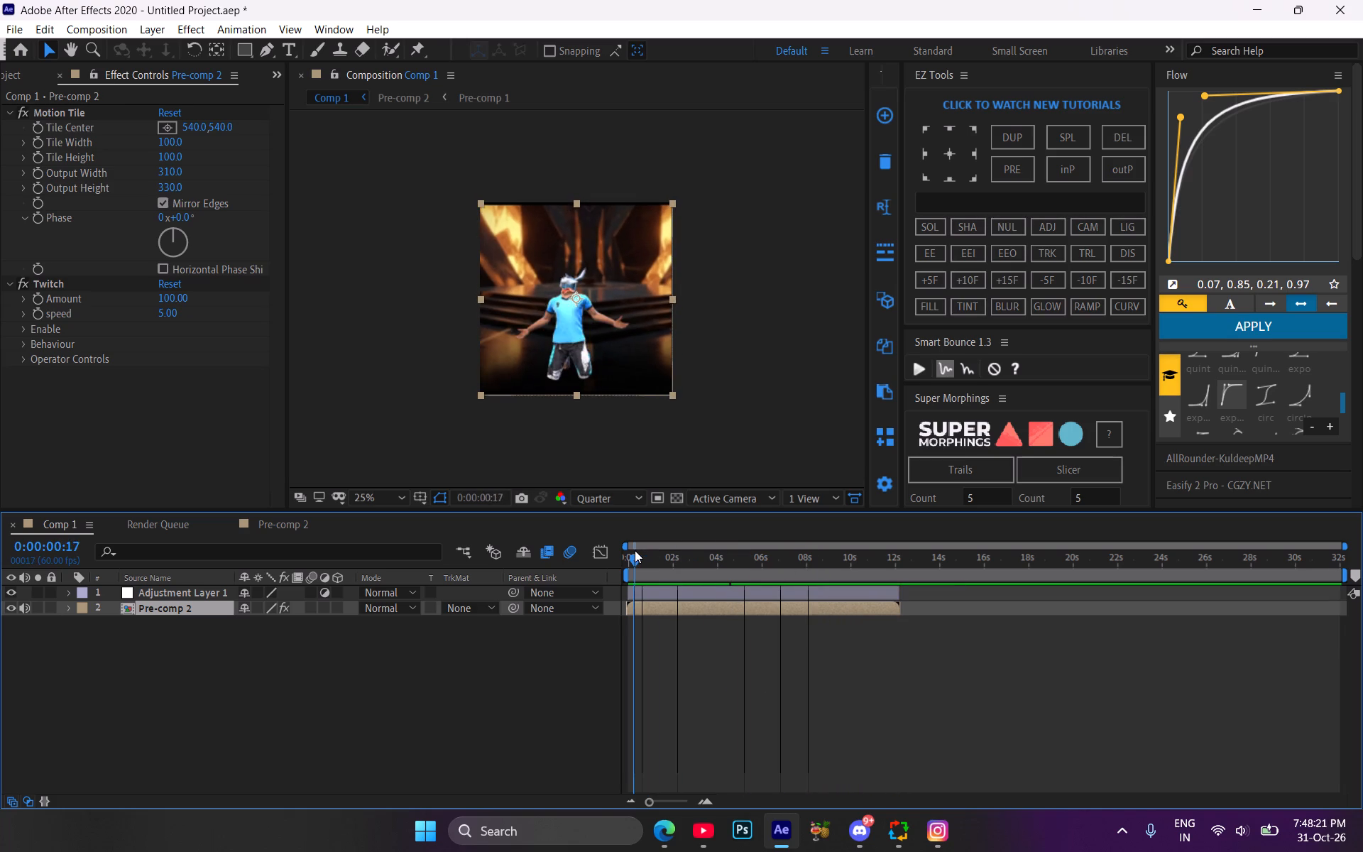
pyautogui.moveTo(635, 550); pyautogui.dragTo(652, 556)
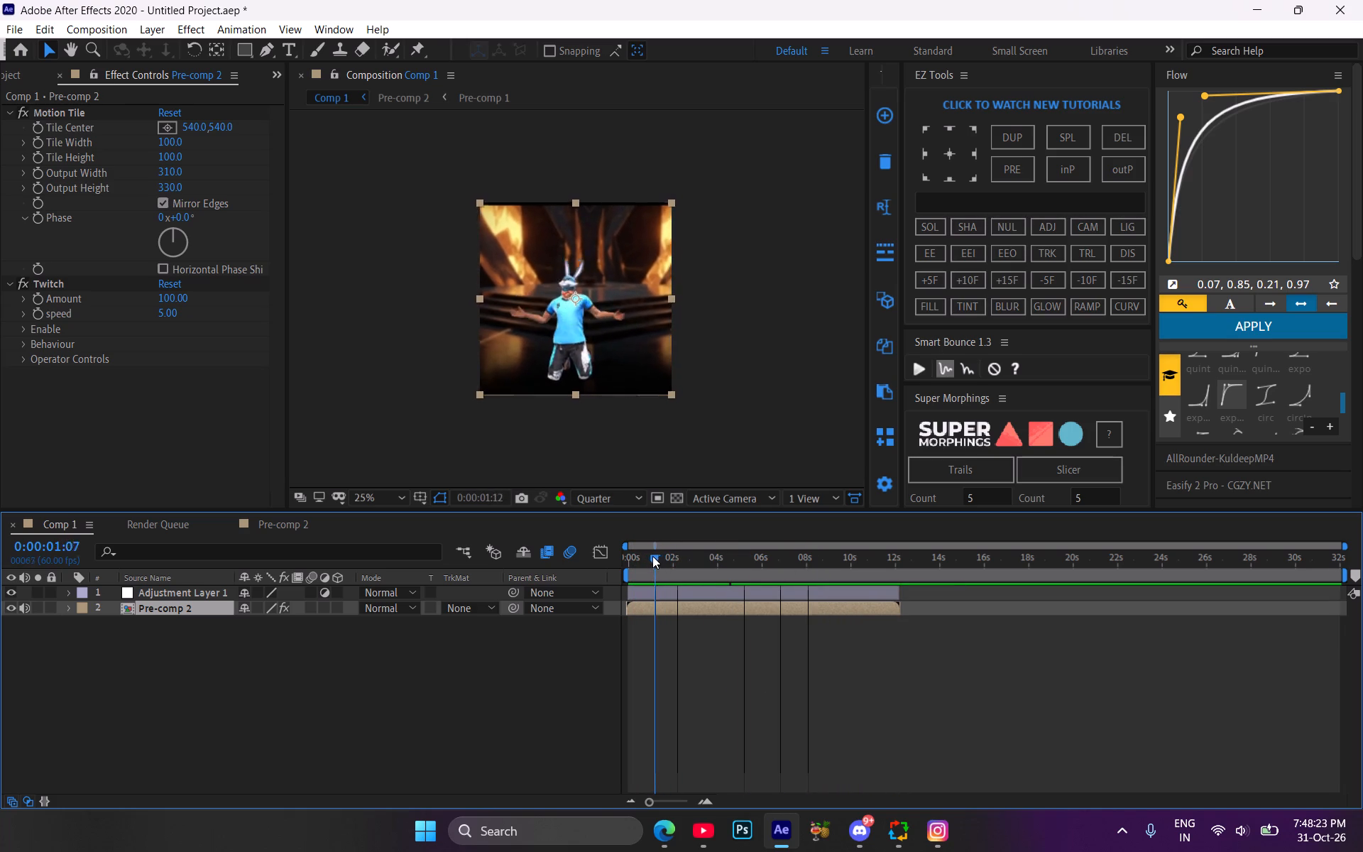
pyautogui.moveTo(652, 556); pyautogui.dragTo(645, 554)
# In Pre-comp 2, set the Motion Tile of the upper 1031(1).mp4 layer to Output Width 420 and Output Height 350.
pyautogui.click(659, 607)
pyautogui.doubleClick(661, 611)
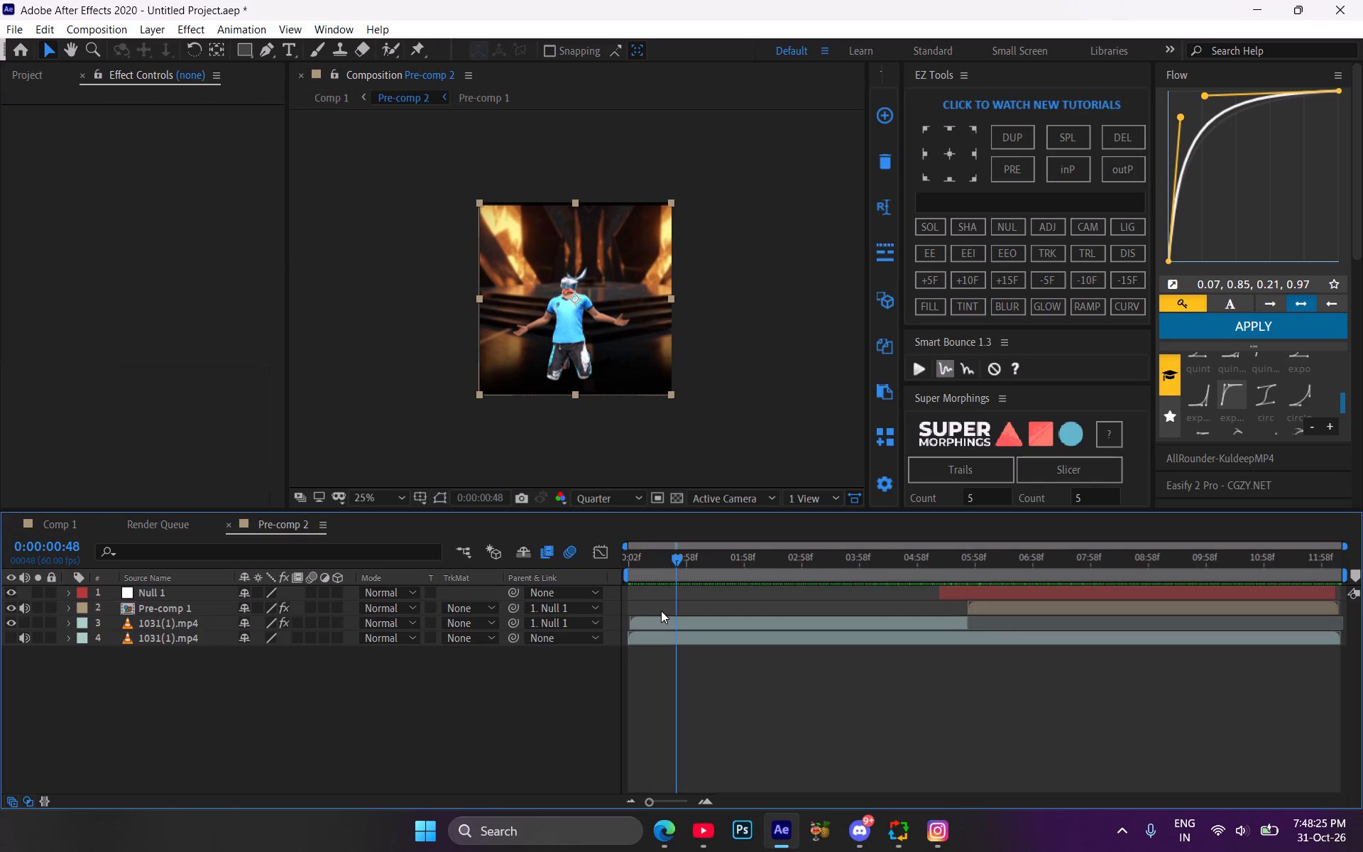
pyautogui.click(668, 623)
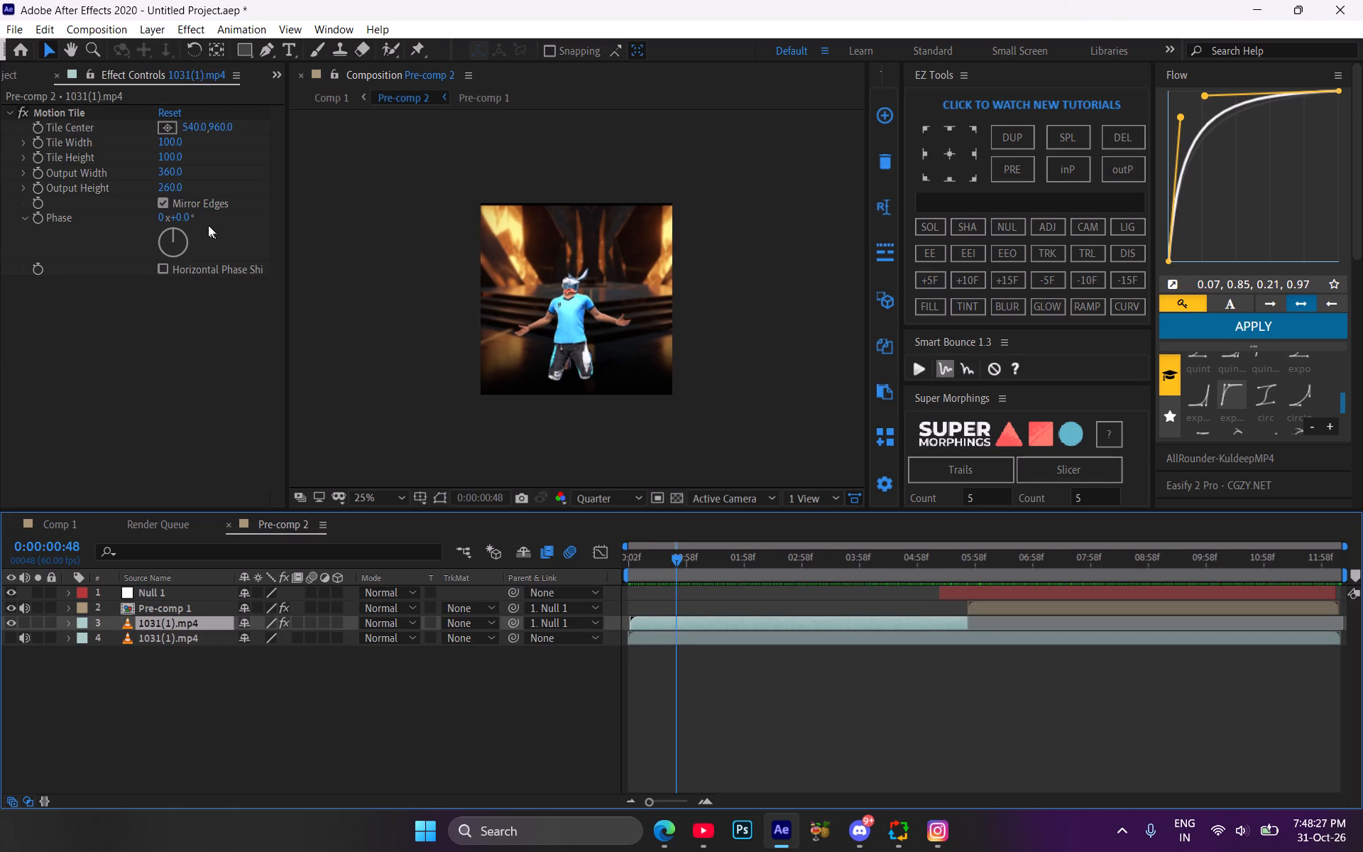
pyautogui.moveTo(178, 167); pyautogui.dragTo(206, 170)
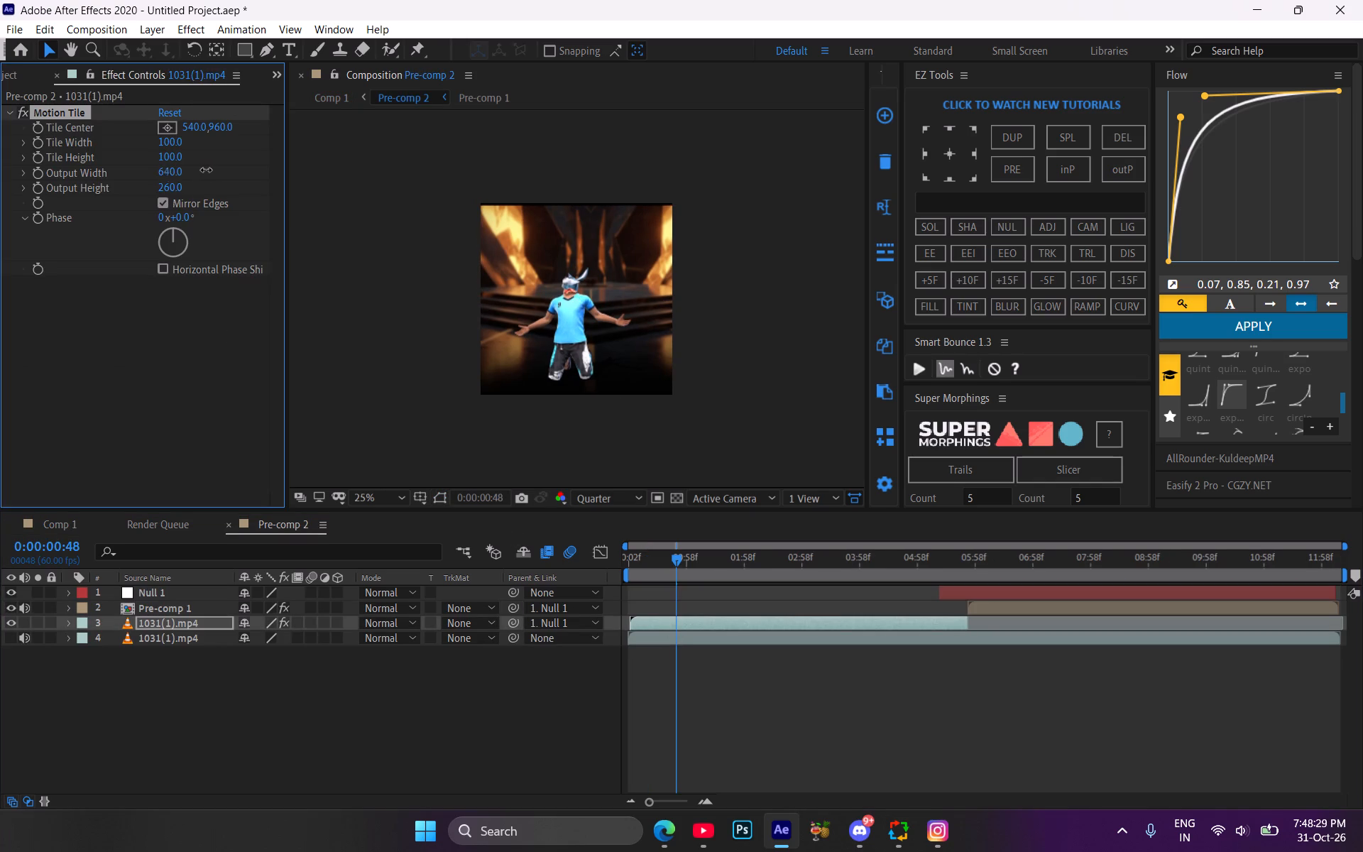
pyautogui.moveTo(206, 170); pyautogui.dragTo(186, 169)
pyautogui.click(182, 180)
pyautogui.moveTo(180, 184); pyautogui.dragTo(189, 185)
pyautogui.click(636, 699)
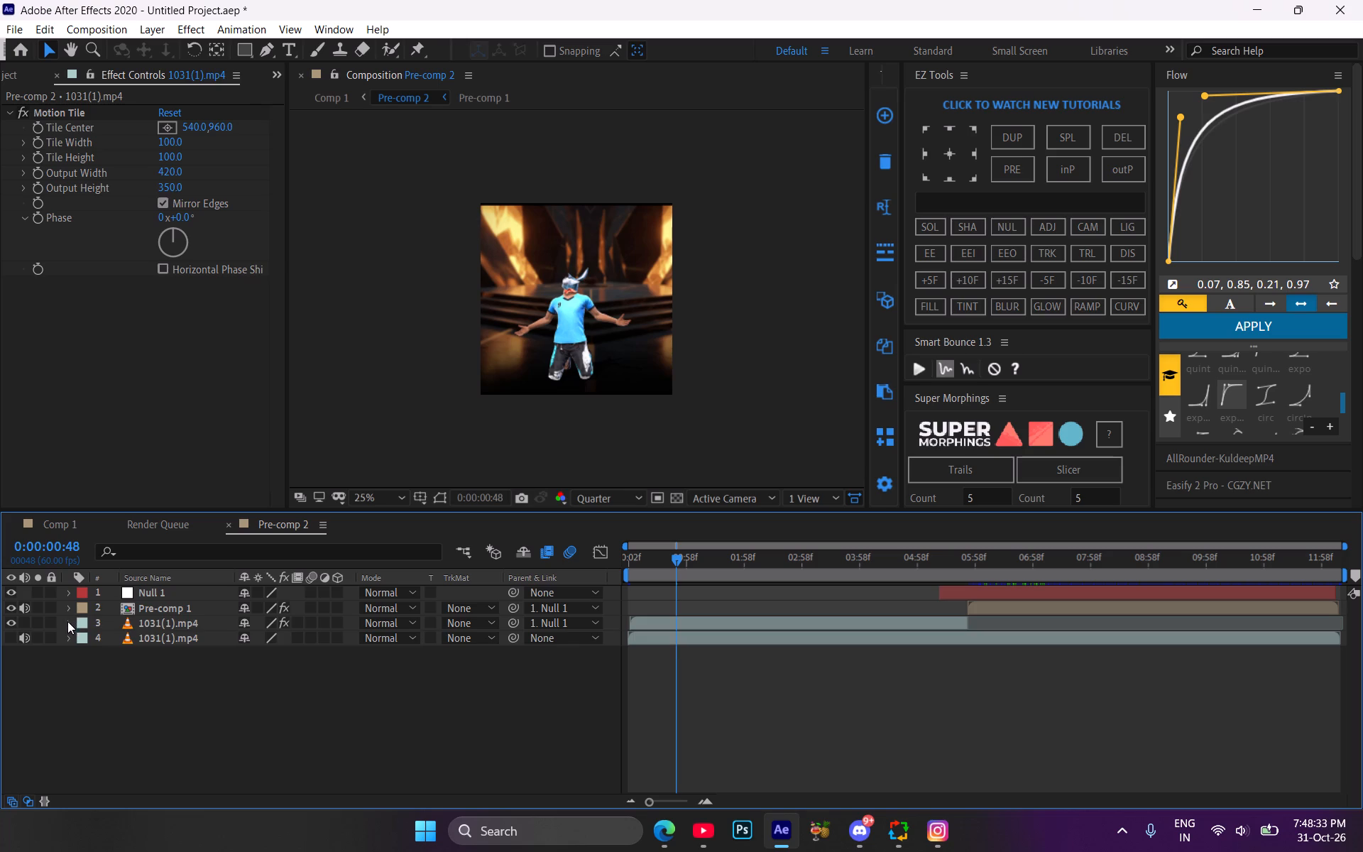
# Increase the Scale of the upper 1031(1).mp4 layer in small increments, trying 131, 132 and 133%, and settle on 134%.
pyautogui.click(67, 621)
pyautogui.click(185, 623)
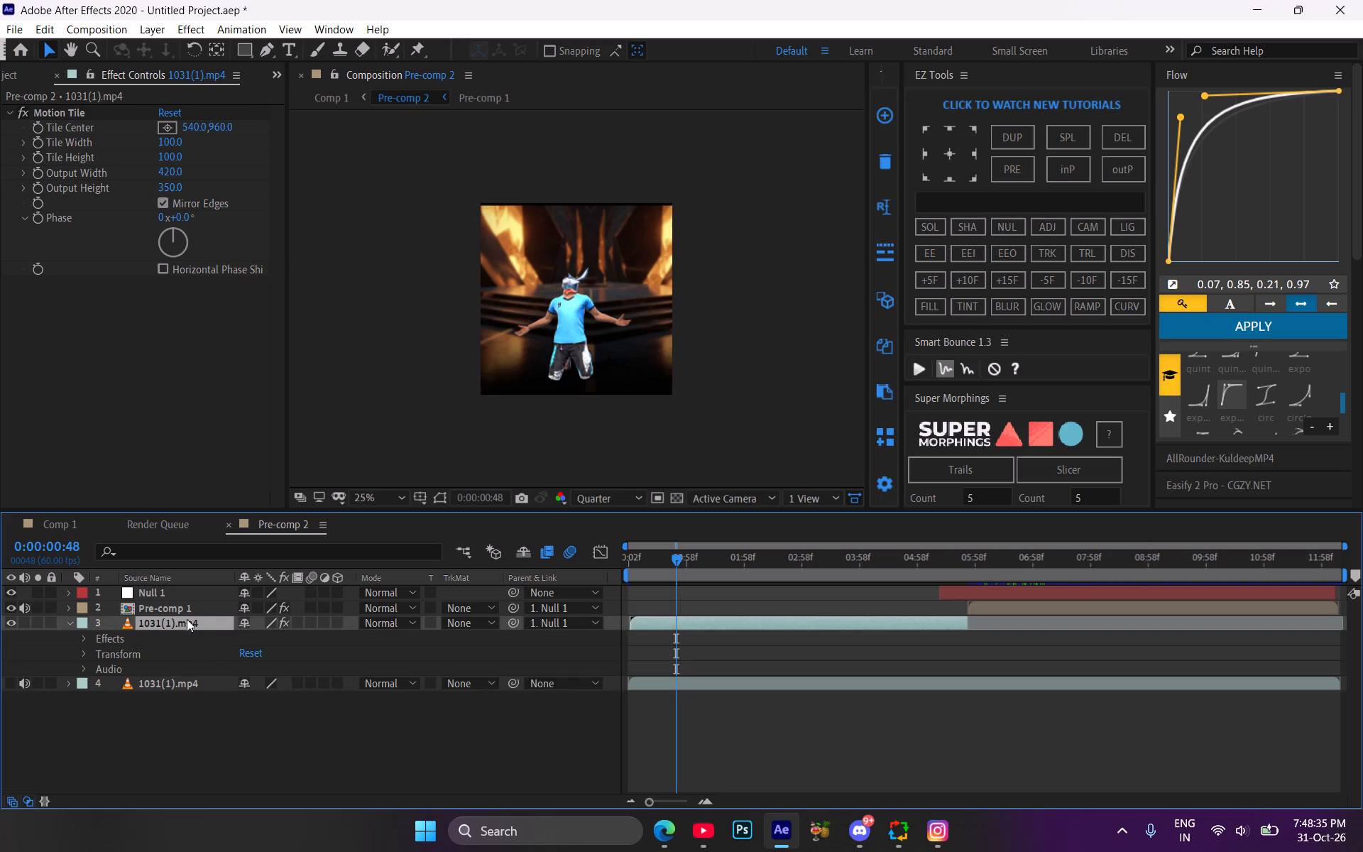
pyautogui.press('s')
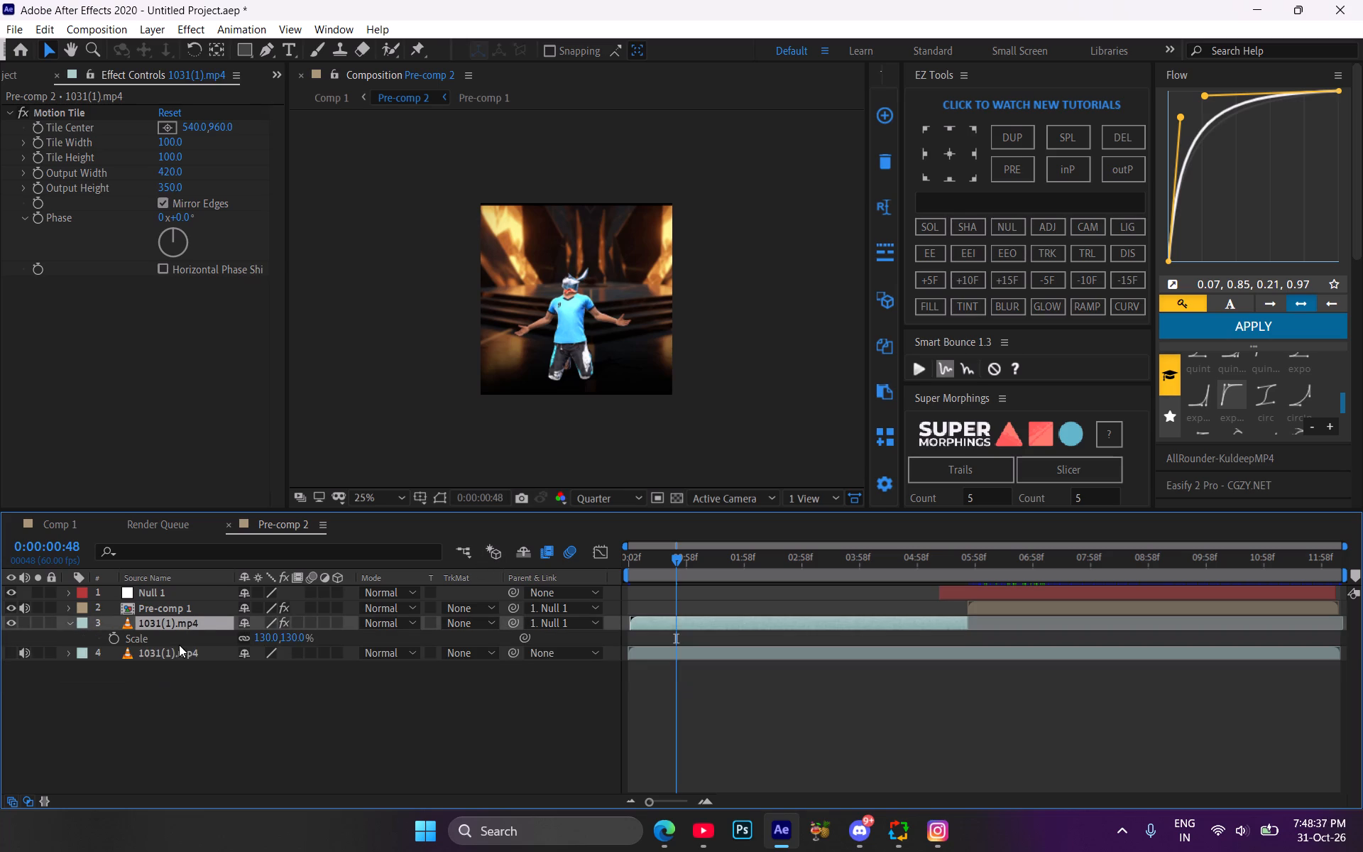
pyautogui.click(299, 639)
pyautogui.press('1')
pyautogui.press('3')
pyautogui.press('1')
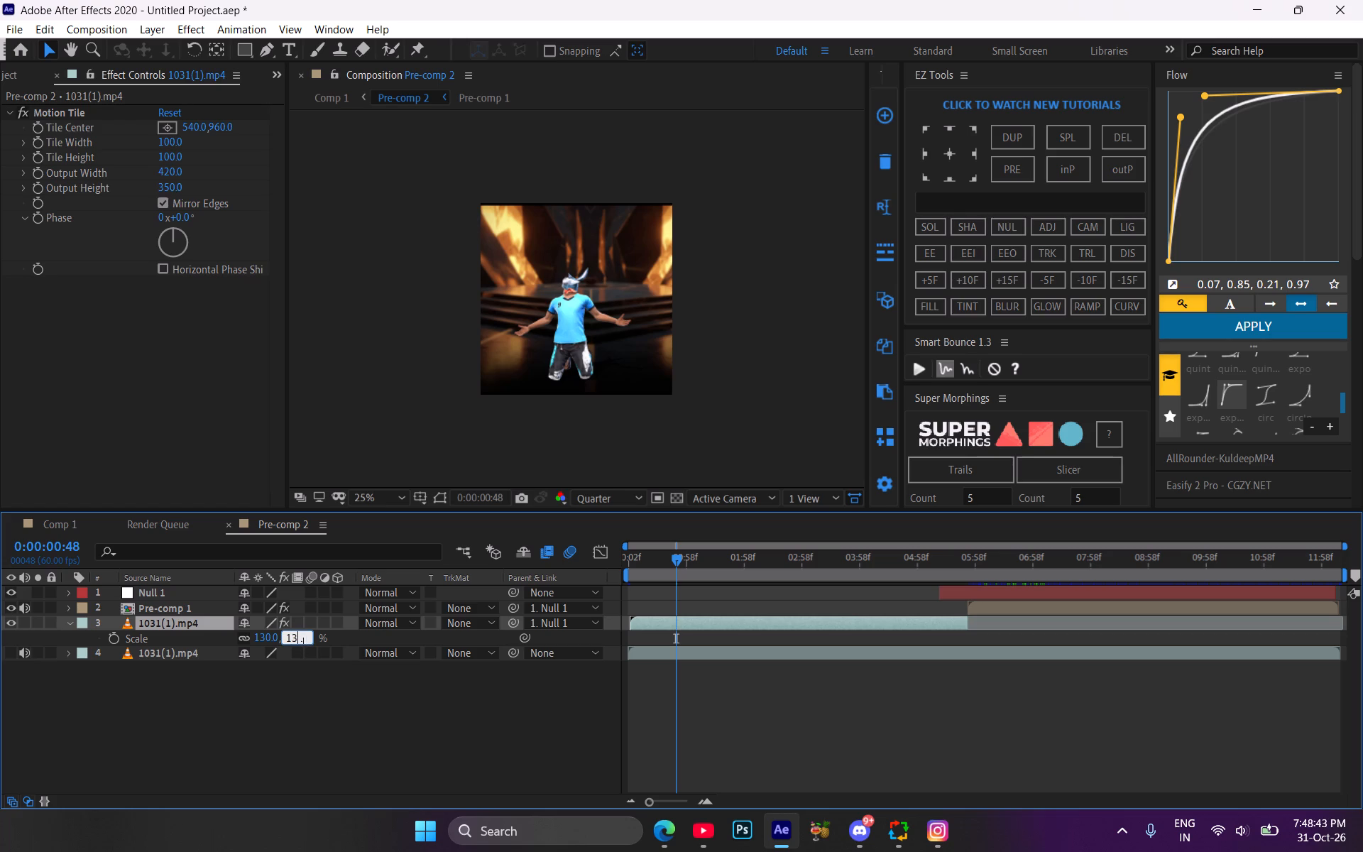
pyautogui.press('Return')
pyautogui.click(301, 638)
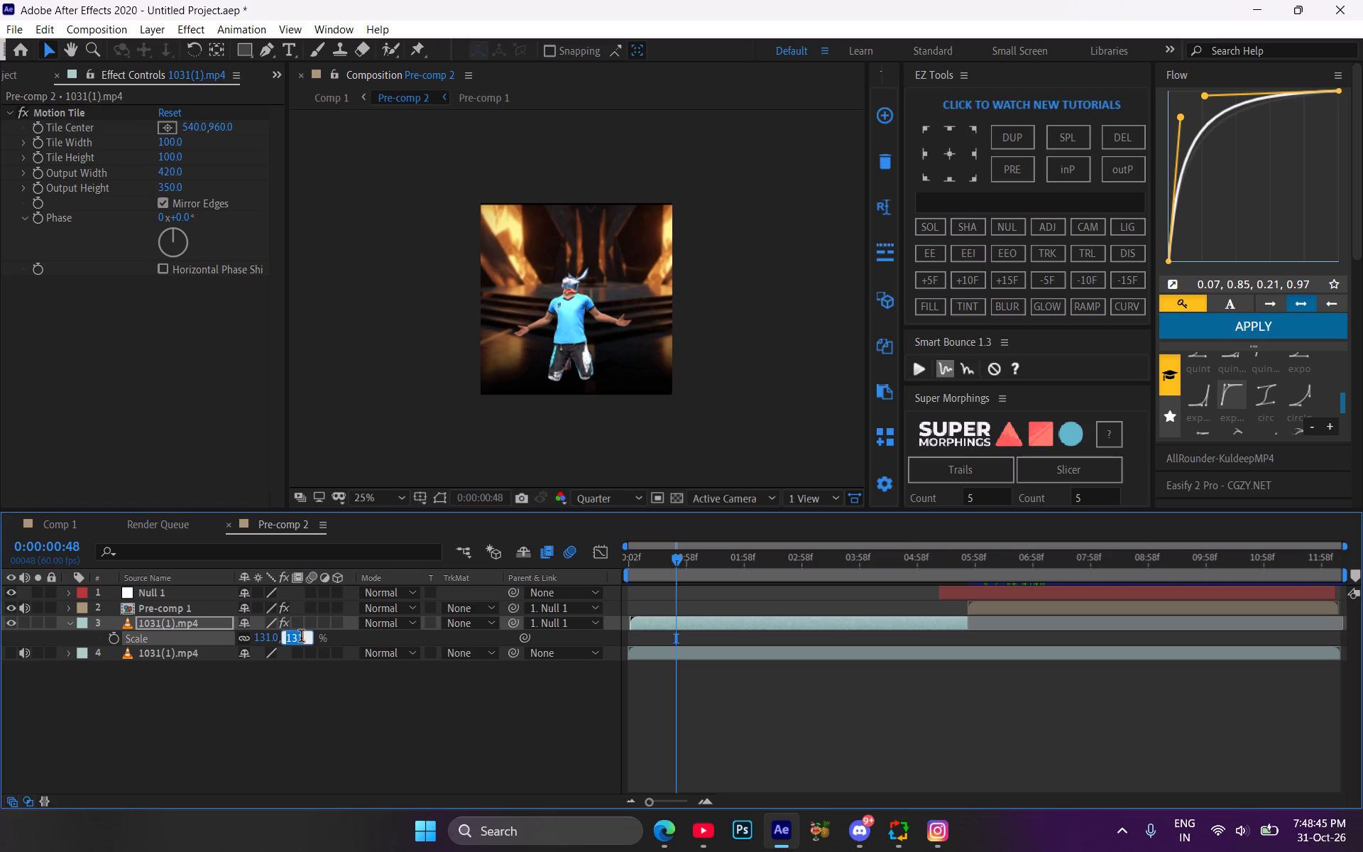
pyautogui.write('132')
pyautogui.press('Return')
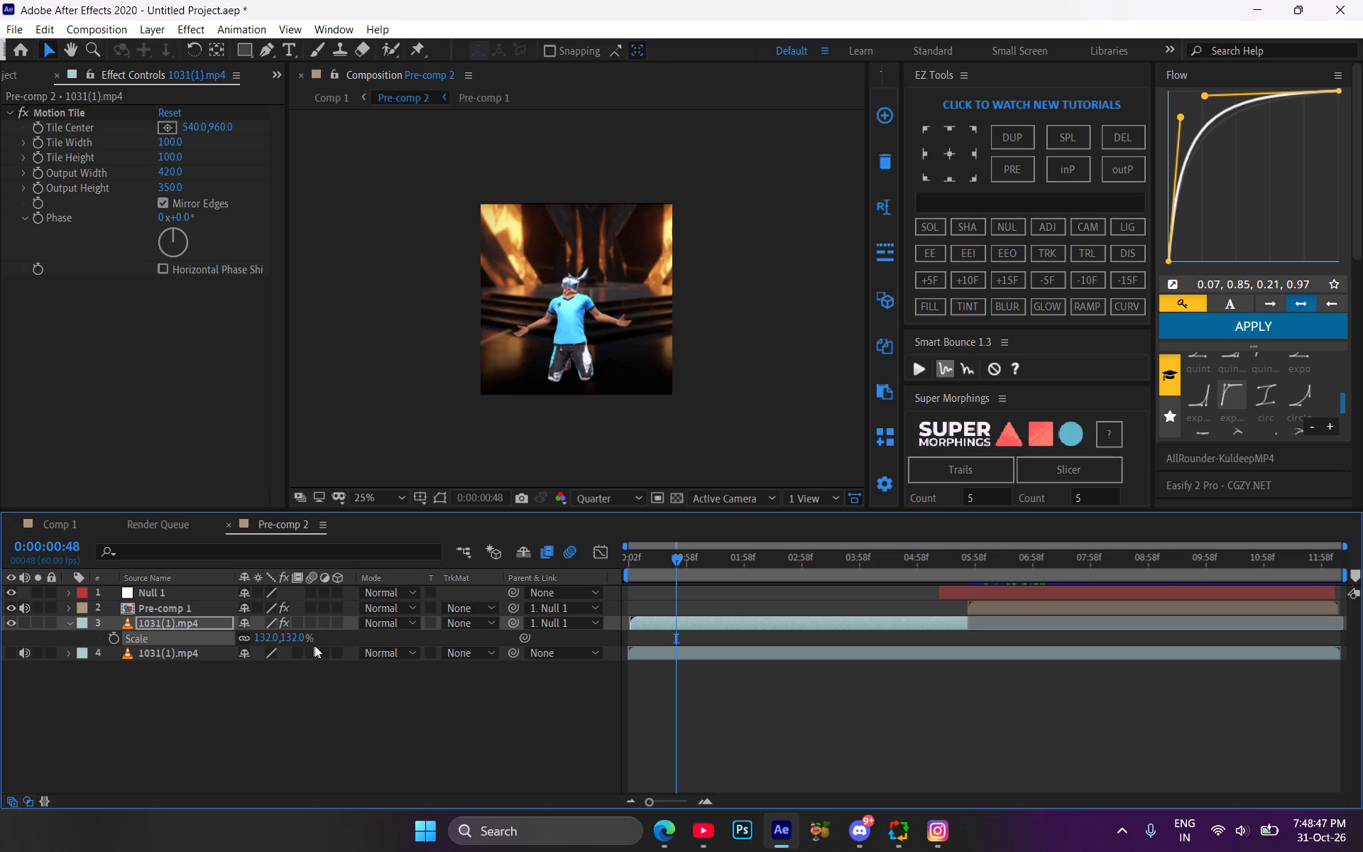
pyautogui.click(302, 643)
pyautogui.write('133')
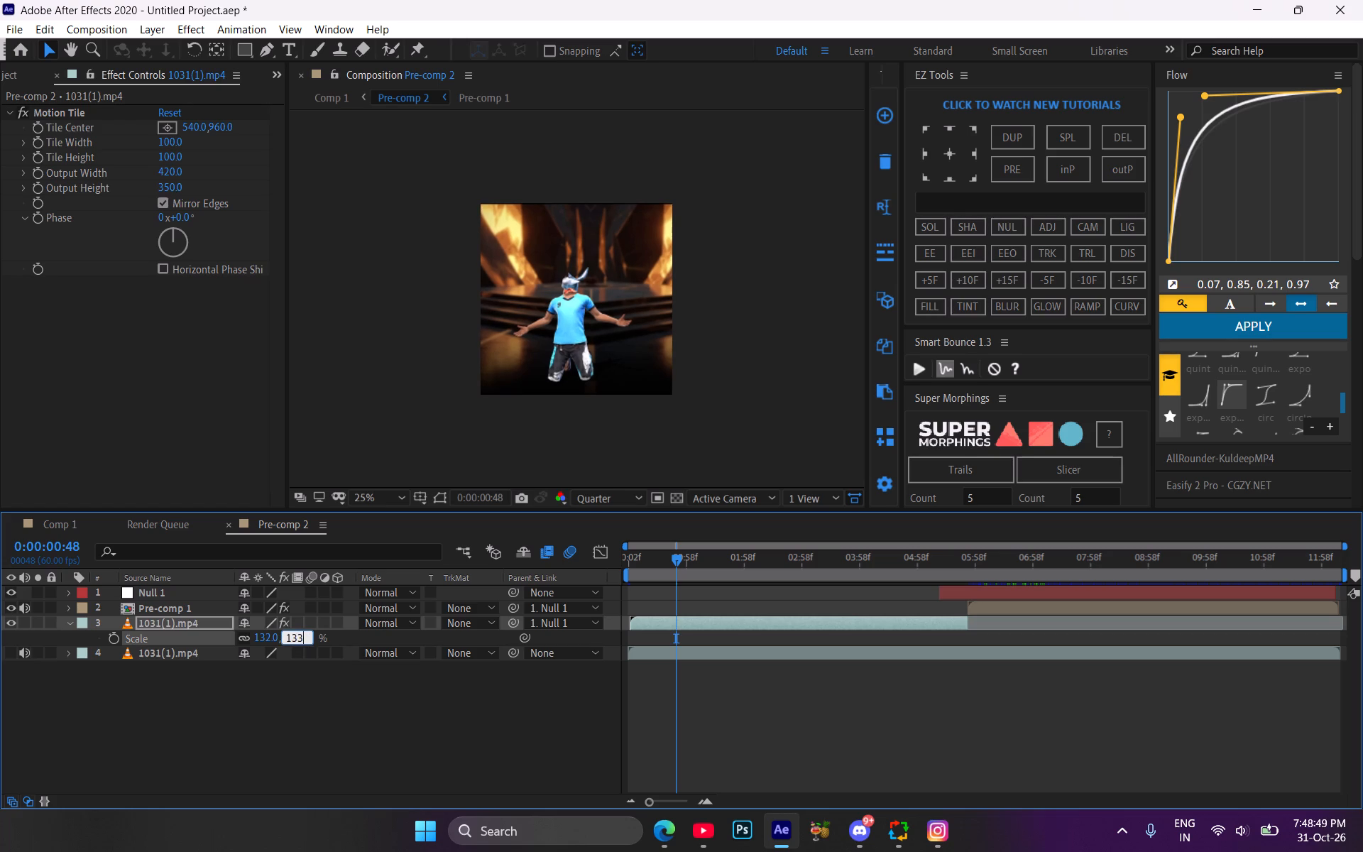
pyautogui.press('Return')
pyautogui.click(302, 643)
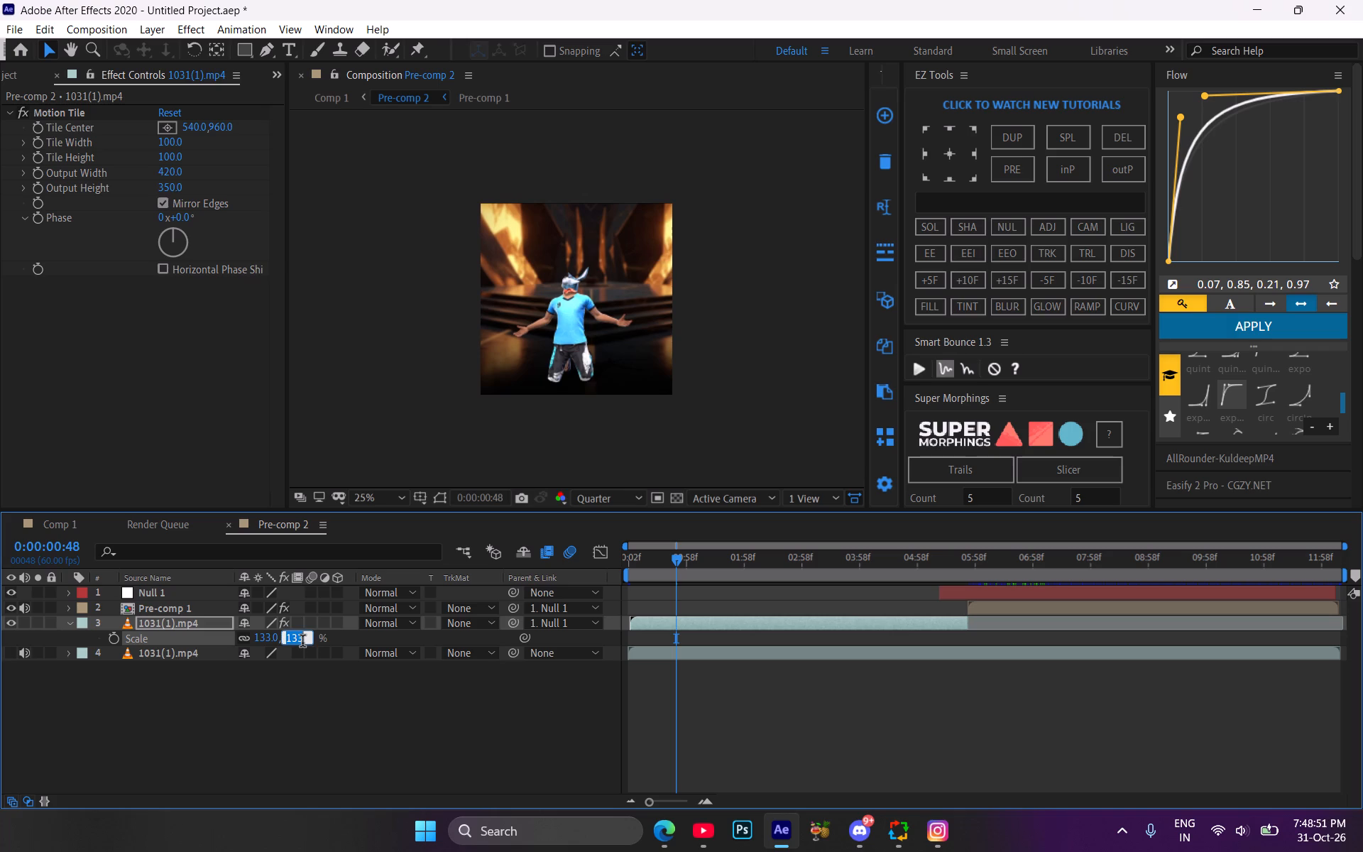
pyautogui.write('1334')
pyautogui.press('Return')
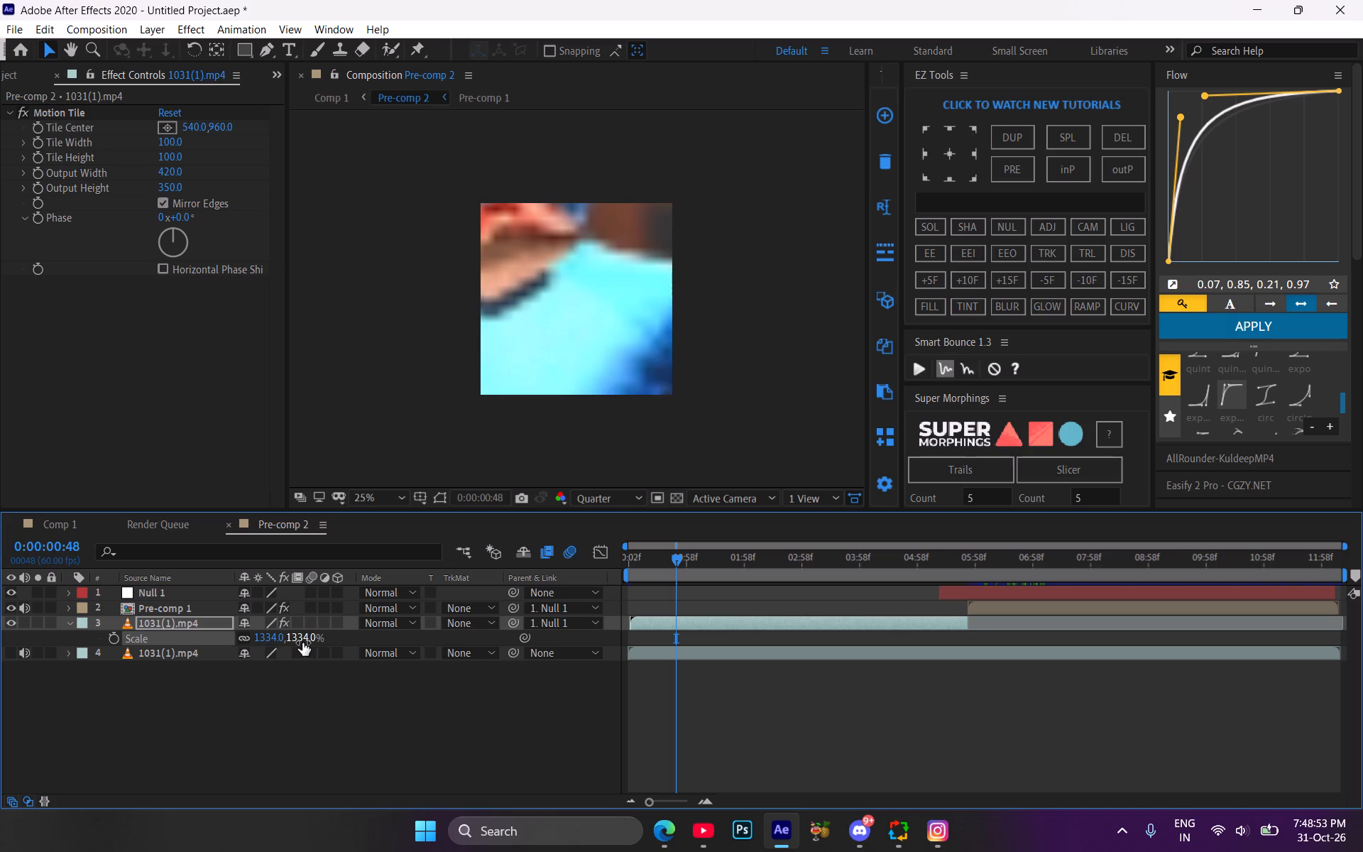
pyautogui.click(302, 643)
pyautogui.write('134')
pyautogui.press('Return')
pyautogui.click(340, 736)
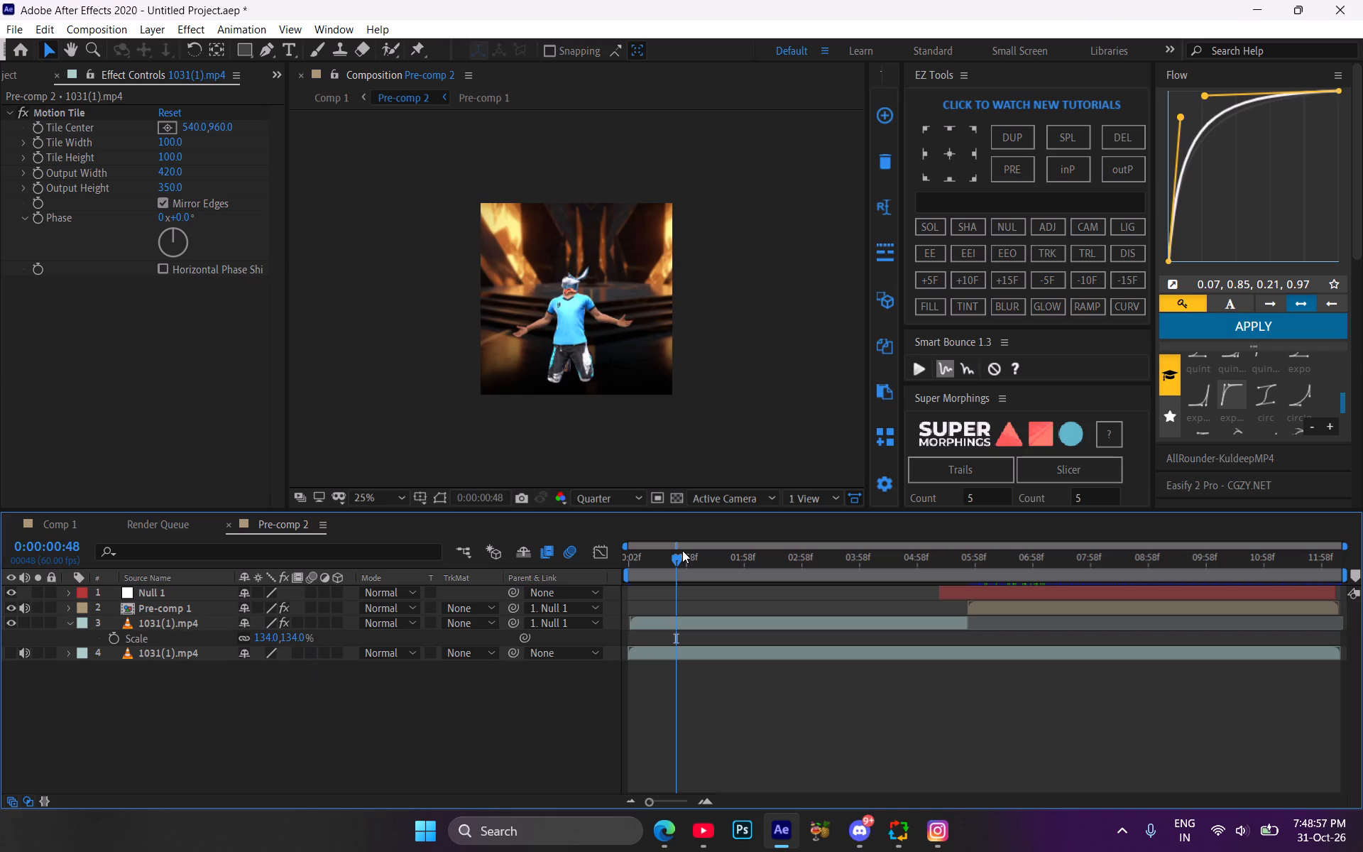
# Scrub Pre-comp 2 to about 0:00:03:01, and scrub Comp 1 to about 0:00:09:11 and back to its start.
pyautogui.moveTo(699, 555); pyautogui.dragTo(797, 555)
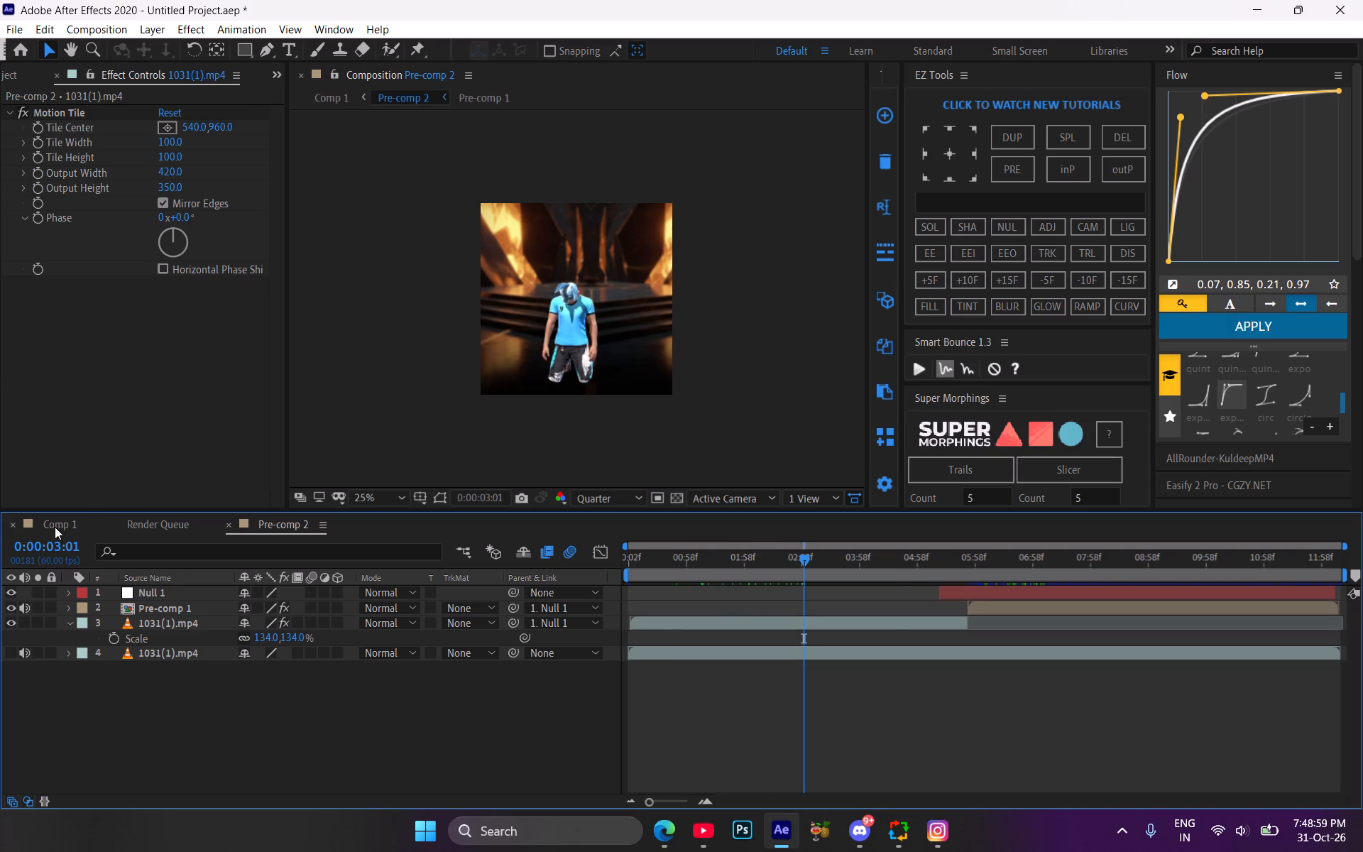
pyautogui.click(56, 526)
pyautogui.moveTo(685, 555); pyautogui.dragTo(674, 564)
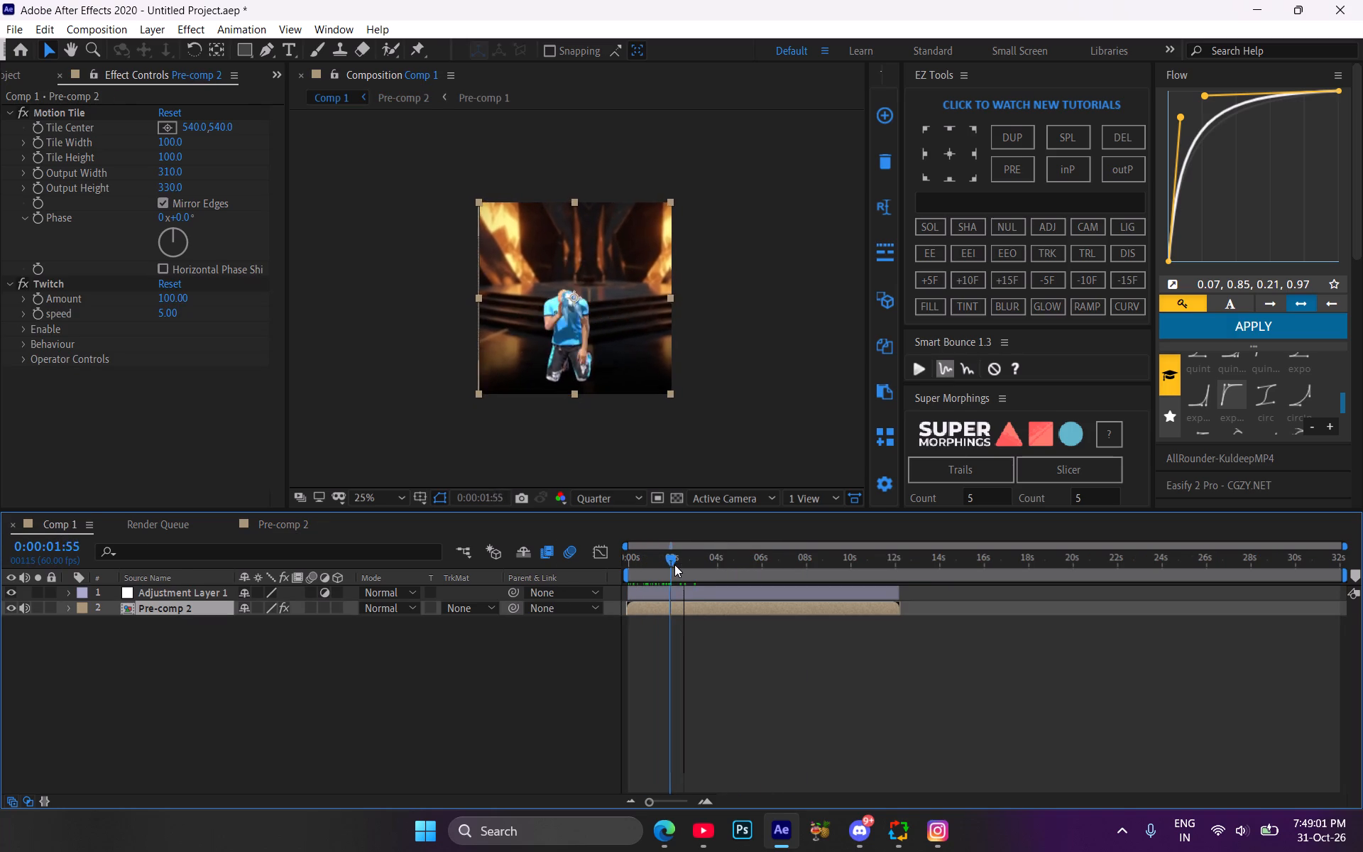
pyautogui.moveTo(674, 564); pyautogui.dragTo(836, 596)
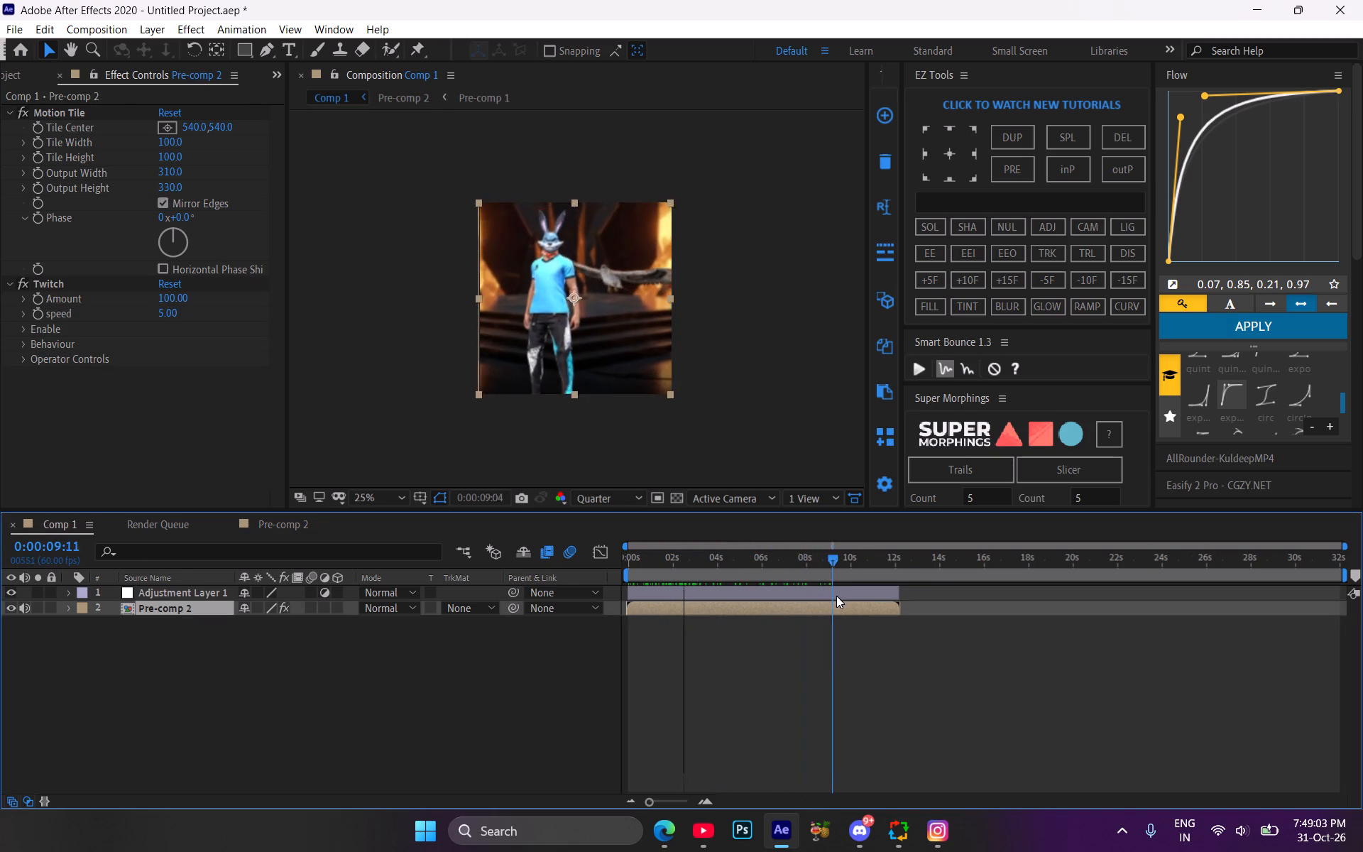
pyautogui.moveTo(836, 596); pyautogui.dragTo(618, 589)
pyautogui.click(625, 692)
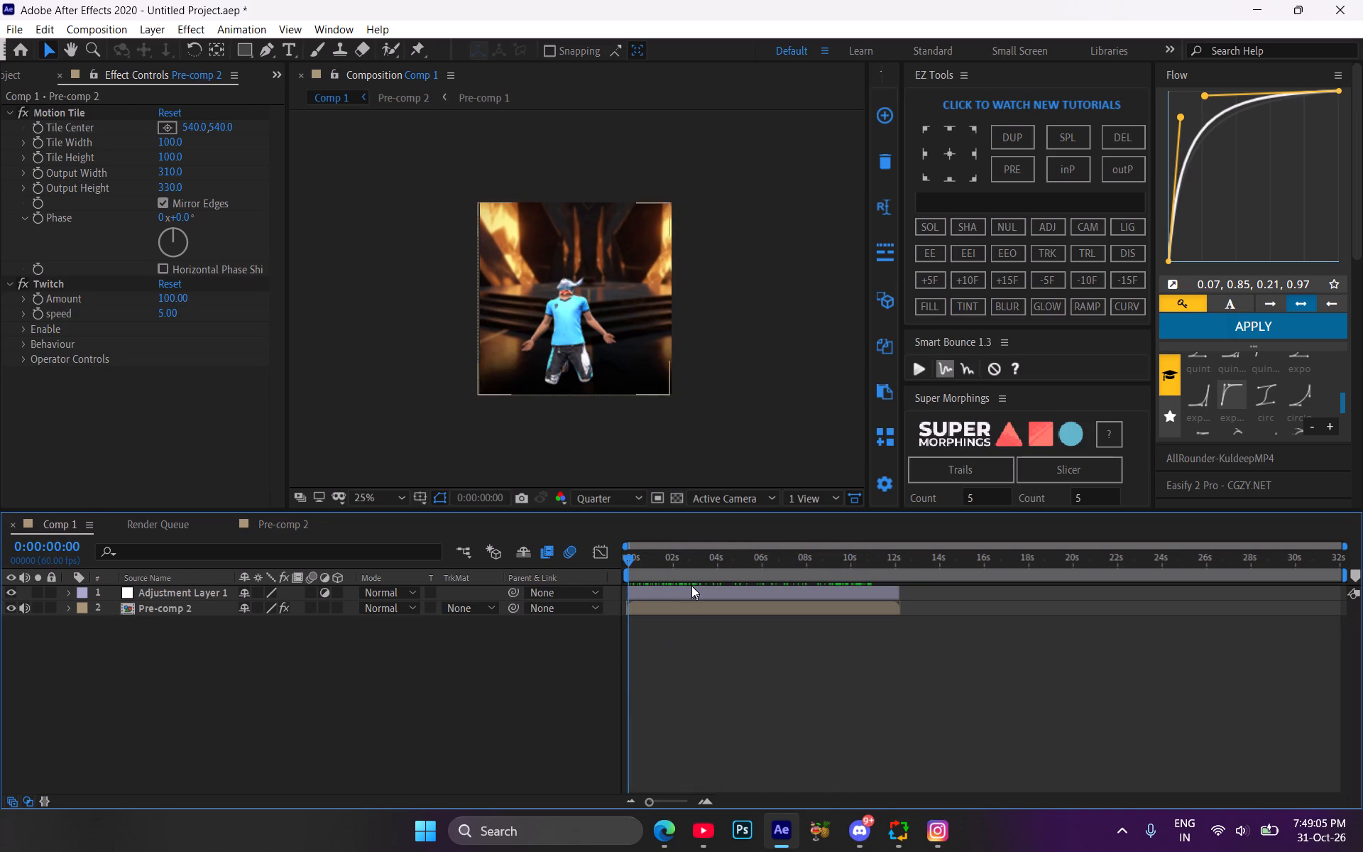
# Search the effects for "qual" and apply the matching preset with glow and Hue/Saturation to Adjustment Layer 1.
pyautogui.click(691, 585)
pyautogui.click(682, 577)
pyautogui.click(686, 589)
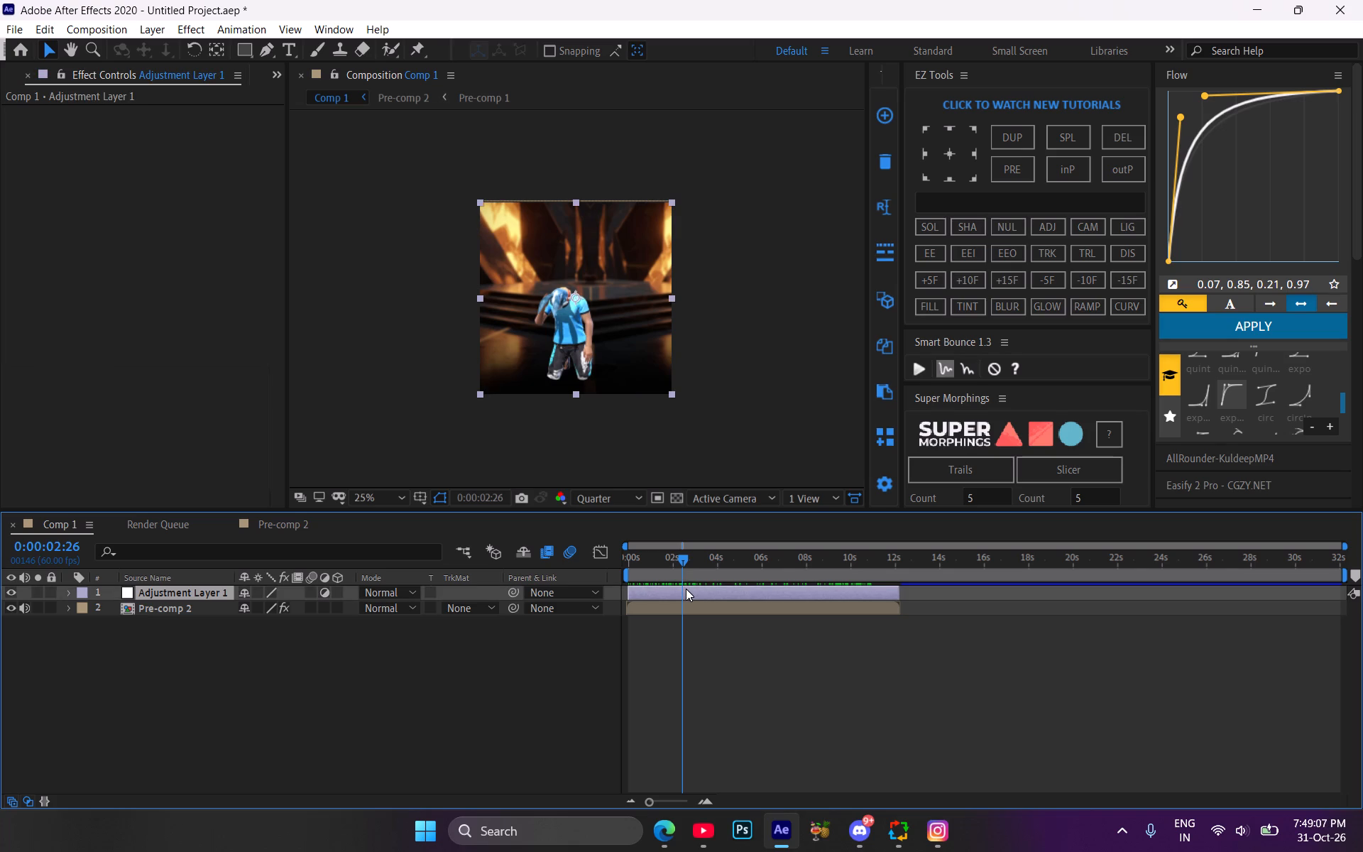
pyautogui.hotkey('shift', 'space')
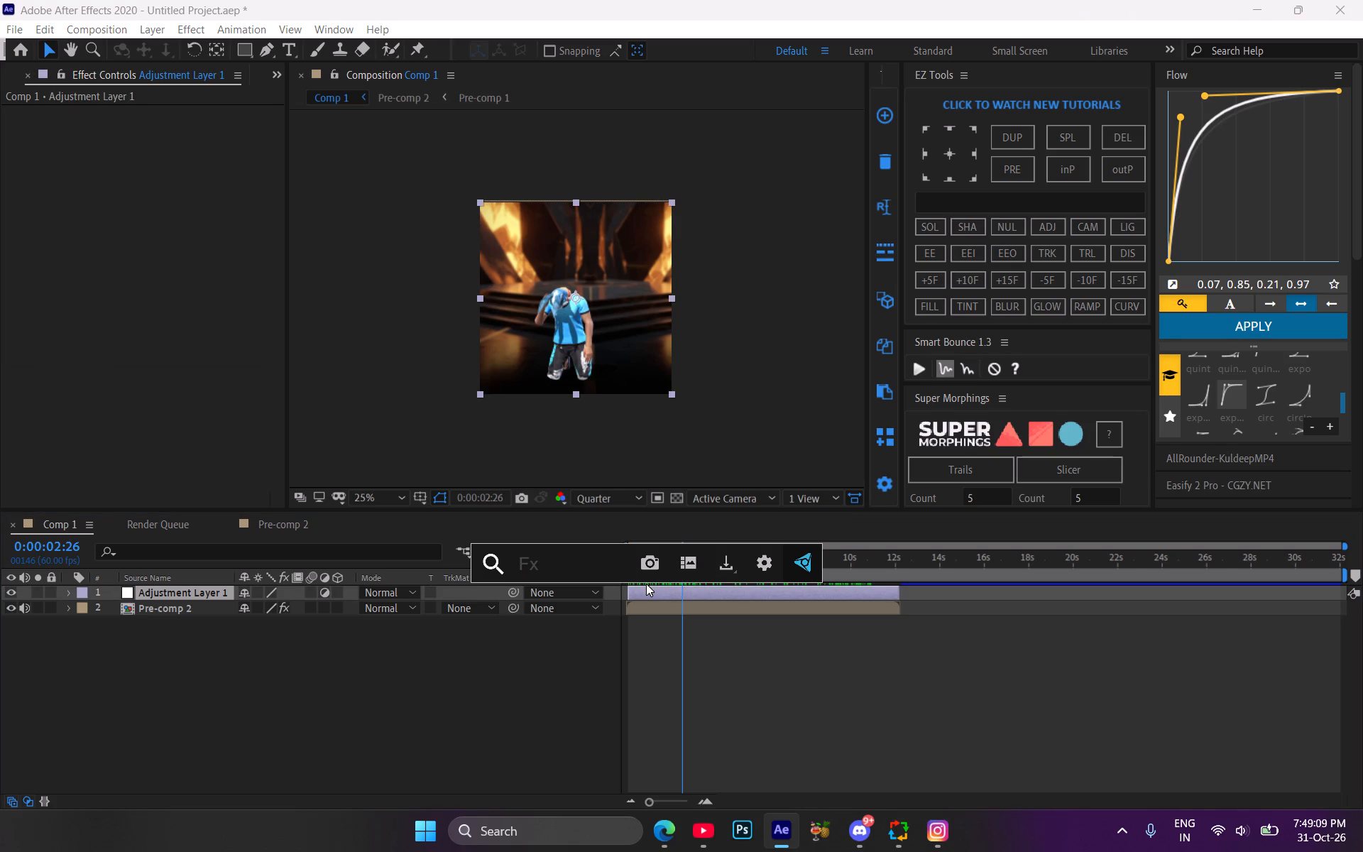
pyautogui.write('qu')
pyautogui.write('al')
pyautogui.press('Down')
pyautogui.press('Return')
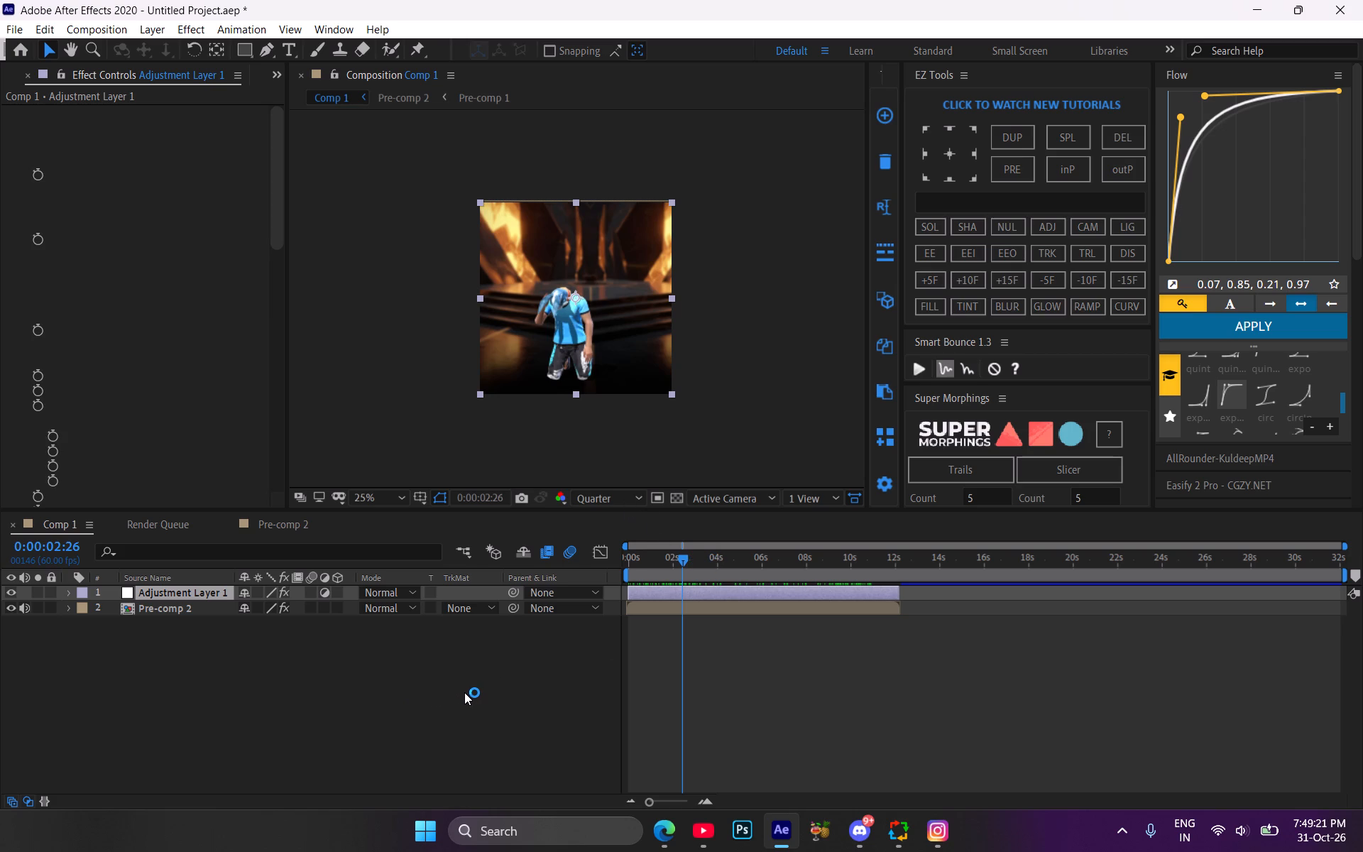
# Save the project as jay0 in the AFTER EFFECT SAVE FILES folder, declining to replace the existing jay project.
pyautogui.hotkey('ctrl', 's')
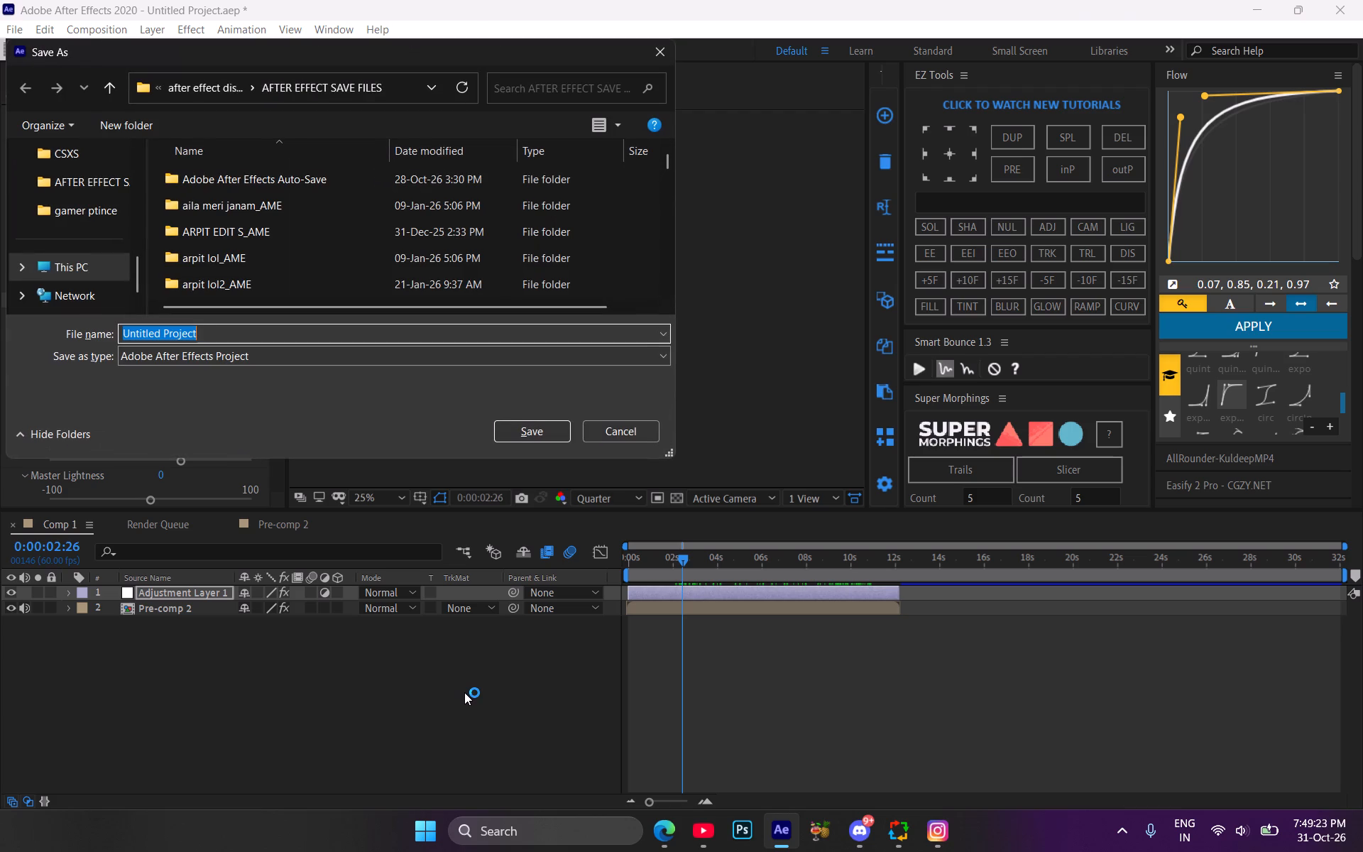
pyautogui.write('jay')
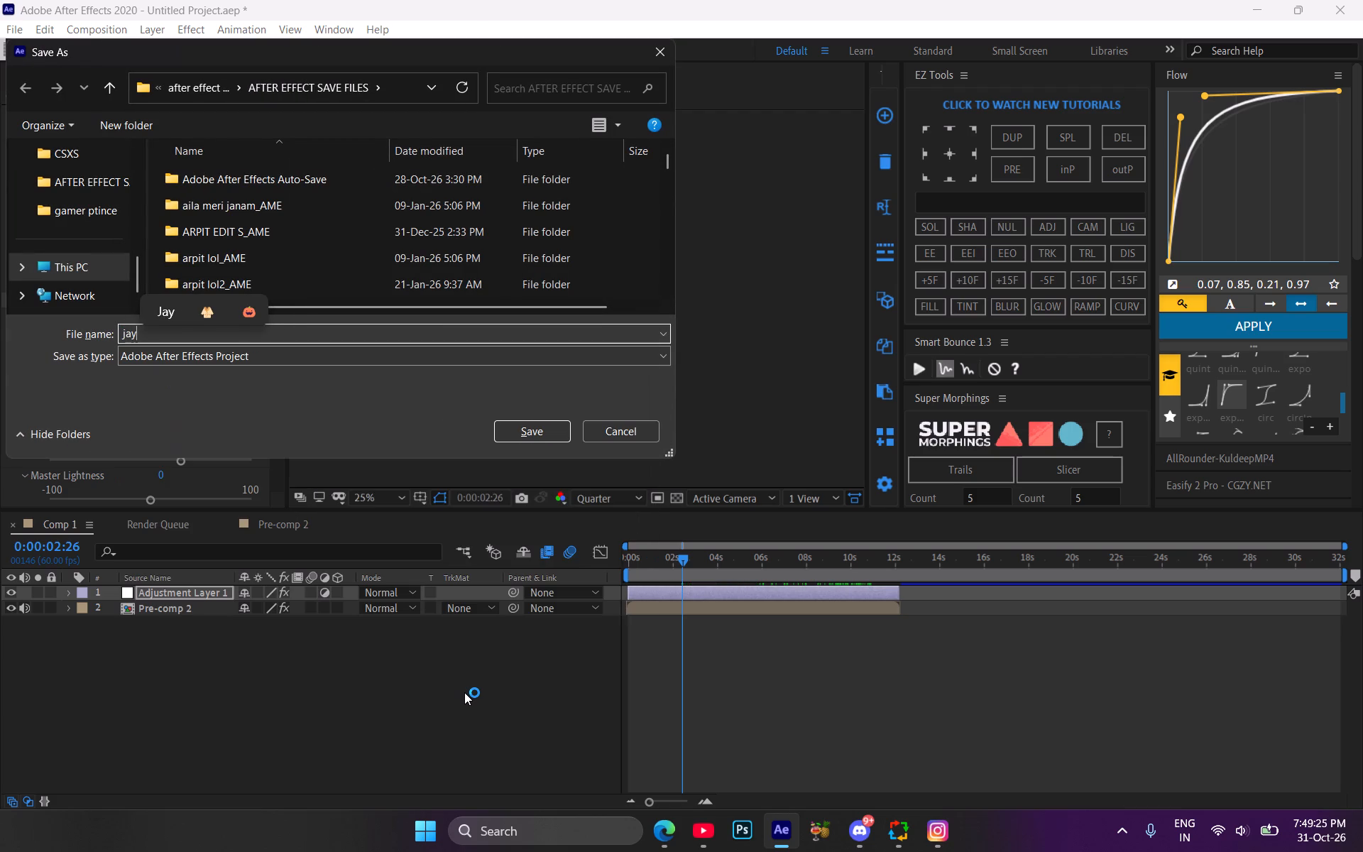
pyautogui.press('Return')
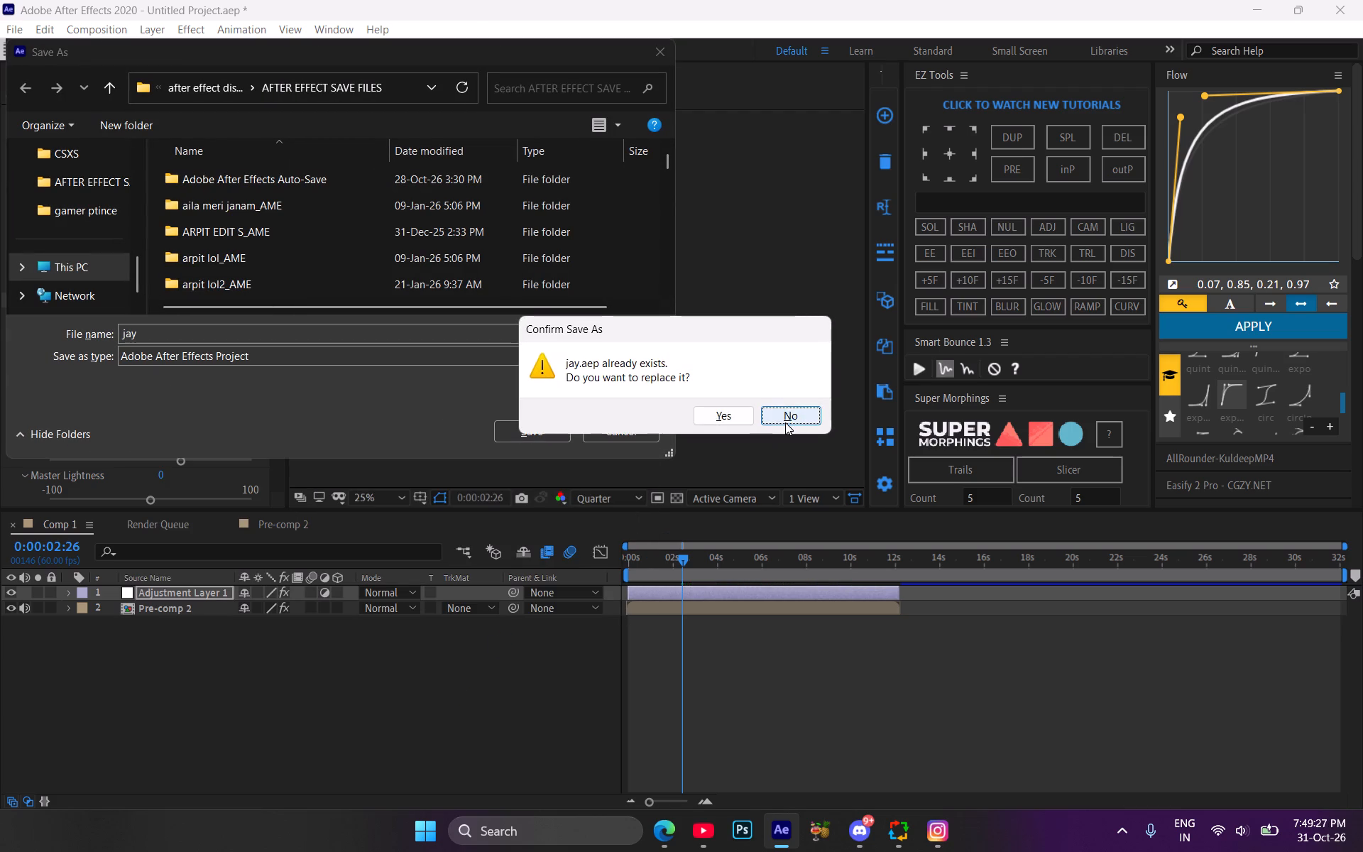
pyautogui.click(785, 422)
pyautogui.click(231, 323)
pyautogui.click(231, 329)
pyautogui.click(235, 336)
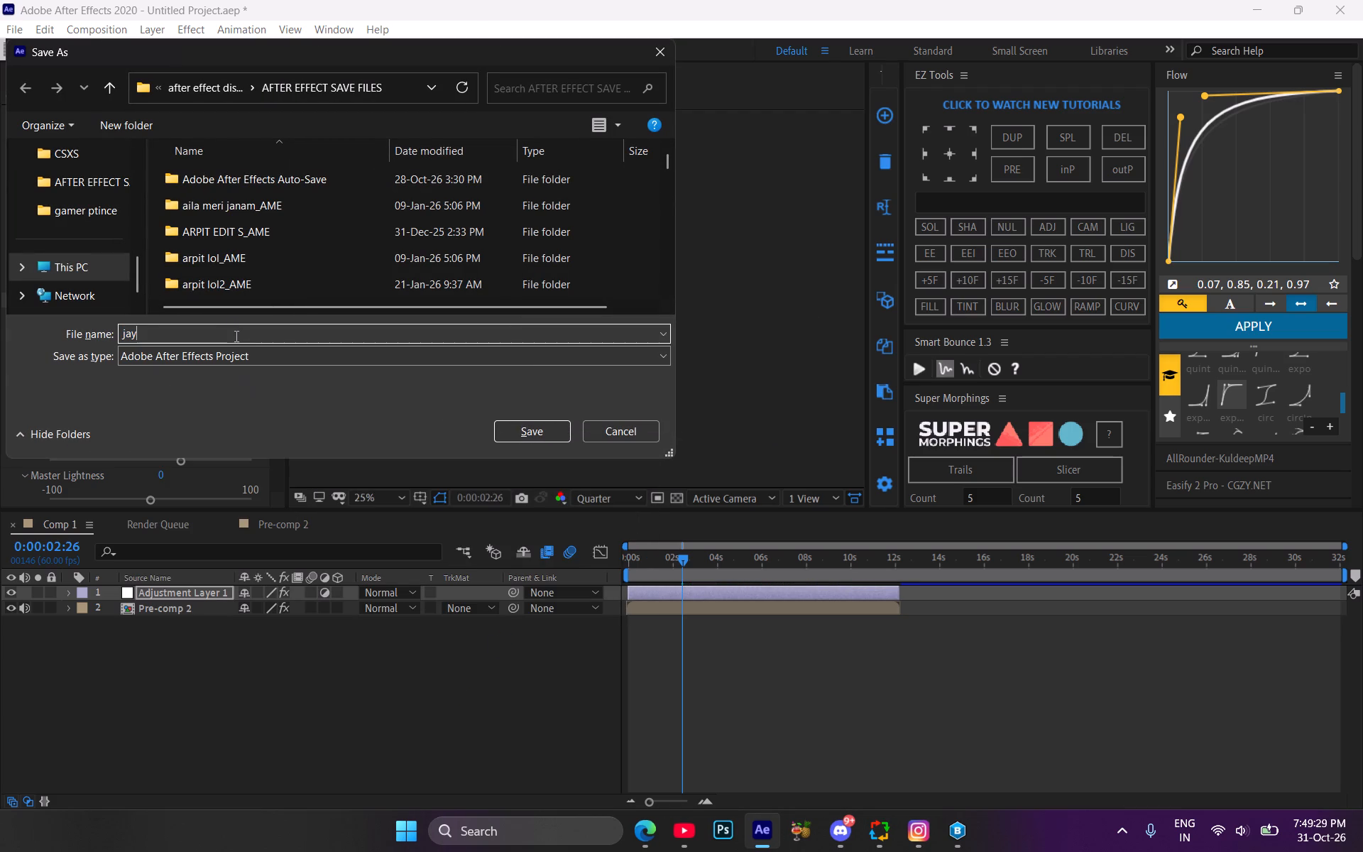
pyautogui.press('0')
pyautogui.press('Return')
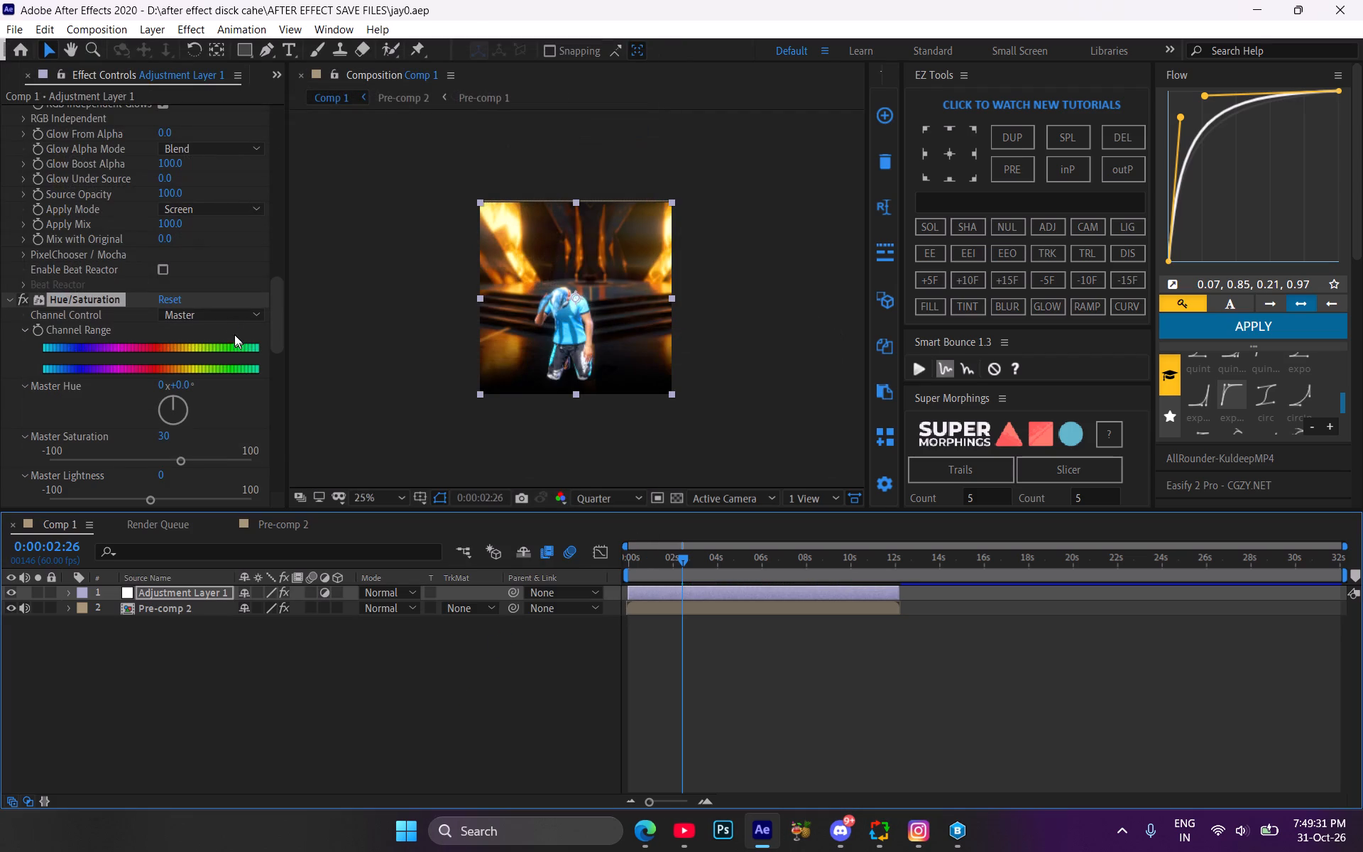
# Set the Comp 1 preview resolution to Full at 0:00:00:50.
pyautogui.moveTo(679, 561); pyautogui.dragTo(643, 550)
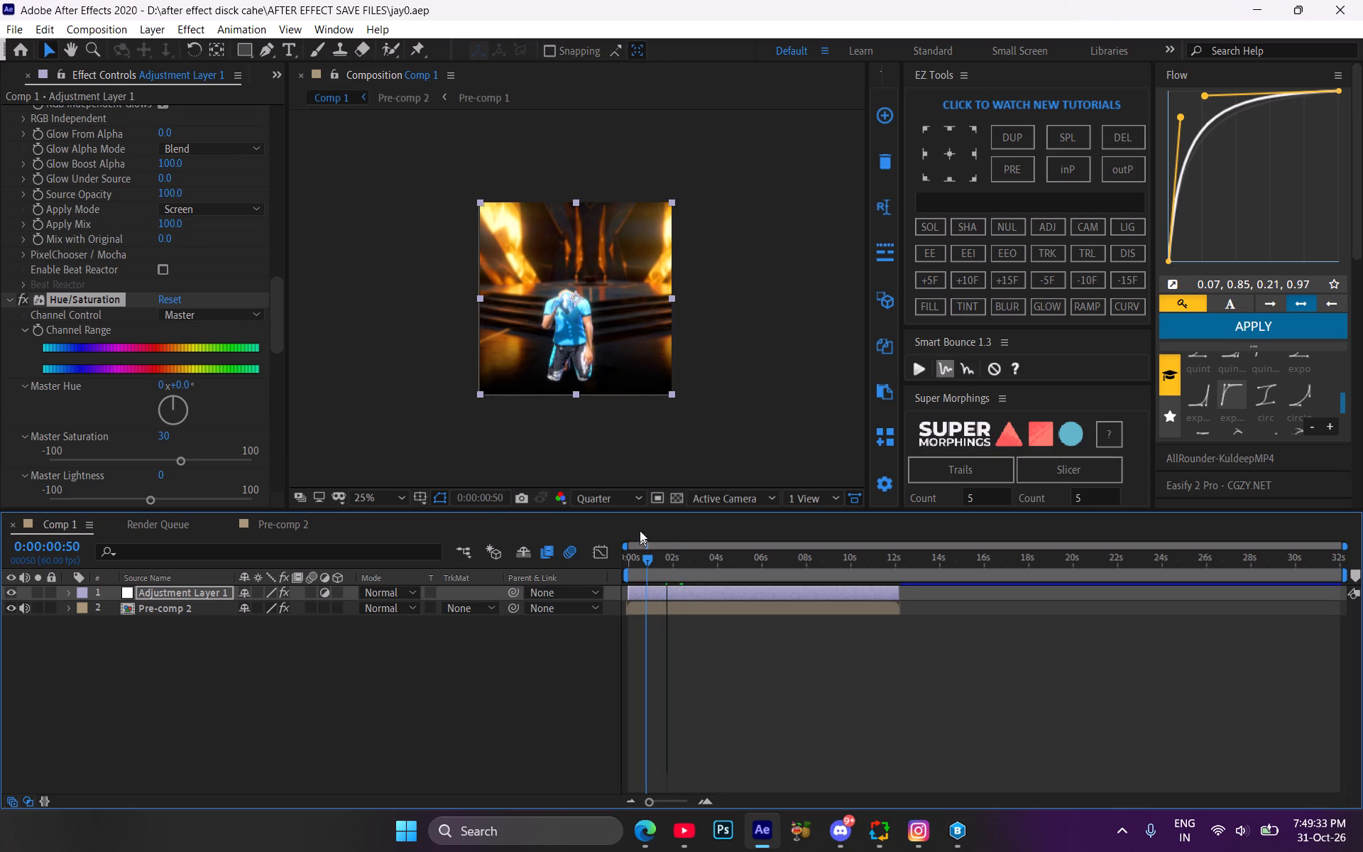
pyautogui.click(620, 496)
pyautogui.click(603, 540)
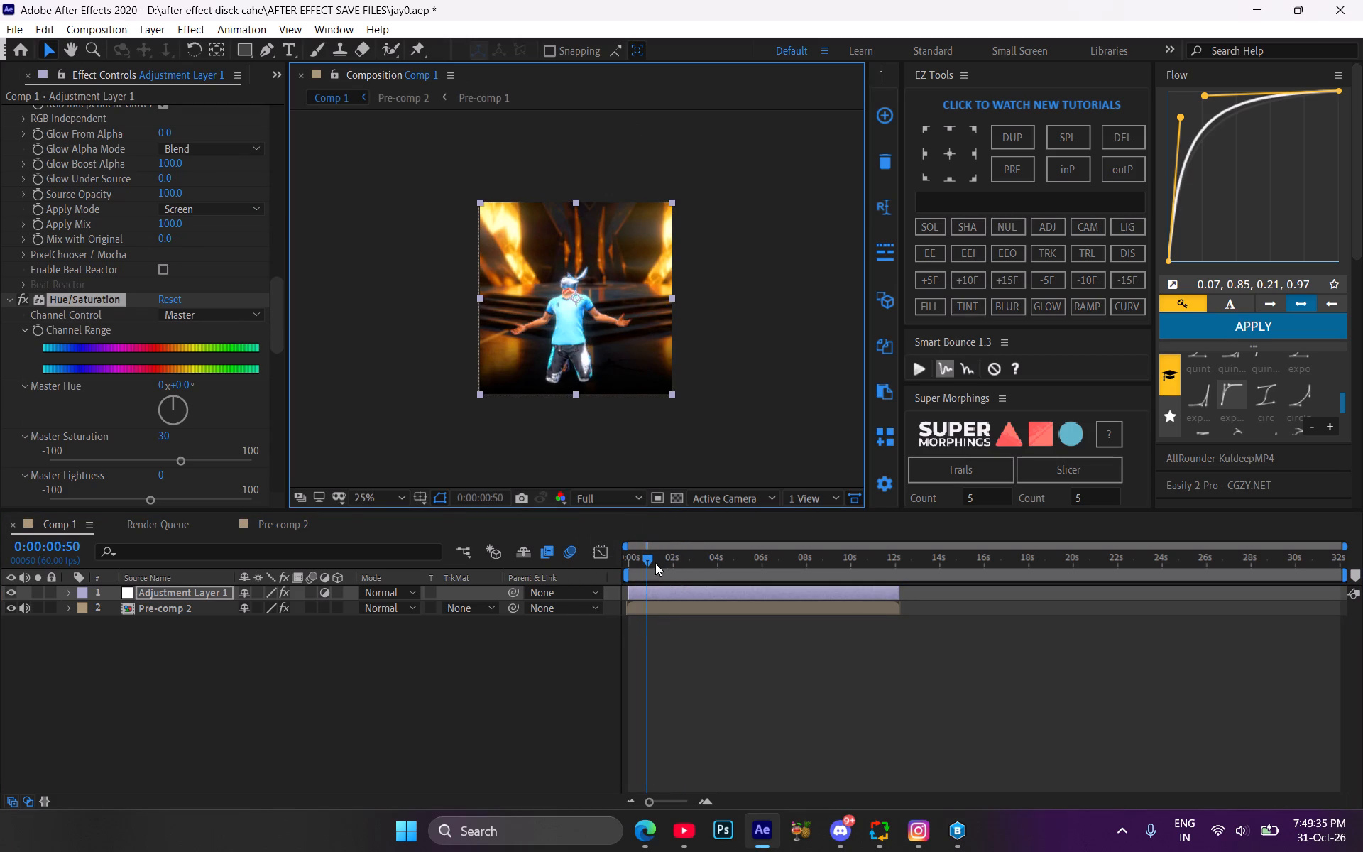
# Scrub Comp 1 from its start to 0:00:02:36, checking the graded frames with the composition view at 50%.
pyautogui.moveTo(652, 562); pyautogui.dragTo(618, 559)
pyautogui.moveTo(631, 561); pyautogui.dragTo(642, 563)
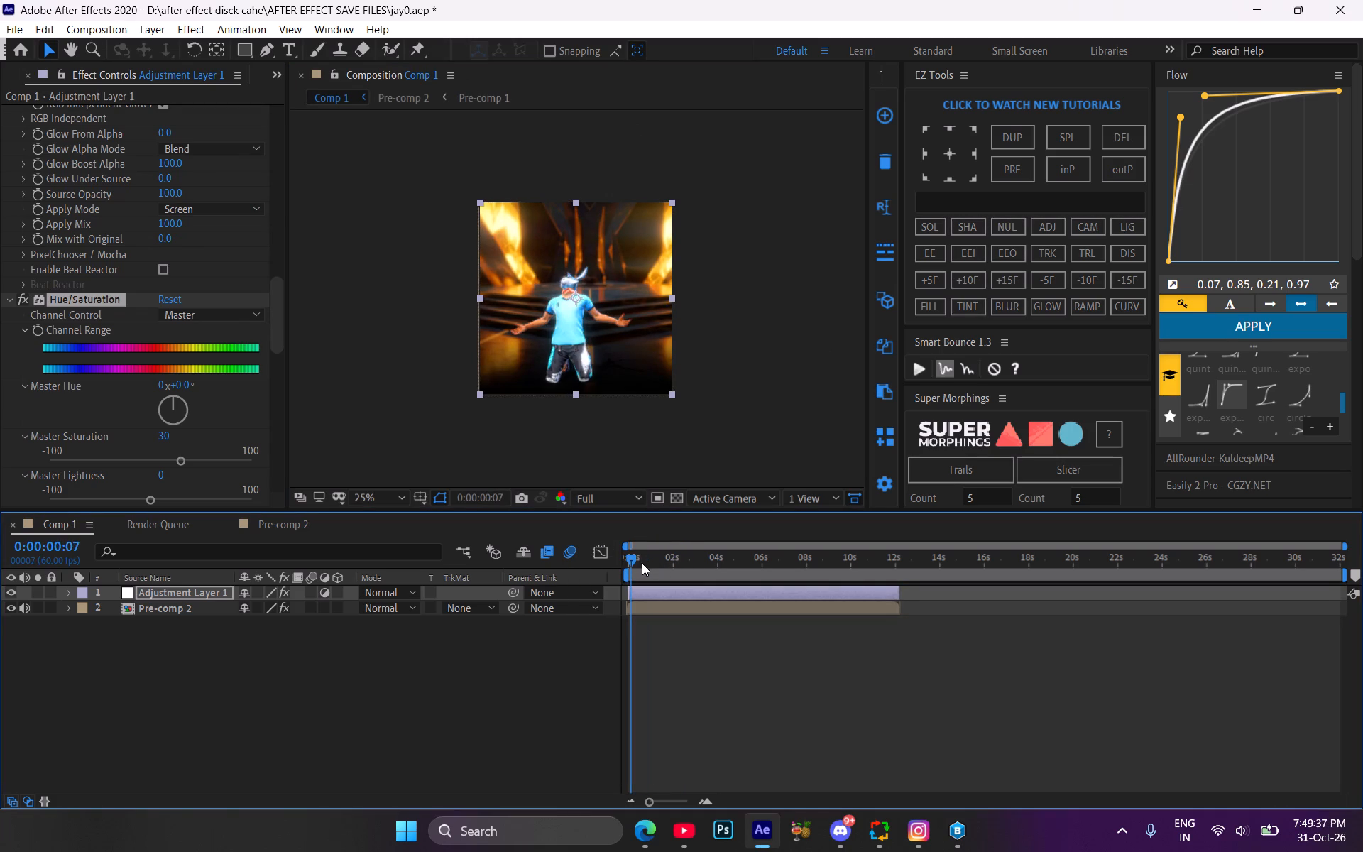
pyautogui.click(643, 563)
pyautogui.click(648, 564)
pyautogui.click(656, 564)
pyautogui.click(664, 562)
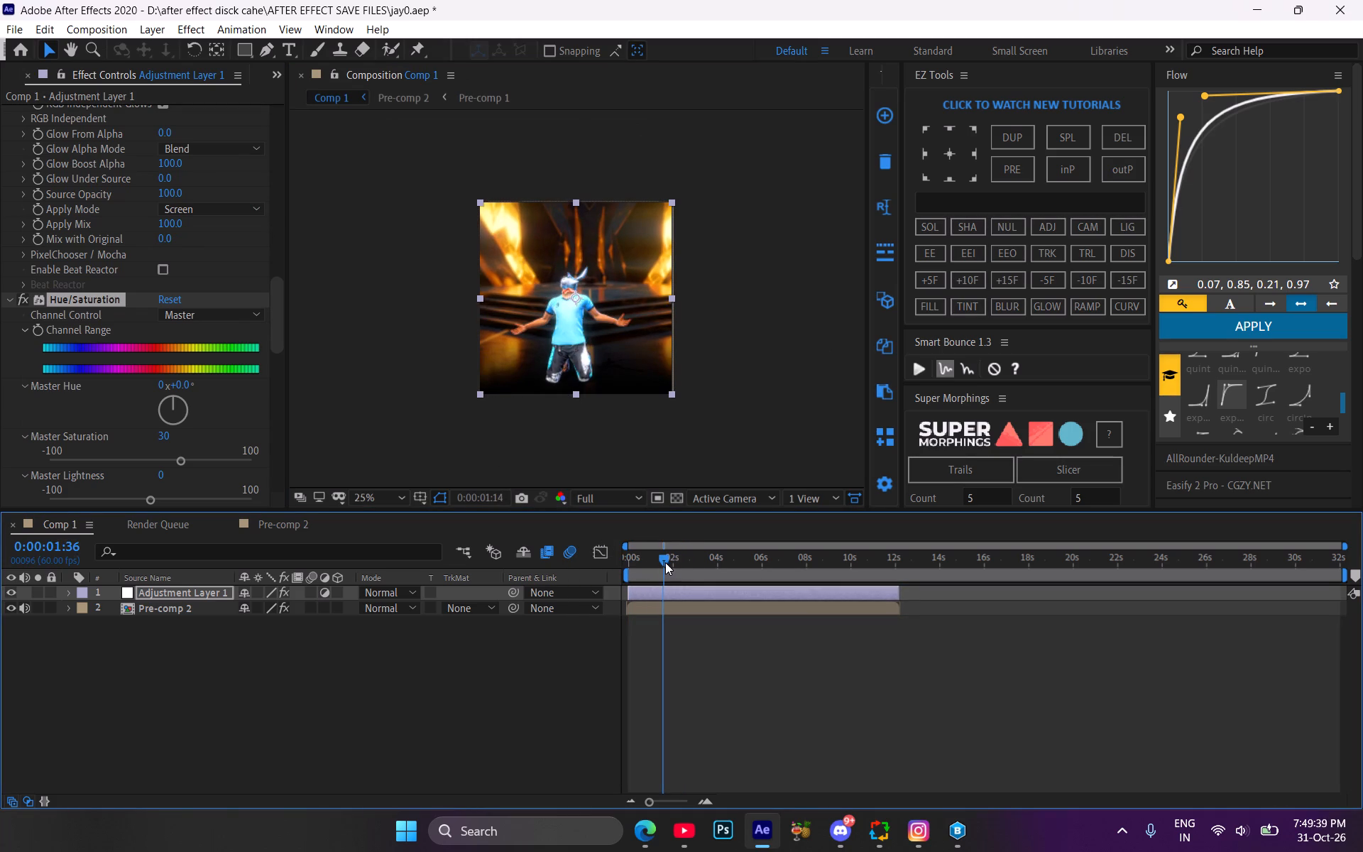
pyautogui.click(671, 562)
pyautogui.scroll(1, 621, 420)
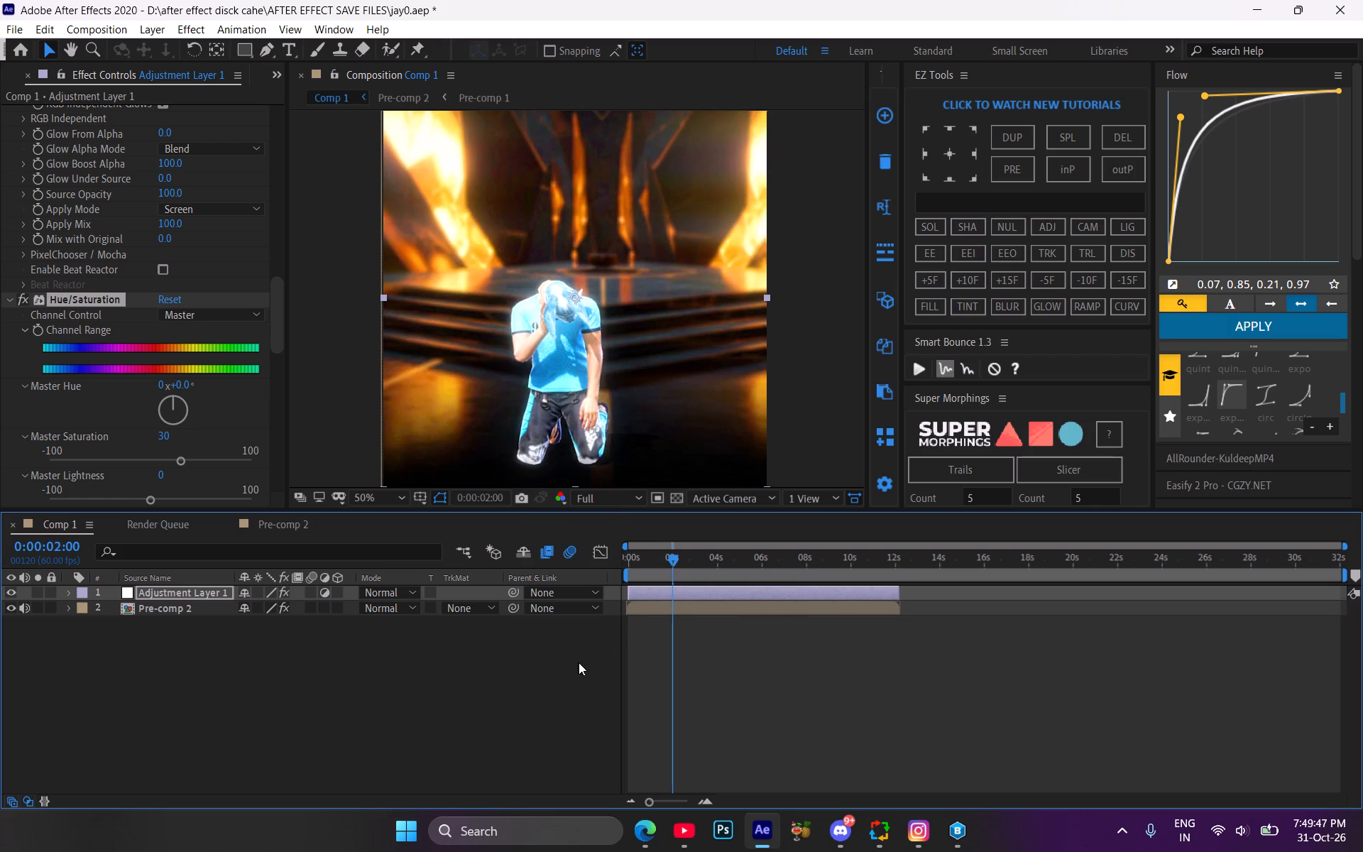
pyautogui.click(686, 558)
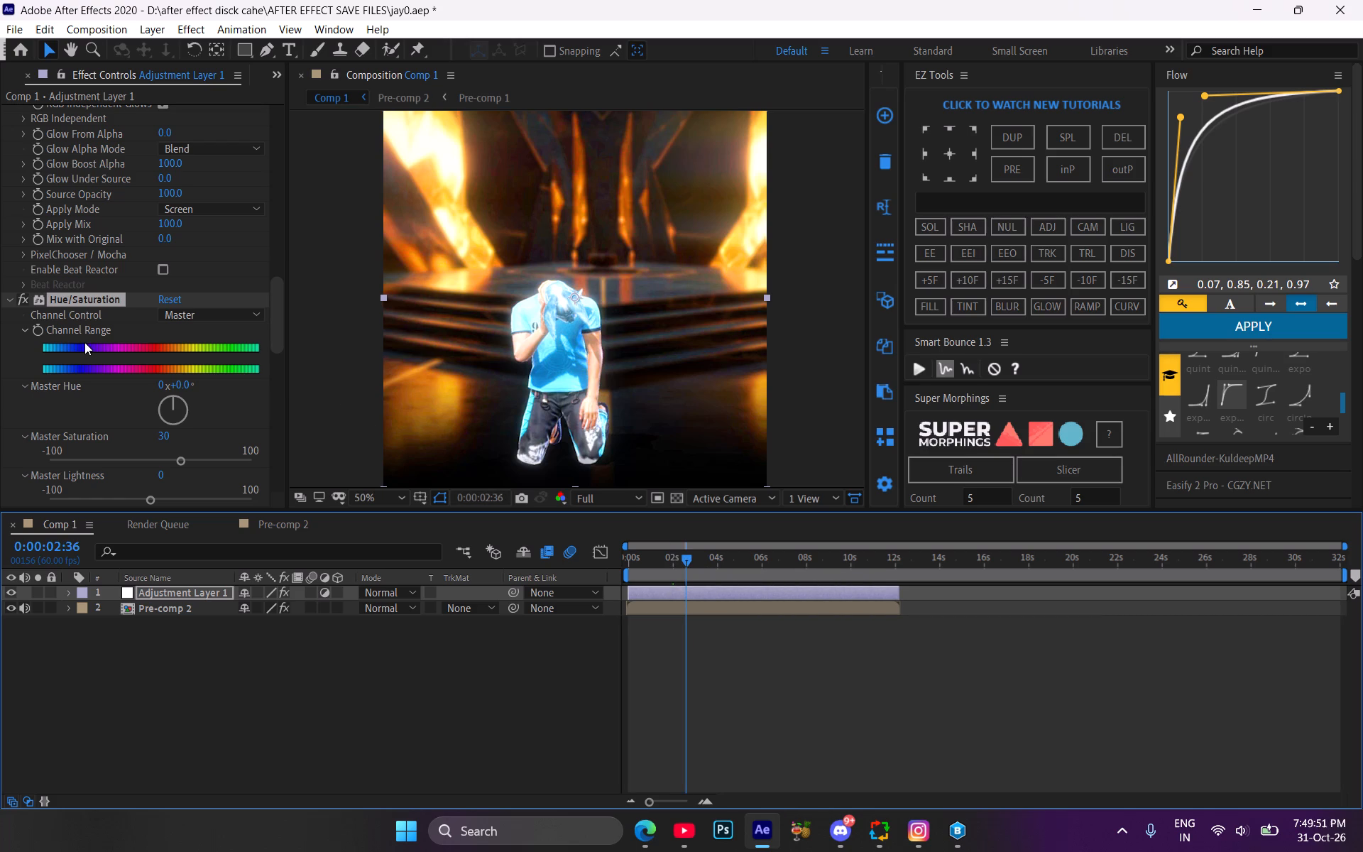
# Toggle BCC Film Glow off and back on for Adjustment Layer 1 and review its glow settings.
pyautogui.scroll(5, 84, 342)
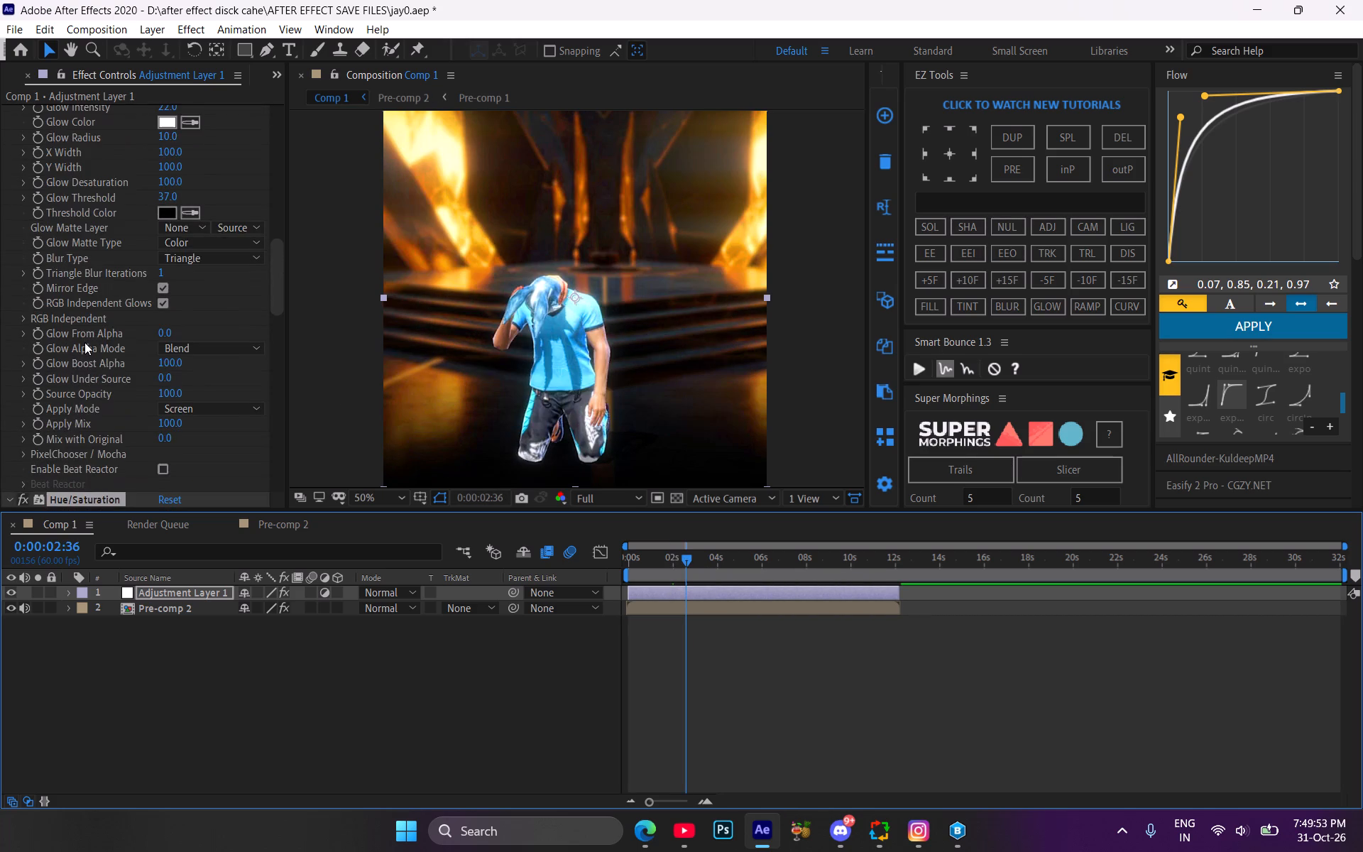
pyautogui.scroll(7, 84, 342)
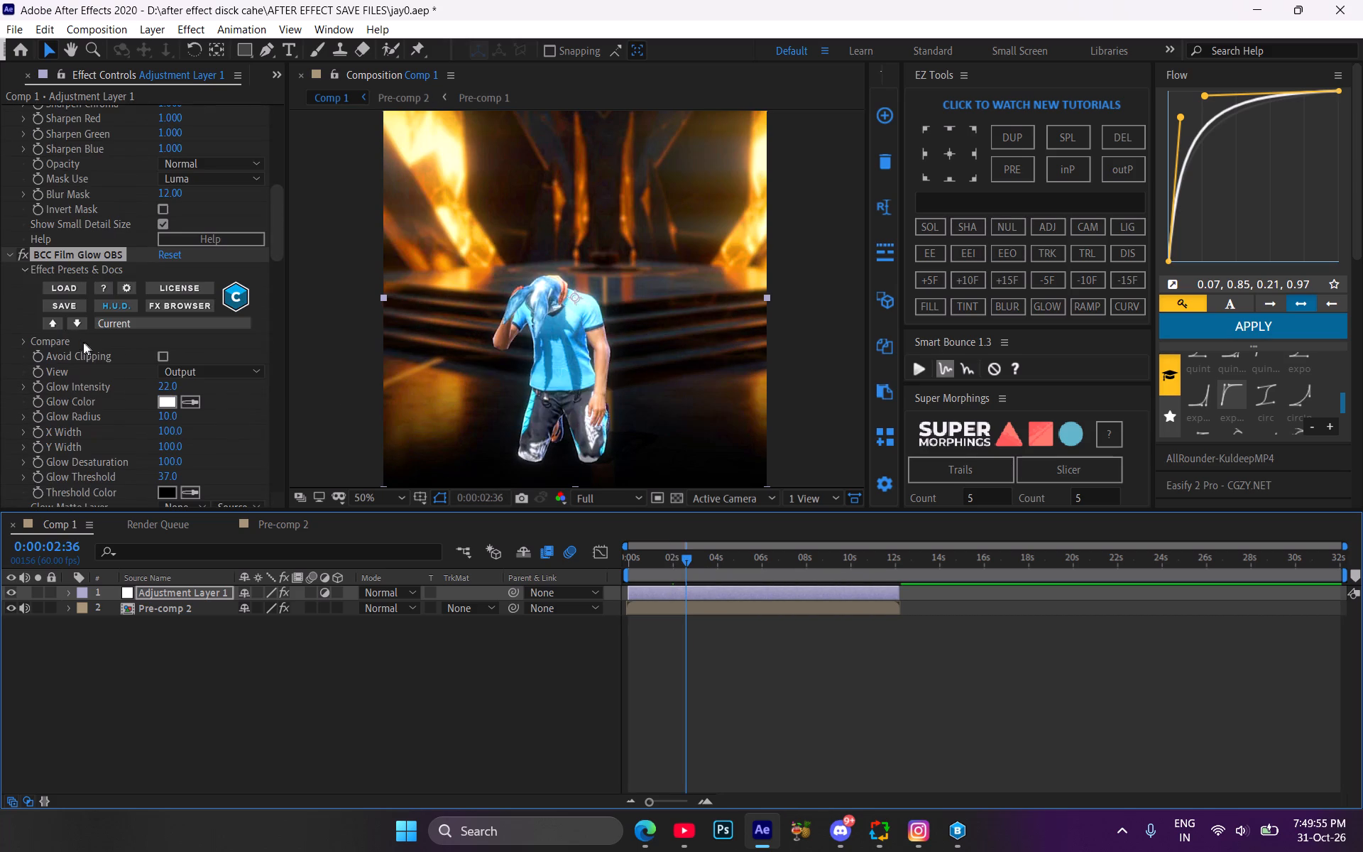
pyautogui.click(21, 253)
pyautogui.click(21, 253)
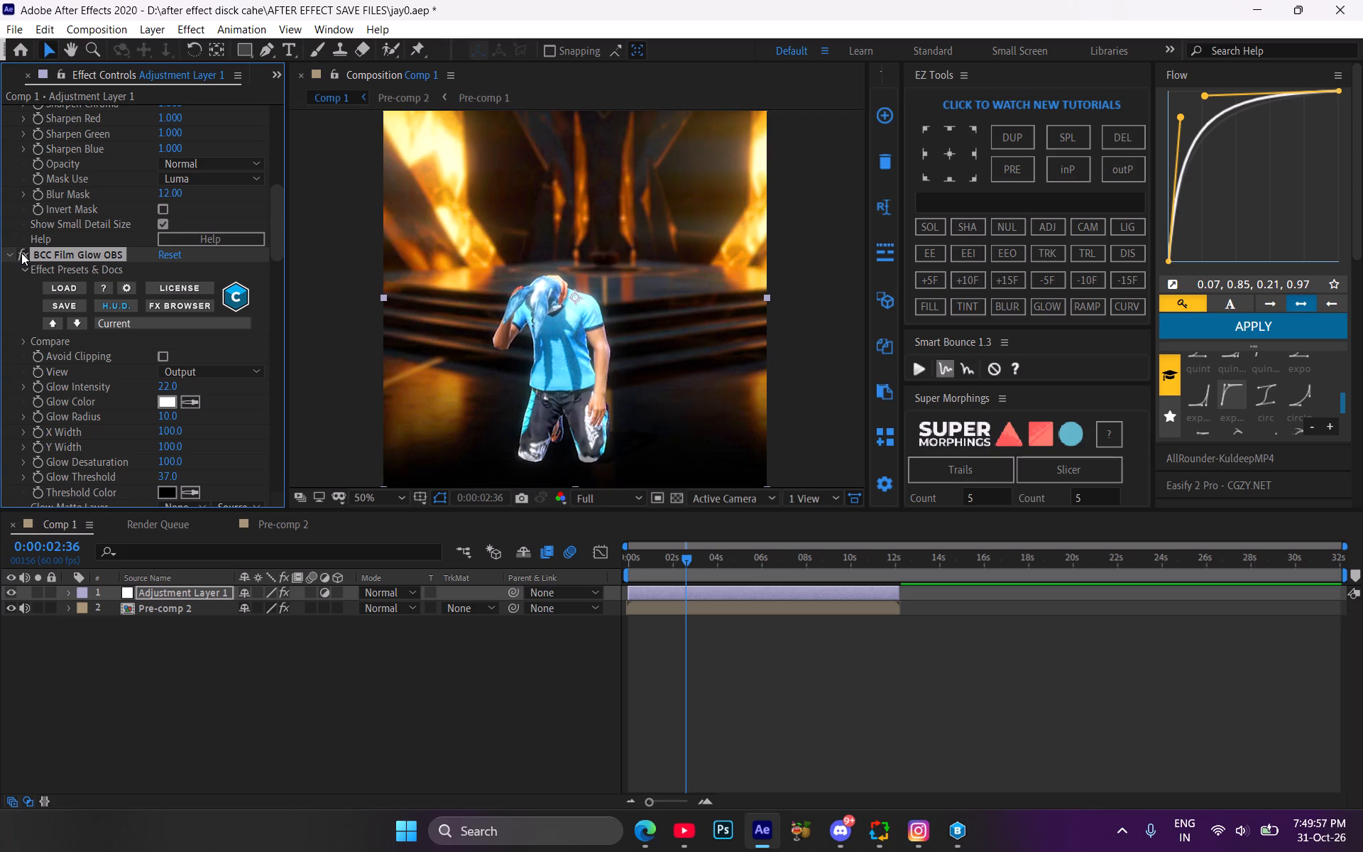
pyautogui.scroll(1, 43, 265)
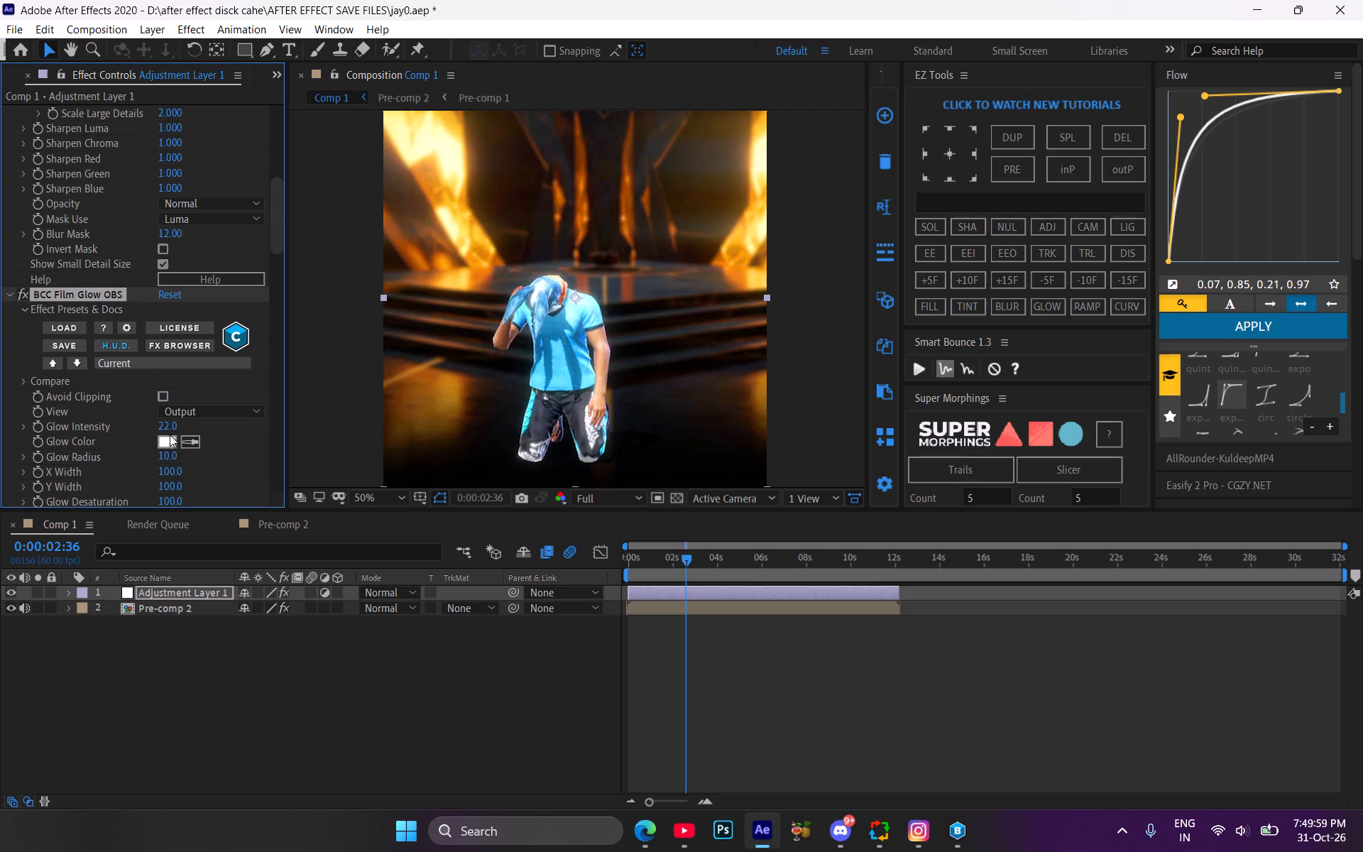
pyautogui.scroll(-1, 155, 391)
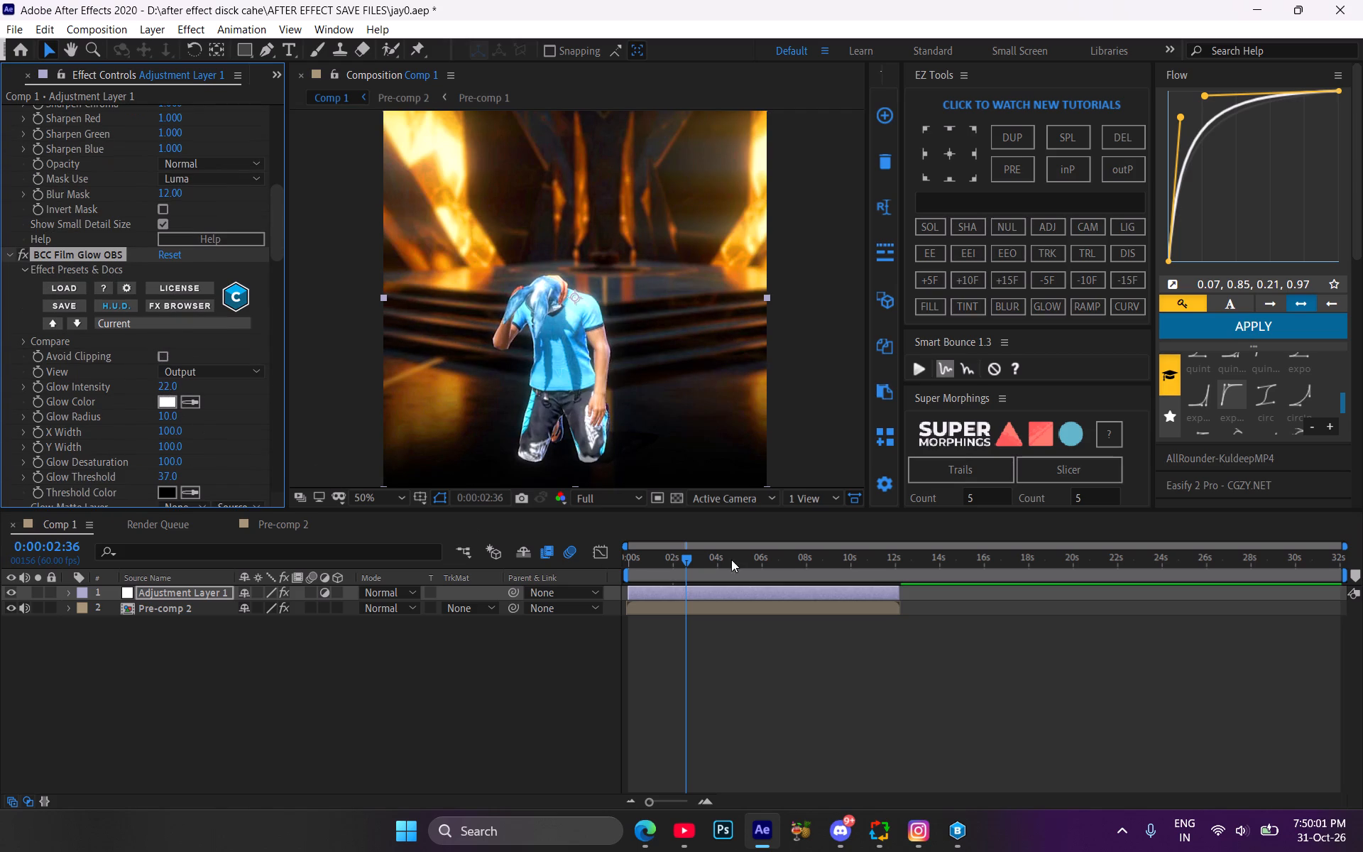
# Move Comp 1 to 0:00:07:57 and toggle the Looks 2 effect off and on to compare the frame.
pyautogui.click(735, 560)
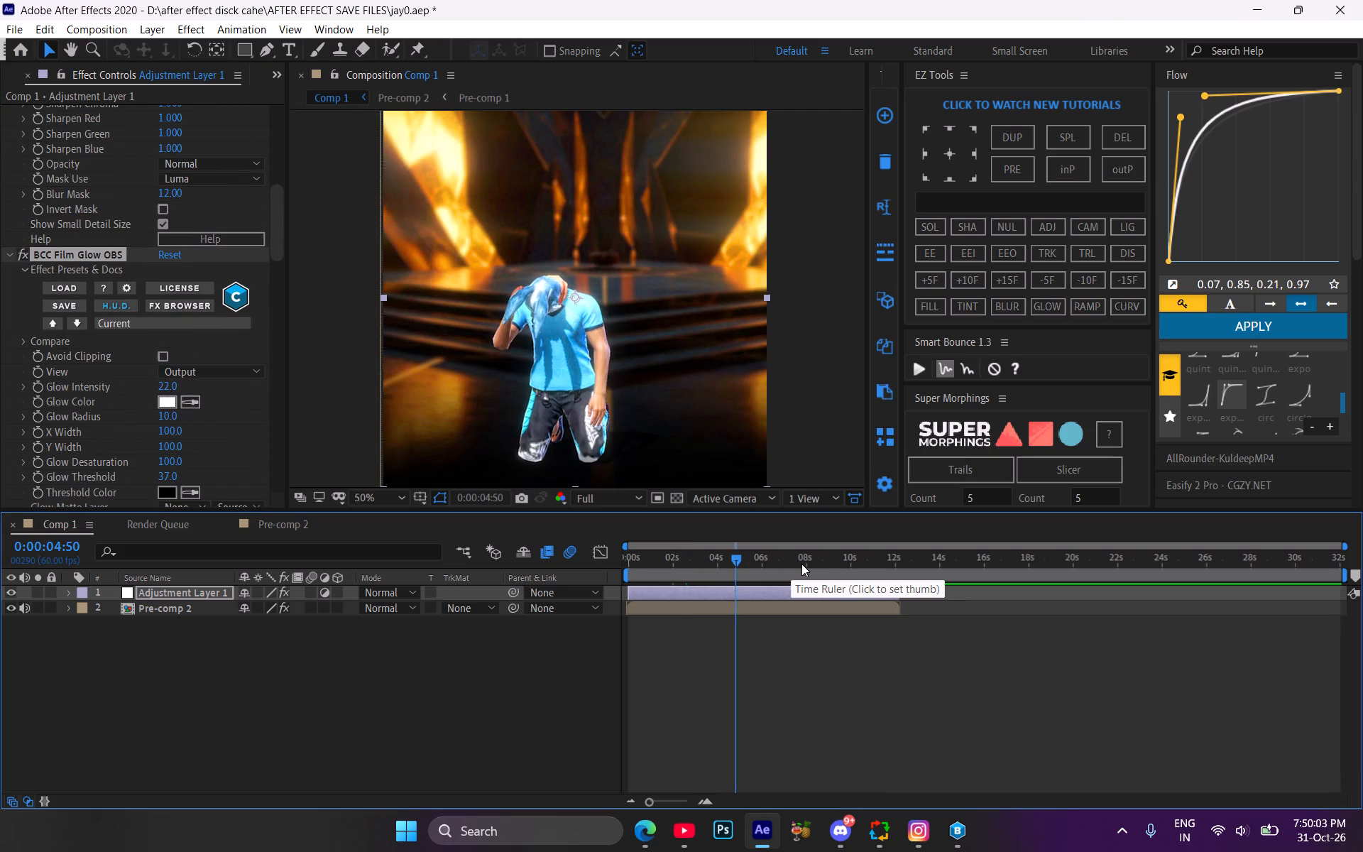
pyautogui.click(805, 559)
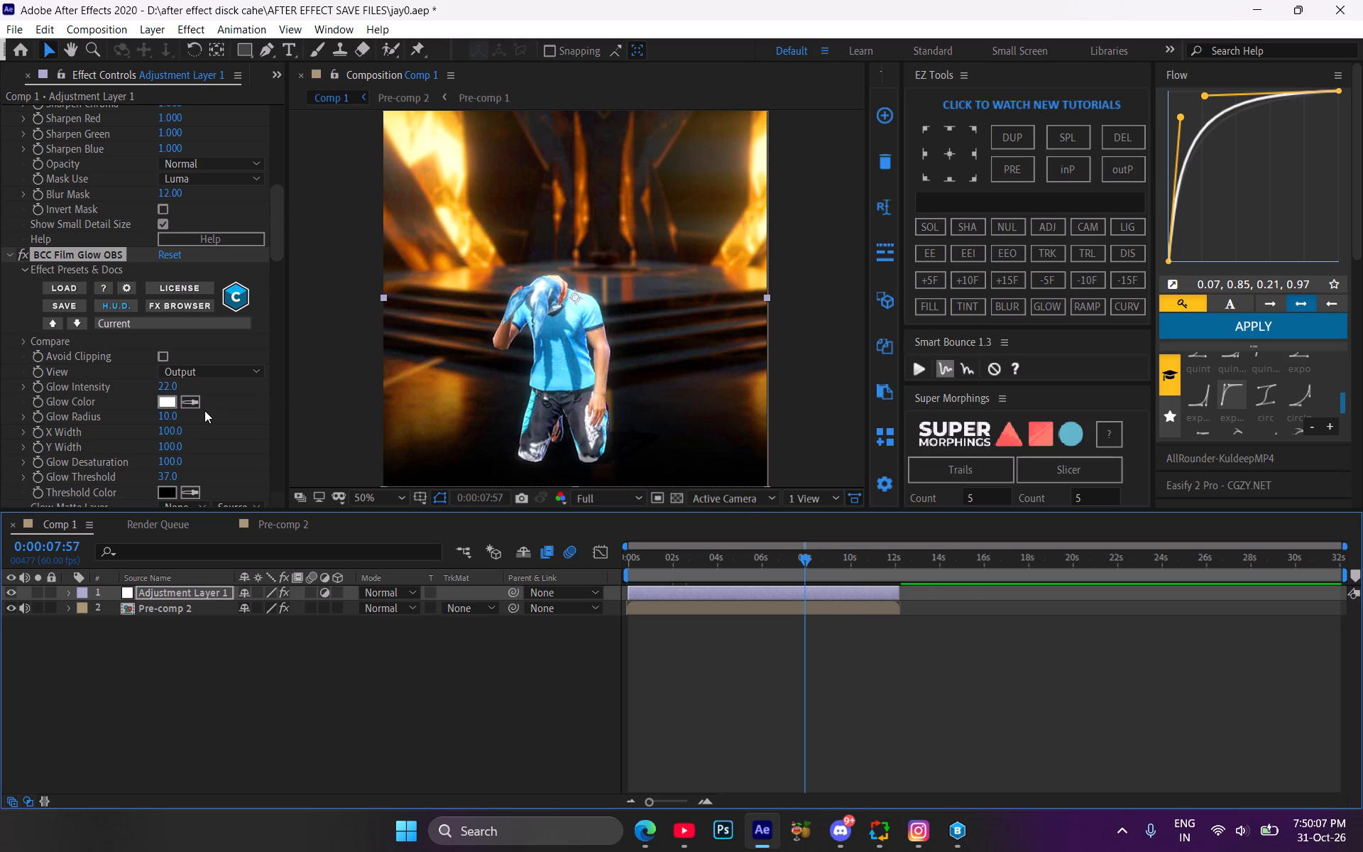
pyautogui.scroll(-14, 204, 410)
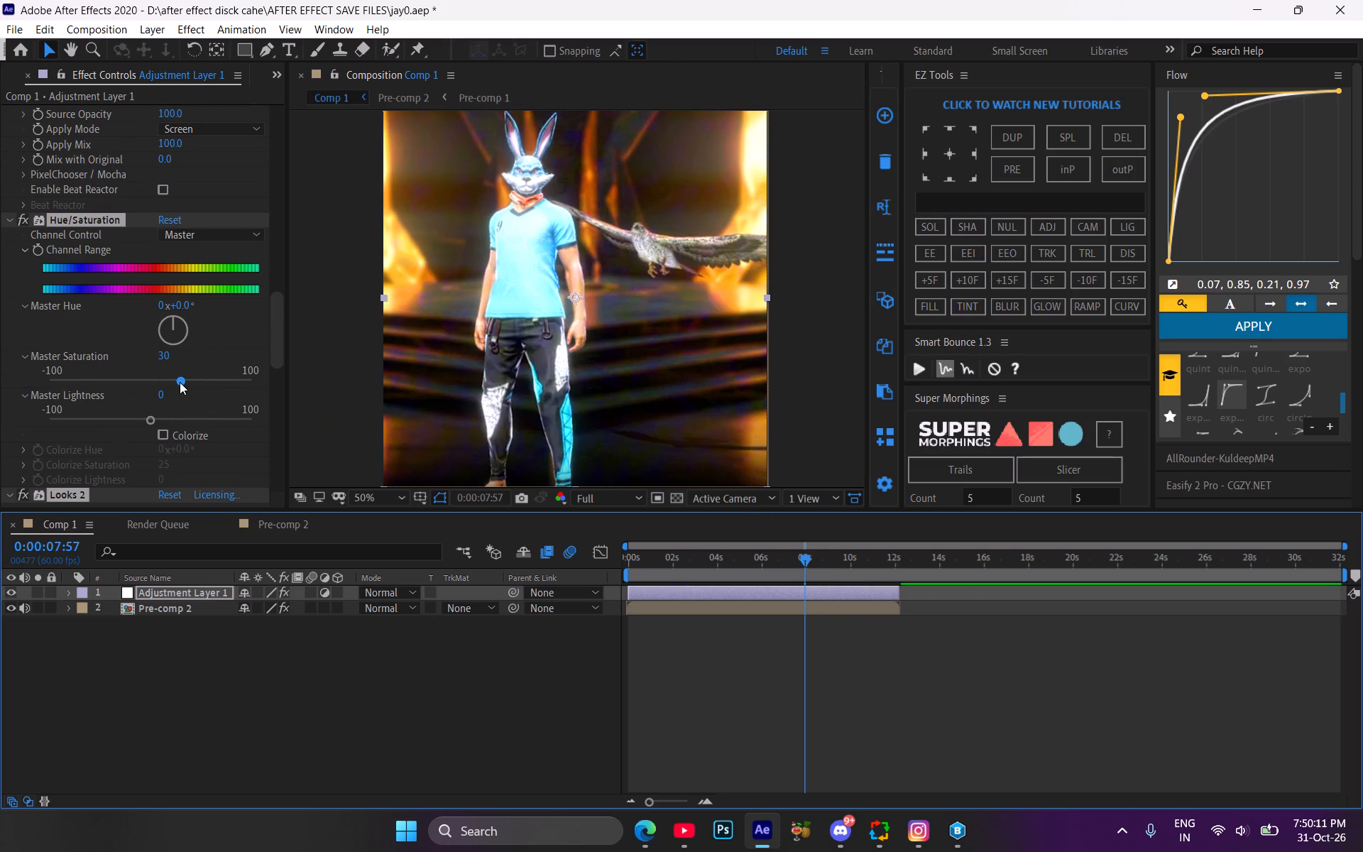
pyautogui.scroll(-3, 180, 382)
pyautogui.click(18, 373)
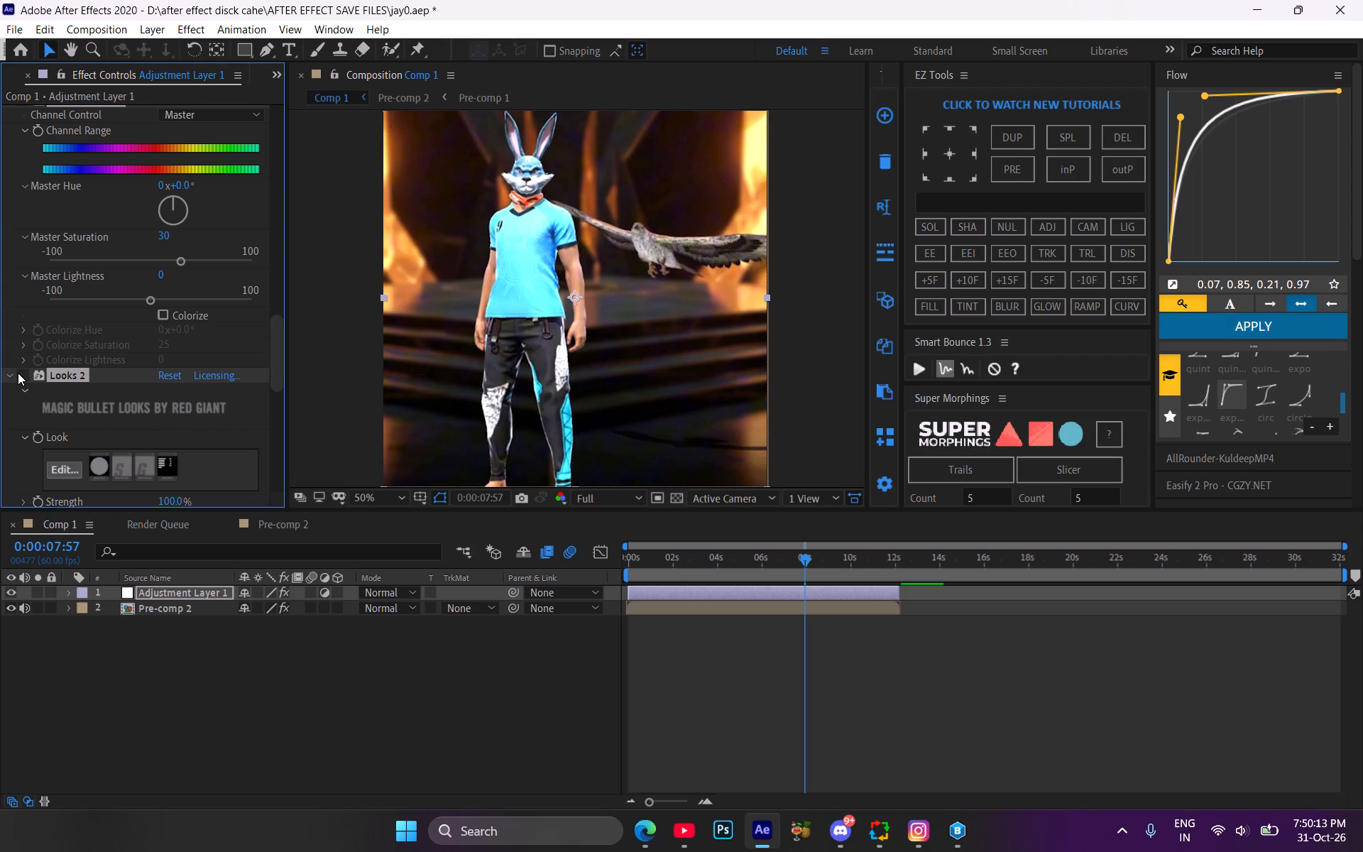
pyautogui.click(18, 373)
pyautogui.click(19, 373)
pyautogui.click(19, 373)
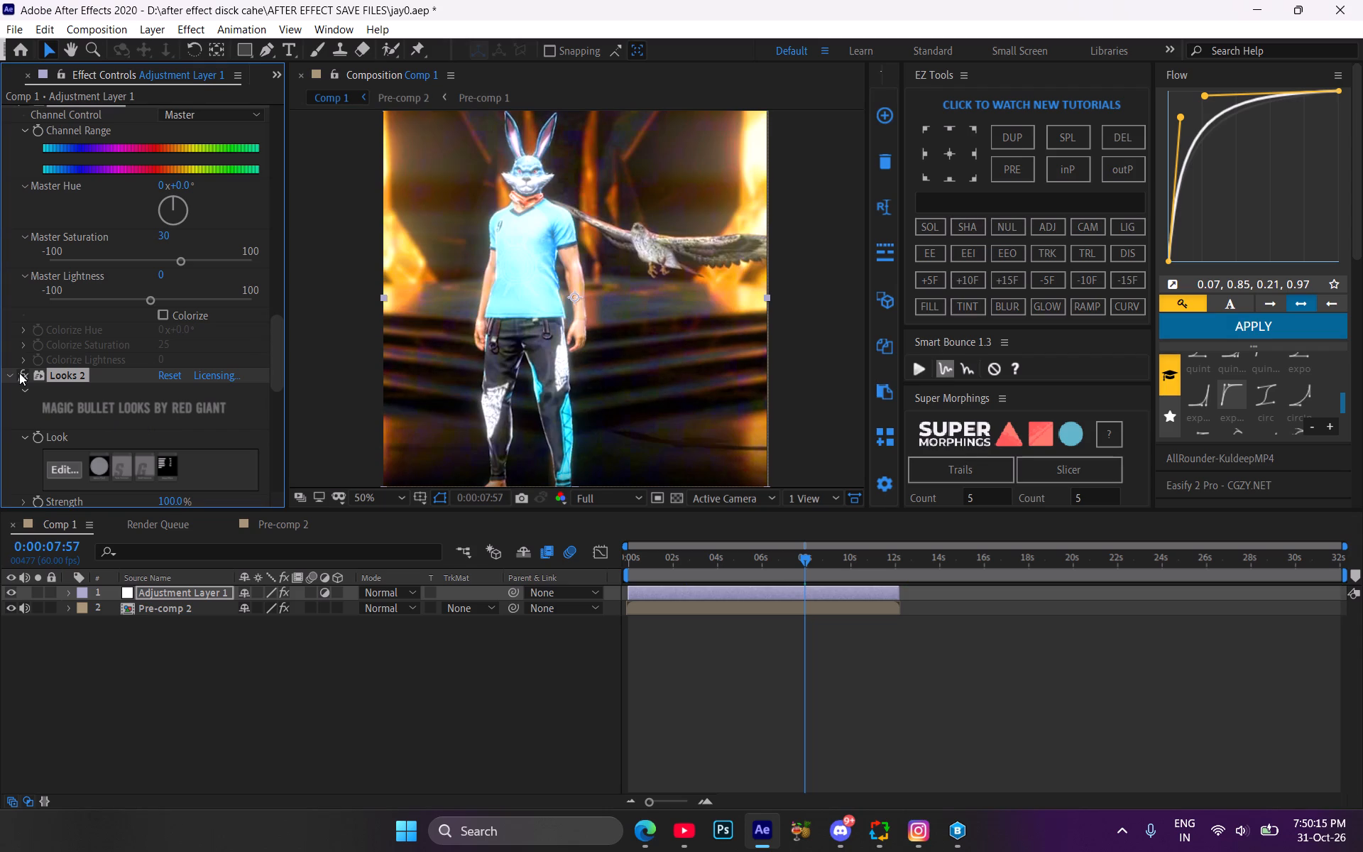
# Compare the frame with Hue/Saturation, Looks 2 and BCC Film Glow each toggled off and back on.
pyautogui.scroll(8, 91, 374)
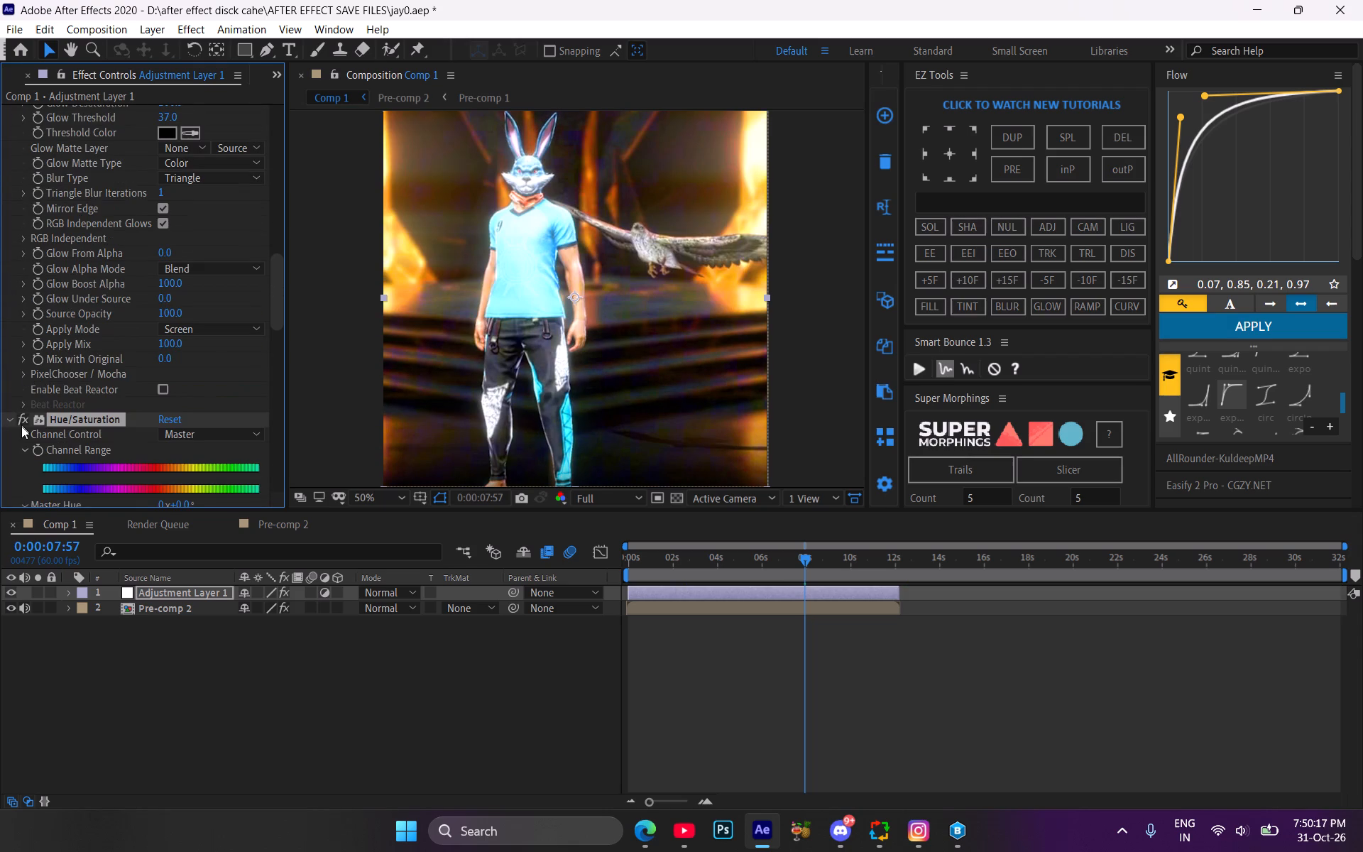
pyautogui.click(21, 417)
pyautogui.click(21, 417)
pyautogui.click(72, 452)
pyautogui.click(89, 366)
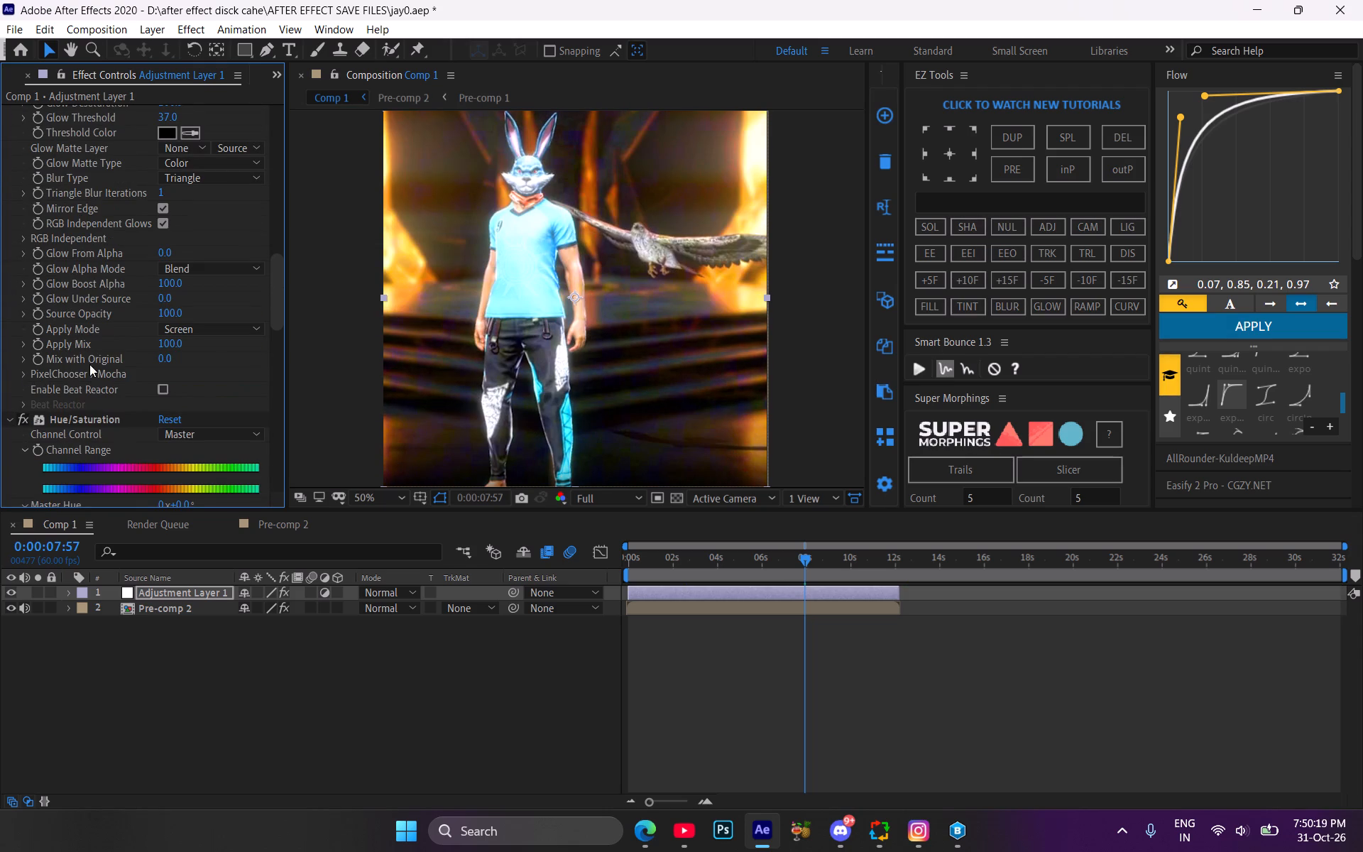
pyautogui.scroll(-5, 119, 393)
pyautogui.scroll(-2, 64, 419)
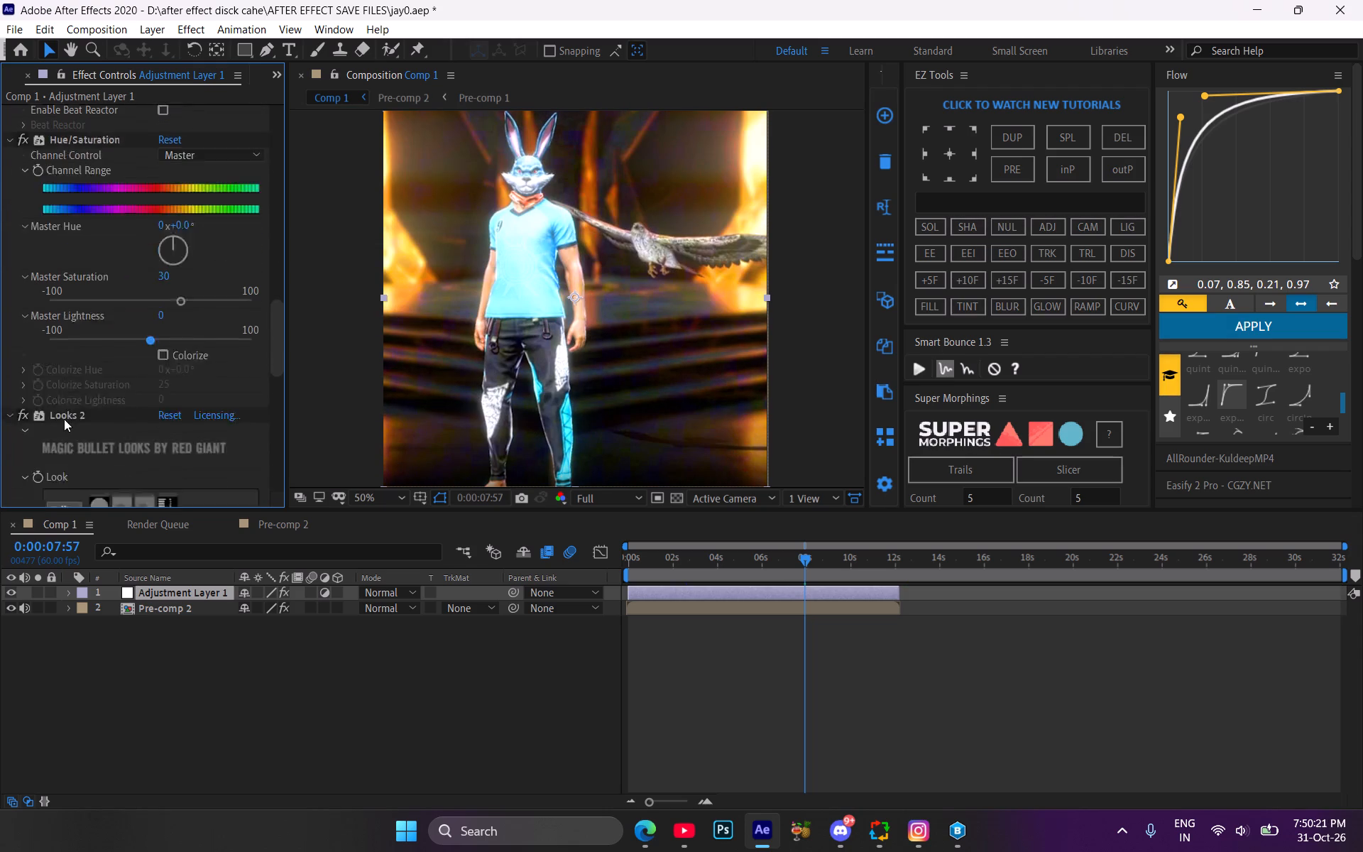
pyautogui.click(21, 416)
pyautogui.click(21, 416)
pyautogui.scroll(5, 92, 406)
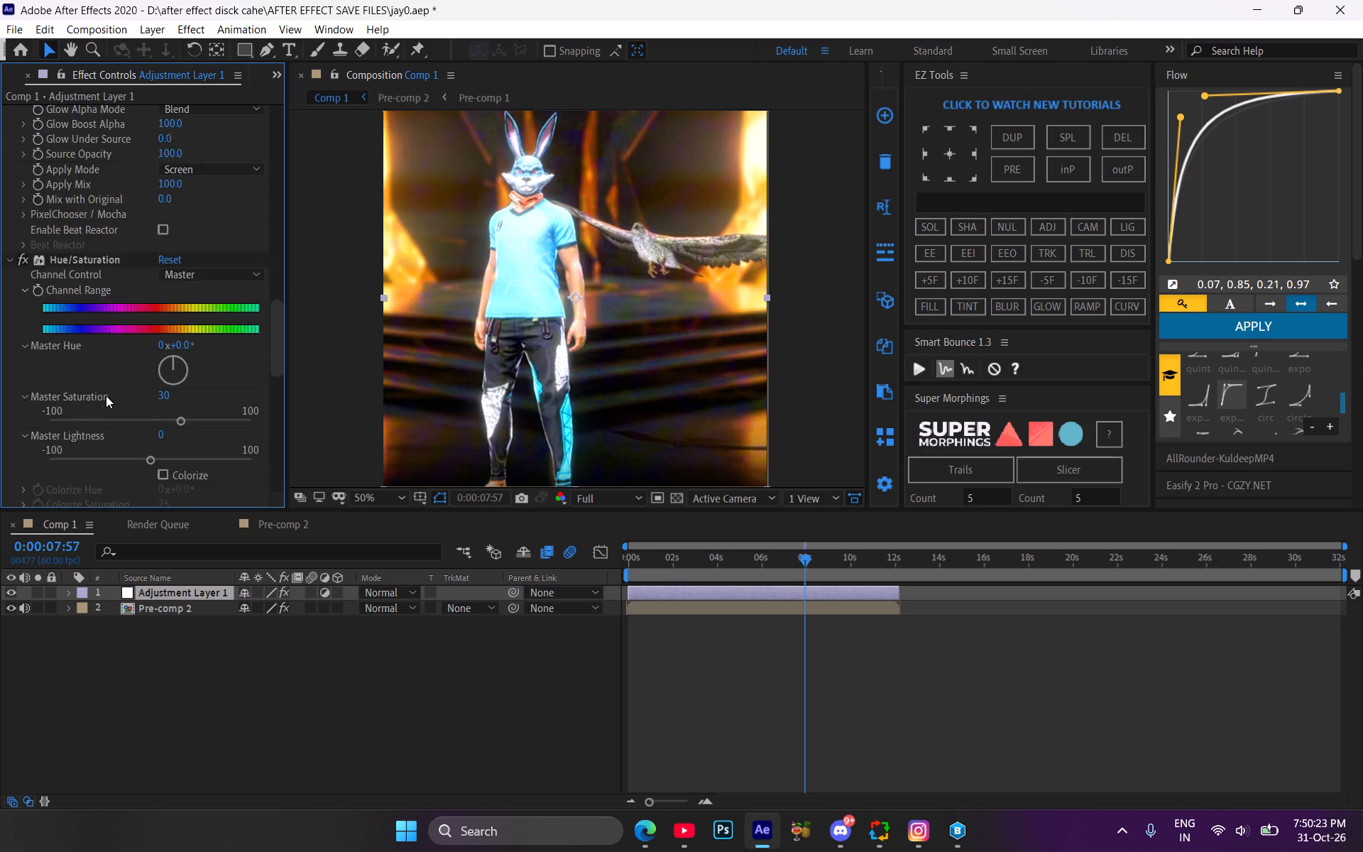
pyautogui.scroll(15, 106, 395)
pyautogui.click(26, 415)
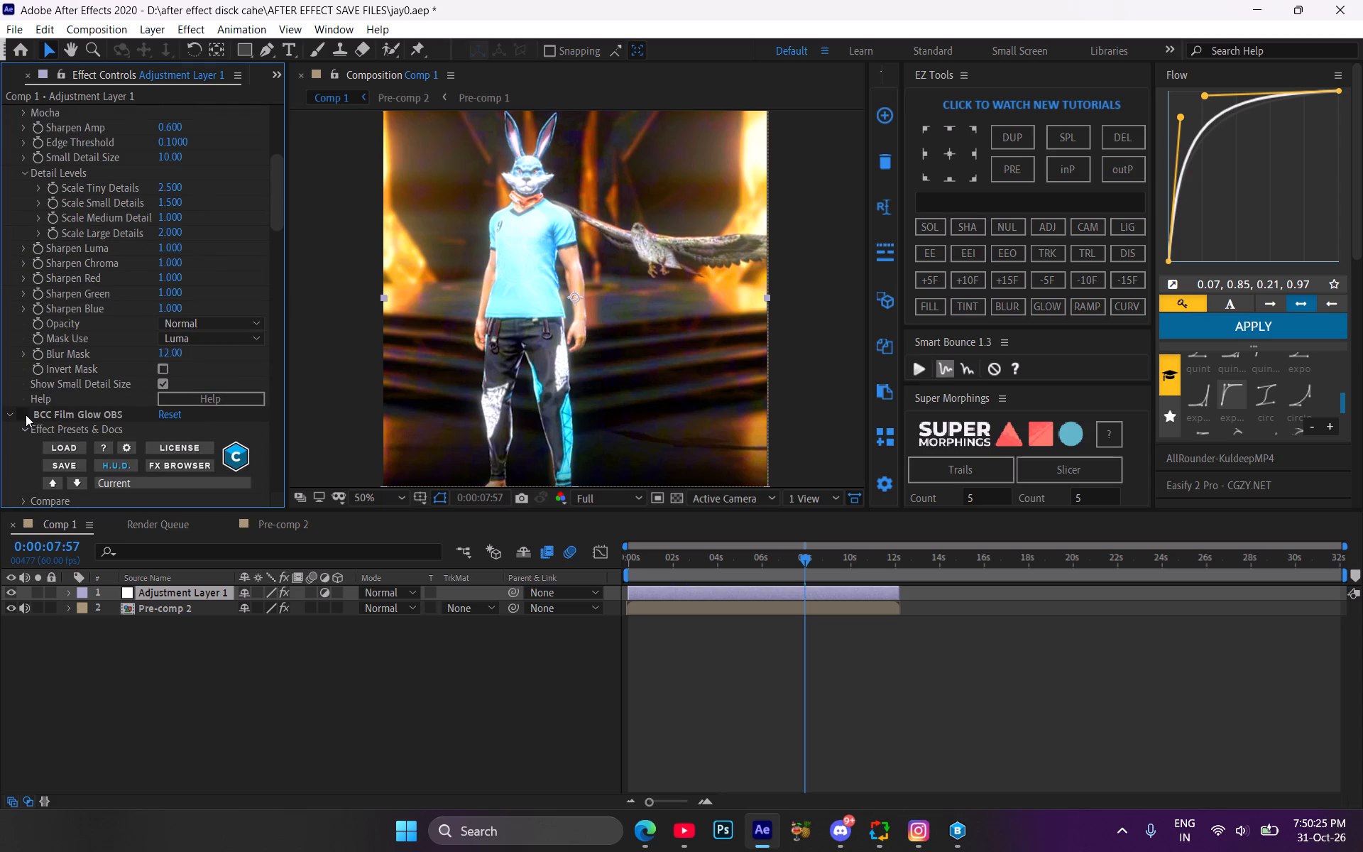
pyautogui.click(26, 415)
# Compare the frame with S_Sharpen and the first Looks effect each toggled off and back on.
pyautogui.scroll(7, 89, 384)
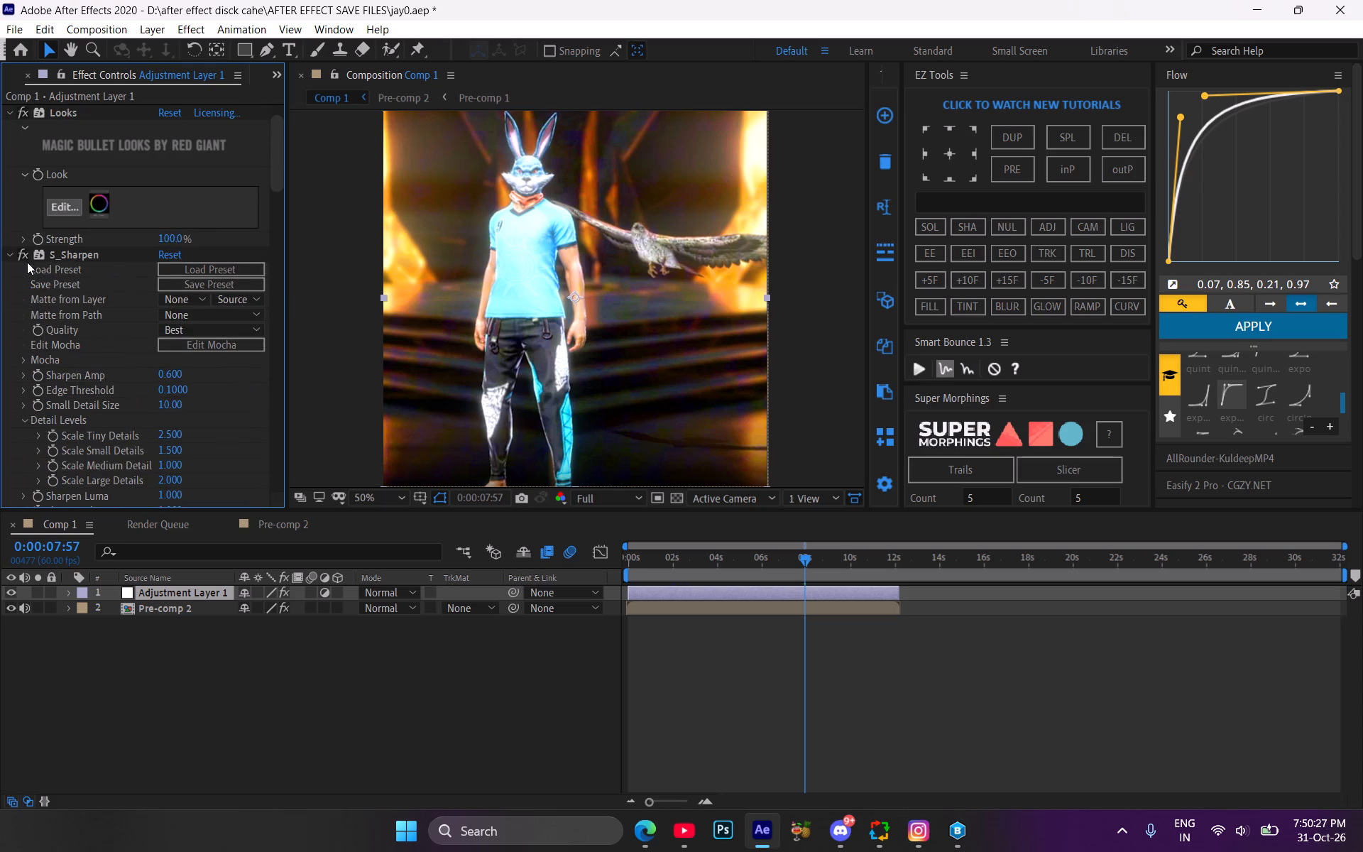
pyautogui.click(23, 253)
pyautogui.click(23, 253)
pyautogui.scroll(5, 80, 314)
pyautogui.click(24, 113)
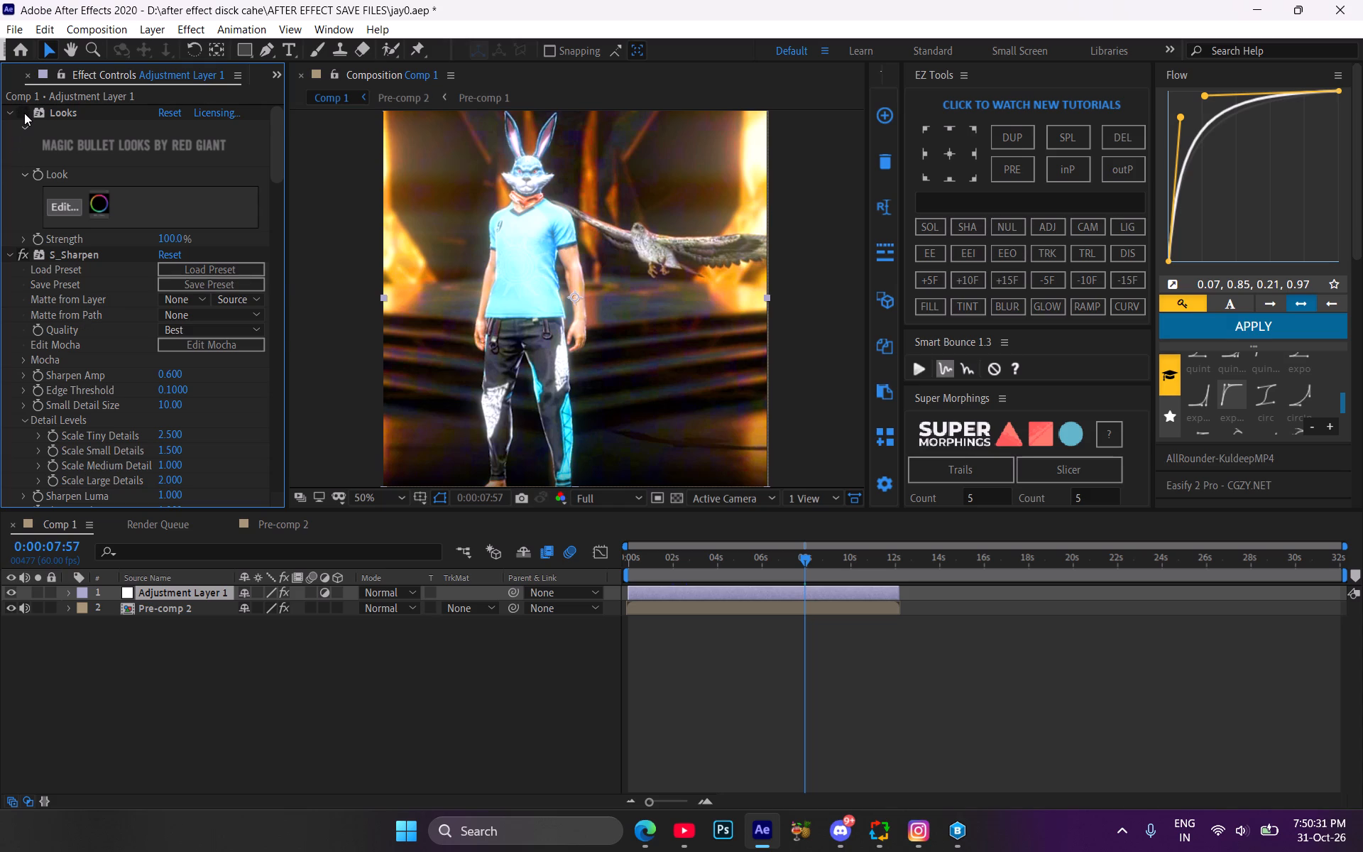
pyautogui.click(24, 113)
# Toggle Looks 2 and S_Glow off and back on to compare the frame, and review the S_Glow settings.
pyautogui.scroll(-2, 92, 254)
pyautogui.scroll(-8, 72, 337)
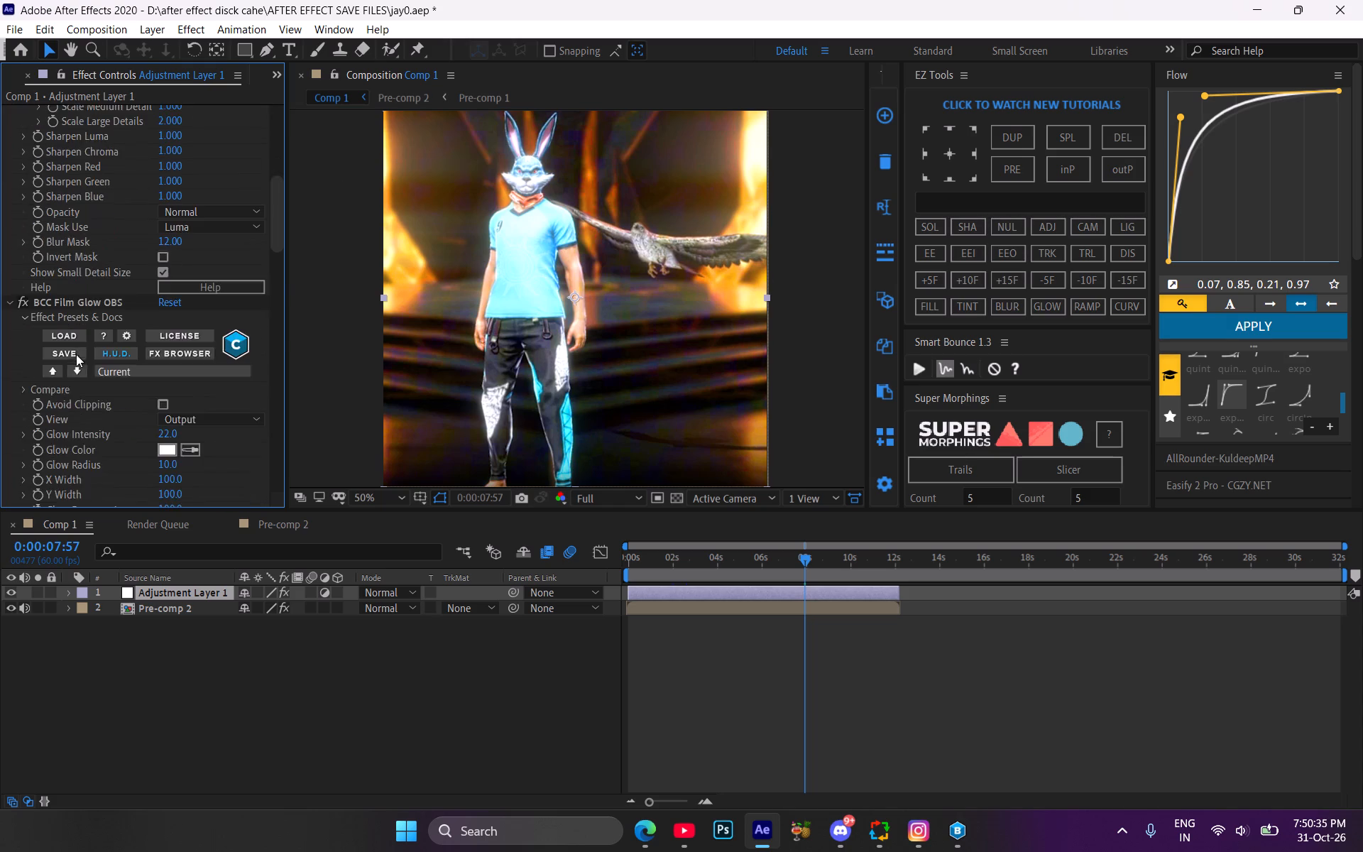
pyautogui.scroll(-7, 76, 354)
pyautogui.scroll(-14, 75, 356)
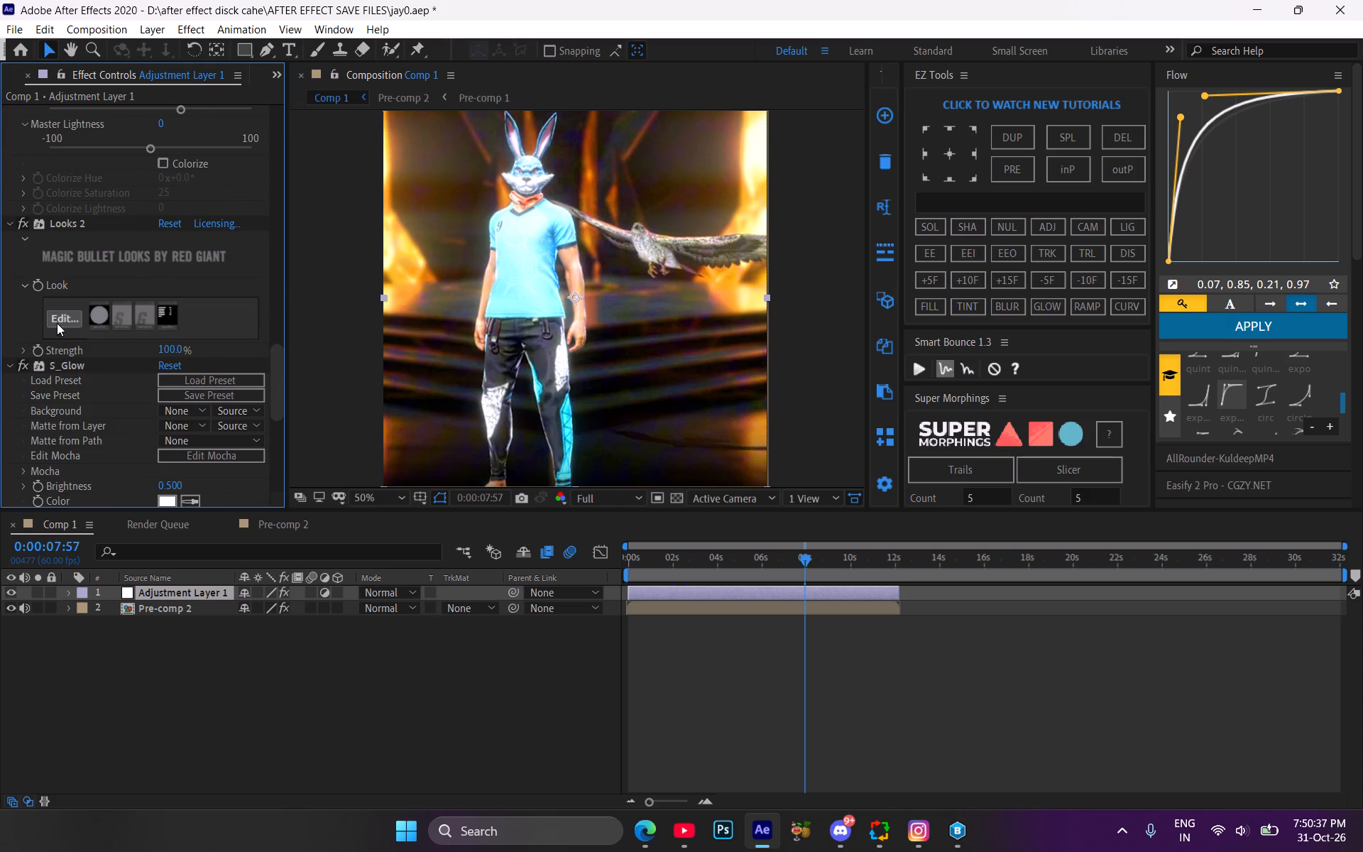
pyautogui.click(27, 226)
pyautogui.click(27, 226)
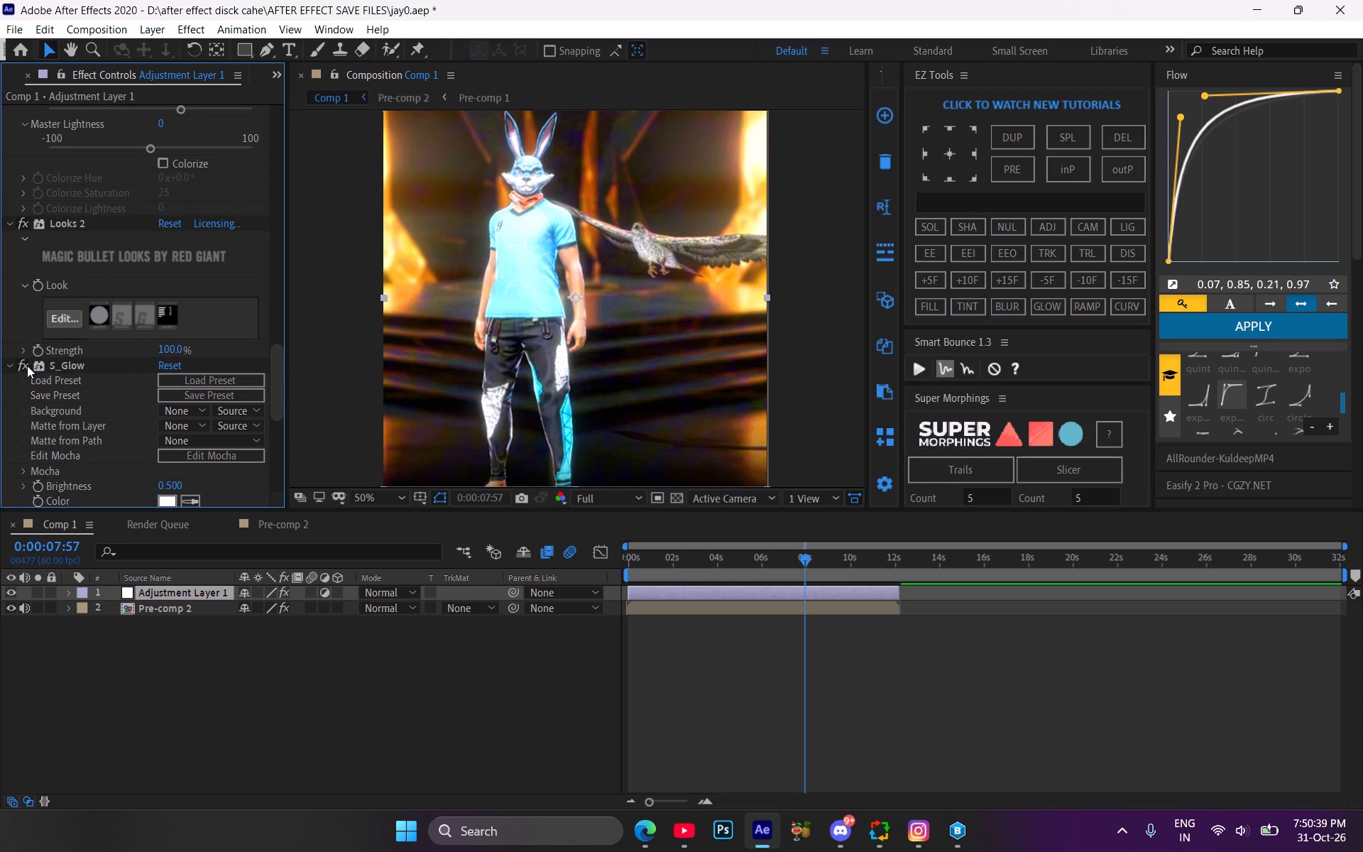
pyautogui.click(18, 361)
pyautogui.click(24, 363)
pyautogui.scroll(-9, 108, 402)
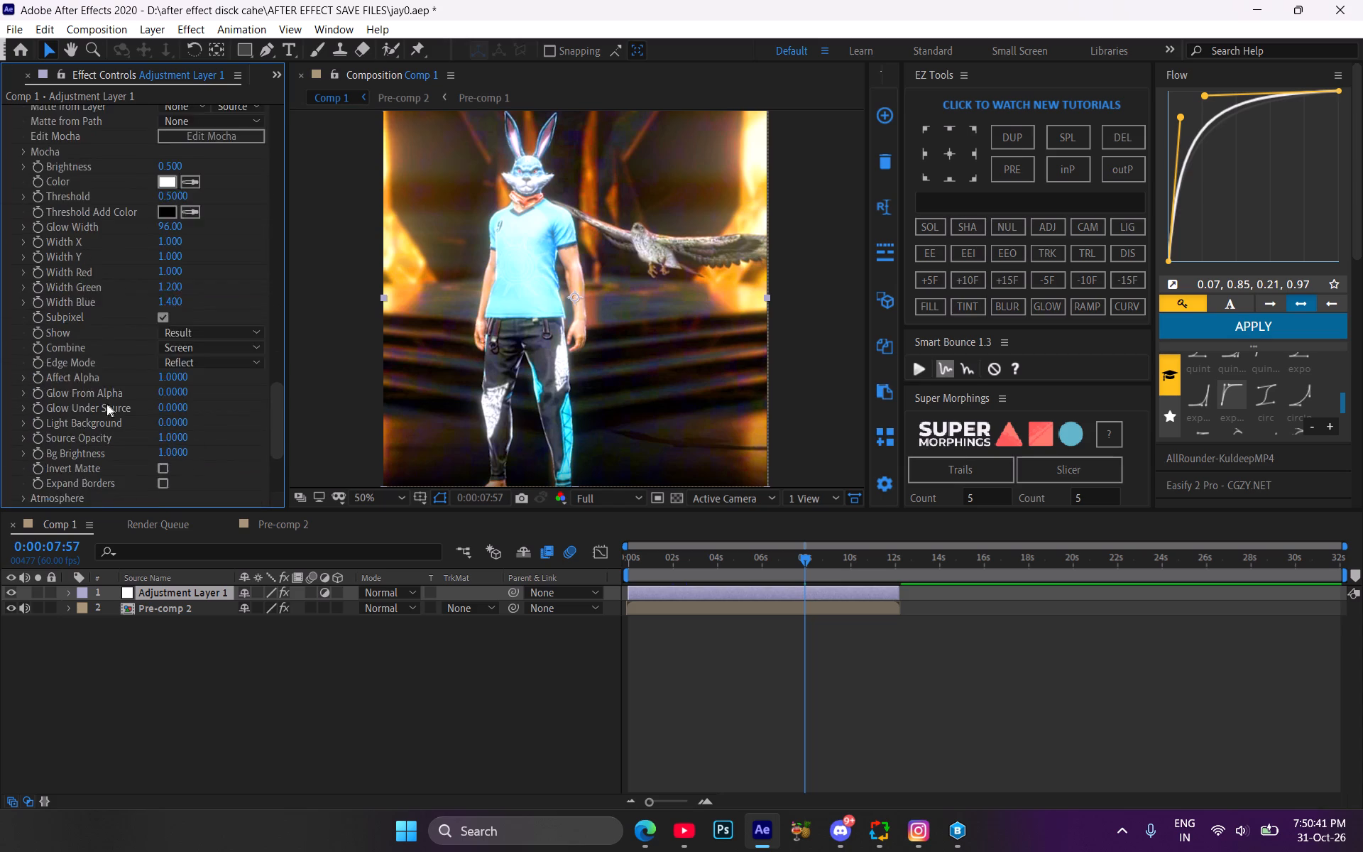
pyautogui.scroll(-9, 106, 404)
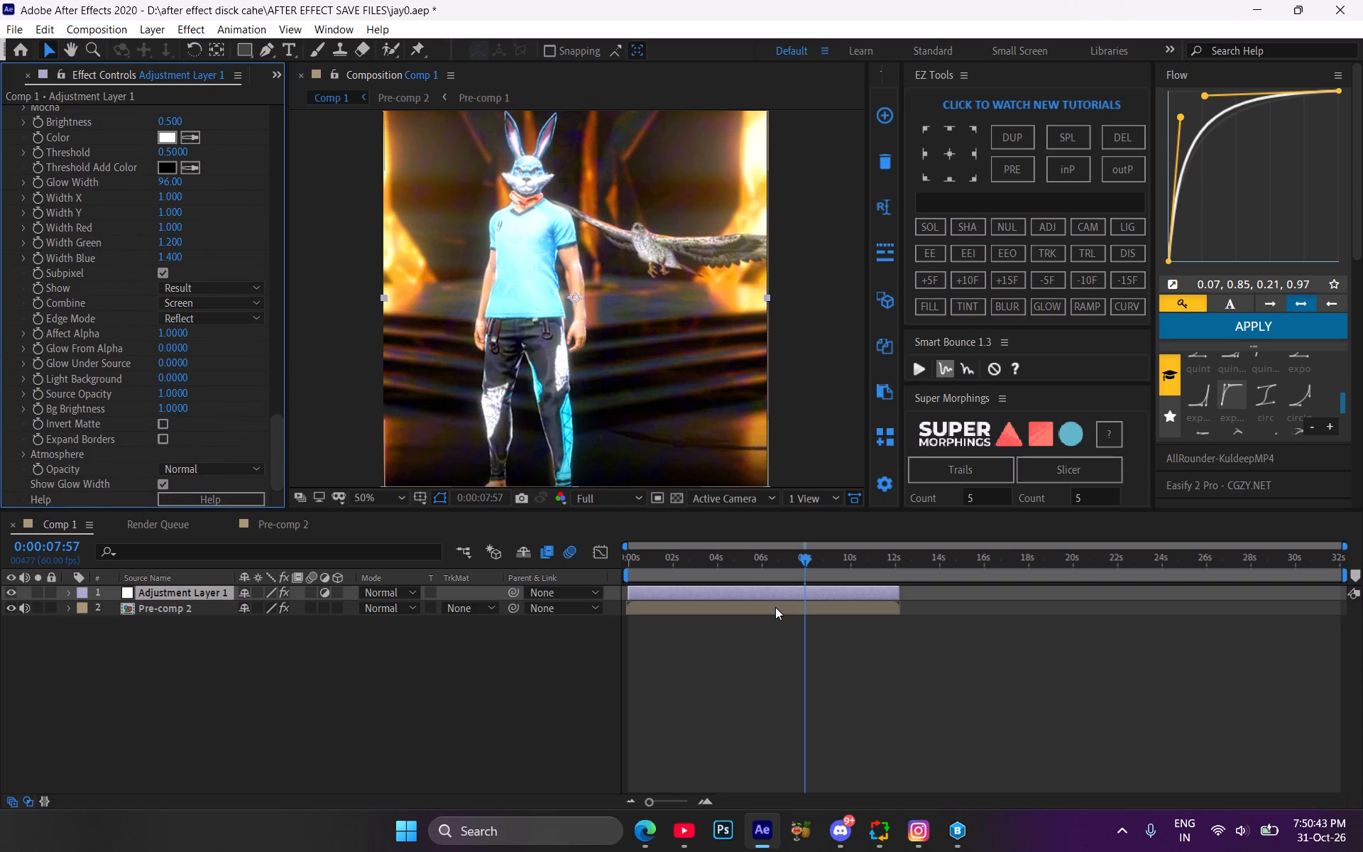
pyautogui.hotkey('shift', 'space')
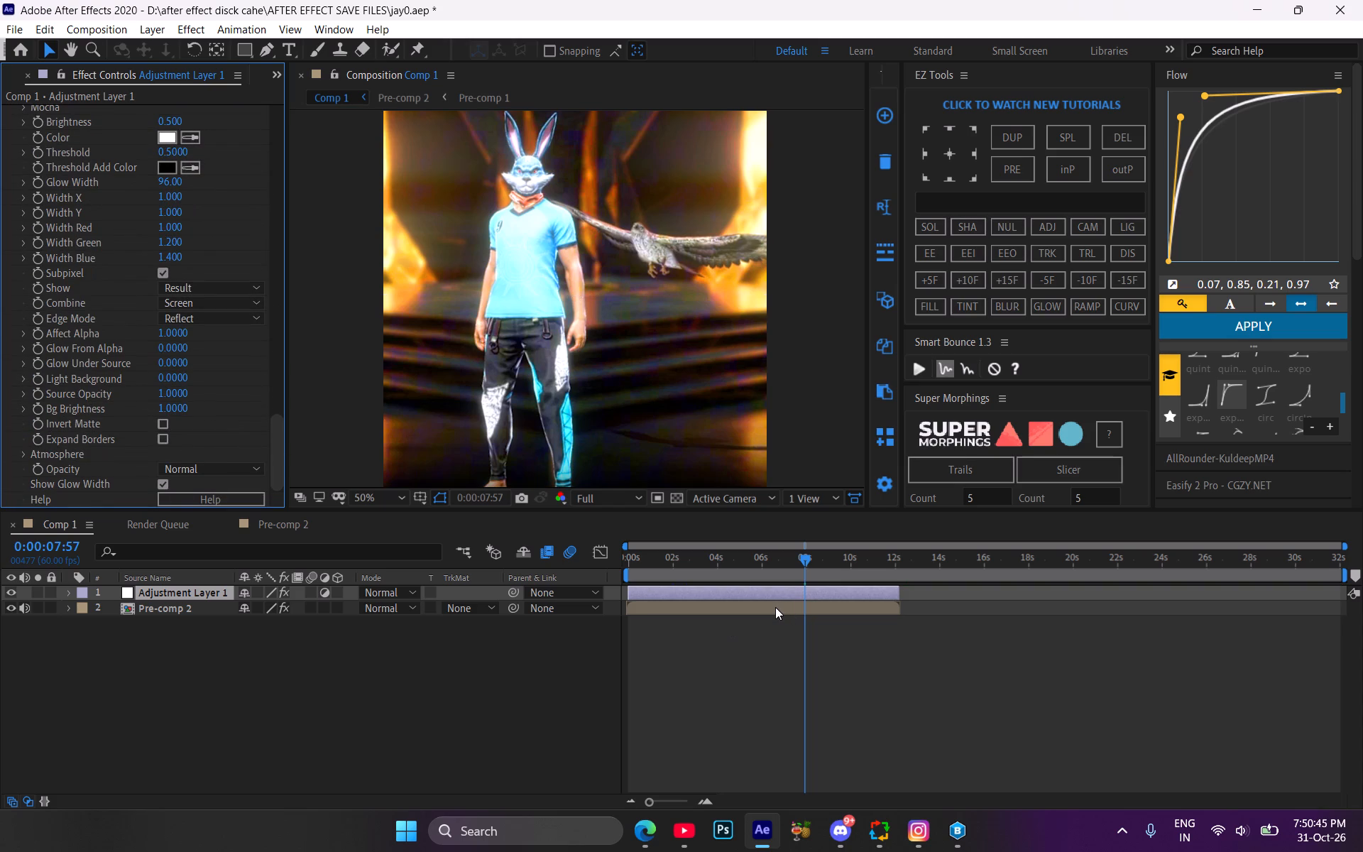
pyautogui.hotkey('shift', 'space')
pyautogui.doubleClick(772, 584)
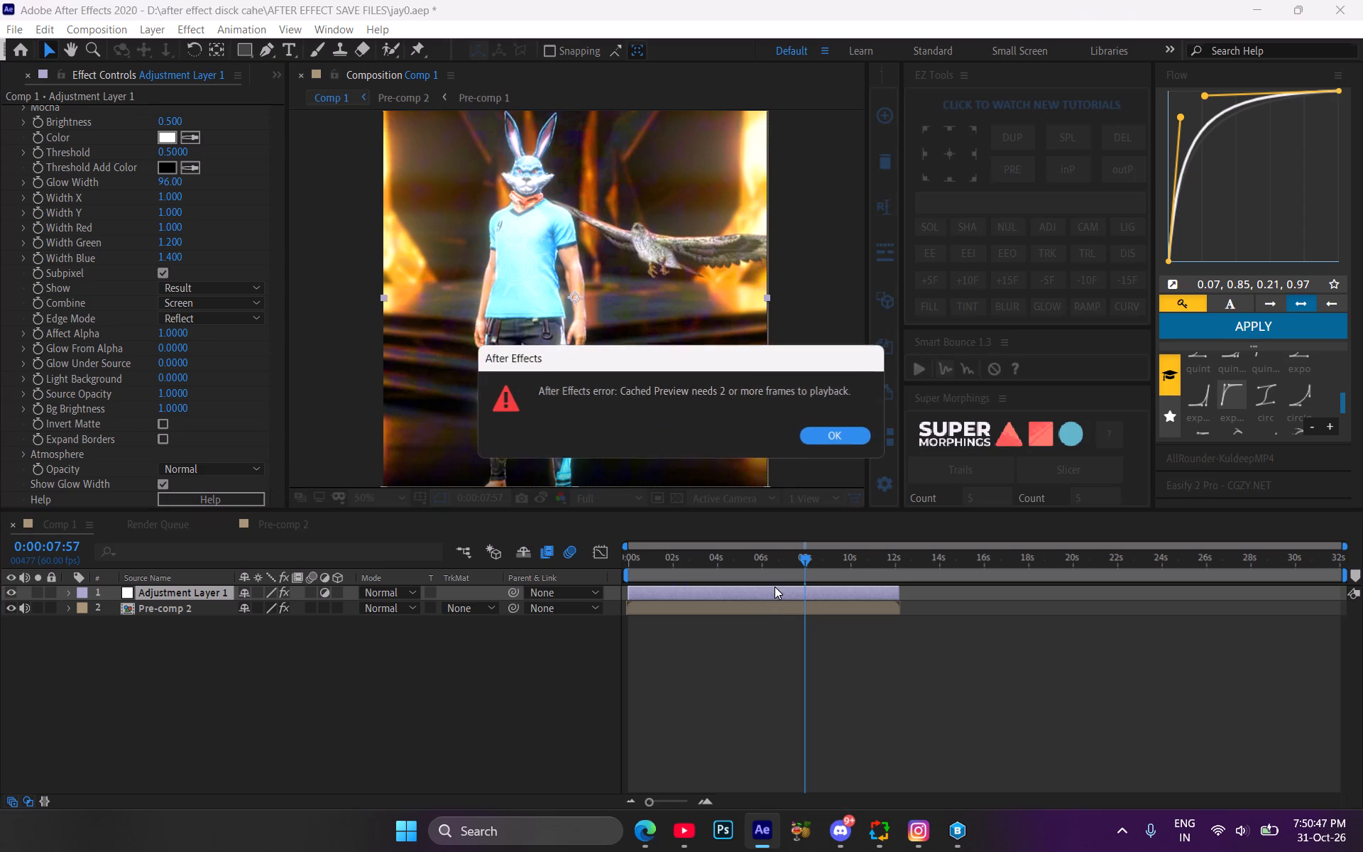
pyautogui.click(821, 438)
# Save the jay0 project.
pyautogui.hotkey('ctrl', 's')
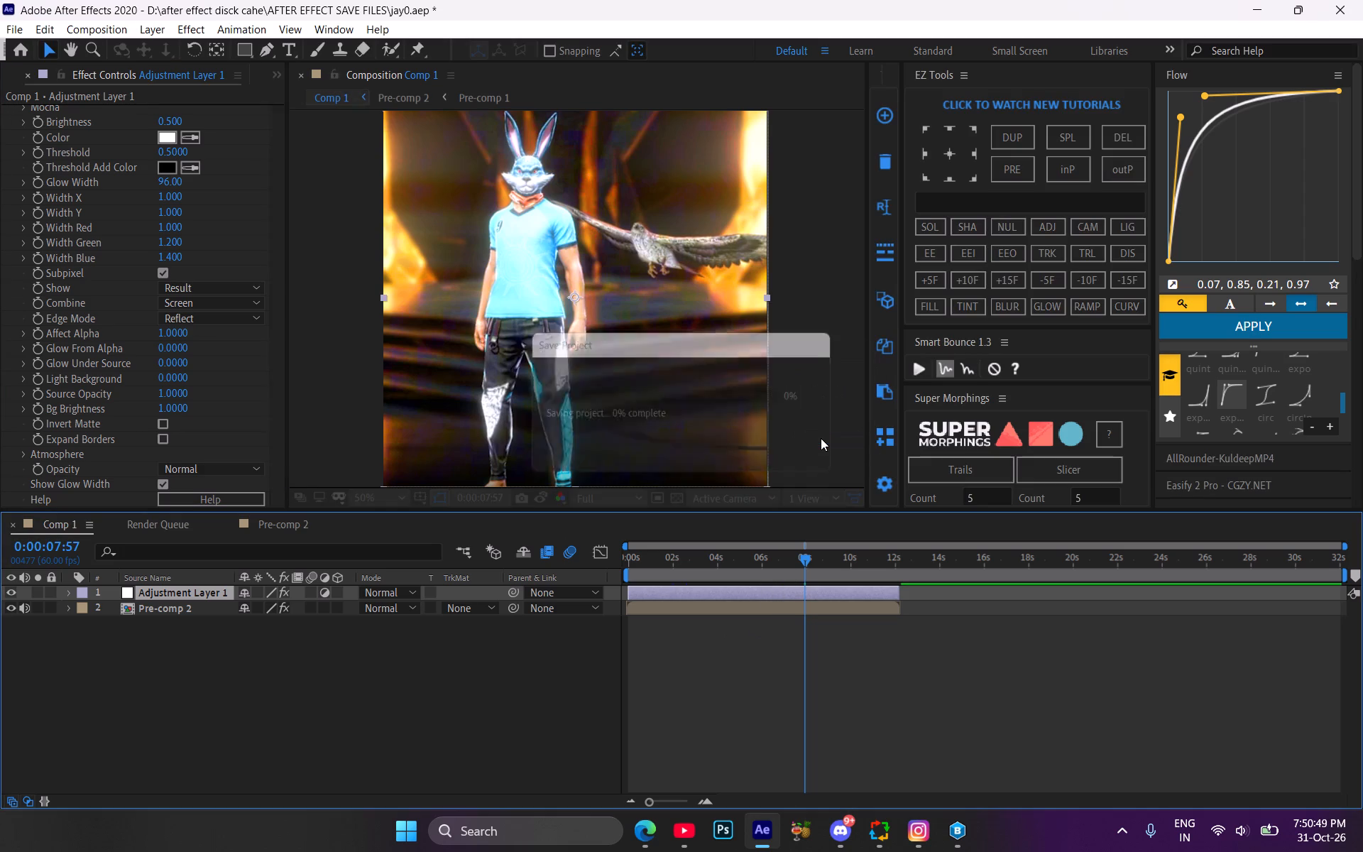
# Search the effects for "cc light" and apply CC Light Rays to Adjustment Layer 1.
pyautogui.click(880, 596)
pyautogui.hotkey('shift', 'space')
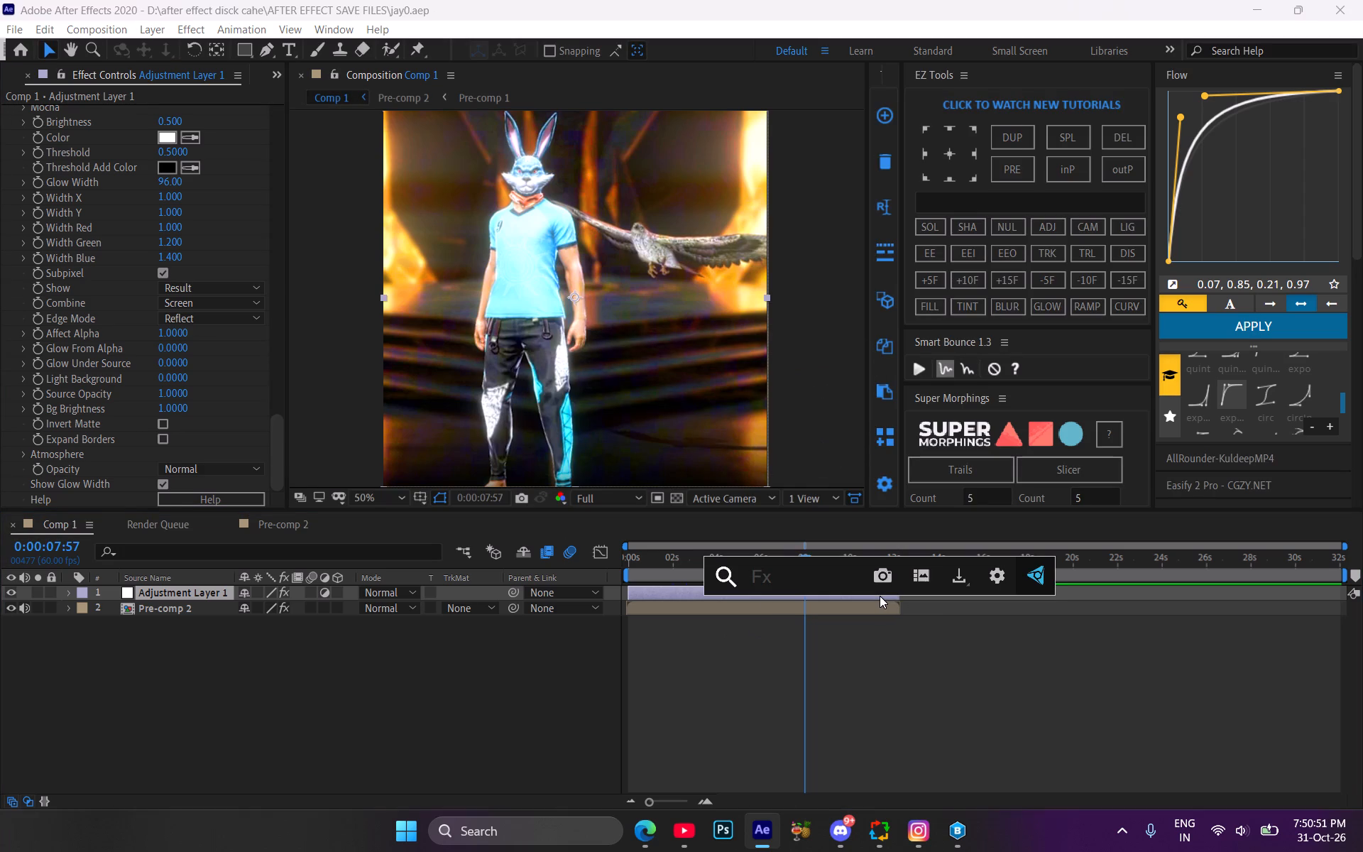
pyautogui.write('lig')
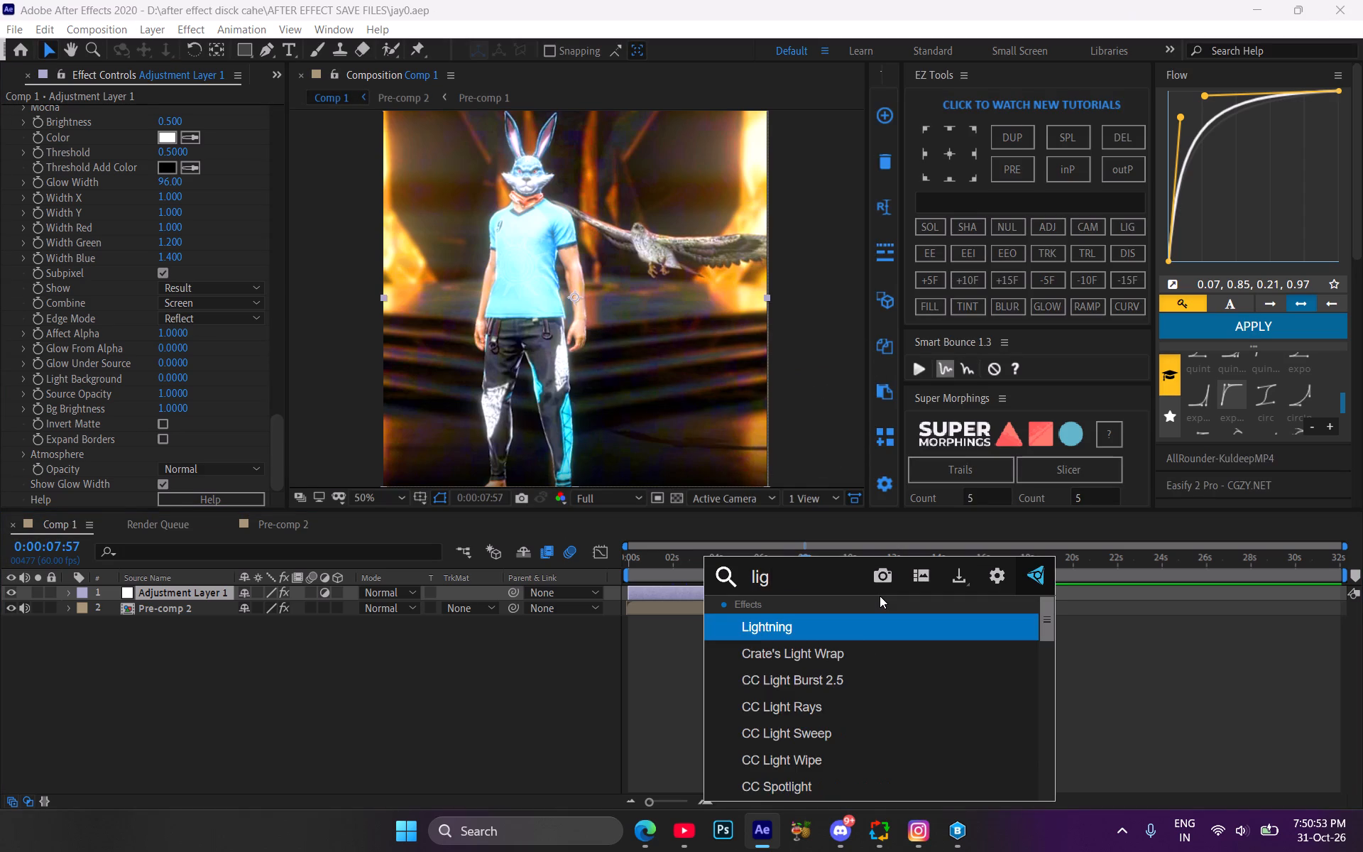
pyautogui.press('BackSpace')
pyautogui.press('BackSpace')
pyautogui.press('BackSpace')
pyautogui.write('cc light')
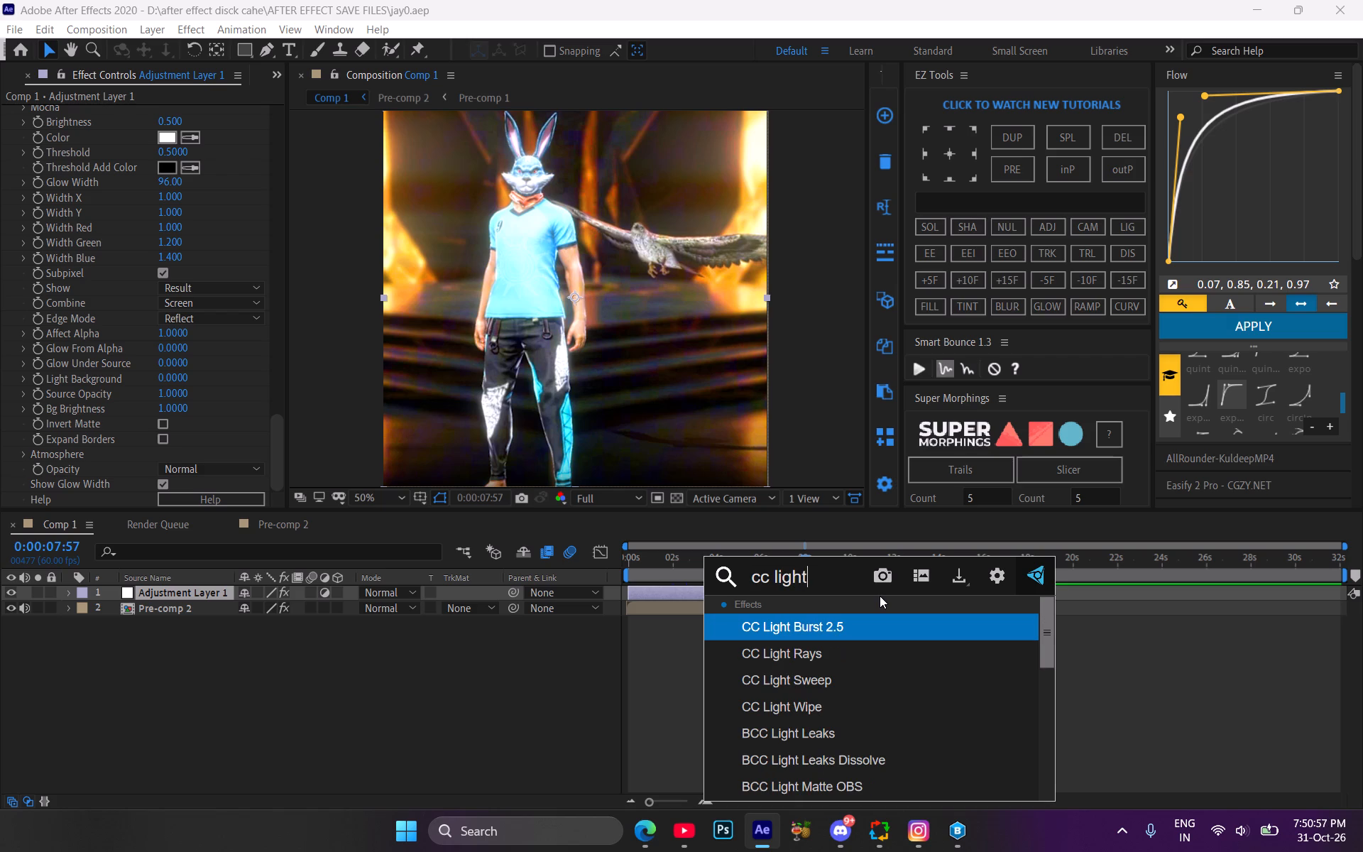
pyautogui.press('Down')
pyautogui.press('Return')
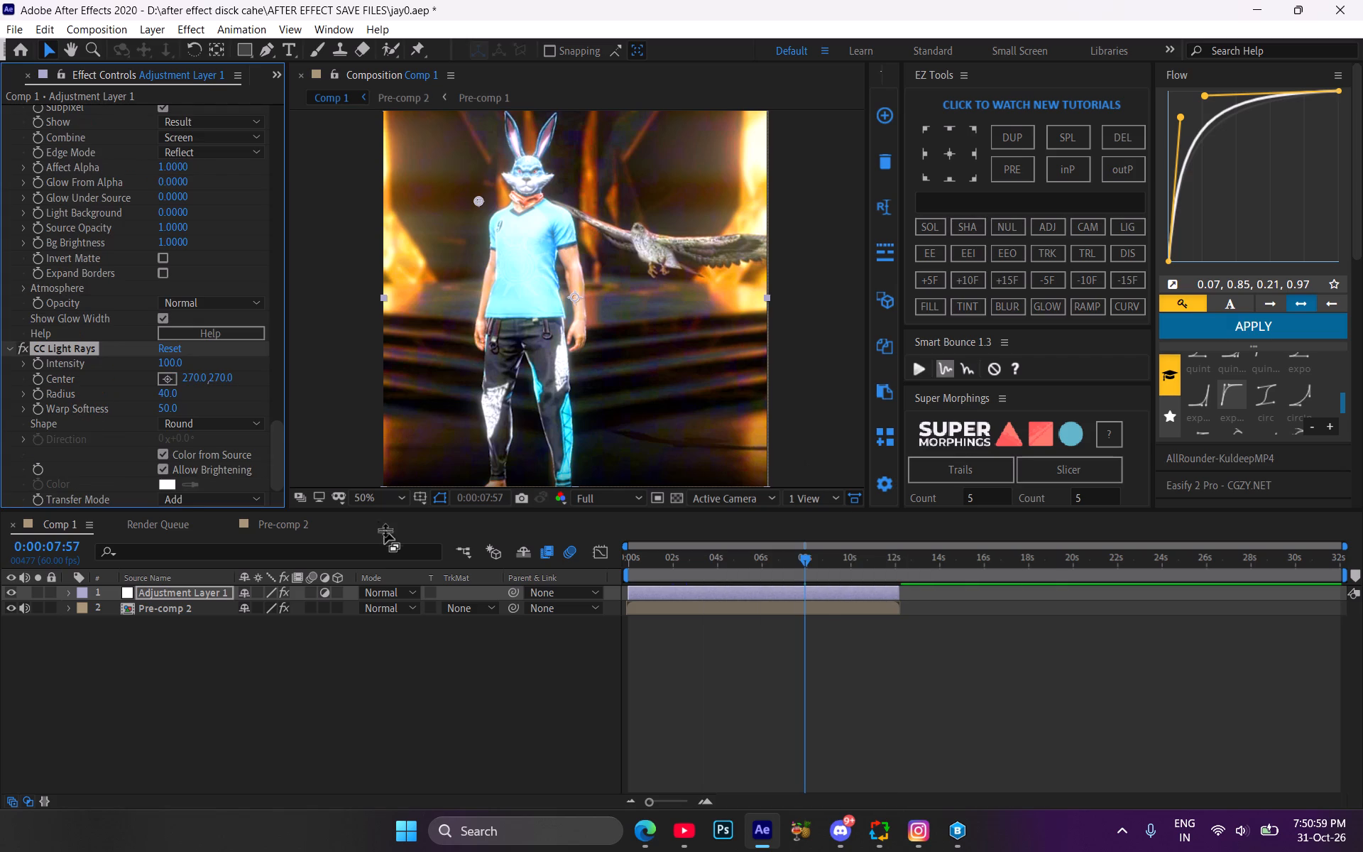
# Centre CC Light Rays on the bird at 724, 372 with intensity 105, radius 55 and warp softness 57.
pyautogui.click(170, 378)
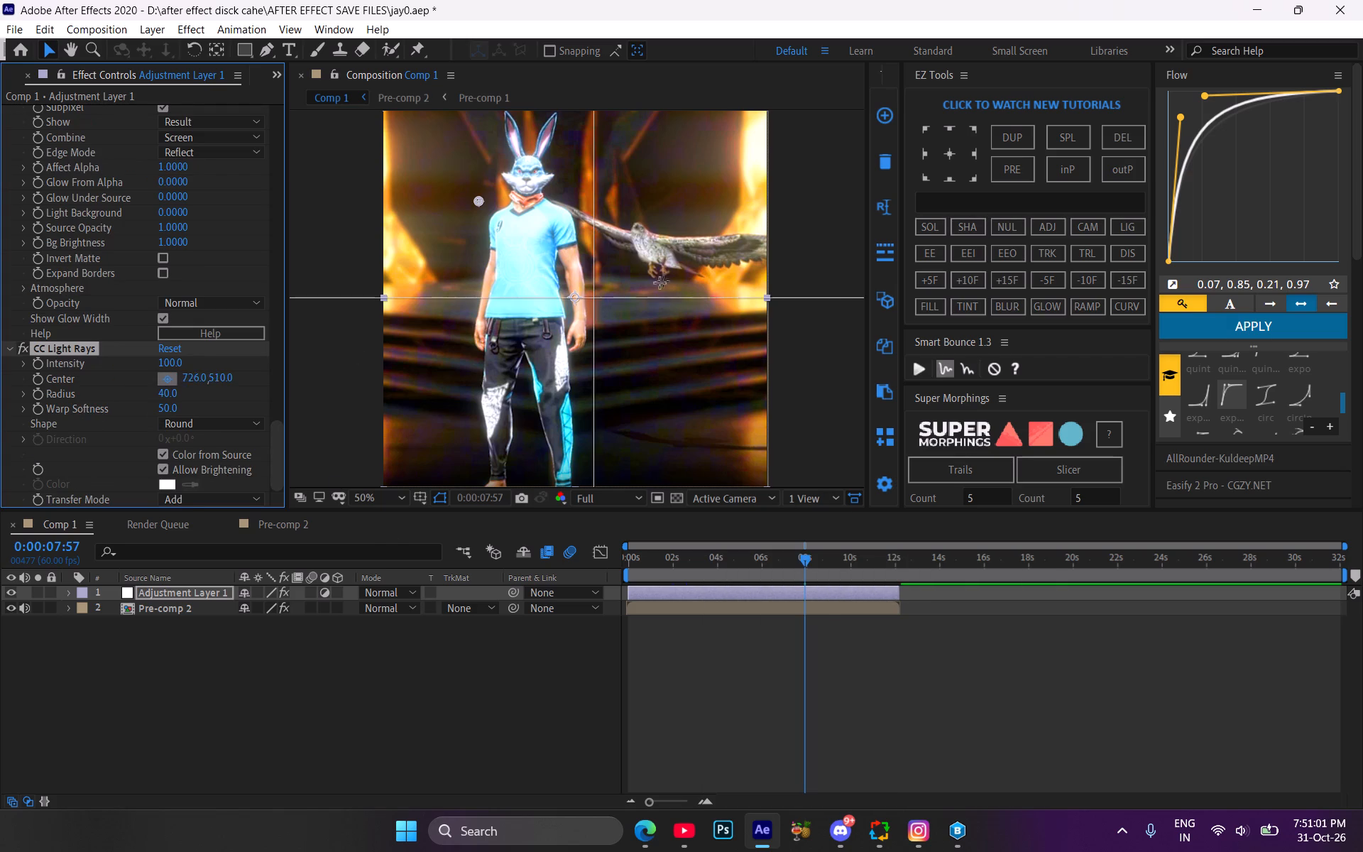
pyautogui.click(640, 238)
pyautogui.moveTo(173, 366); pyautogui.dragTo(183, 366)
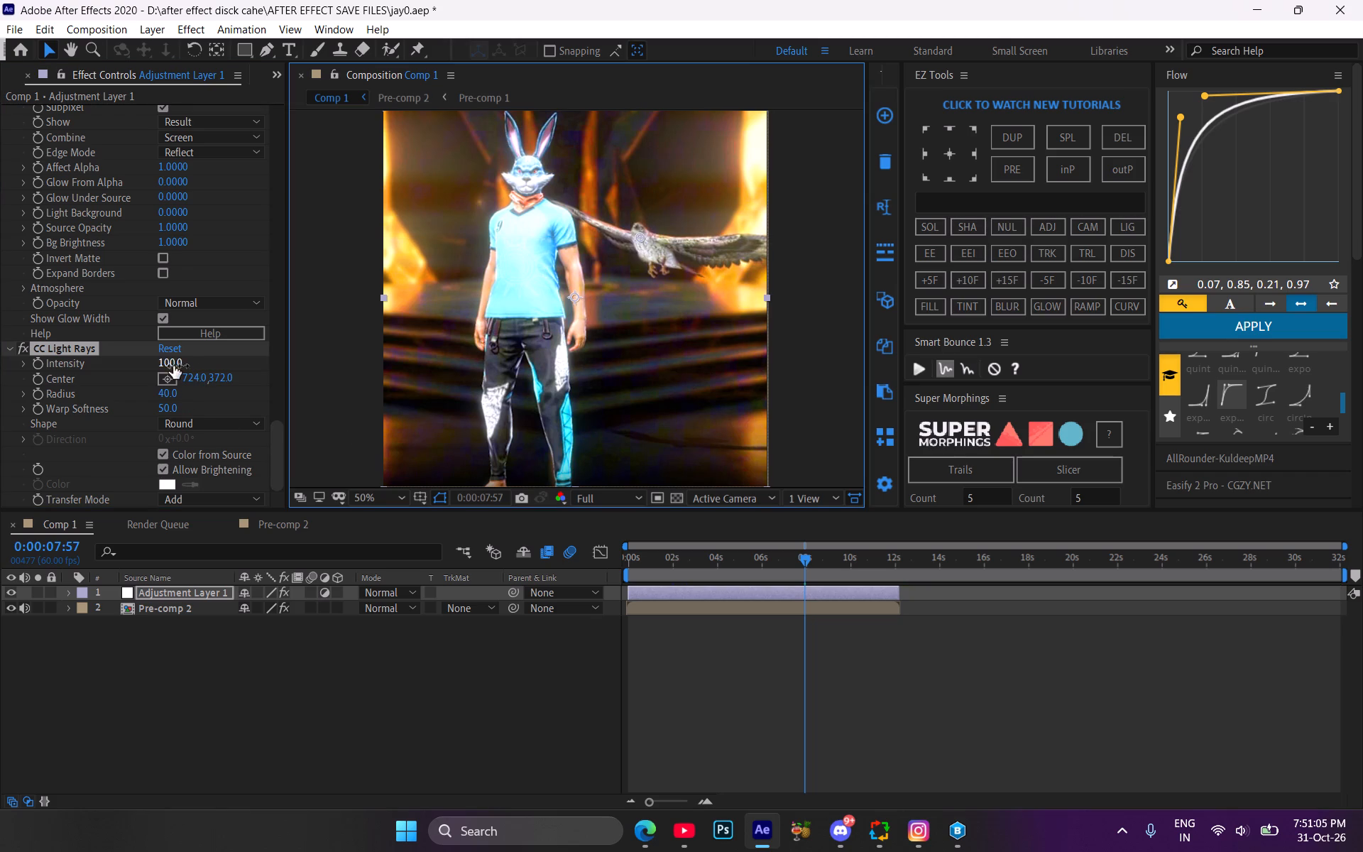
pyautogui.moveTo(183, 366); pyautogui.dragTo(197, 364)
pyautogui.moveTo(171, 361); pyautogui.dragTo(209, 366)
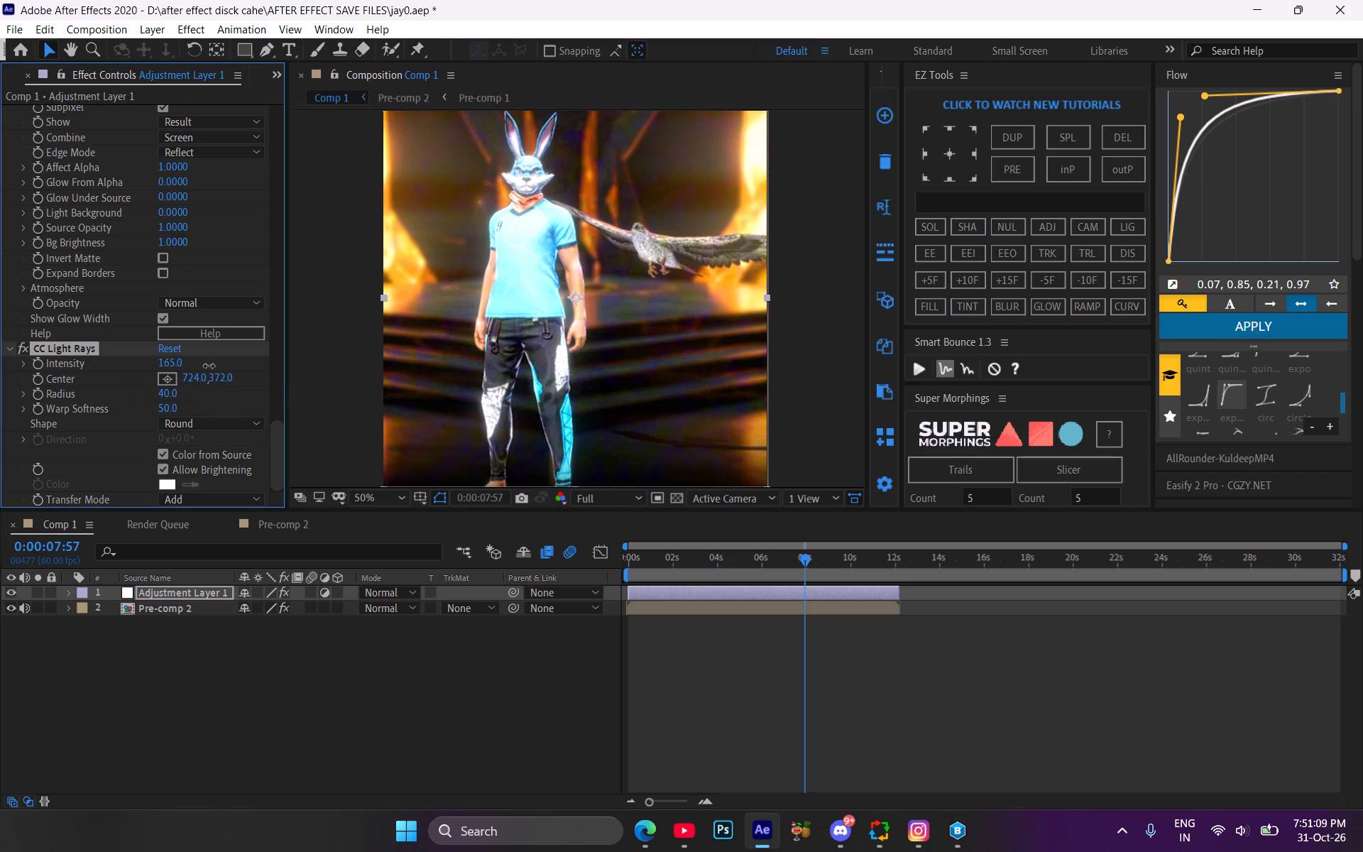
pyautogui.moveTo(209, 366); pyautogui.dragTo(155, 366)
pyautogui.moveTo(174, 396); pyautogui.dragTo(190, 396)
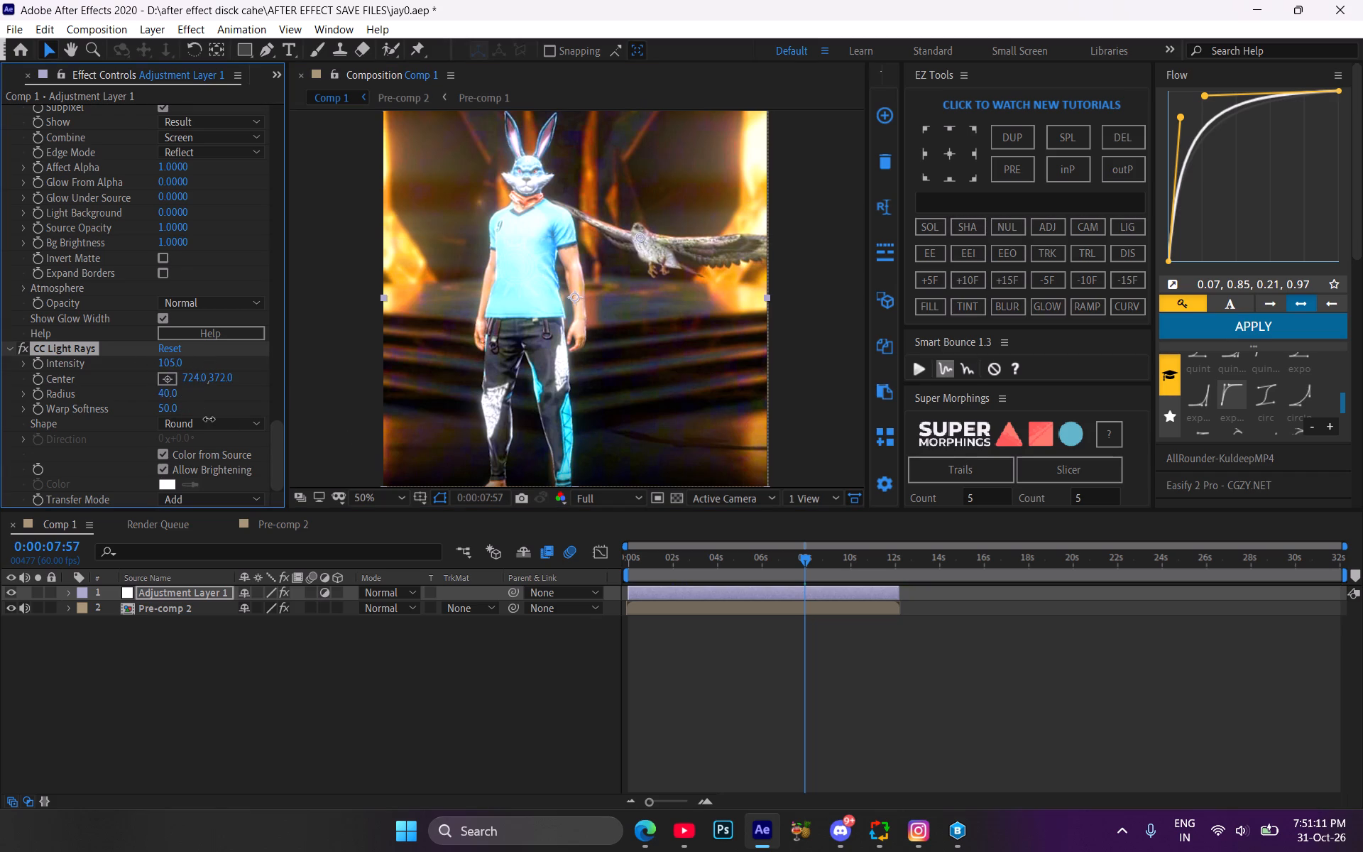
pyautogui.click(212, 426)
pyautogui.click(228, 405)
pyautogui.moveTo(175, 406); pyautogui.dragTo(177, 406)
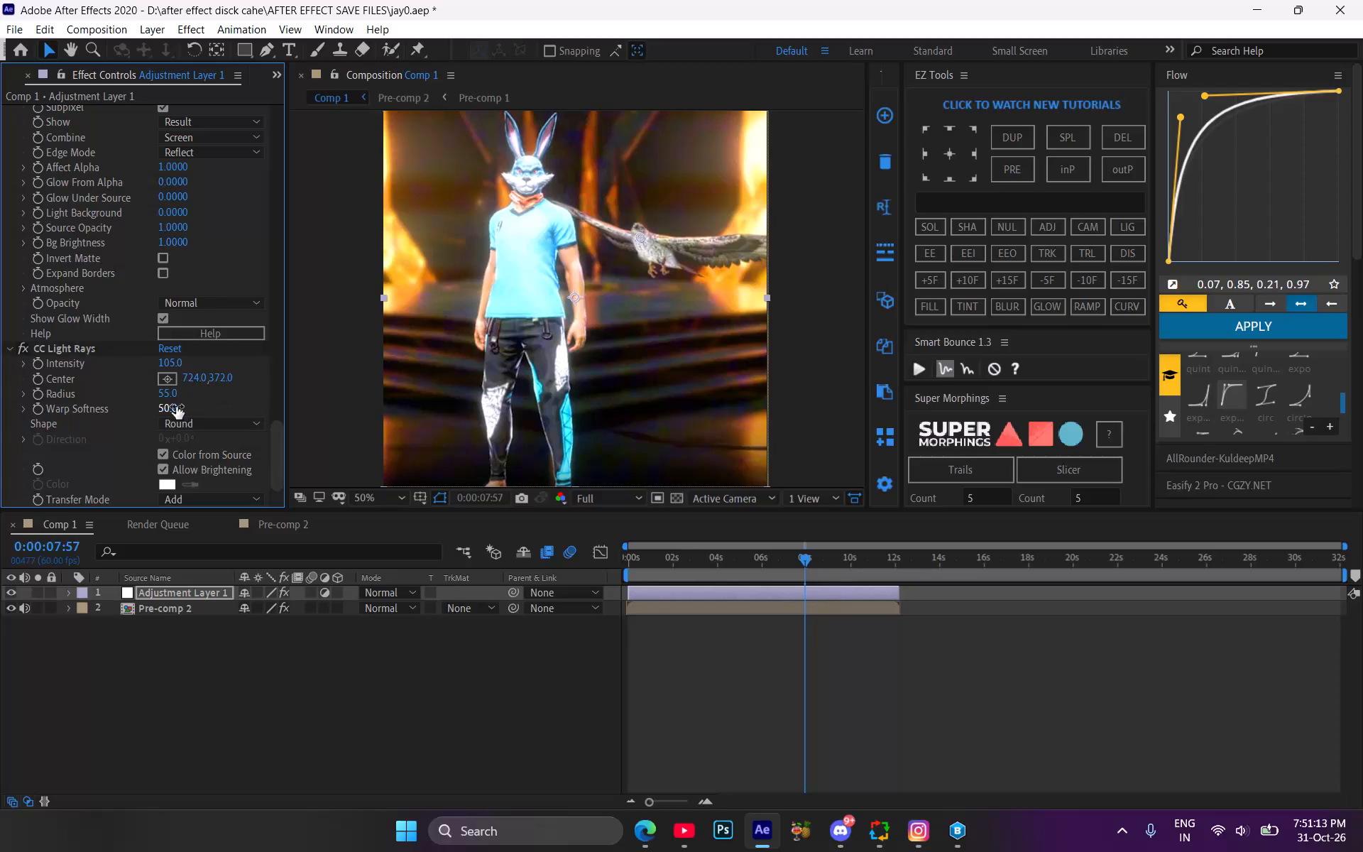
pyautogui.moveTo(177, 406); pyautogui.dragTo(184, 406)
# Scrub back and forth between about 8 and 11 seconds to check the light rays on the bird.
pyautogui.moveTo(816, 558); pyautogui.dragTo(846, 563)
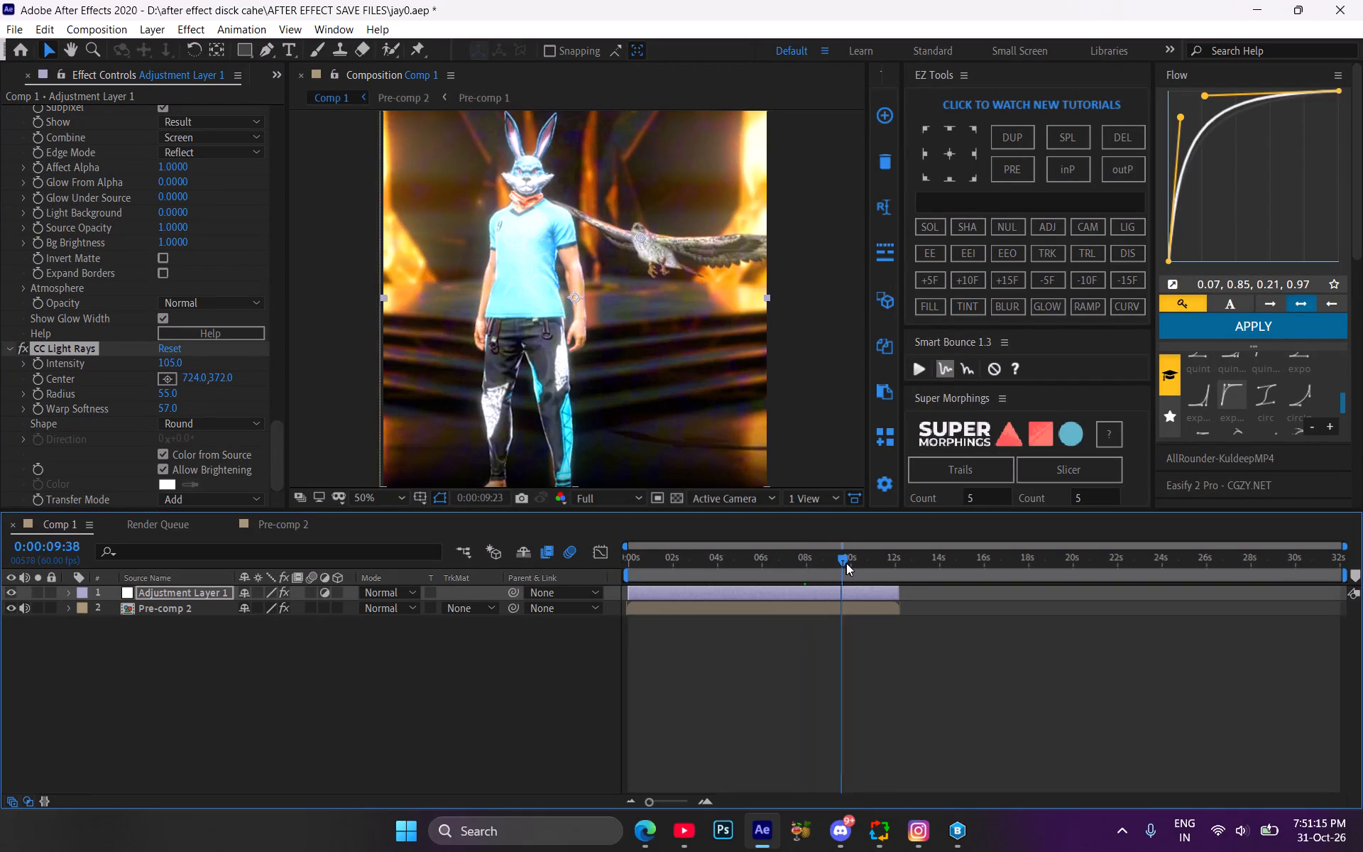
pyautogui.moveTo(846, 563); pyautogui.dragTo(855, 564)
pyautogui.click(766, 670)
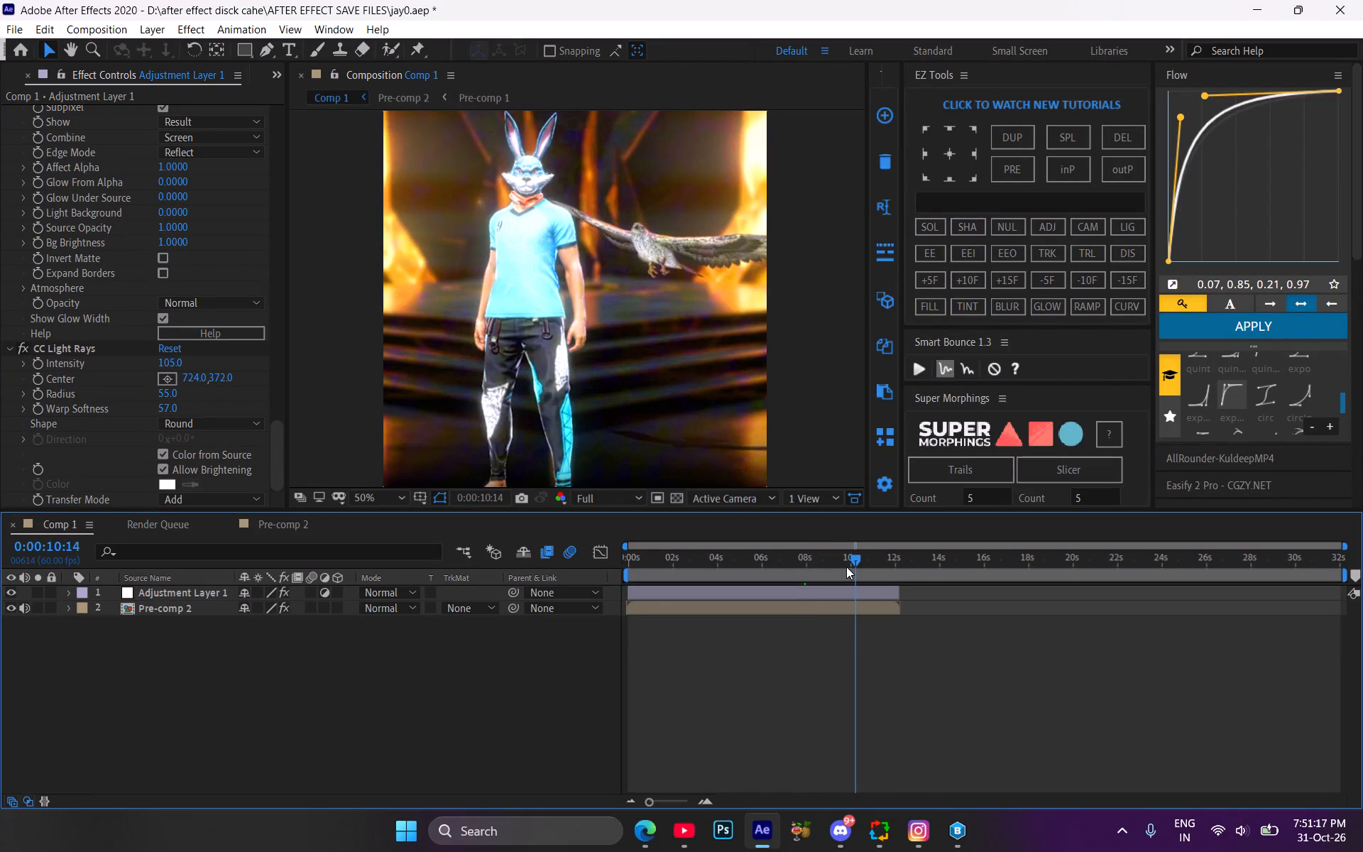
pyautogui.moveTo(851, 562); pyautogui.dragTo(804, 566)
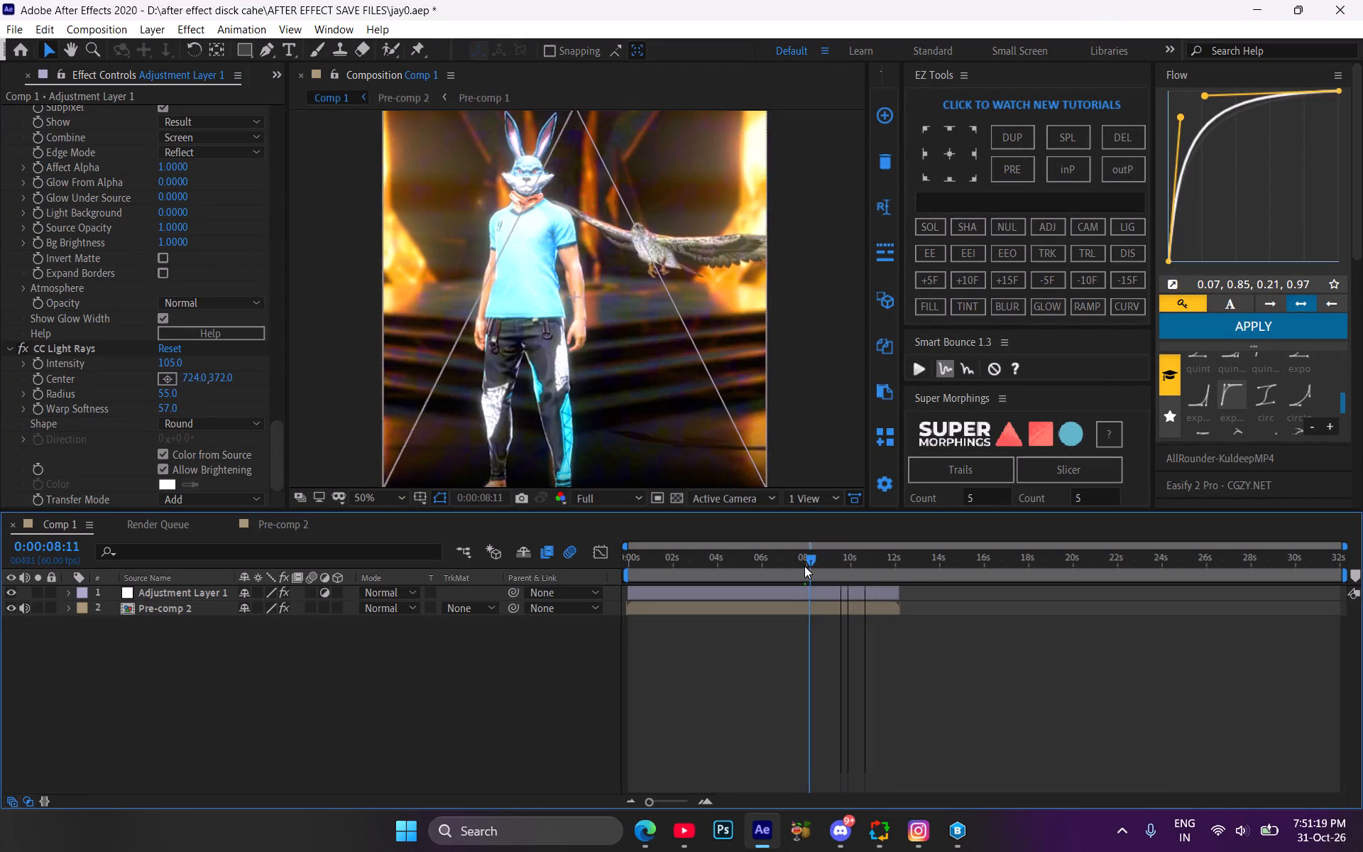
pyautogui.moveTo(804, 566); pyautogui.dragTo(859, 588)
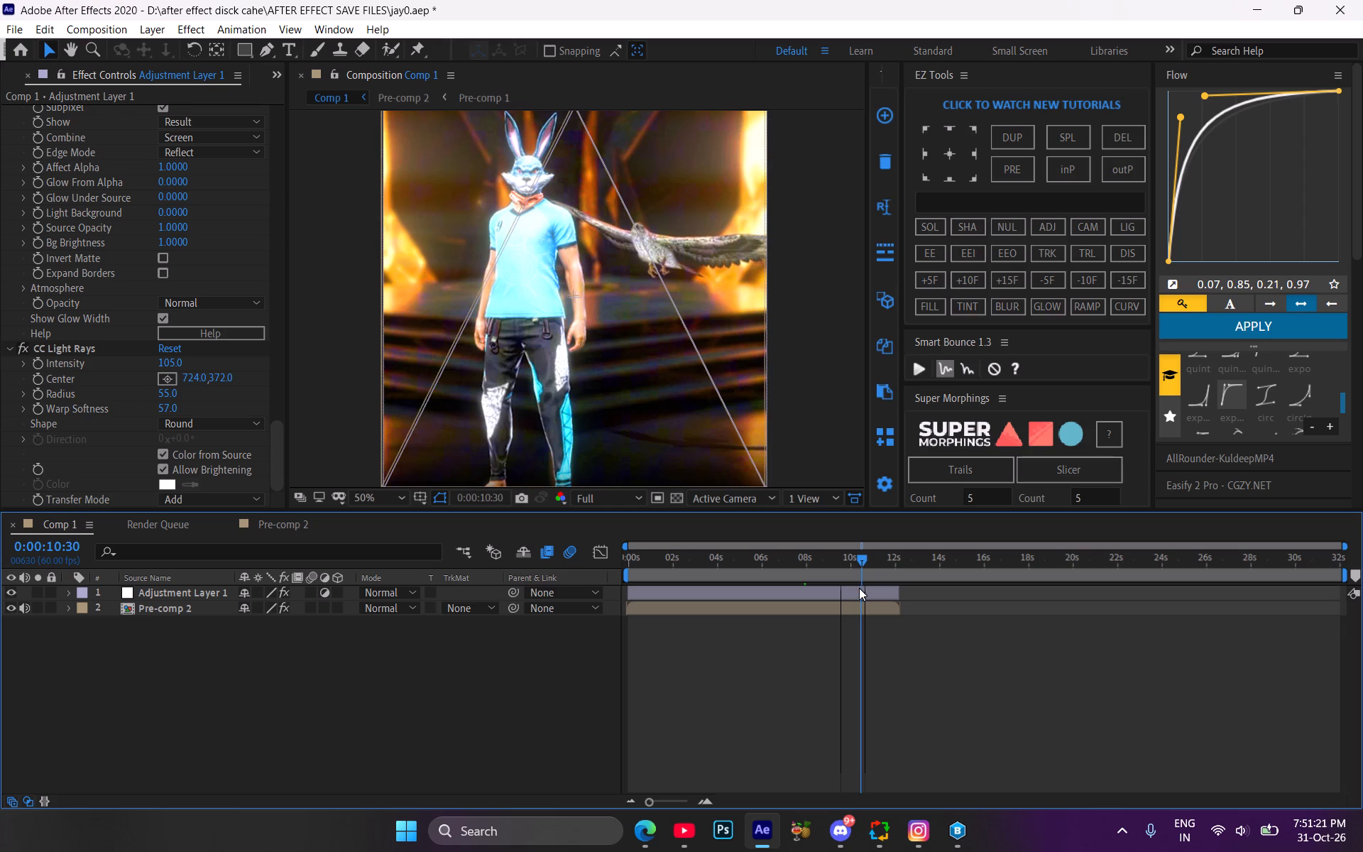
pyautogui.moveTo(859, 588); pyautogui.dragTo(866, 590)
pyautogui.click(833, 666)
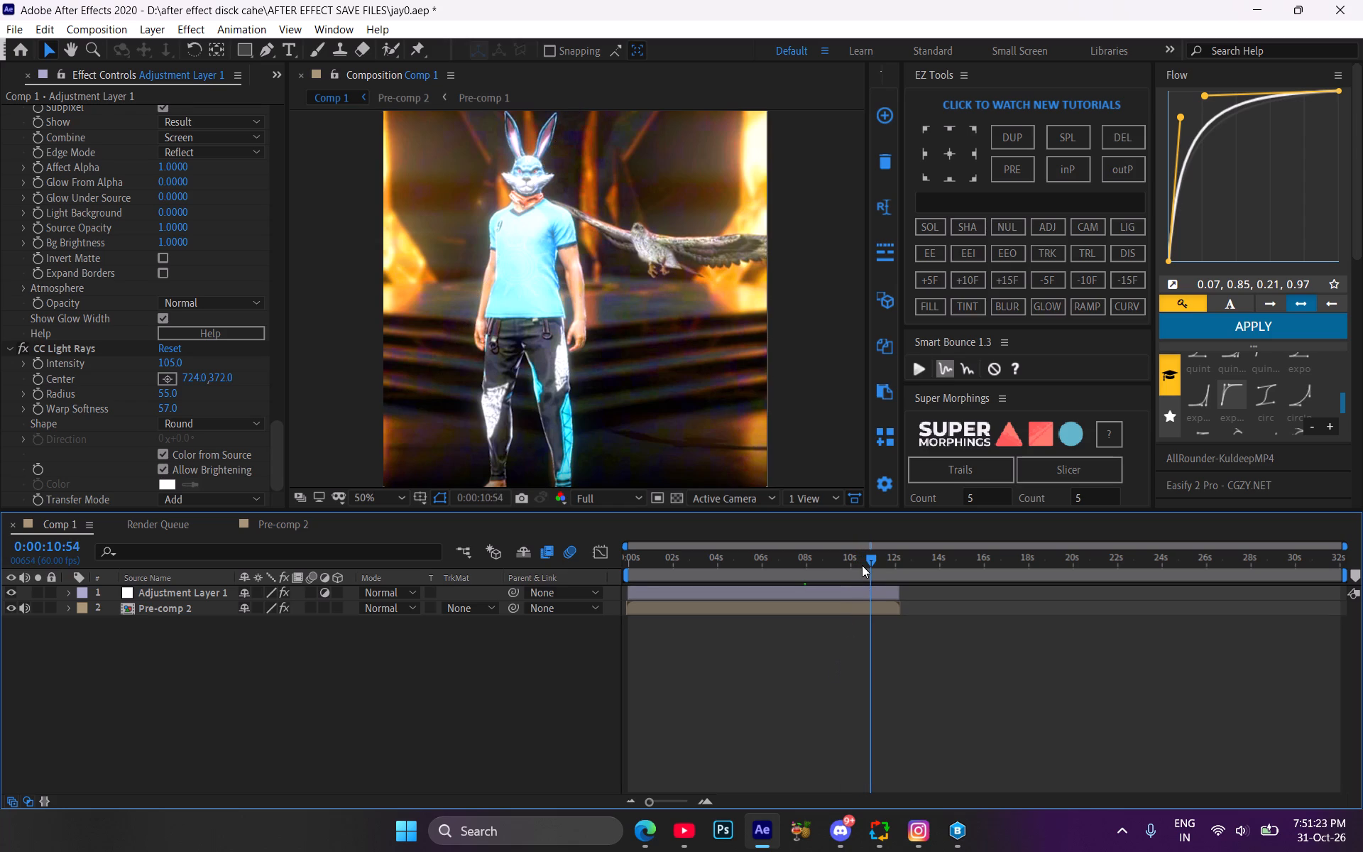
pyautogui.moveTo(861, 564); pyautogui.dragTo(838, 564)
pyautogui.moveTo(837, 564); pyautogui.dragTo(831, 563)
pyautogui.click(806, 640)
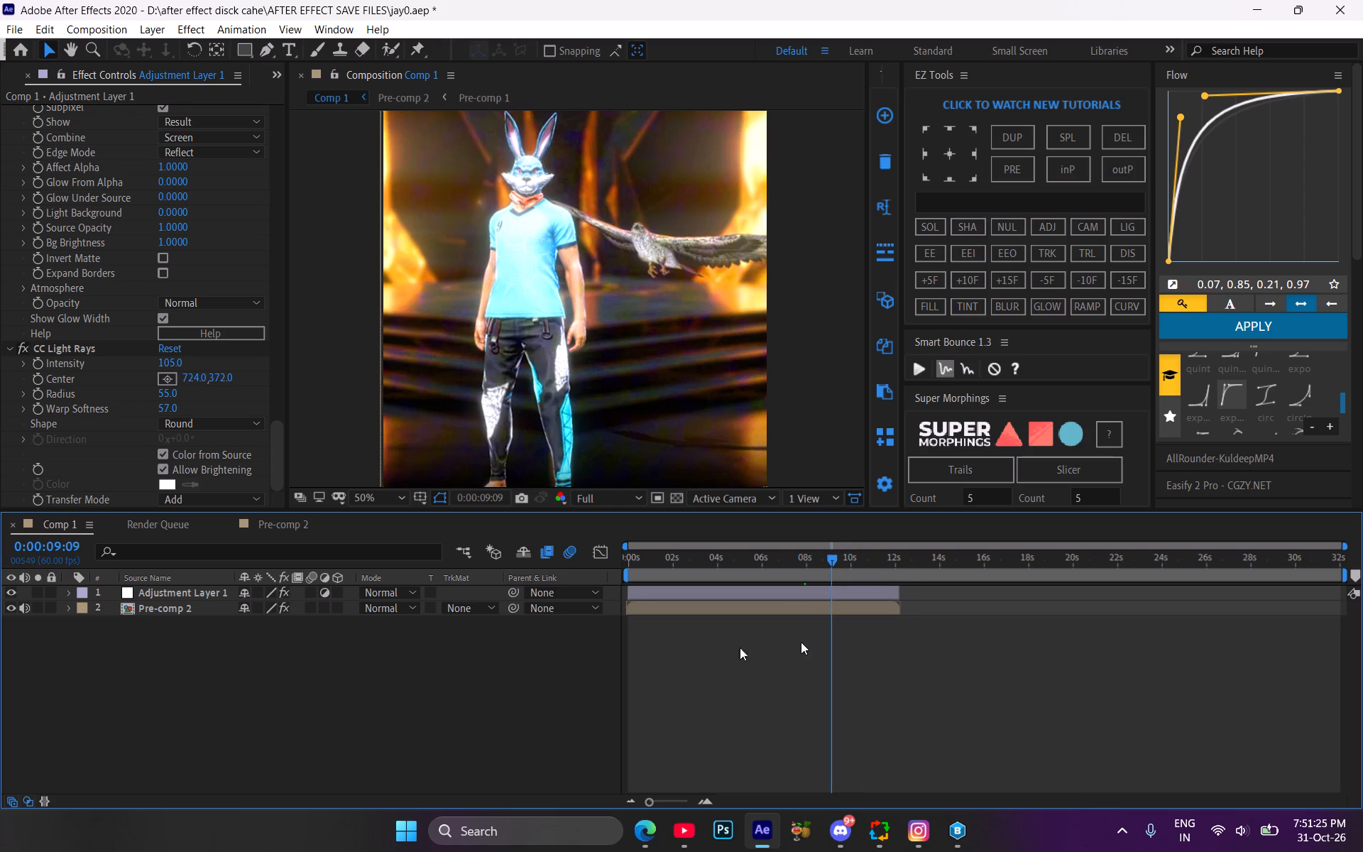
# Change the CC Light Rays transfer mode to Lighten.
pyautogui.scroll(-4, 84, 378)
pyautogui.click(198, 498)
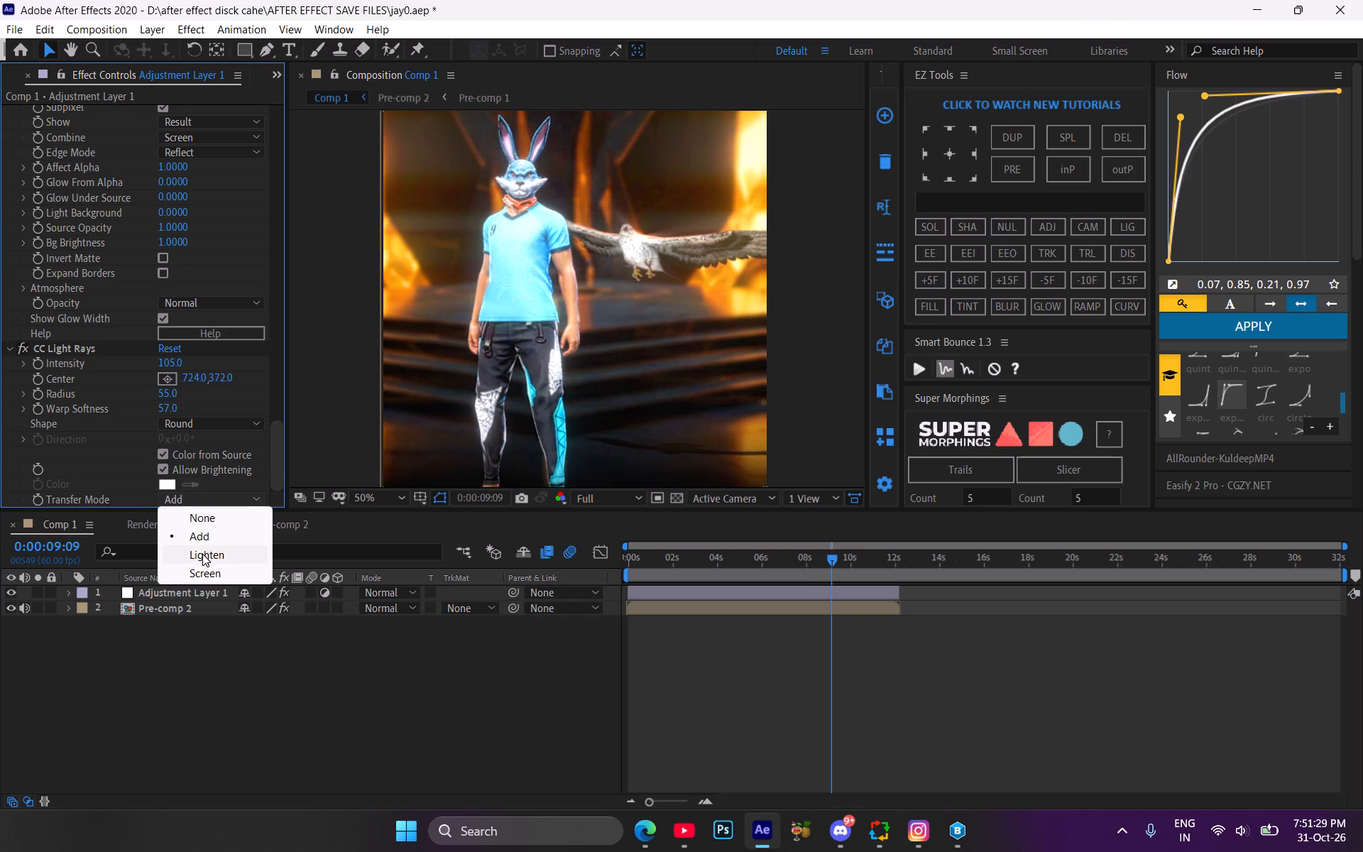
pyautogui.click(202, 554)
# Scrub between about 5 and 11 seconds to check how the light rays look in Lighten mode.
pyautogui.moveTo(833, 563); pyautogui.dragTo(855, 564)
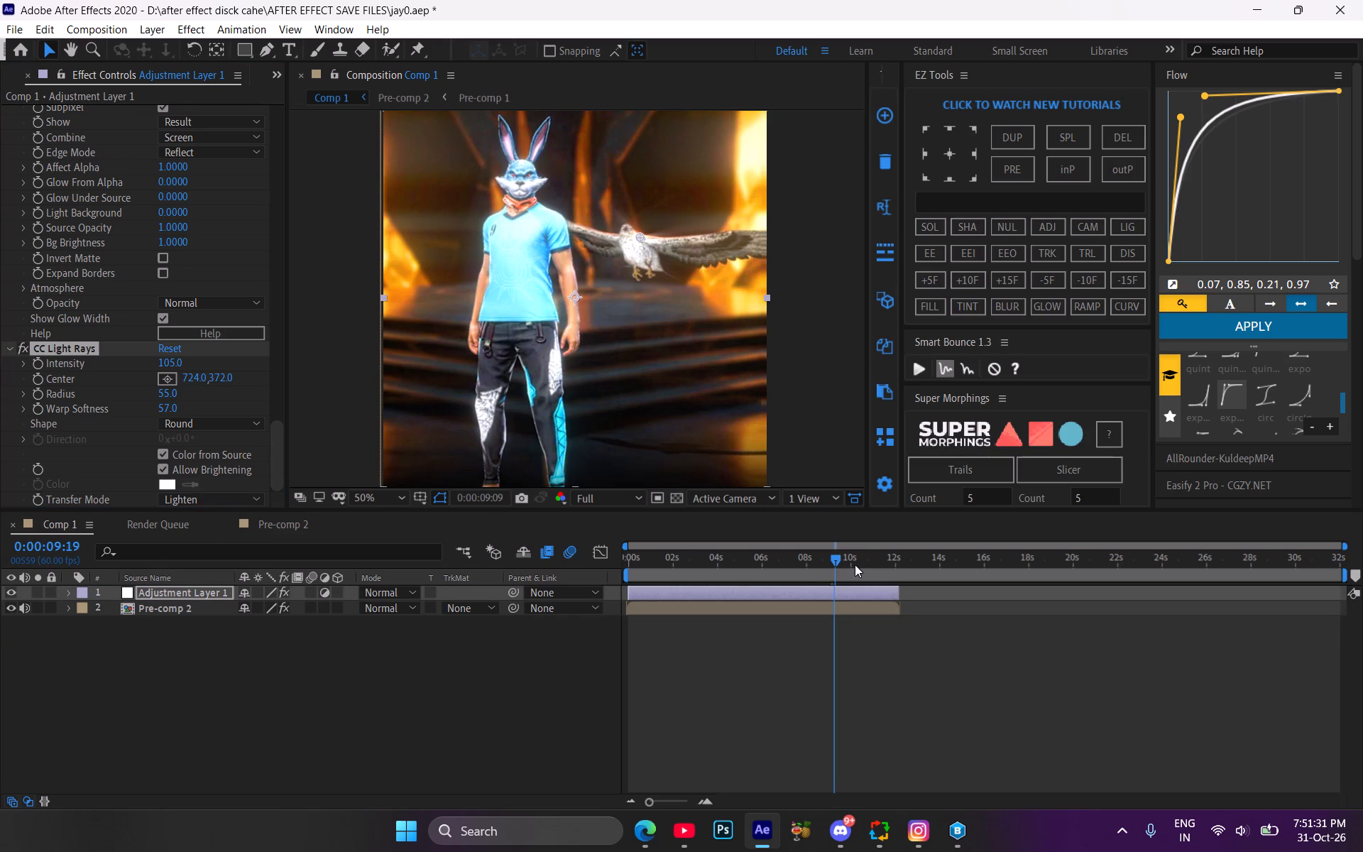
pyautogui.moveTo(855, 564); pyautogui.dragTo(855, 564)
pyautogui.click(857, 564)
pyautogui.moveTo(865, 570); pyautogui.dragTo(879, 570)
pyautogui.click(773, 690)
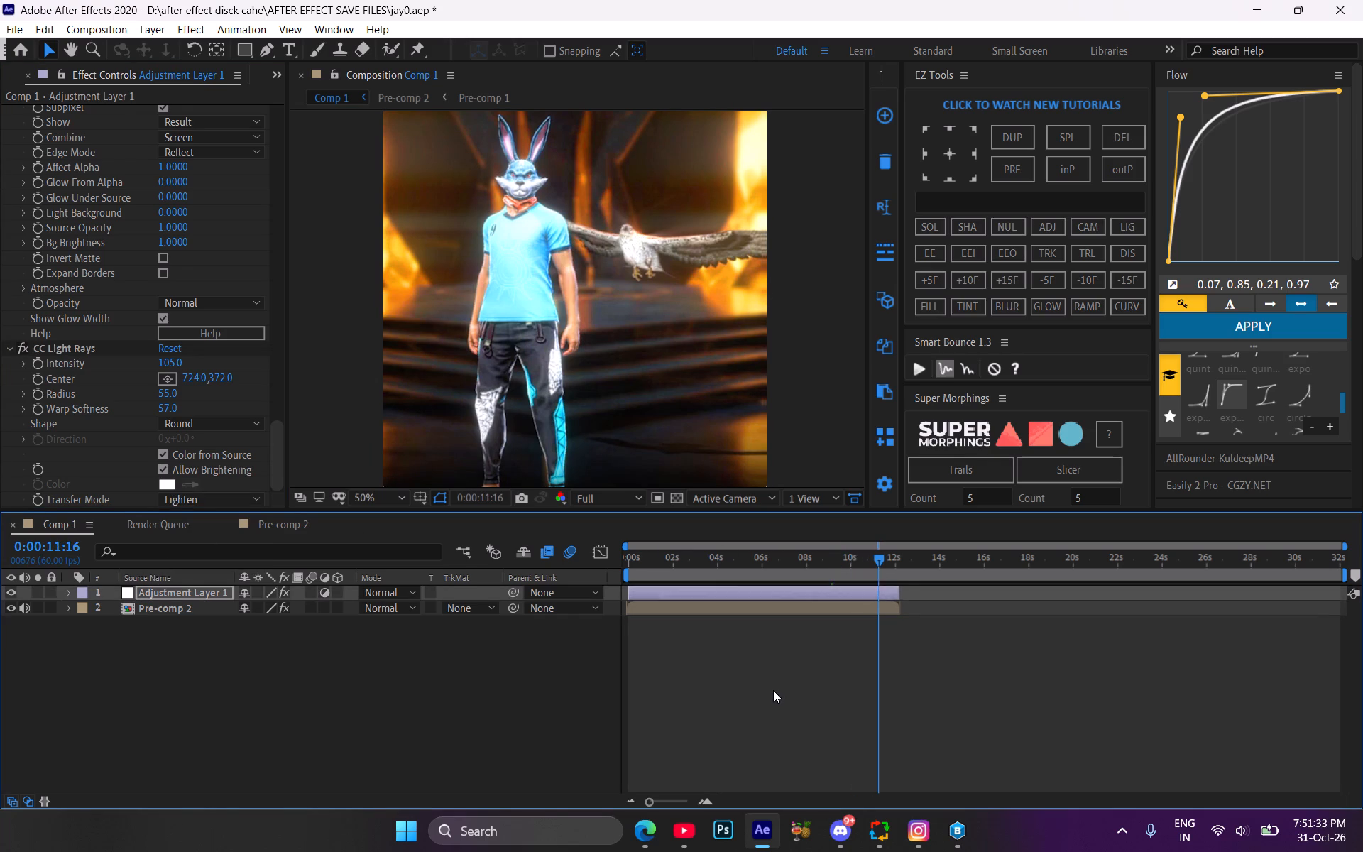
pyautogui.moveTo(880, 569); pyautogui.dragTo(819, 567)
pyautogui.doubleClick(819, 567)
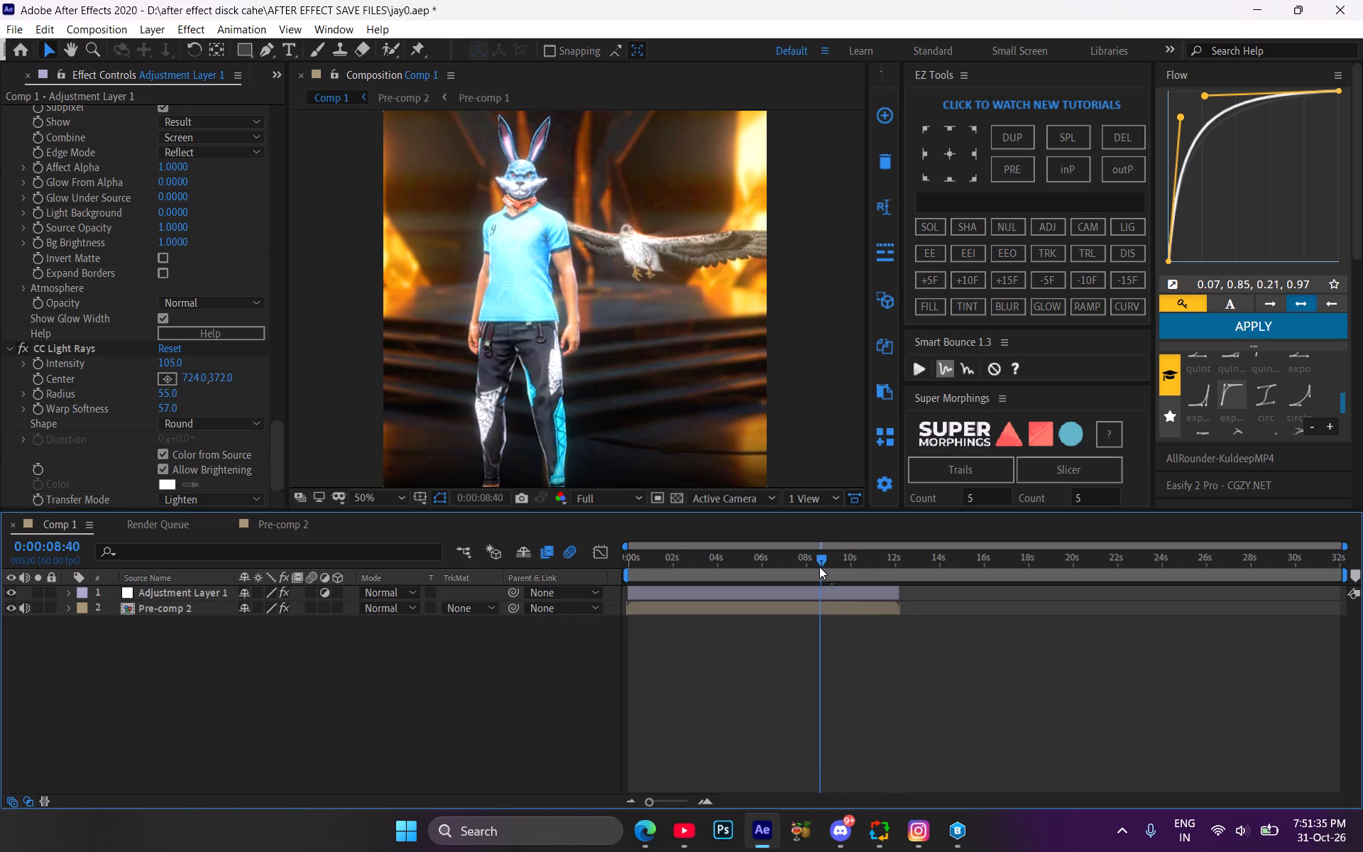
pyautogui.click(638, 244)
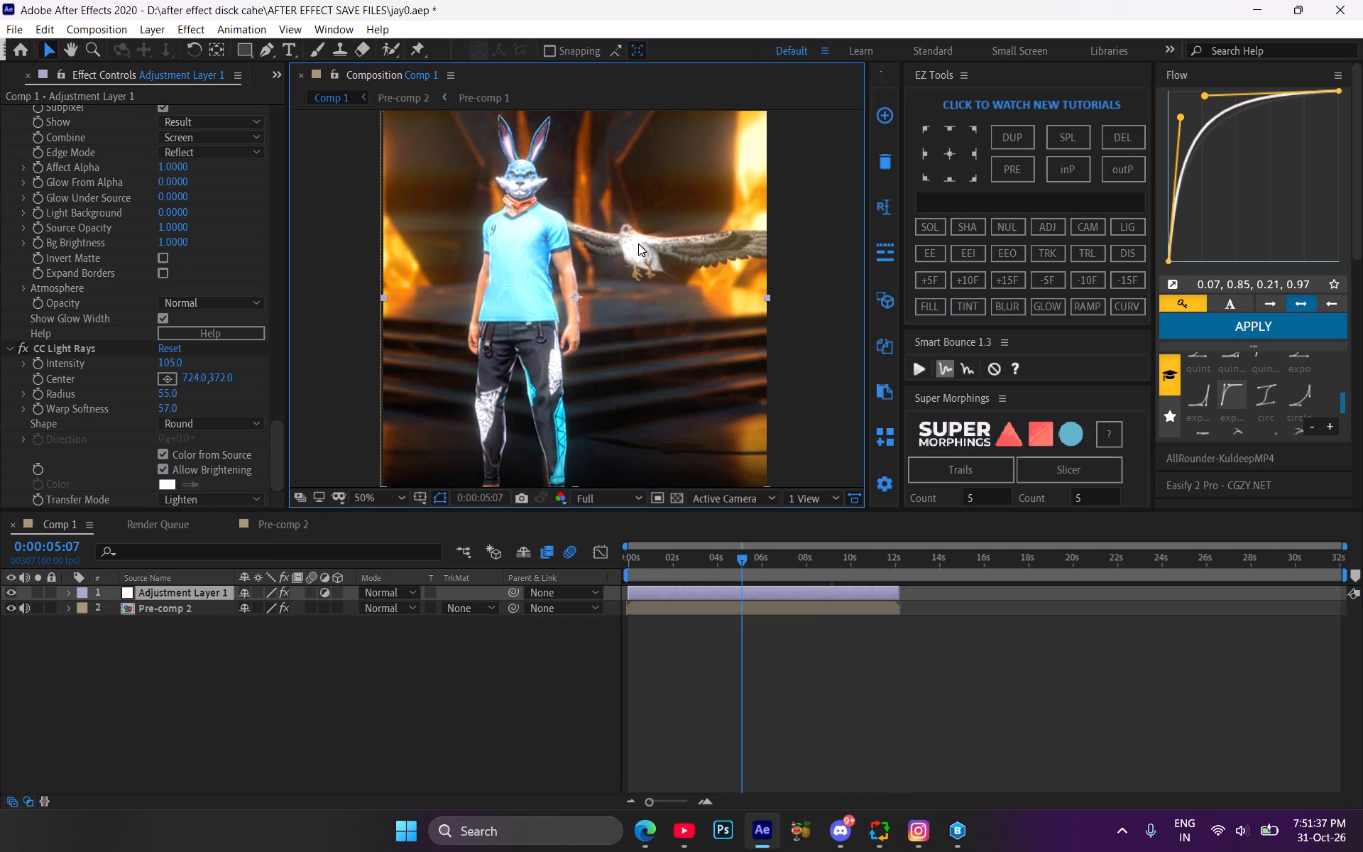
pyautogui.moveTo(745, 571); pyautogui.dragTo(779, 567)
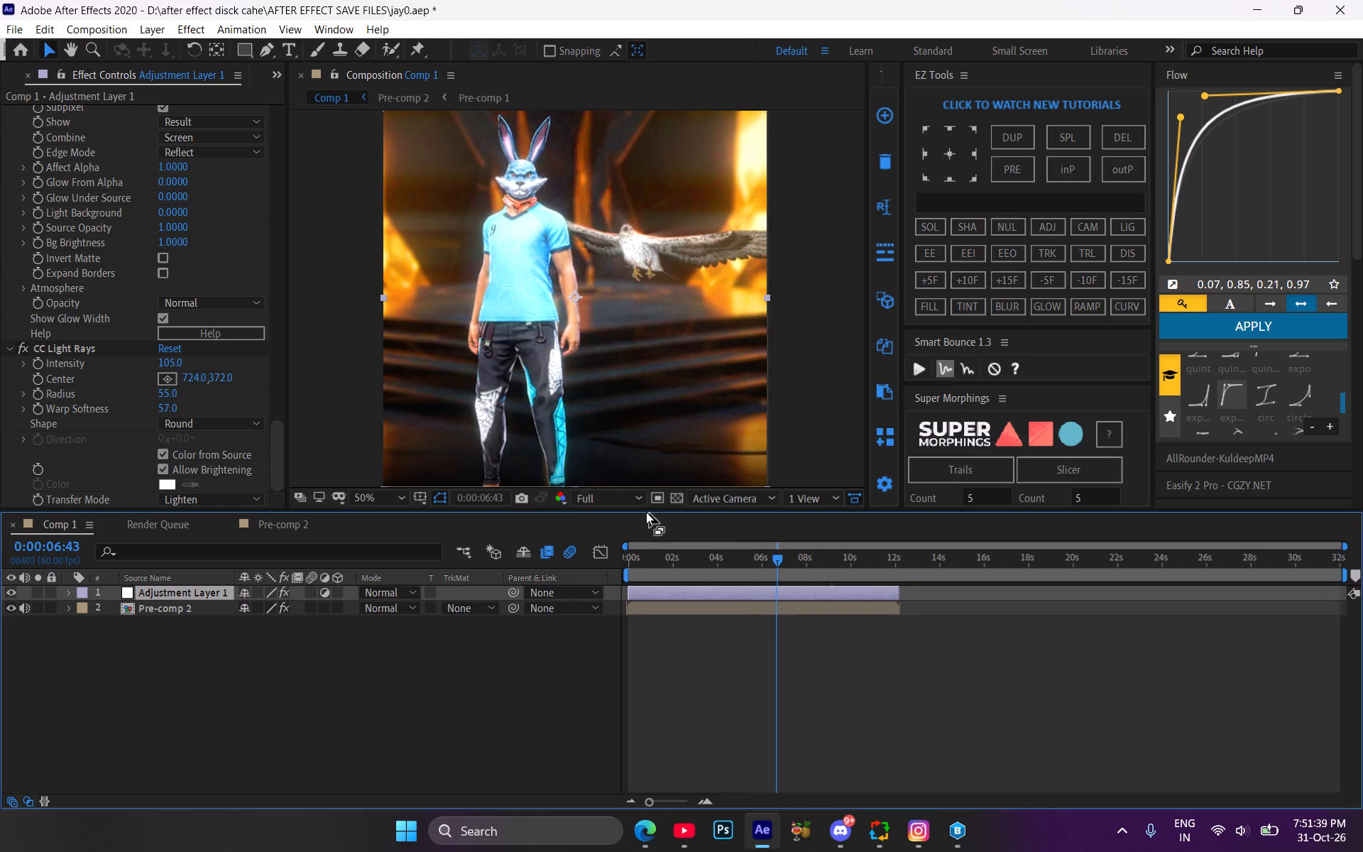
# Lower the composition preview resolution to Quarter.
pyautogui.click(603, 491)
pyautogui.click(606, 594)
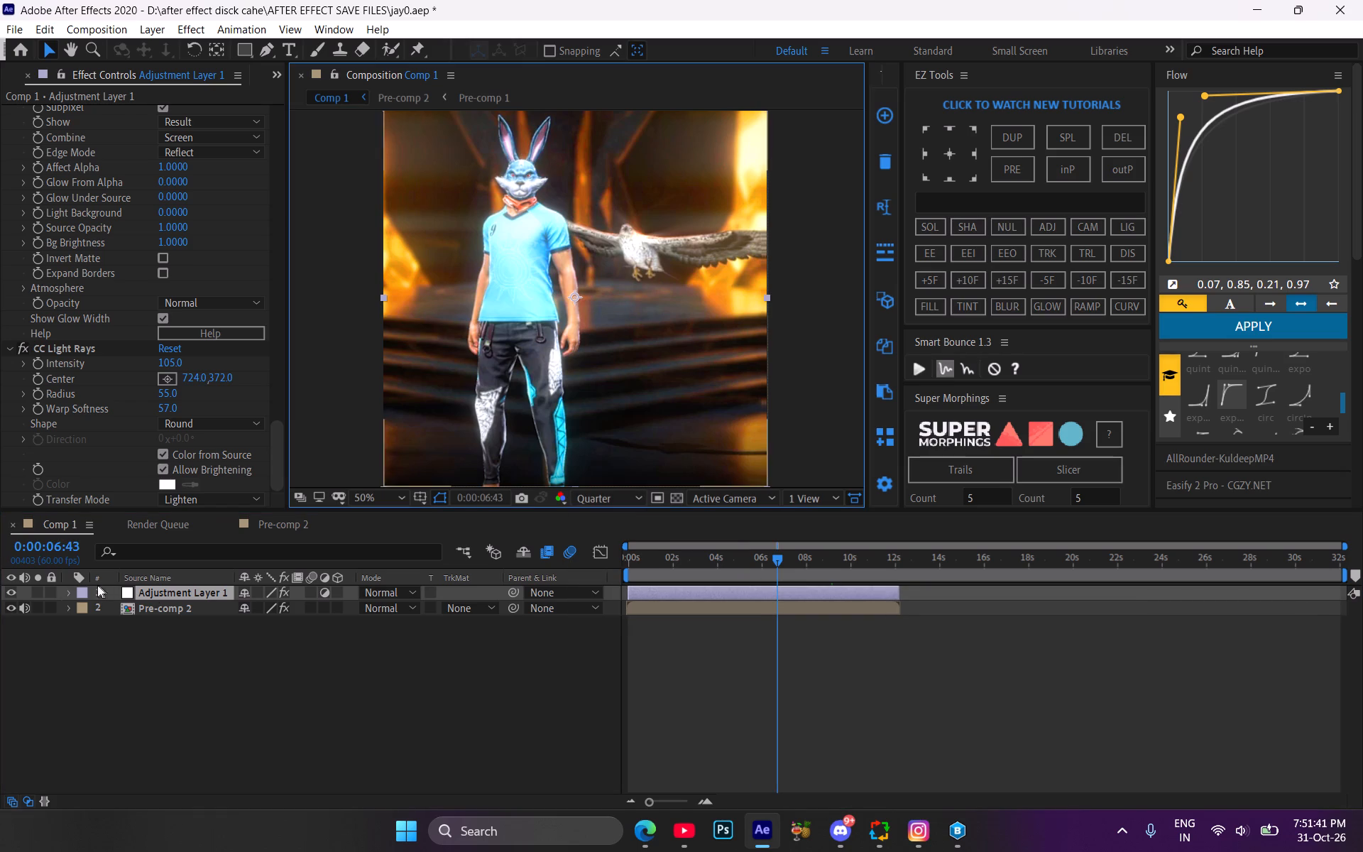
# Hide and show Adjustment Layer 1 to compare the frame with and without its effects.
pyautogui.click(16, 591)
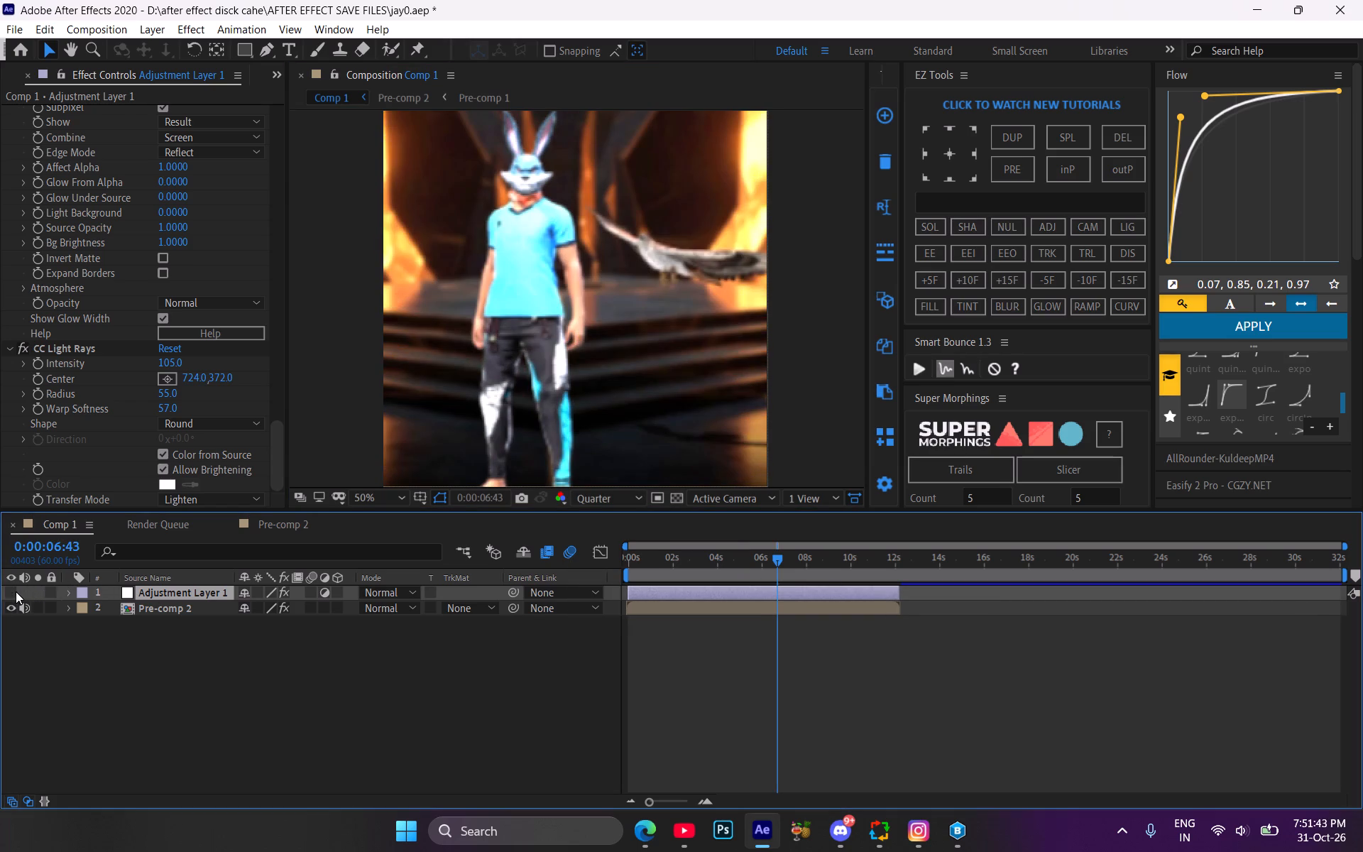
pyautogui.click(16, 591)
# Step through the frames from about 7 to 10.5 seconds to review the bird with the light rays.
pyautogui.click(787, 570)
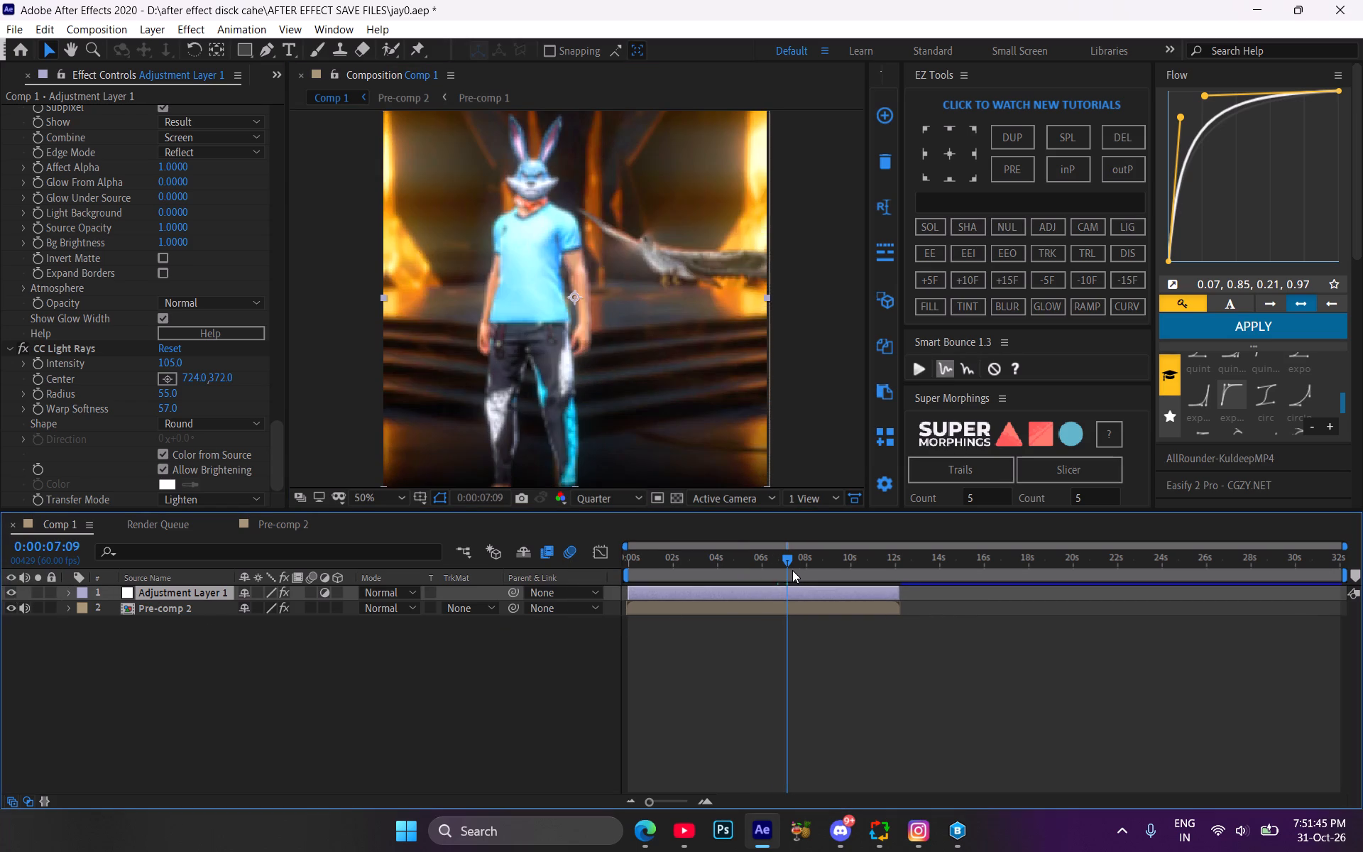
pyautogui.click(799, 570)
pyautogui.click(807, 570)
pyautogui.click(815, 572)
pyautogui.moveTo(816, 574); pyautogui.dragTo(830, 574)
pyautogui.moveTo(830, 574); pyautogui.dragTo(838, 575)
pyautogui.moveTo(838, 575); pyautogui.dragTo(850, 576)
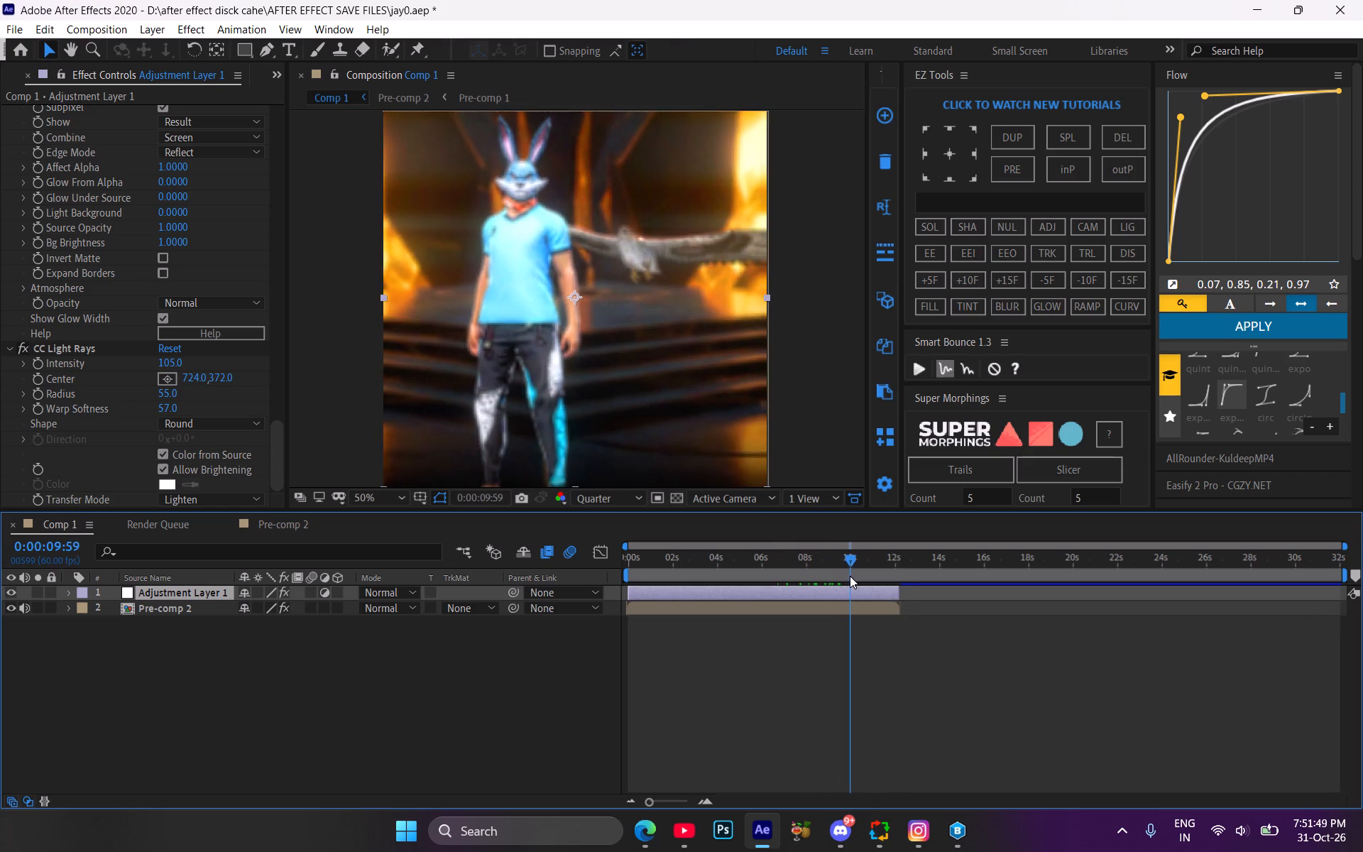
pyautogui.moveTo(851, 577); pyautogui.dragTo(860, 581)
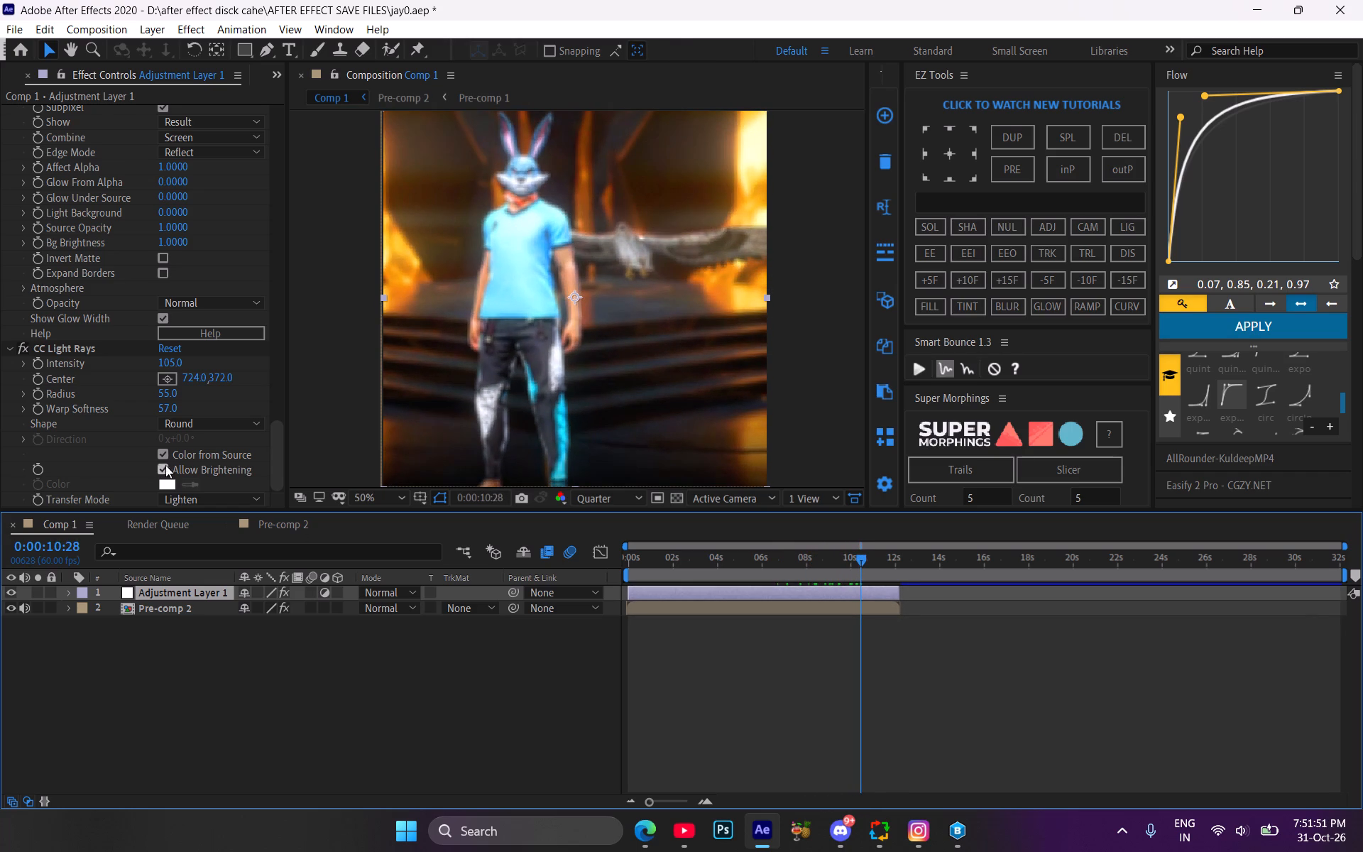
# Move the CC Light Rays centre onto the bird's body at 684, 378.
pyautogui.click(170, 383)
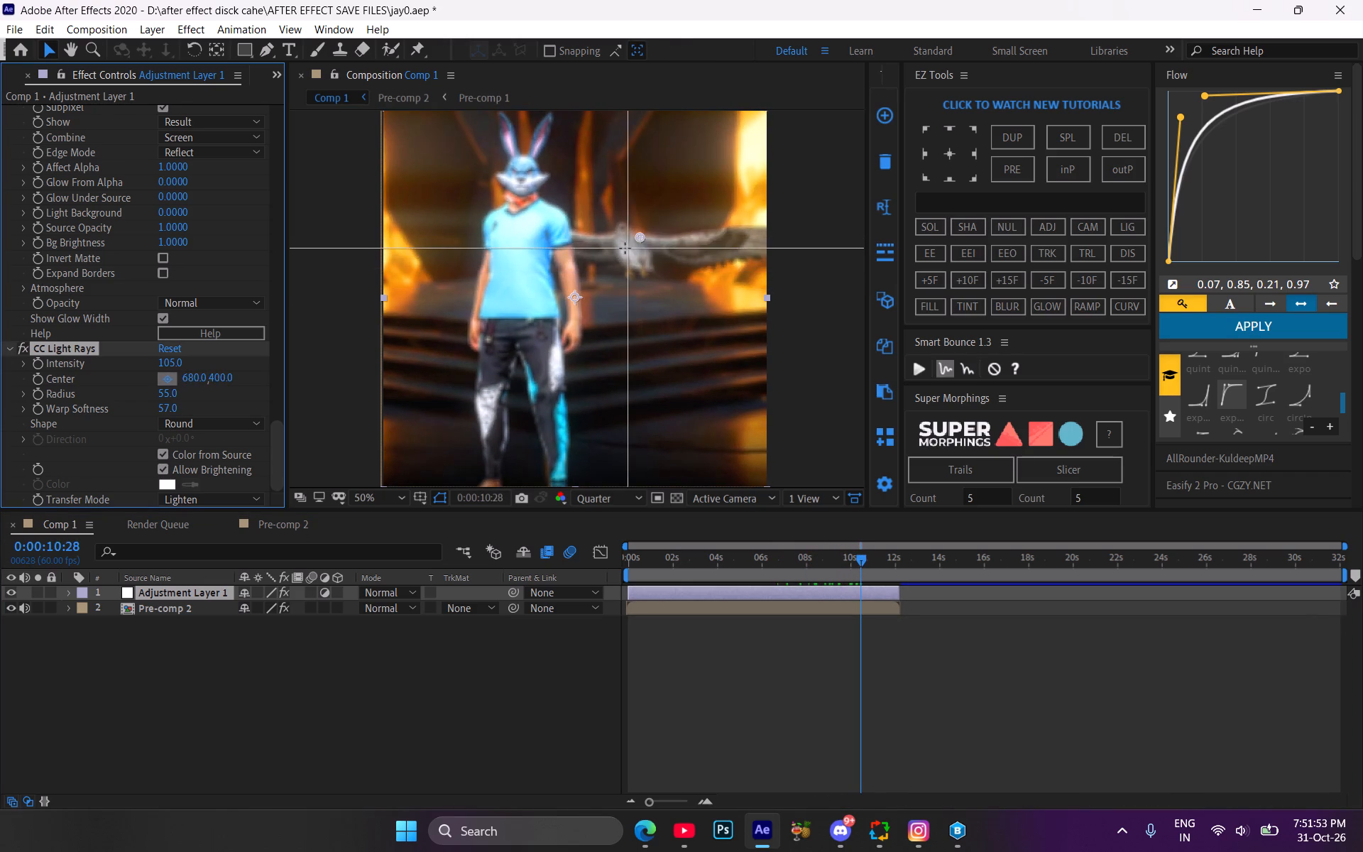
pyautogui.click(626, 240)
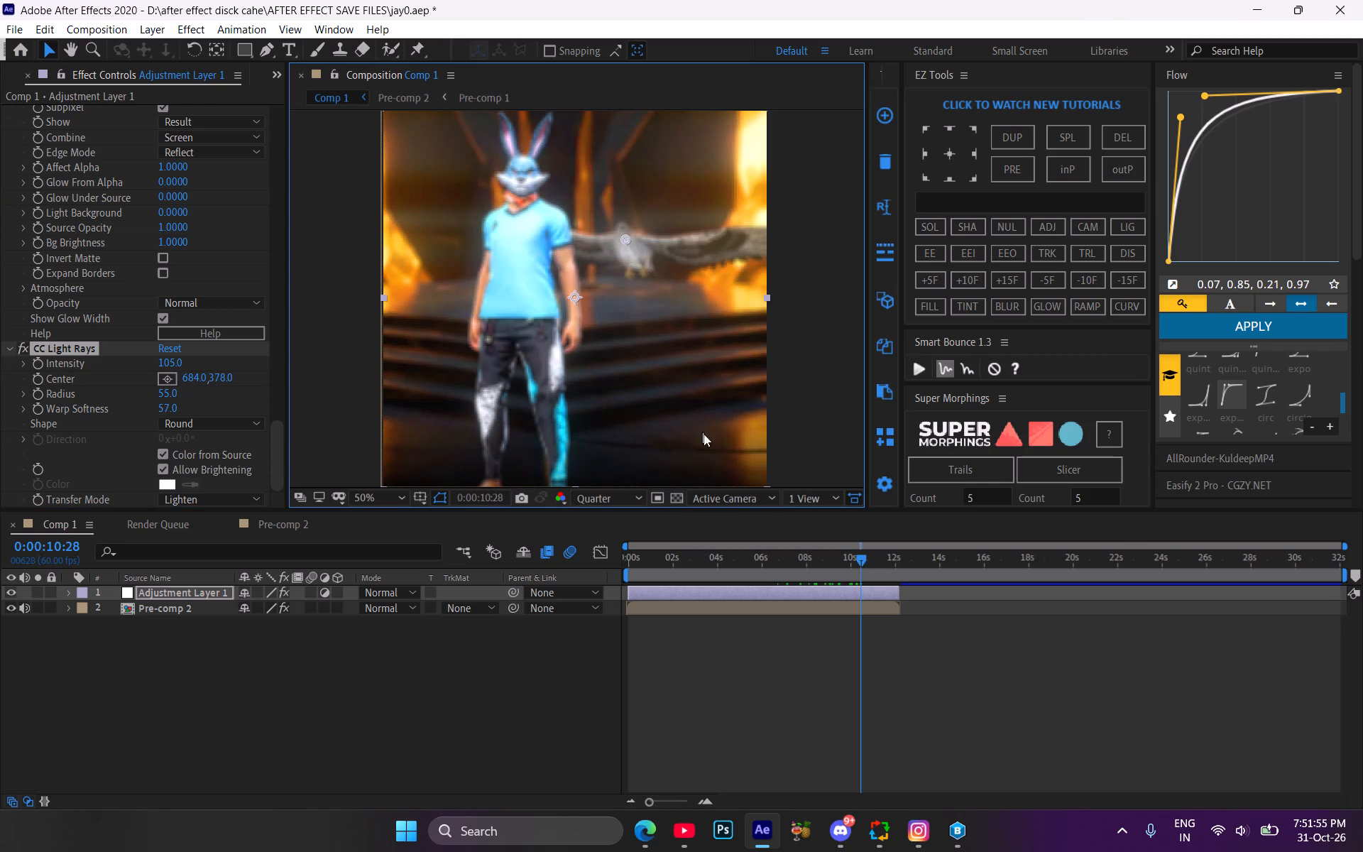
# Scrub between about 7 and 11 seconds to check the repositioned light rays against the bird's movement.
pyautogui.moveTo(869, 558); pyautogui.dragTo(802, 552)
pyautogui.click(739, 621)
pyautogui.moveTo(802, 555); pyautogui.dragTo(835, 564)
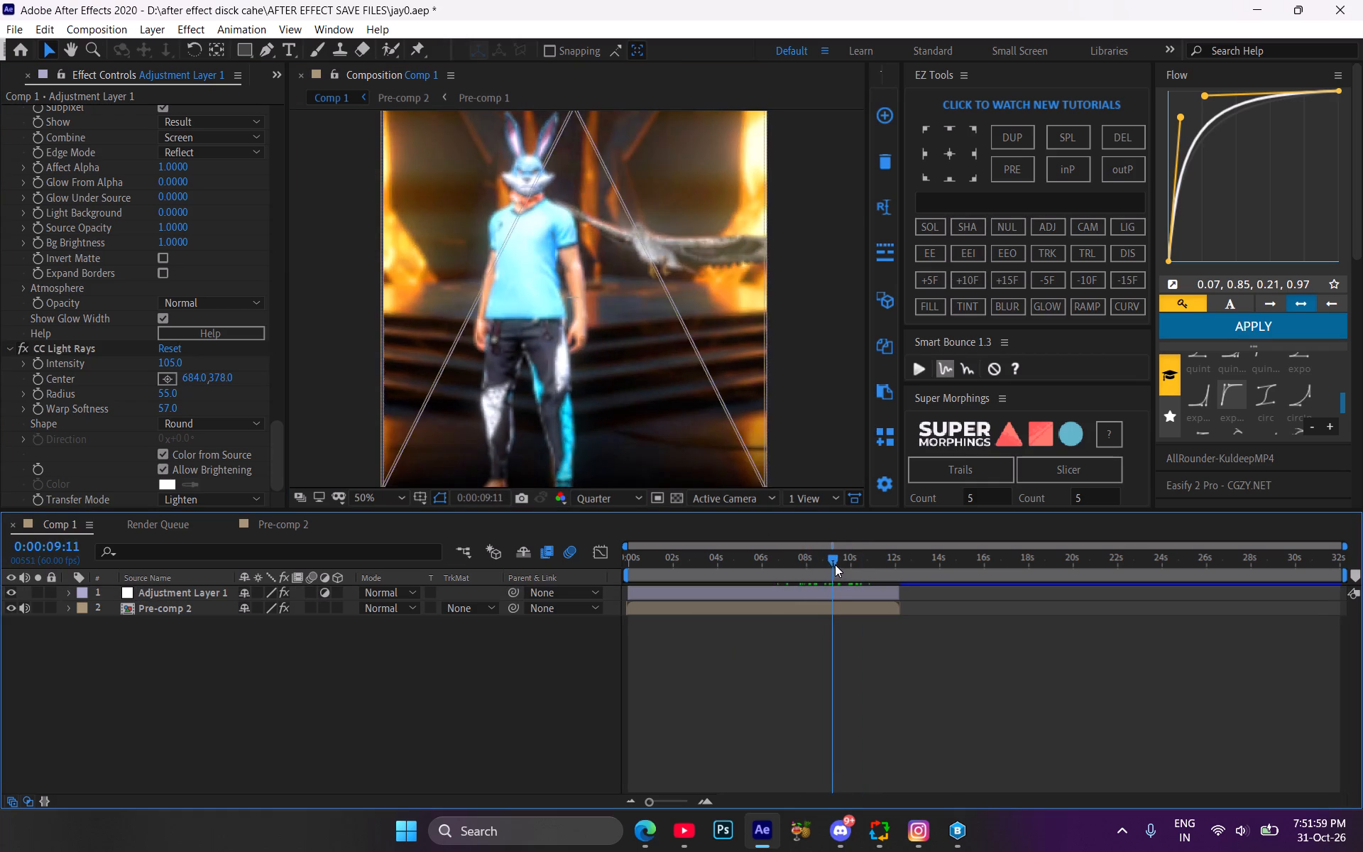
pyautogui.moveTo(835, 564); pyautogui.dragTo(877, 575)
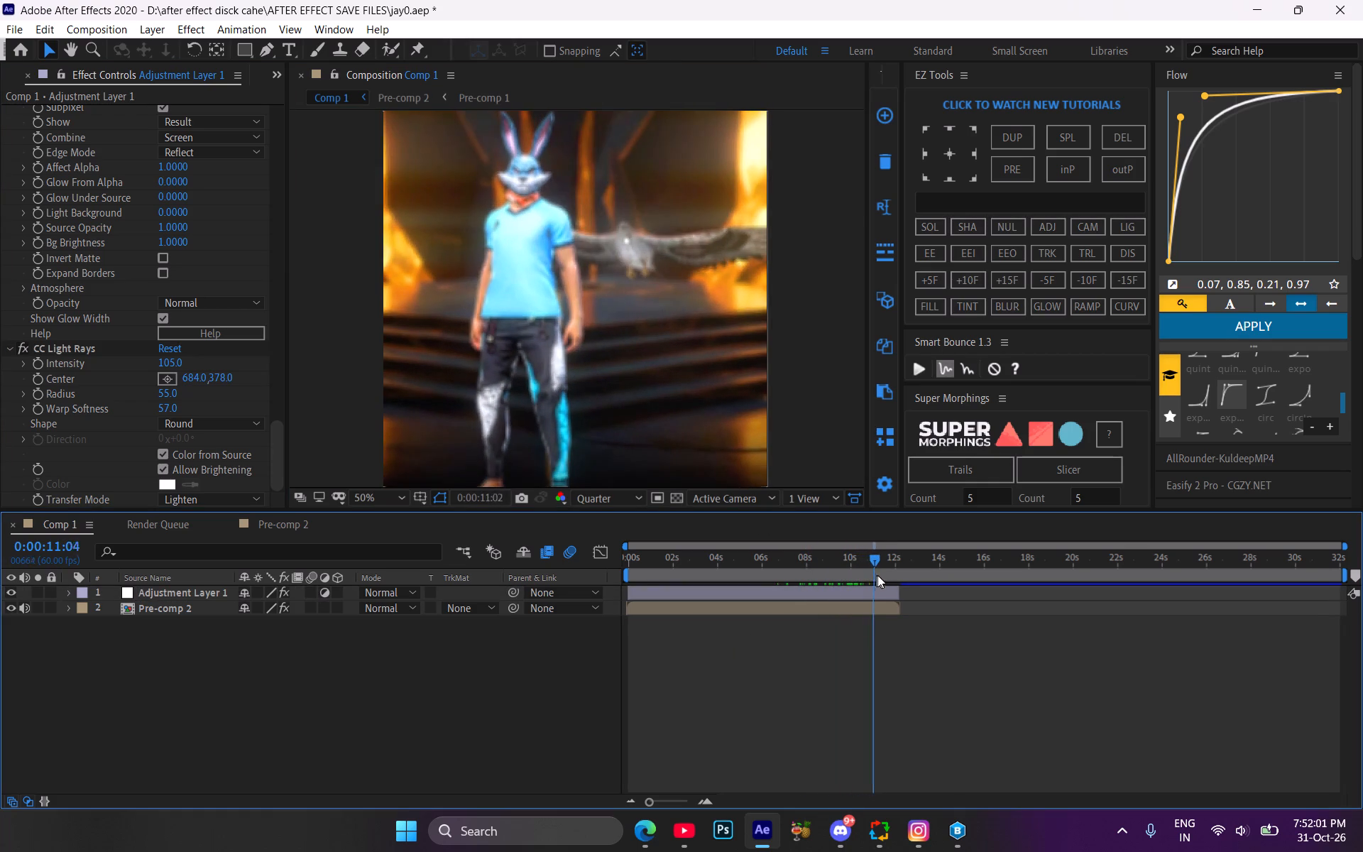
pyautogui.moveTo(877, 575); pyautogui.dragTo(852, 571)
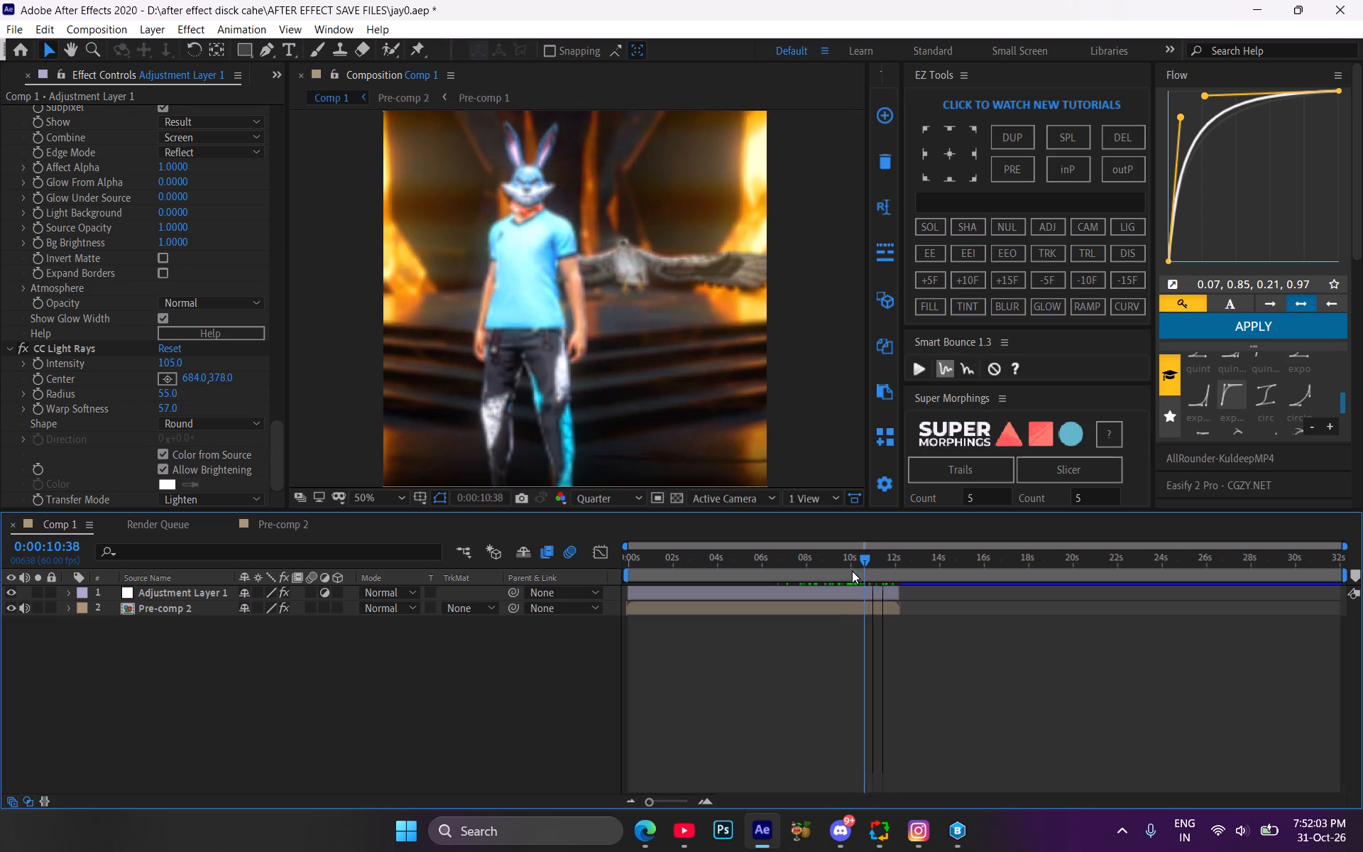
pyautogui.moveTo(852, 571); pyautogui.dragTo(799, 563)
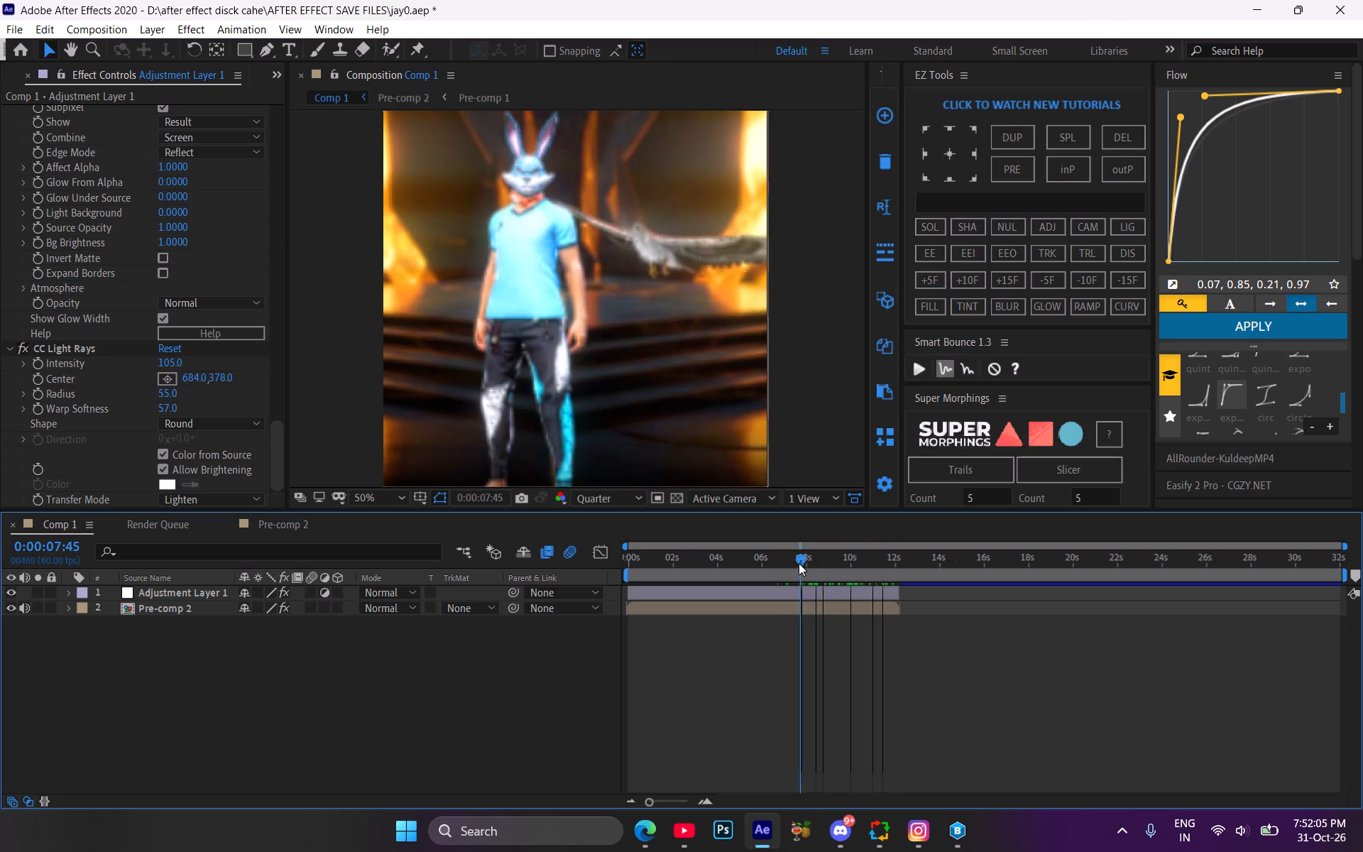
pyautogui.moveTo(799, 563); pyautogui.dragTo(793, 563)
# Delete CC Light Rays from Adjustment Layer 1.
pyautogui.click(73, 349)
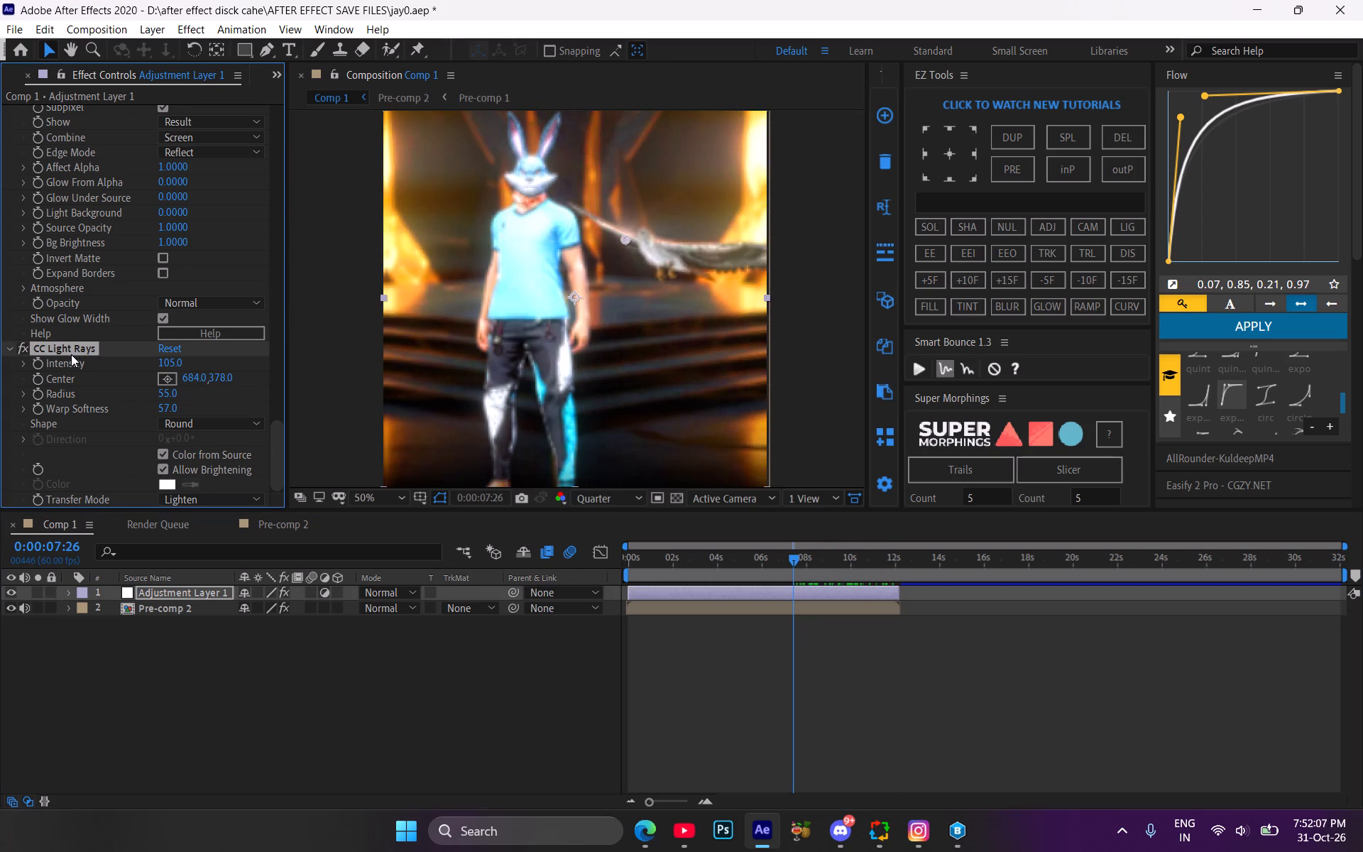
pyautogui.press('Delete')
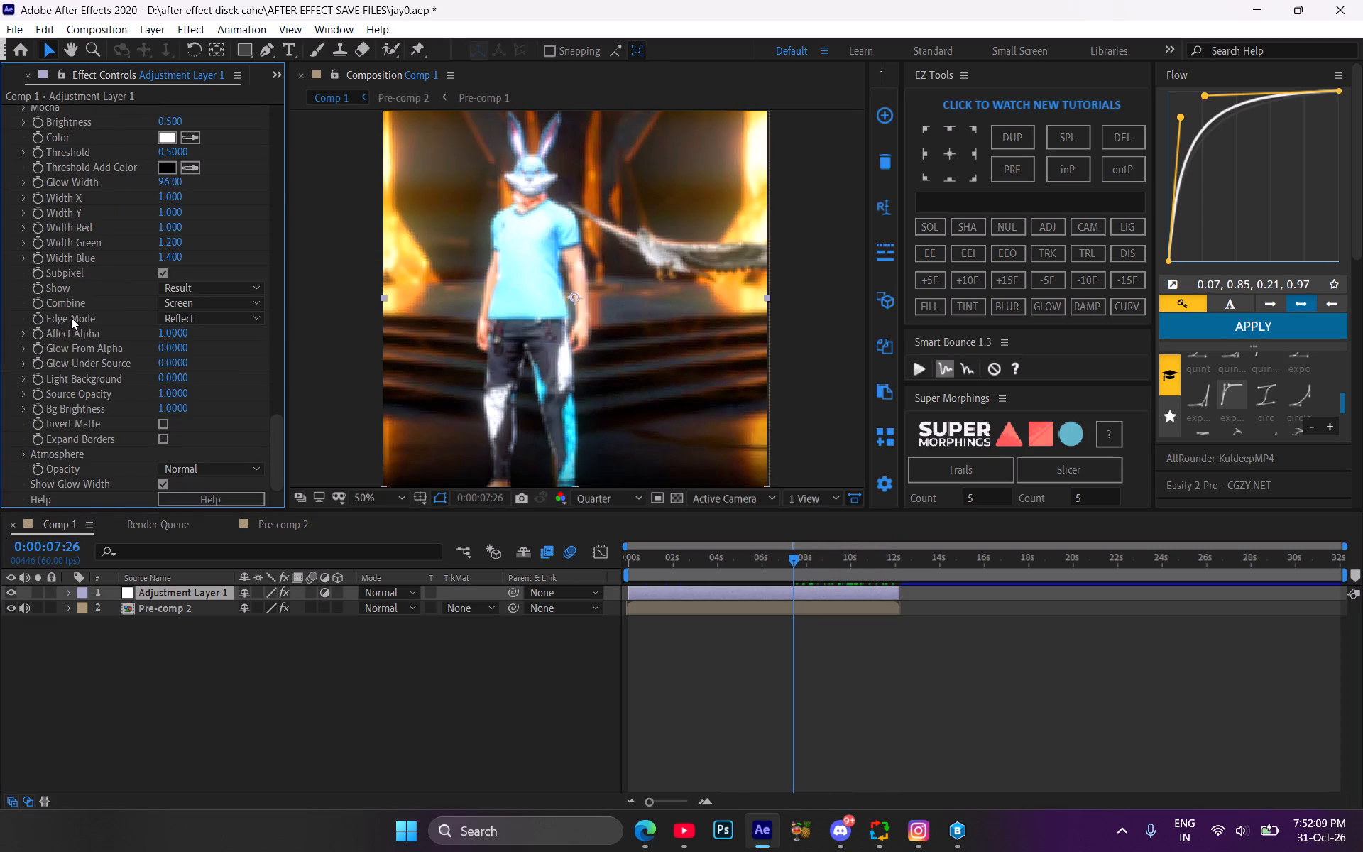
# Set the S_Glow brightness to 0.300 on Adjustment Layer 1.
pyautogui.scroll(6, 77, 319)
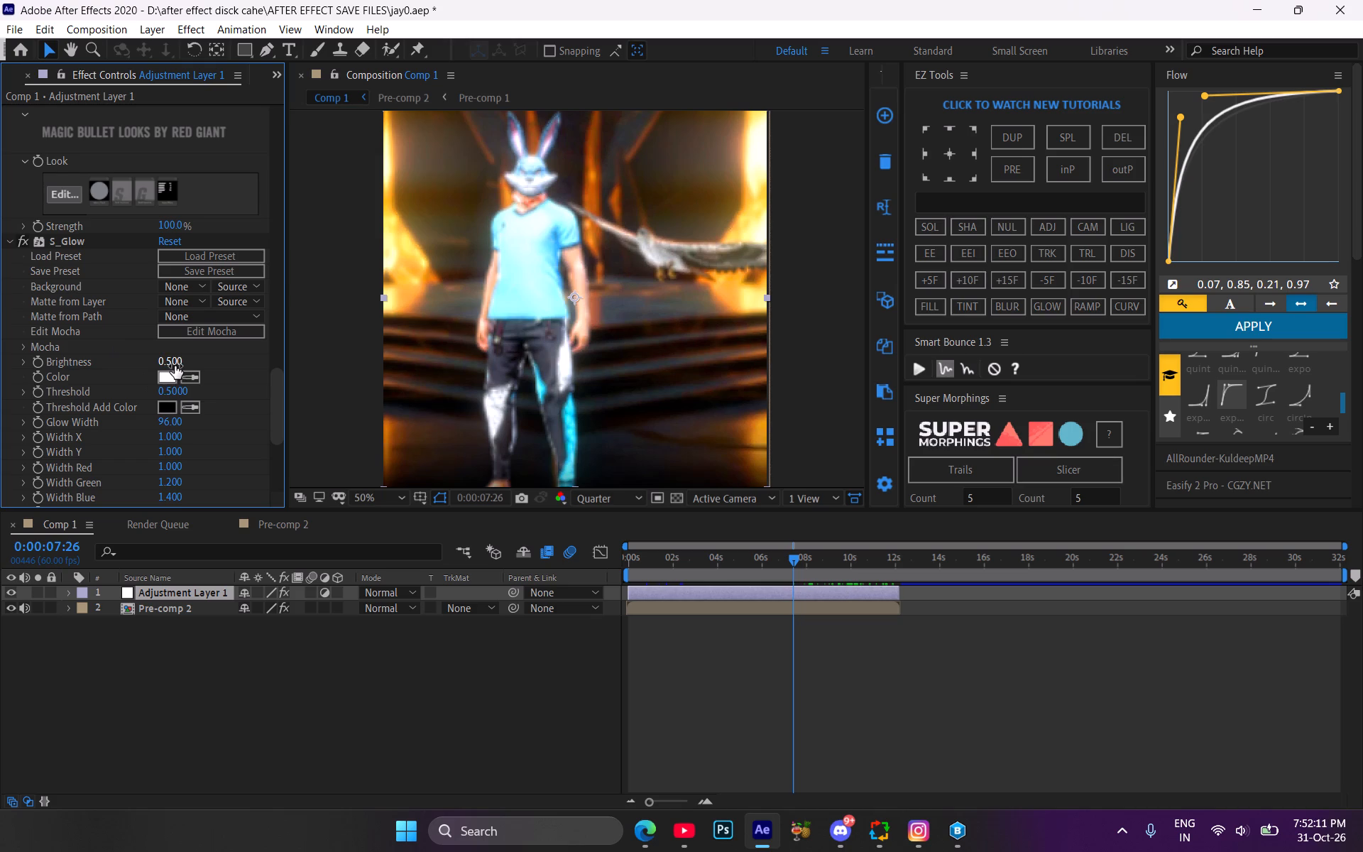
pyautogui.click(175, 366)
pyautogui.write('0.')
pyautogui.write('300')
pyautogui.press('Return')
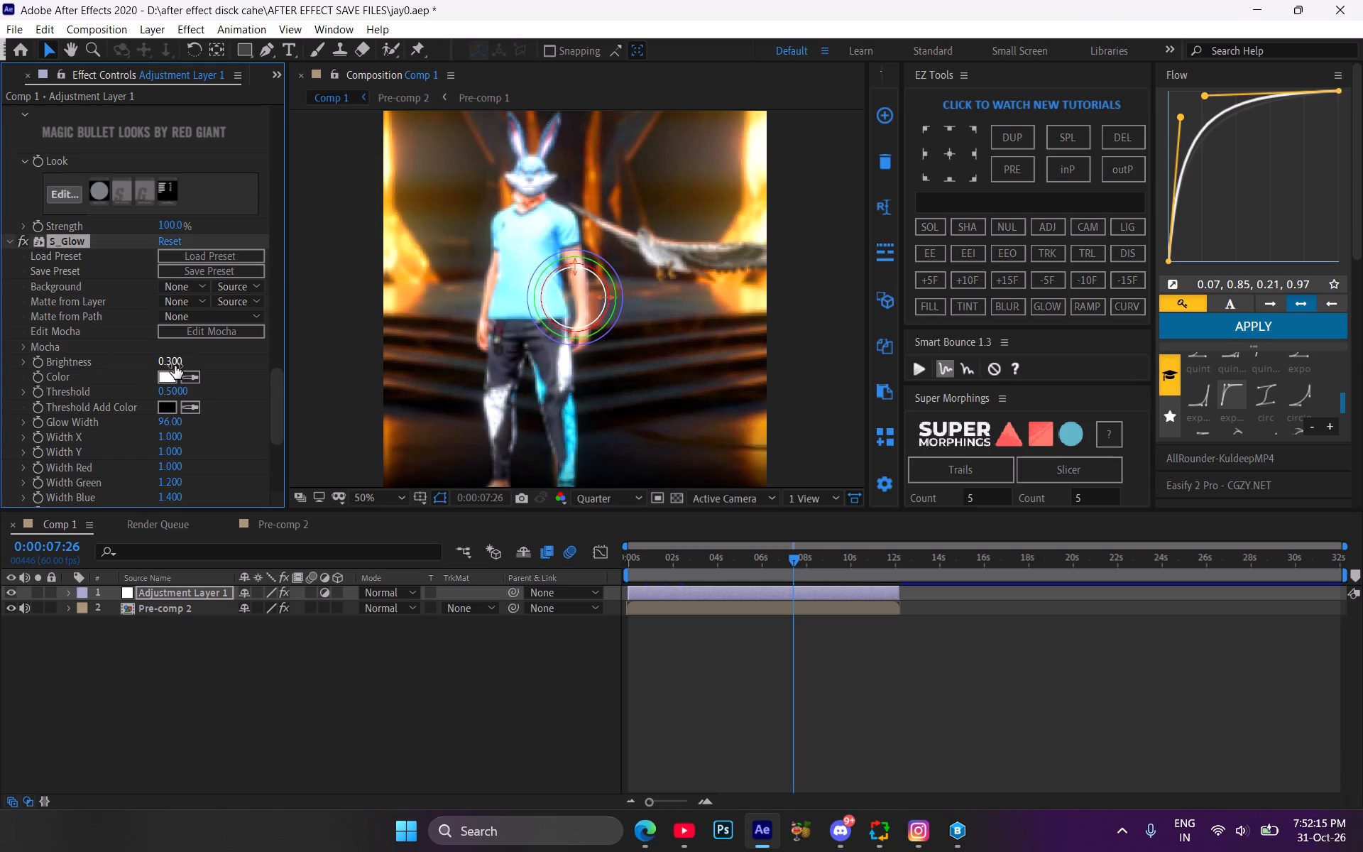
pyautogui.click(358, 733)
# Go to about 0:00:02:48 and toggle S_Glow off and back on to compare the frame.
pyautogui.click(690, 554)
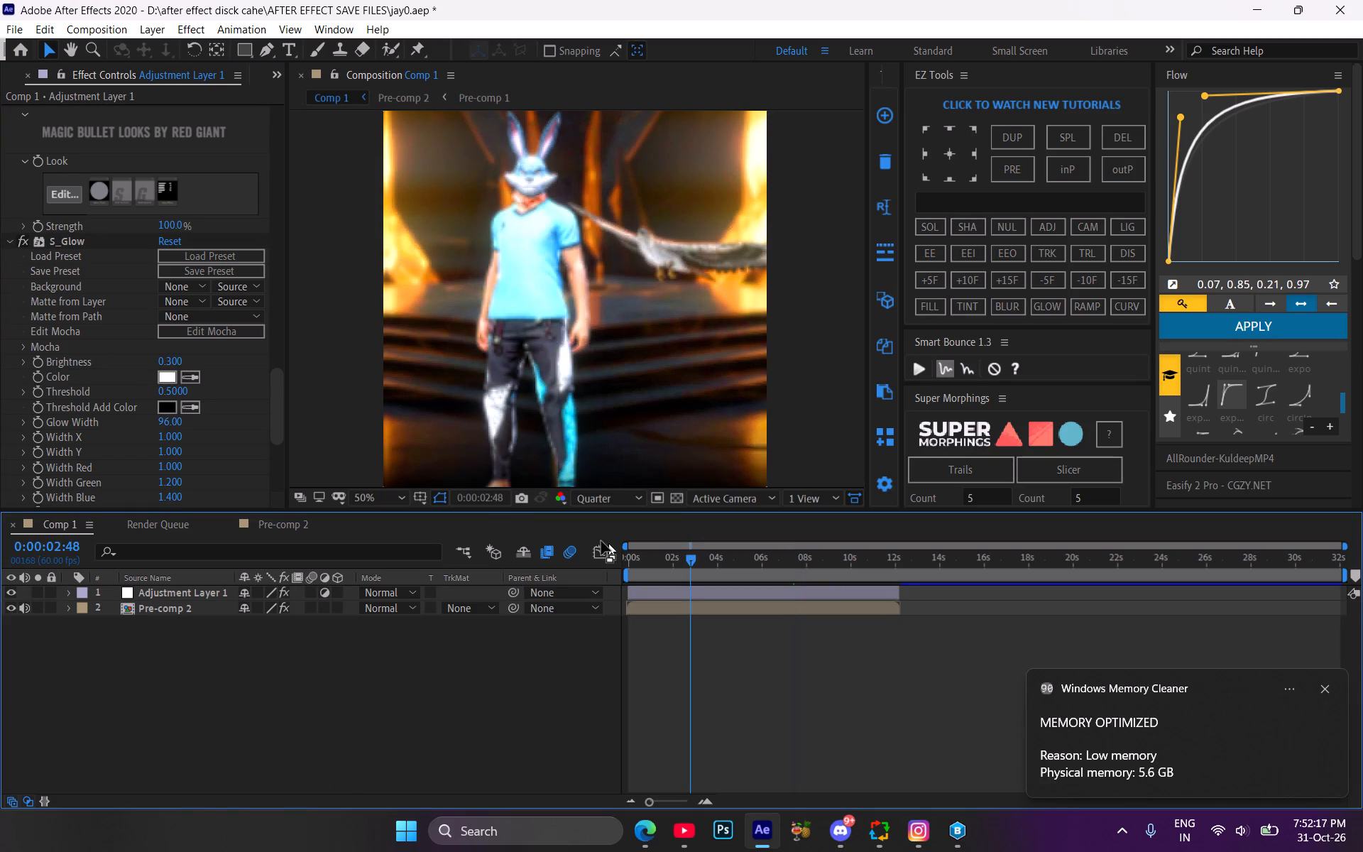
pyautogui.click(29, 240)
pyautogui.click(29, 240)
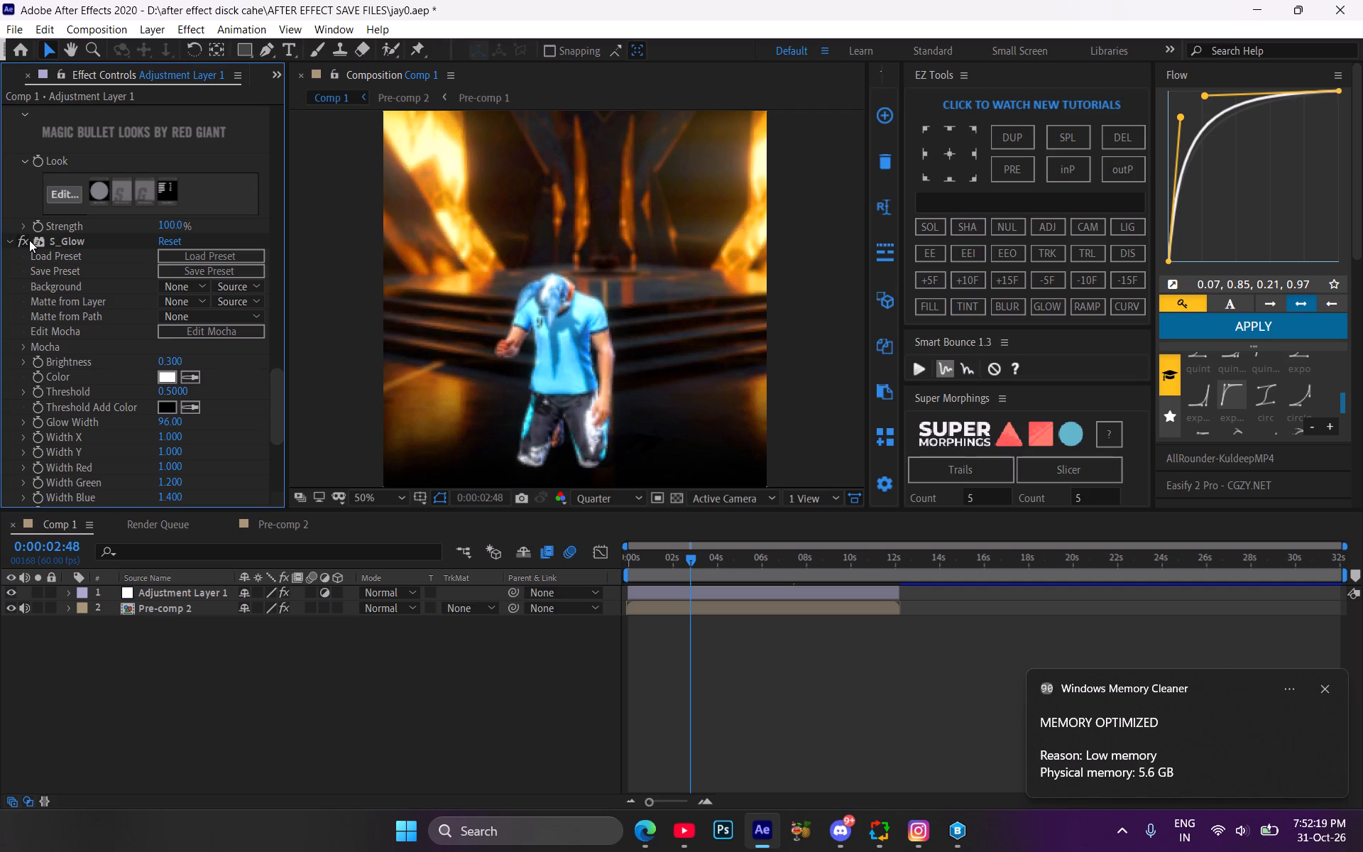
# Set the composition preview resolution to Full and go to about 0:00:01:12.
pyautogui.scroll(4, 119, 307)
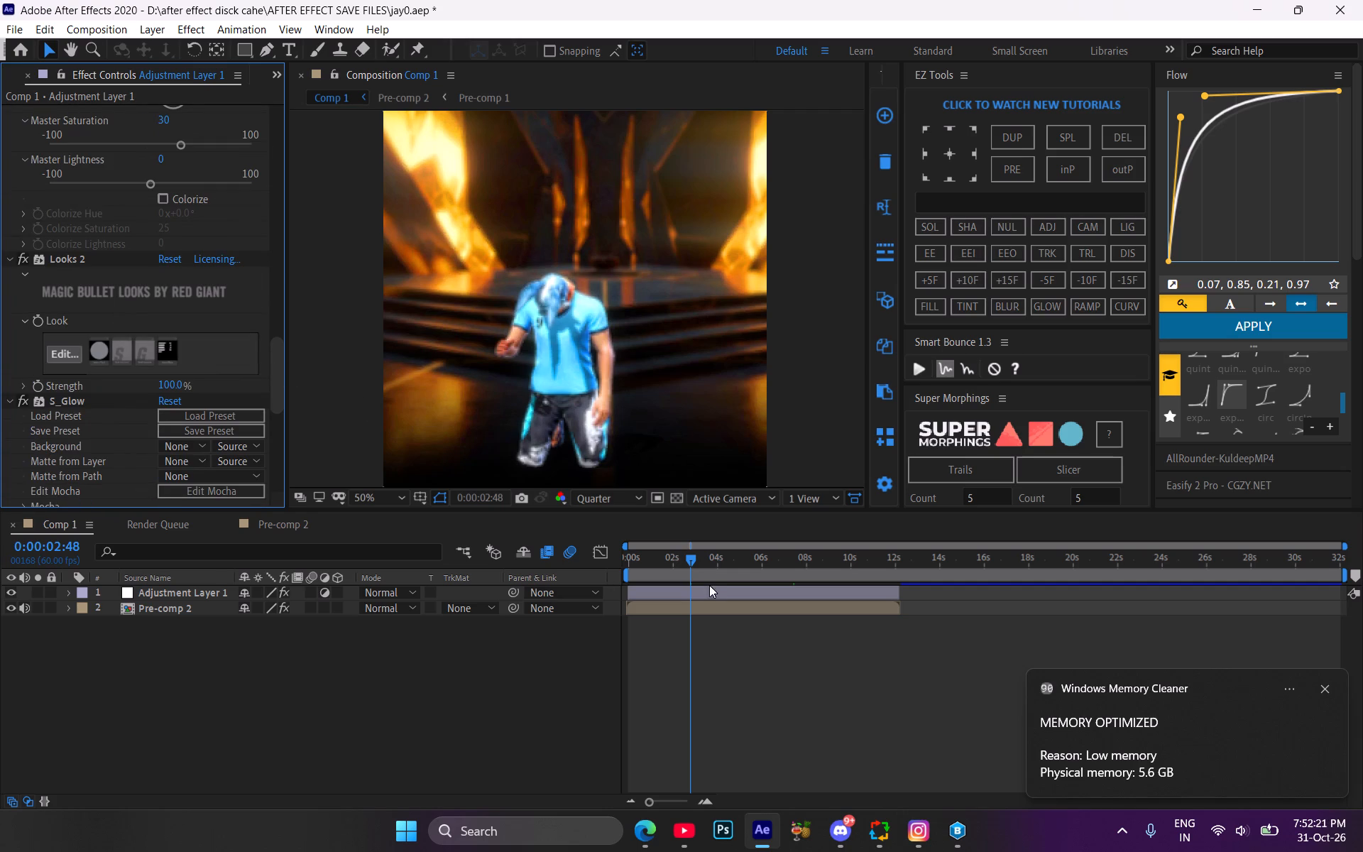
pyautogui.moveTo(699, 571); pyautogui.dragTo(667, 565)
pyautogui.click(605, 493)
pyautogui.click(611, 533)
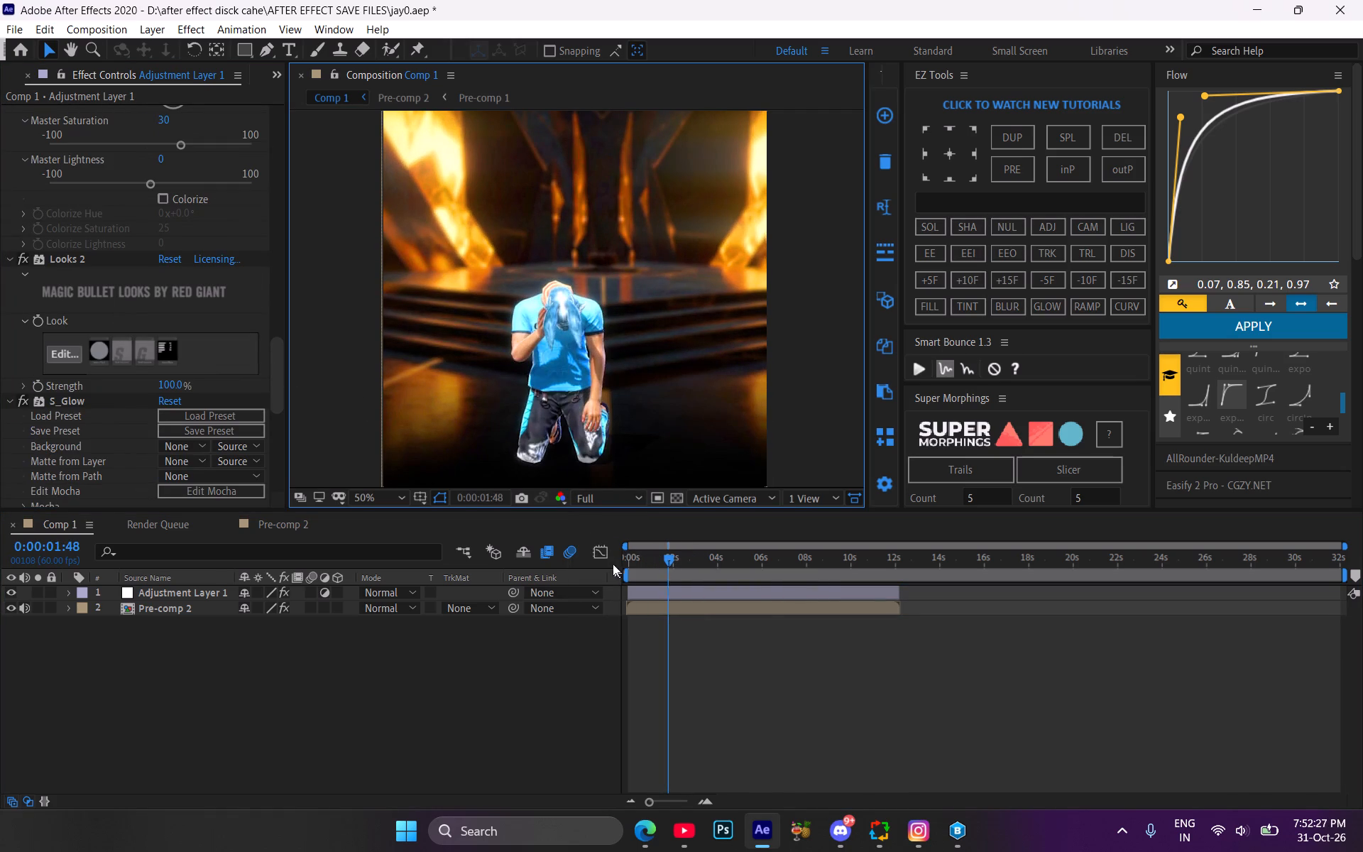
pyautogui.moveTo(674, 562); pyautogui.dragTo(660, 559)
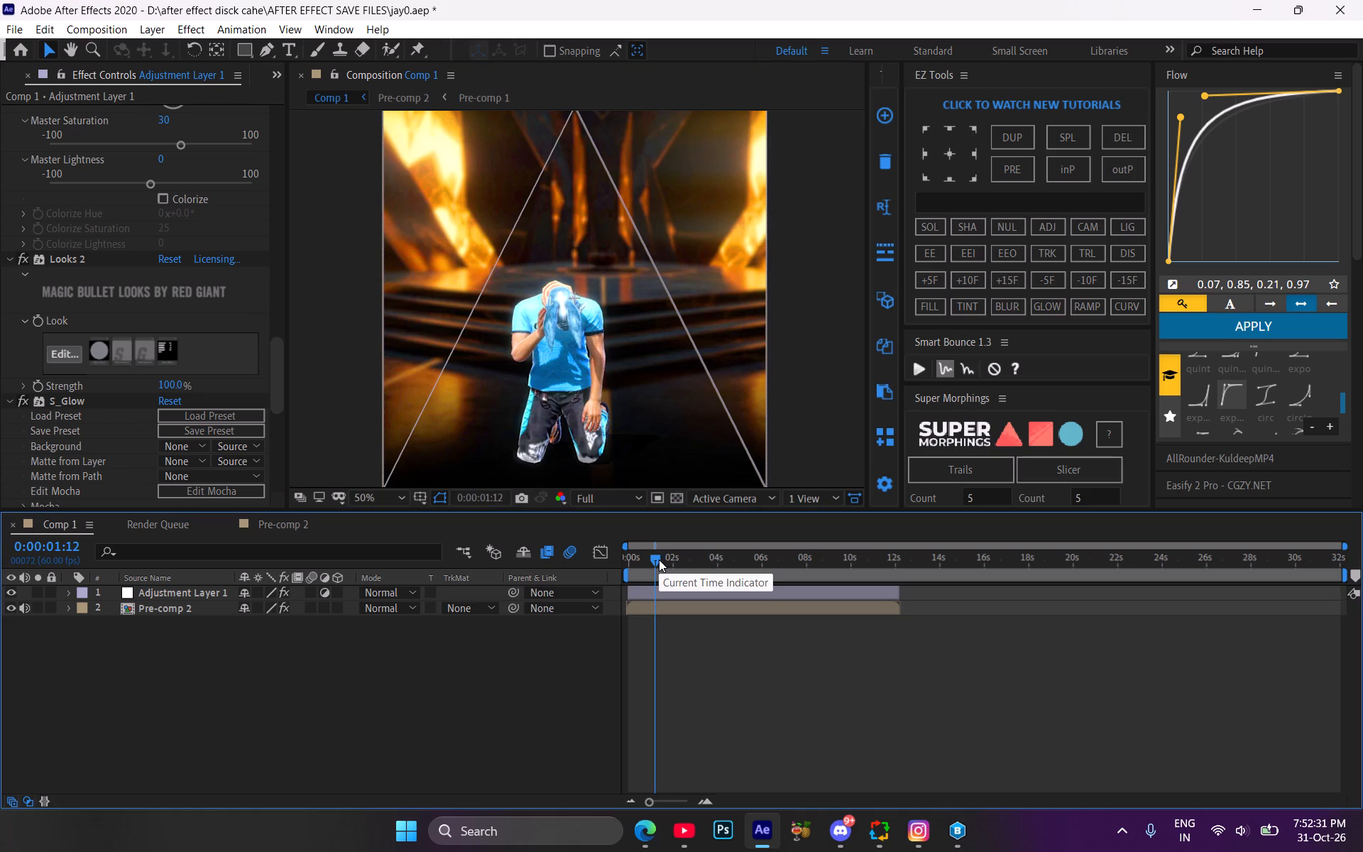
# Save the project and collapse the Scale properties of Adjustment Layer 1 and Pre-comp 2.
pyautogui.press('s')
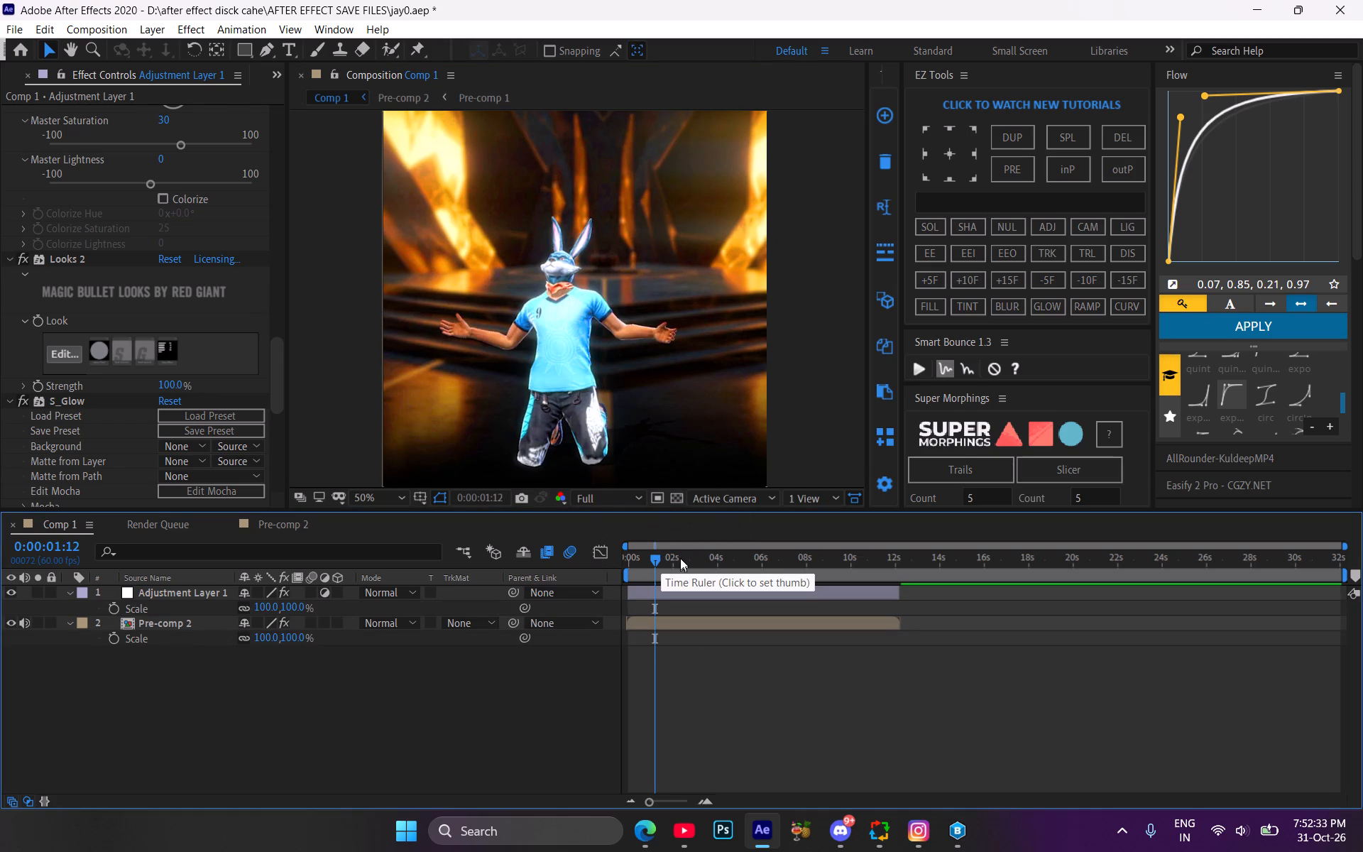
pyautogui.hotkey('ctrl', 's')
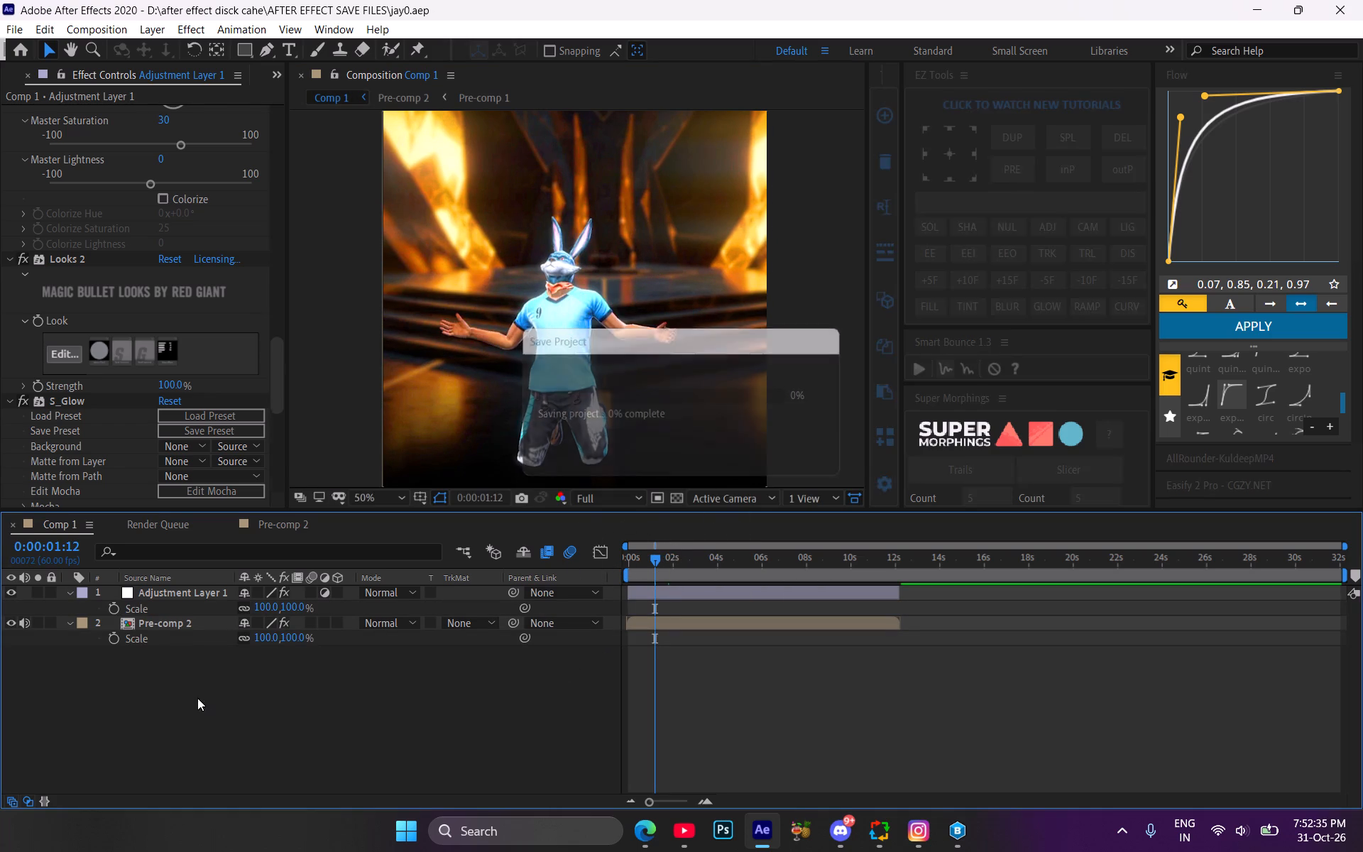
pyautogui.click(197, 697)
pyautogui.click(67, 620)
pyautogui.click(70, 595)
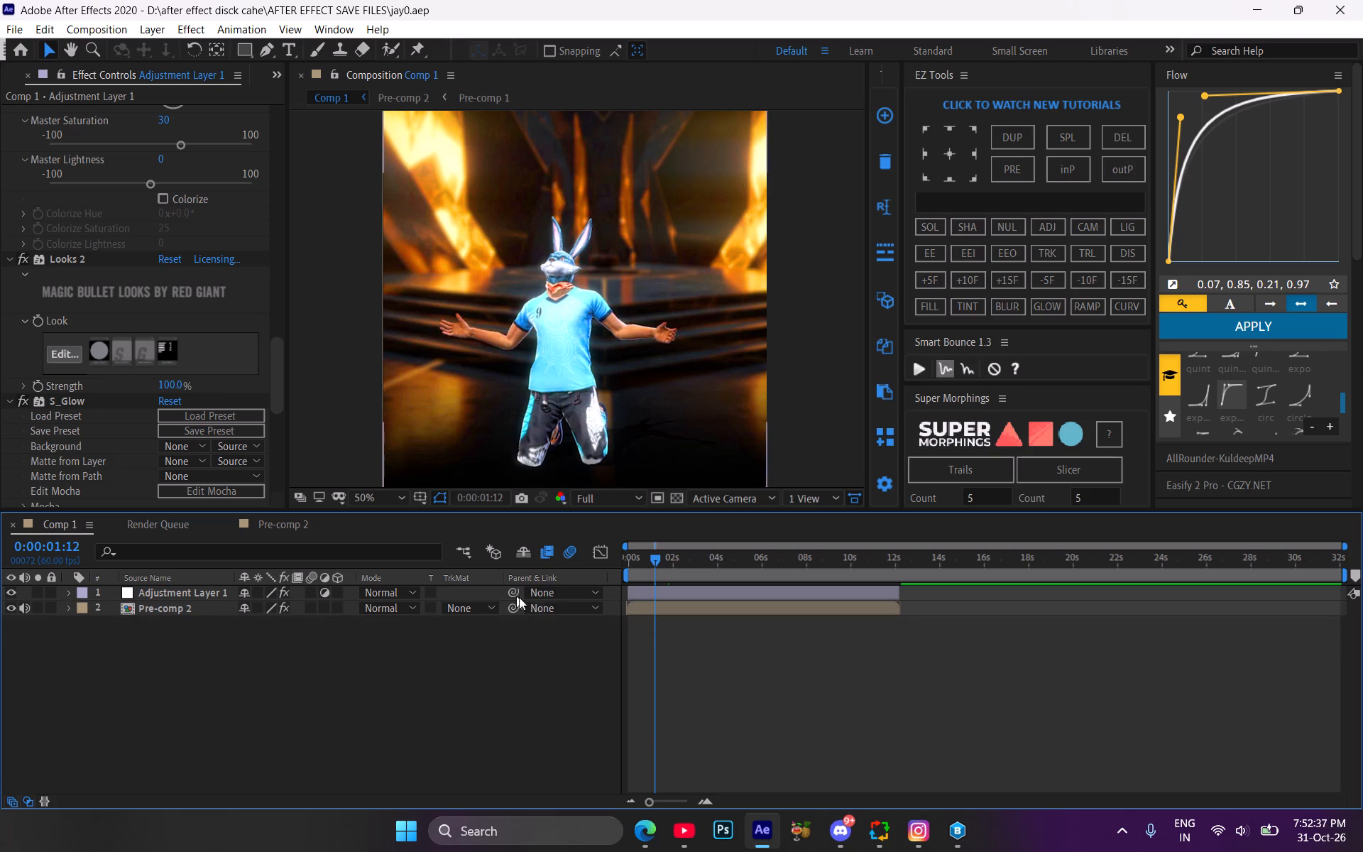
# Move through several points of the timeline, settle at about 0:00:01:50 and hide Adjustment Layer 1.
pyautogui.click(694, 562)
pyautogui.click(772, 563)
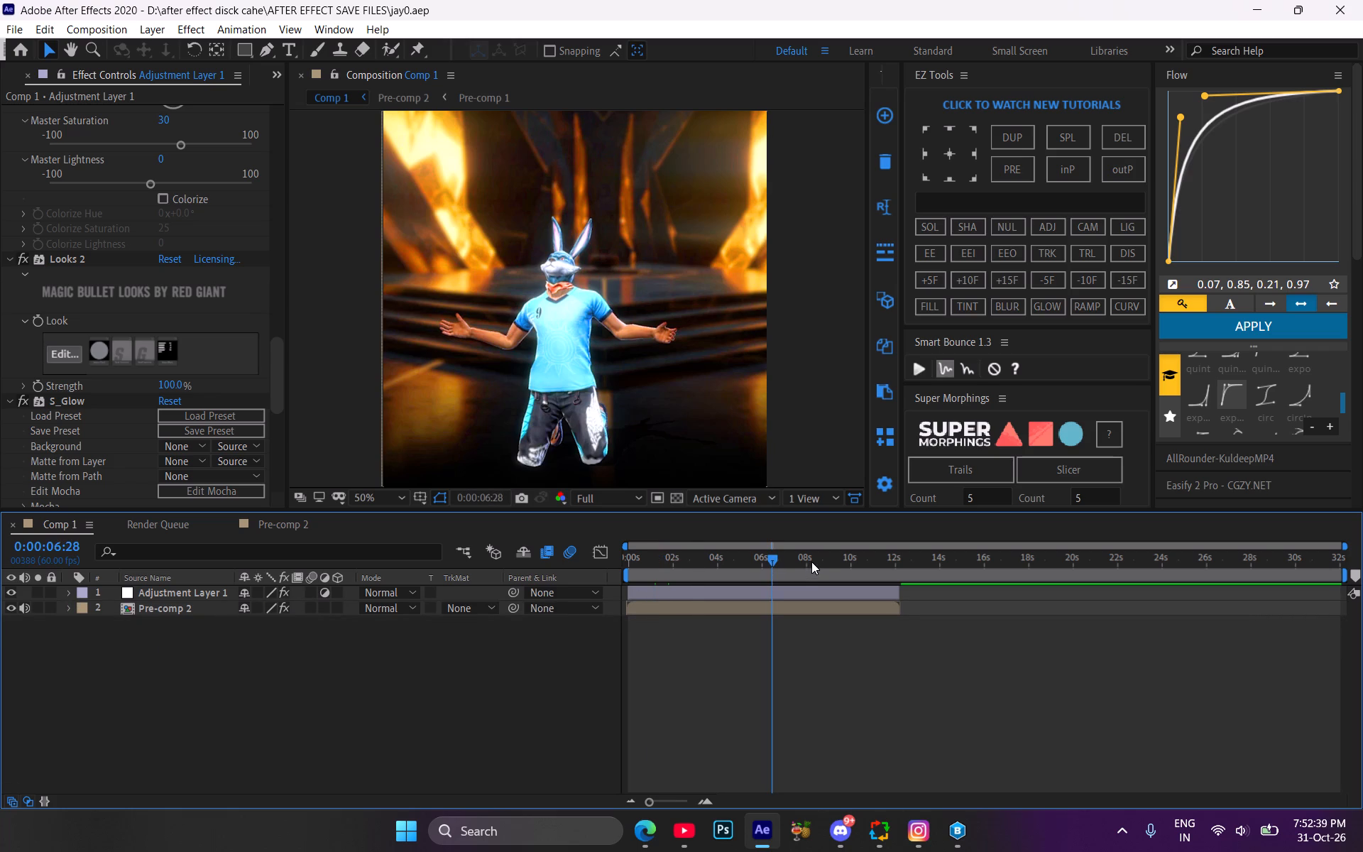
pyautogui.click(811, 562)
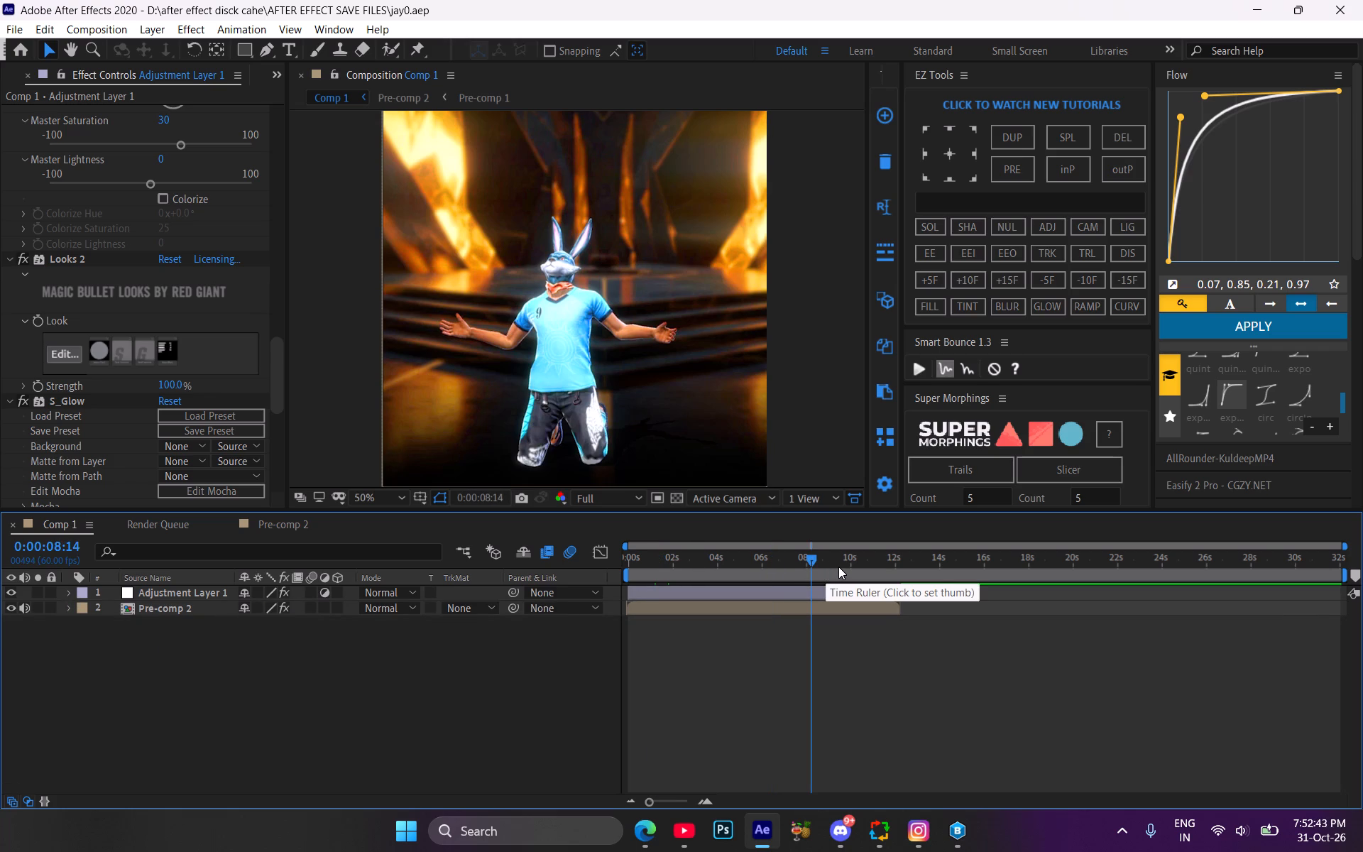
pyautogui.click(669, 555)
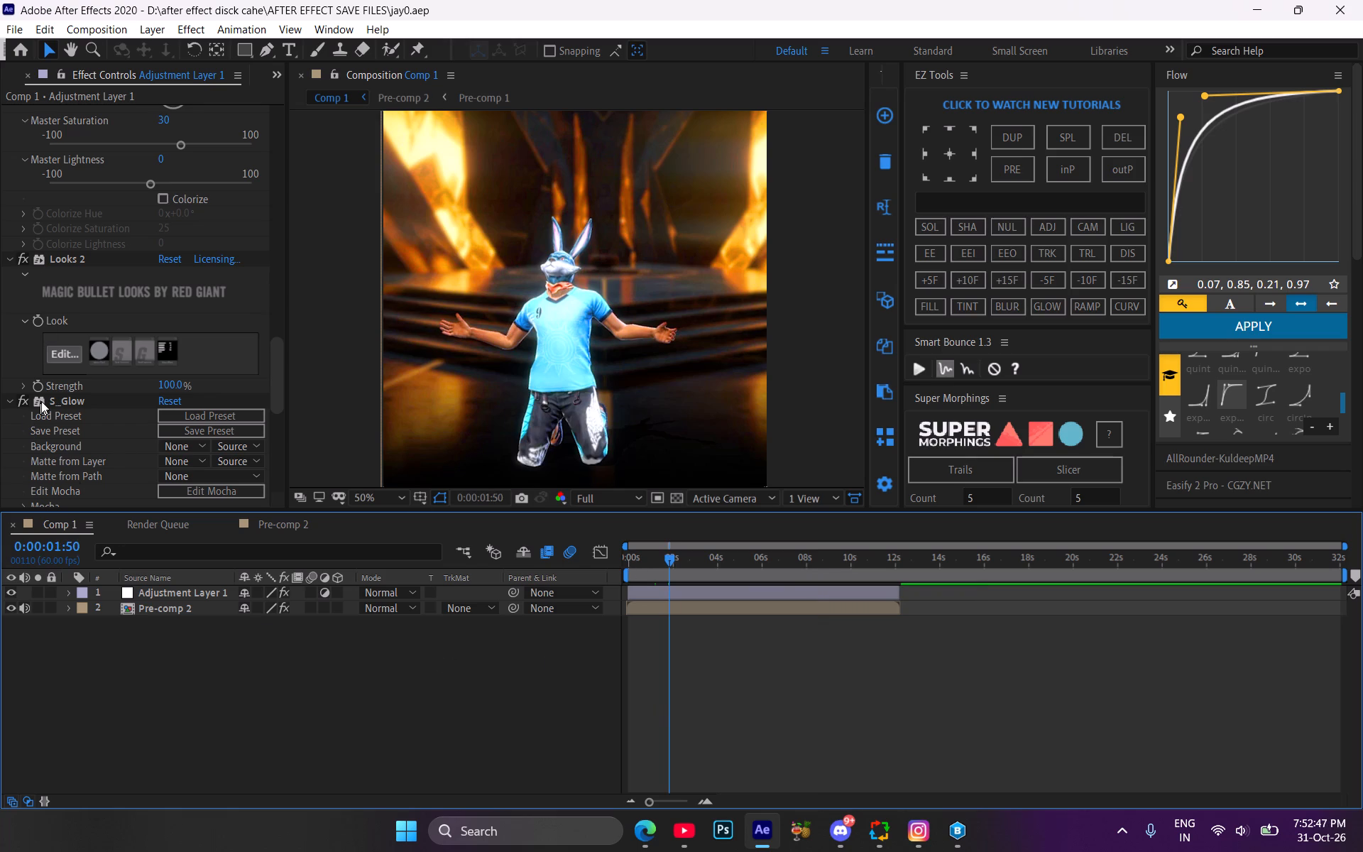
pyautogui.click(13, 592)
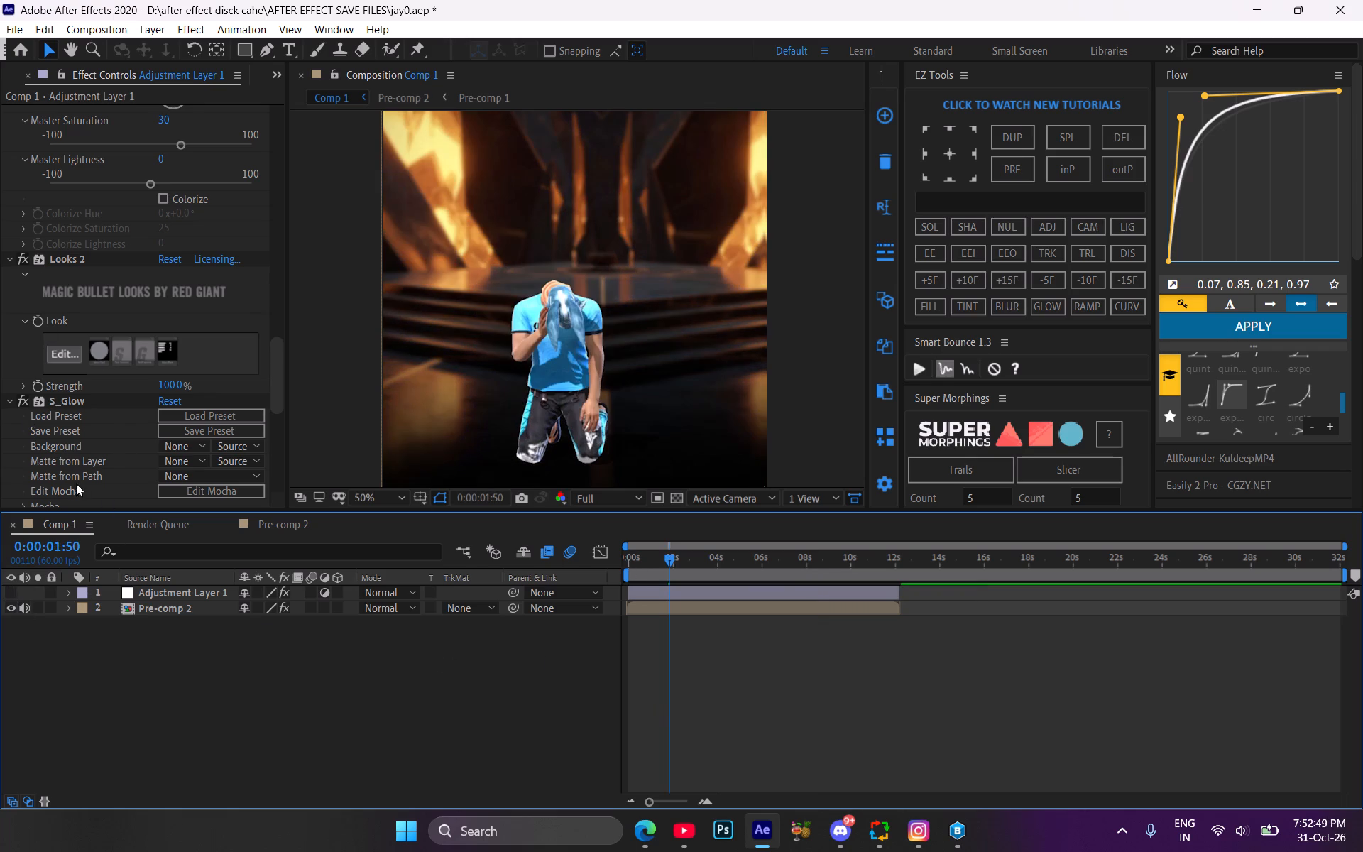
# Scrub from about 4 to 11 seconds to review the character and bird footage without the adjustment layer's effects.
pyautogui.click(721, 572)
pyautogui.moveTo(728, 571); pyautogui.dragTo(740, 571)
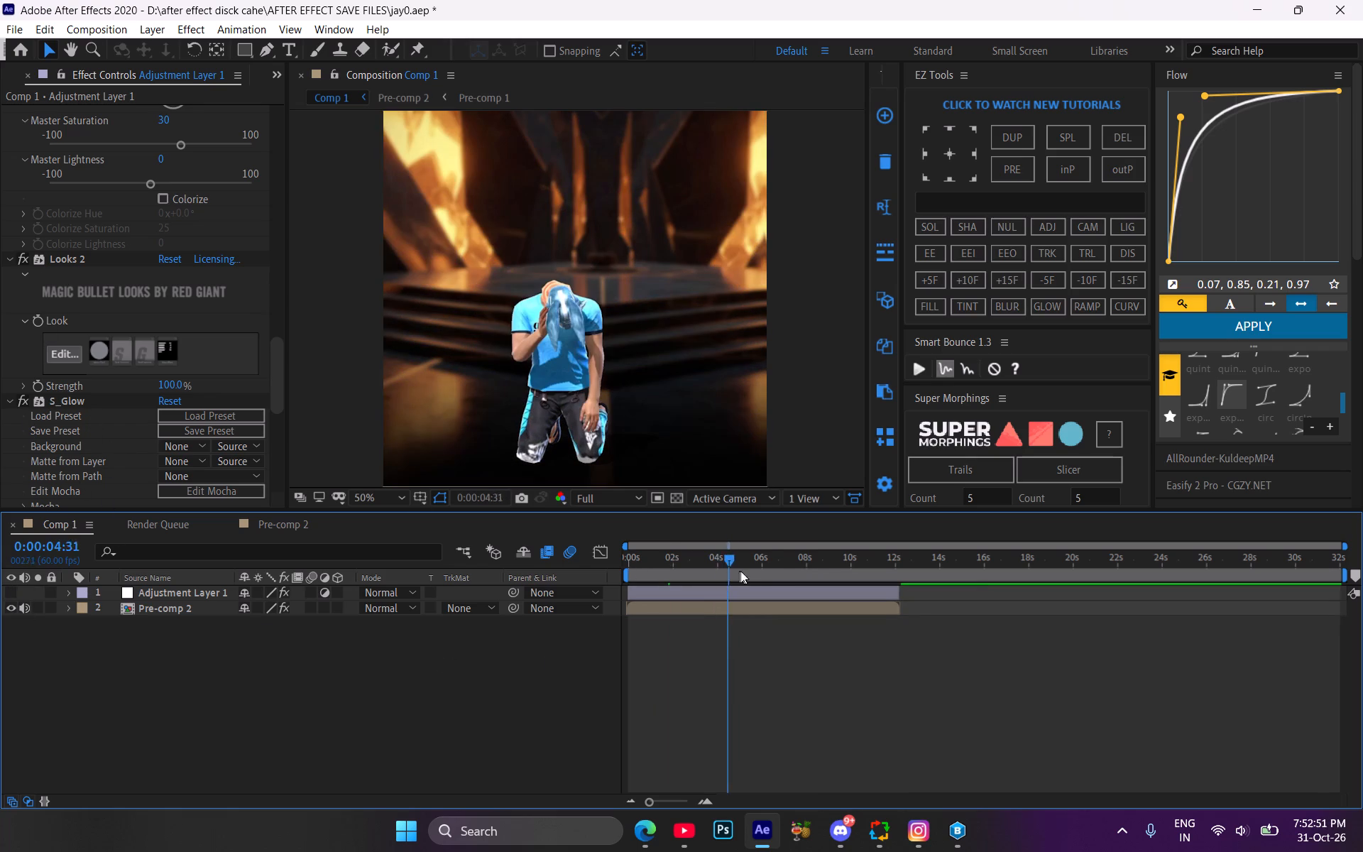
pyautogui.moveTo(740, 571); pyautogui.dragTo(783, 569)
pyautogui.click(806, 562)
pyautogui.moveTo(818, 562); pyautogui.dragTo(826, 562)
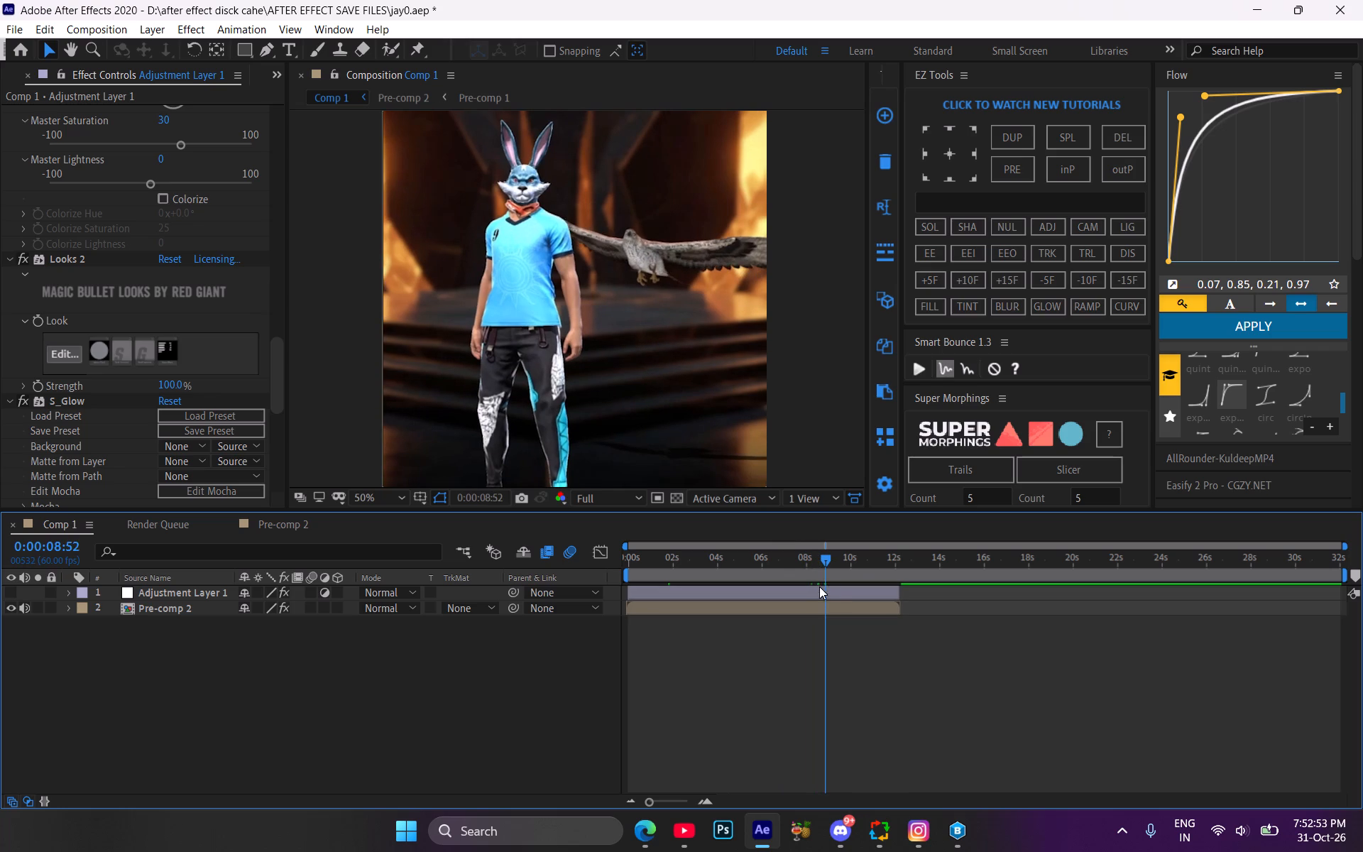
pyautogui.moveTo(843, 564); pyautogui.dragTo(855, 564)
pyautogui.moveTo(857, 564); pyautogui.dragTo(866, 567)
pyautogui.moveTo(866, 567); pyautogui.dragTo(877, 567)
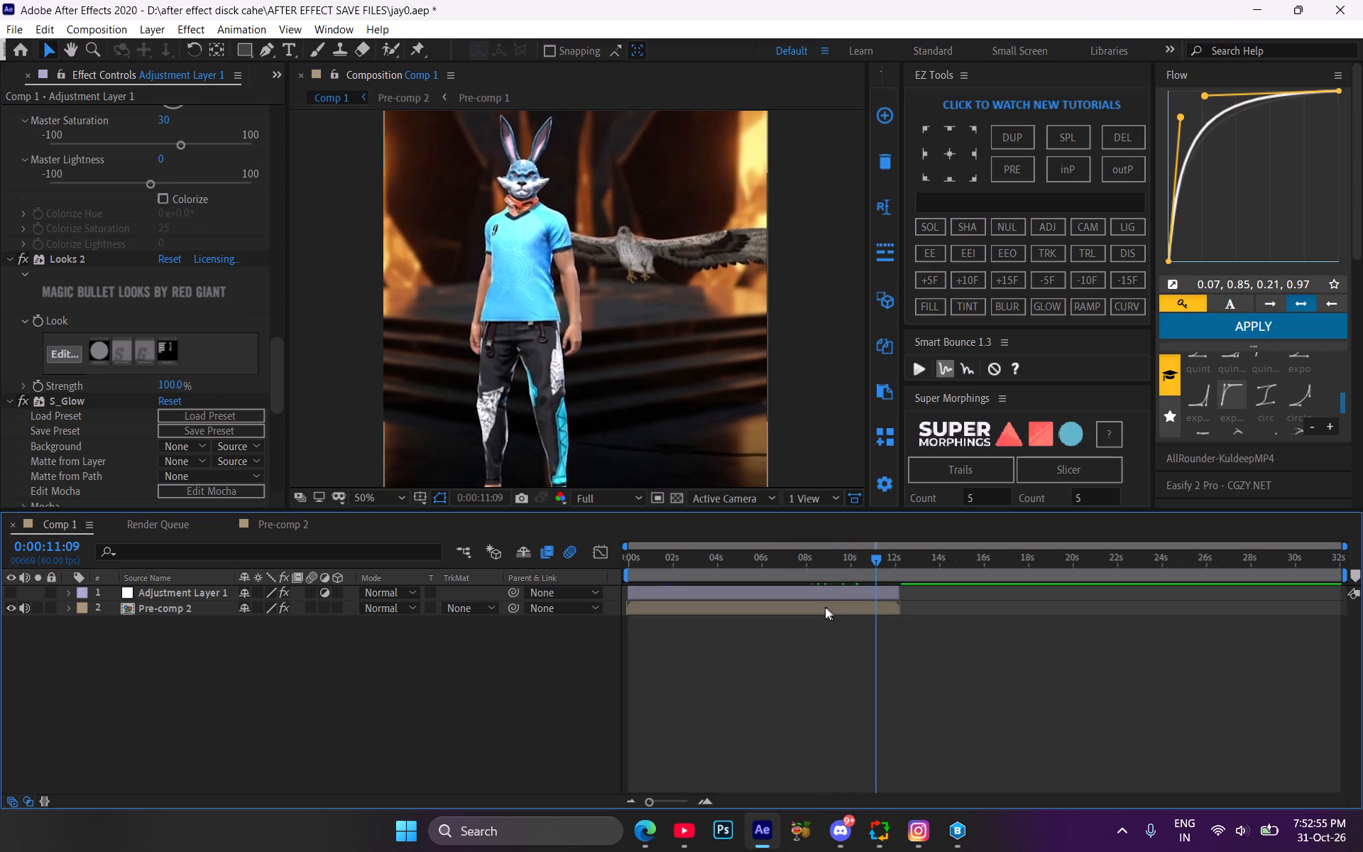
# Open Pre-comp 2, scrub its footage back to the beginning and return to Comp 1.
pyautogui.doubleClick(821, 611)
pyautogui.doubleClick(819, 609)
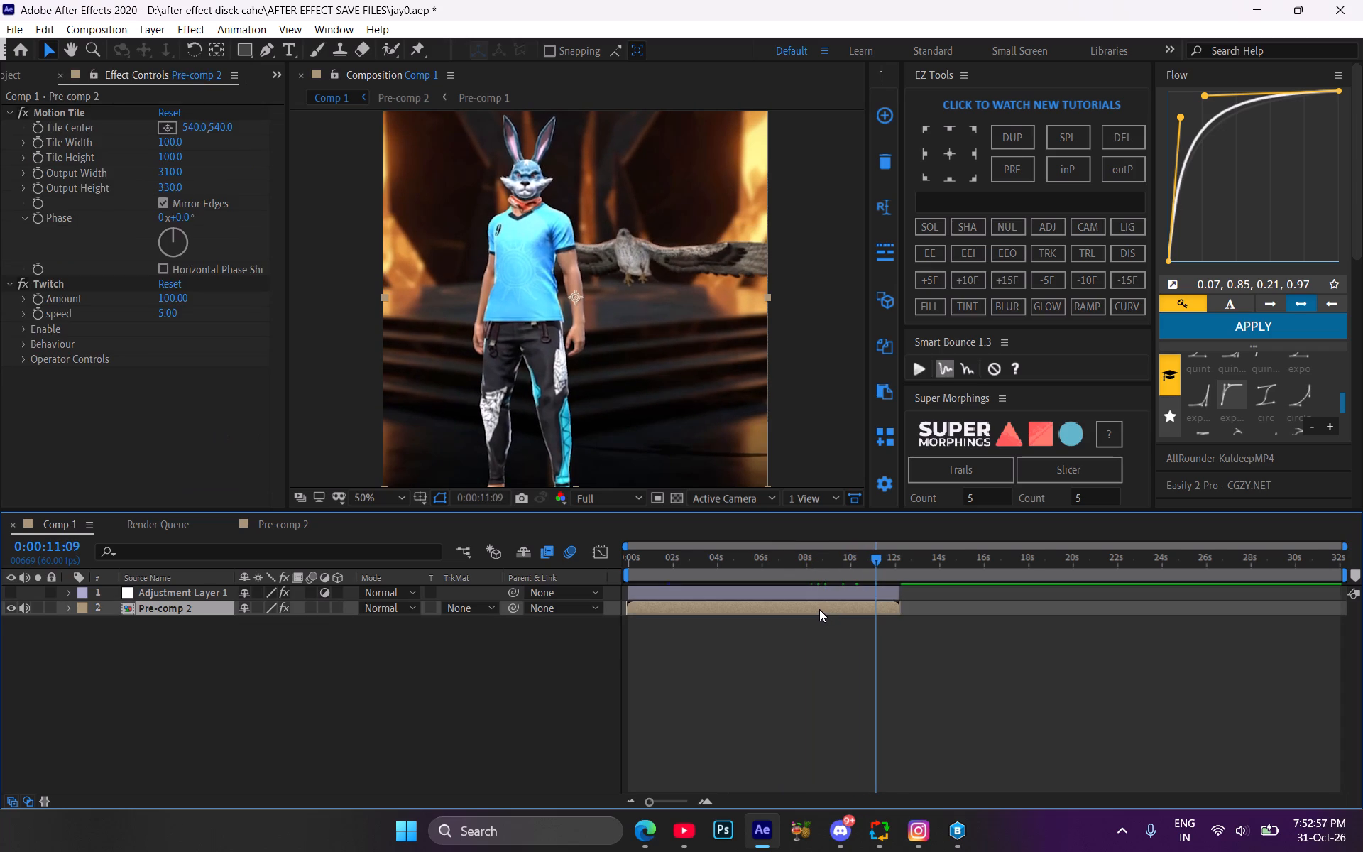
pyautogui.click(841, 562)
pyautogui.moveTo(841, 562); pyautogui.dragTo(653, 561)
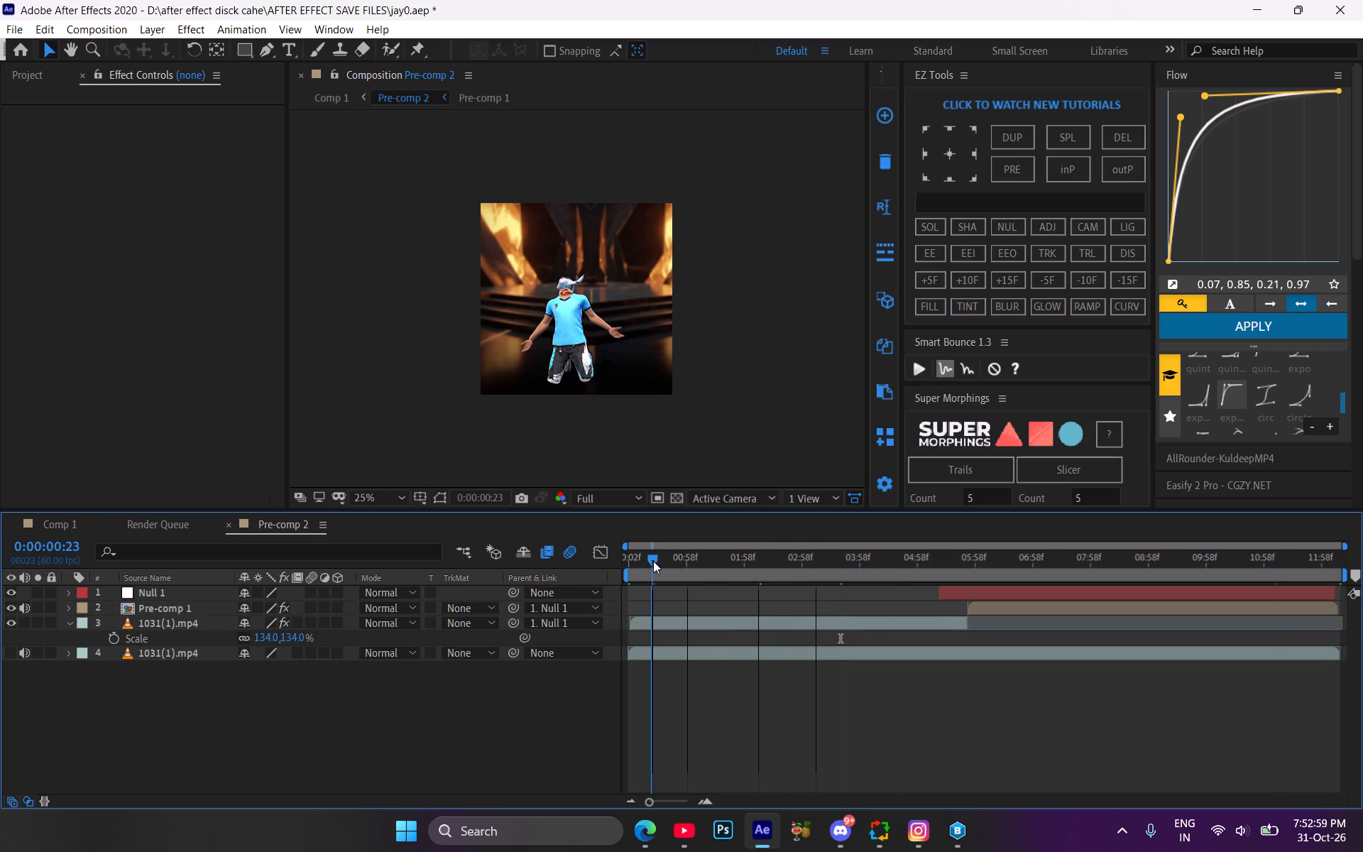
pyautogui.moveTo(653, 561); pyautogui.dragTo(591, 556)
pyautogui.click(95, 517)
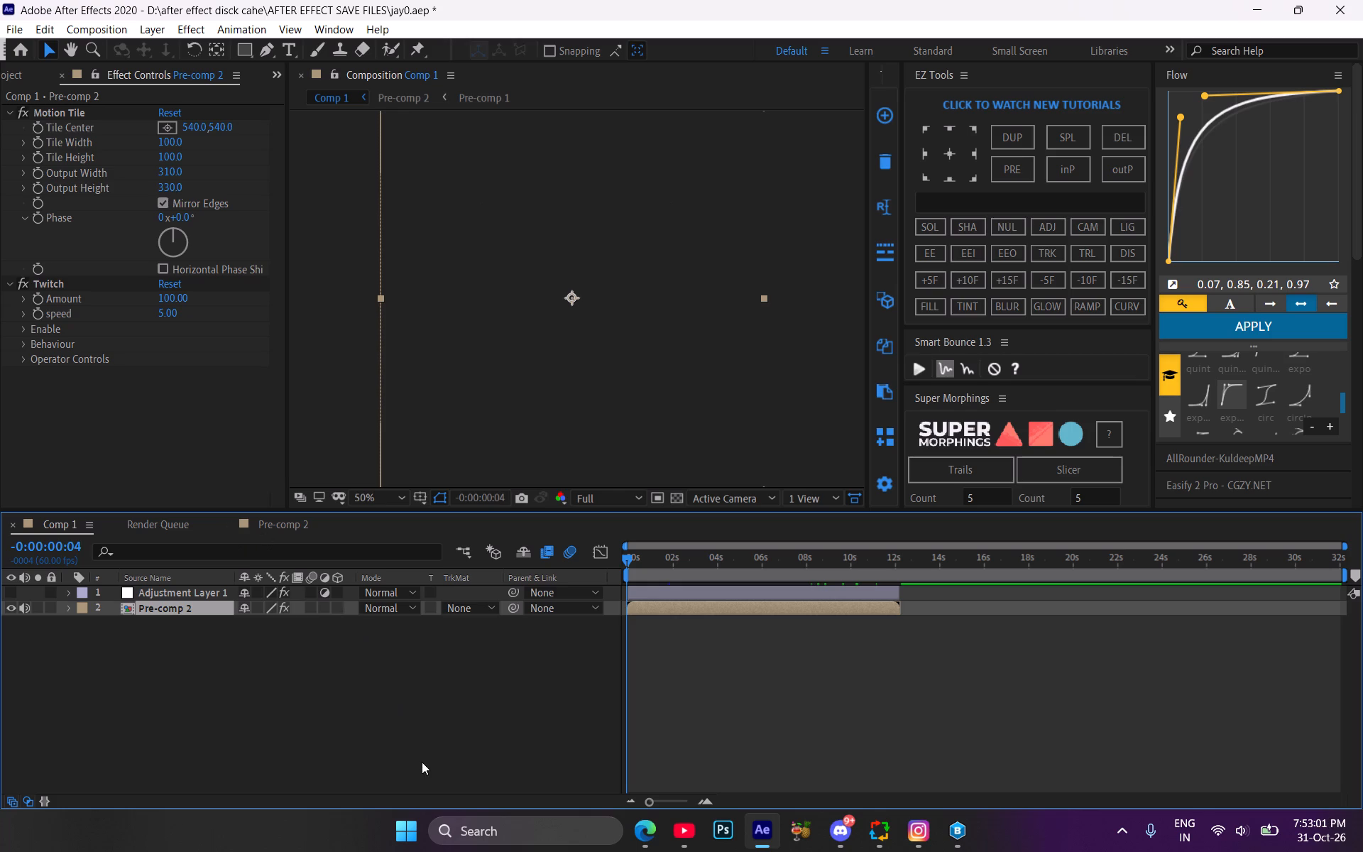
# Review the first second or so of Comp 1 and set the current time to 0:00:00:00.
pyautogui.click(424, 761)
pyautogui.click(659, 563)
pyautogui.moveTo(658, 564); pyautogui.dragTo(647, 566)
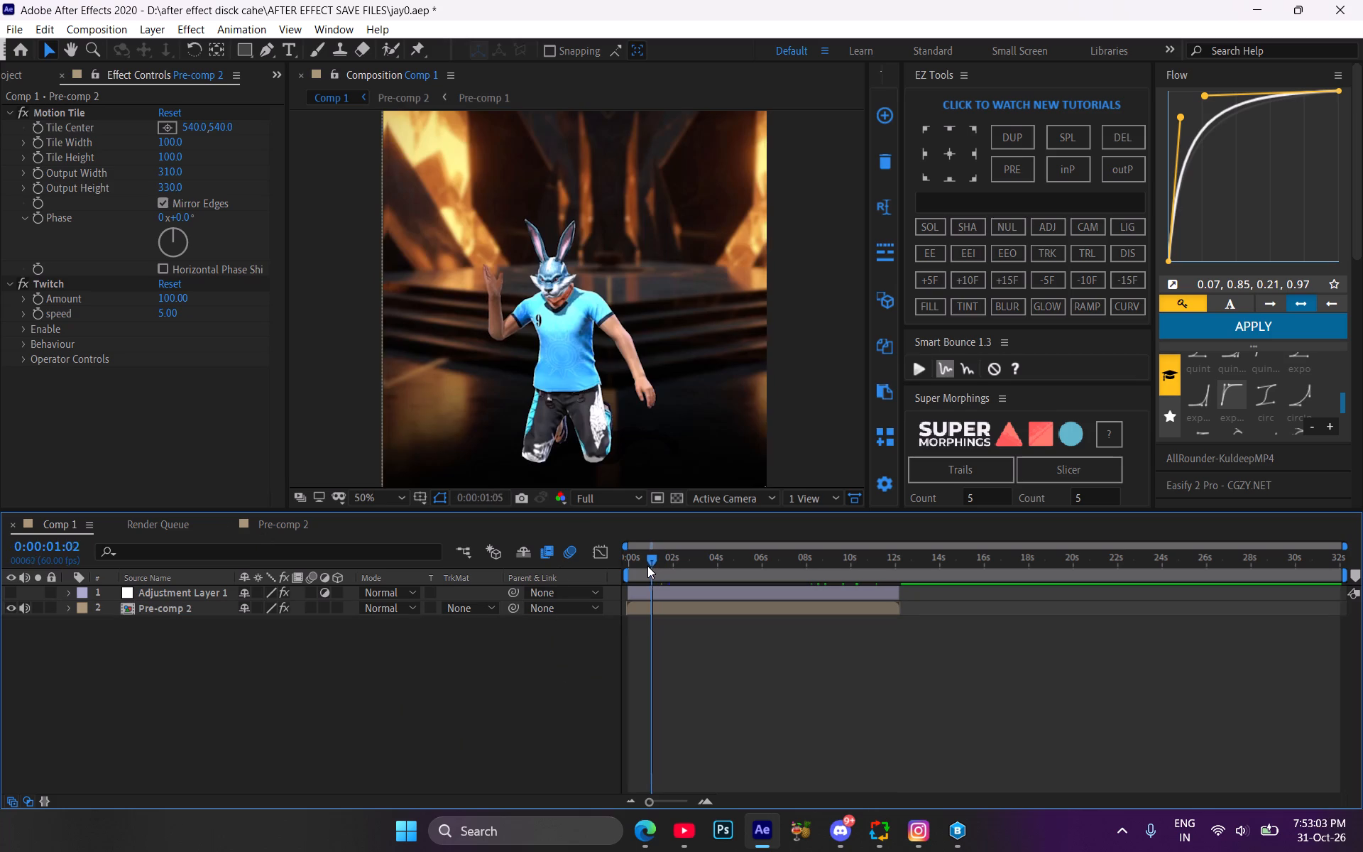
pyautogui.moveTo(647, 566); pyautogui.dragTo(618, 563)
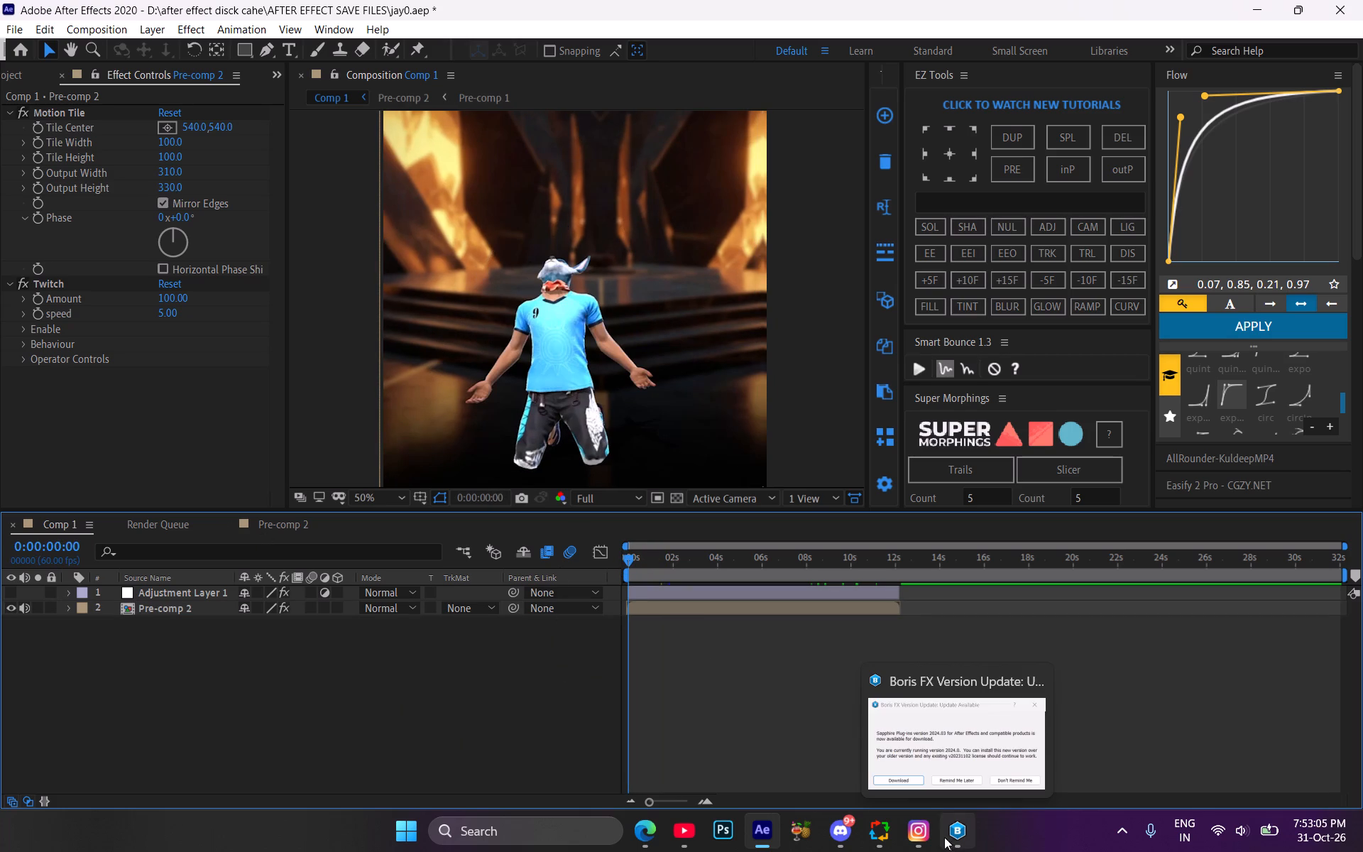
# Postpone the Boris FX Sapphire version update with a later reminder.
pyautogui.click(991, 755)
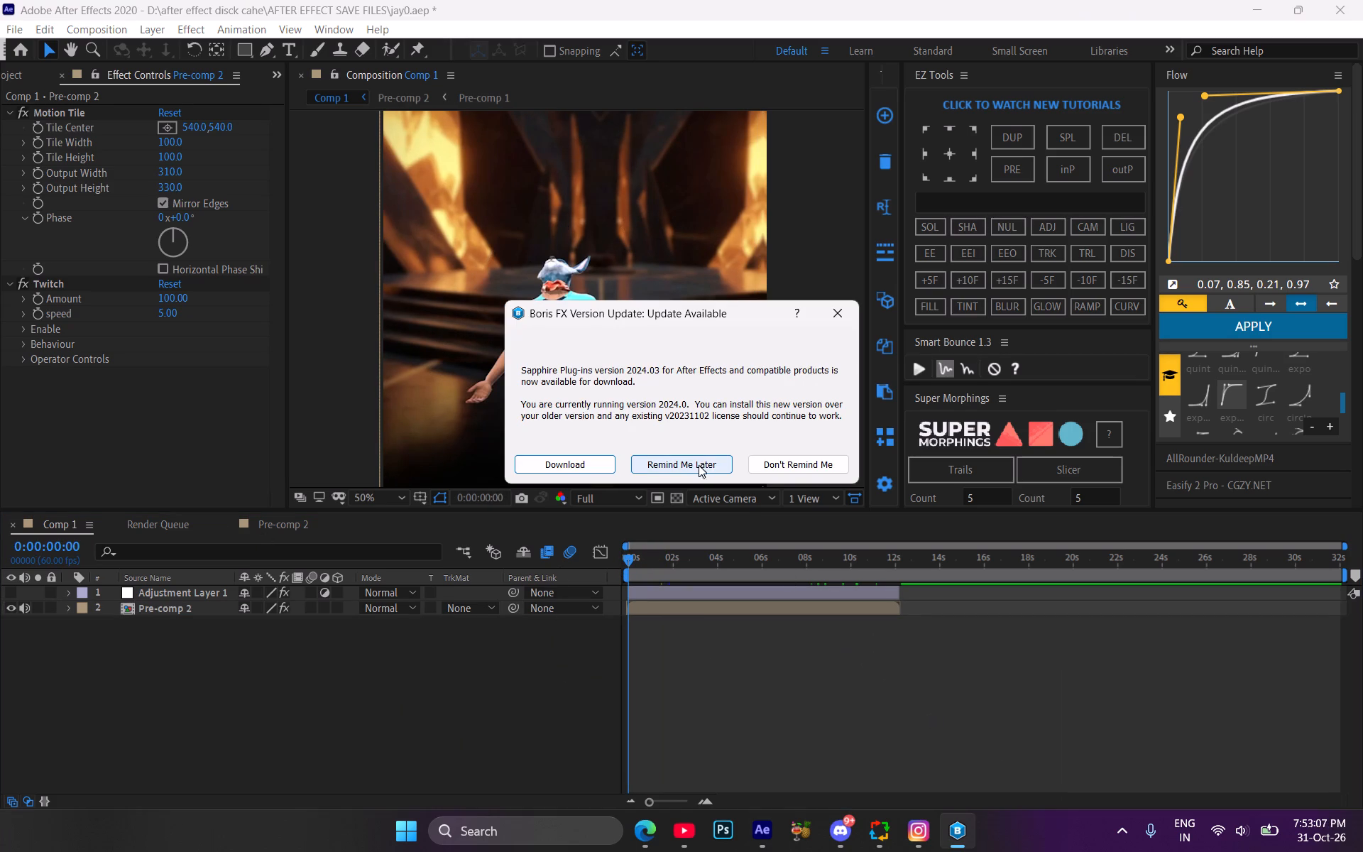
pyautogui.click(699, 468)
# Pause the Instagram reel at its caption, draft "Chhodke toh nahi jayega?" as a comment, copy it and clear the draft unposted.
pyautogui.click(936, 831)
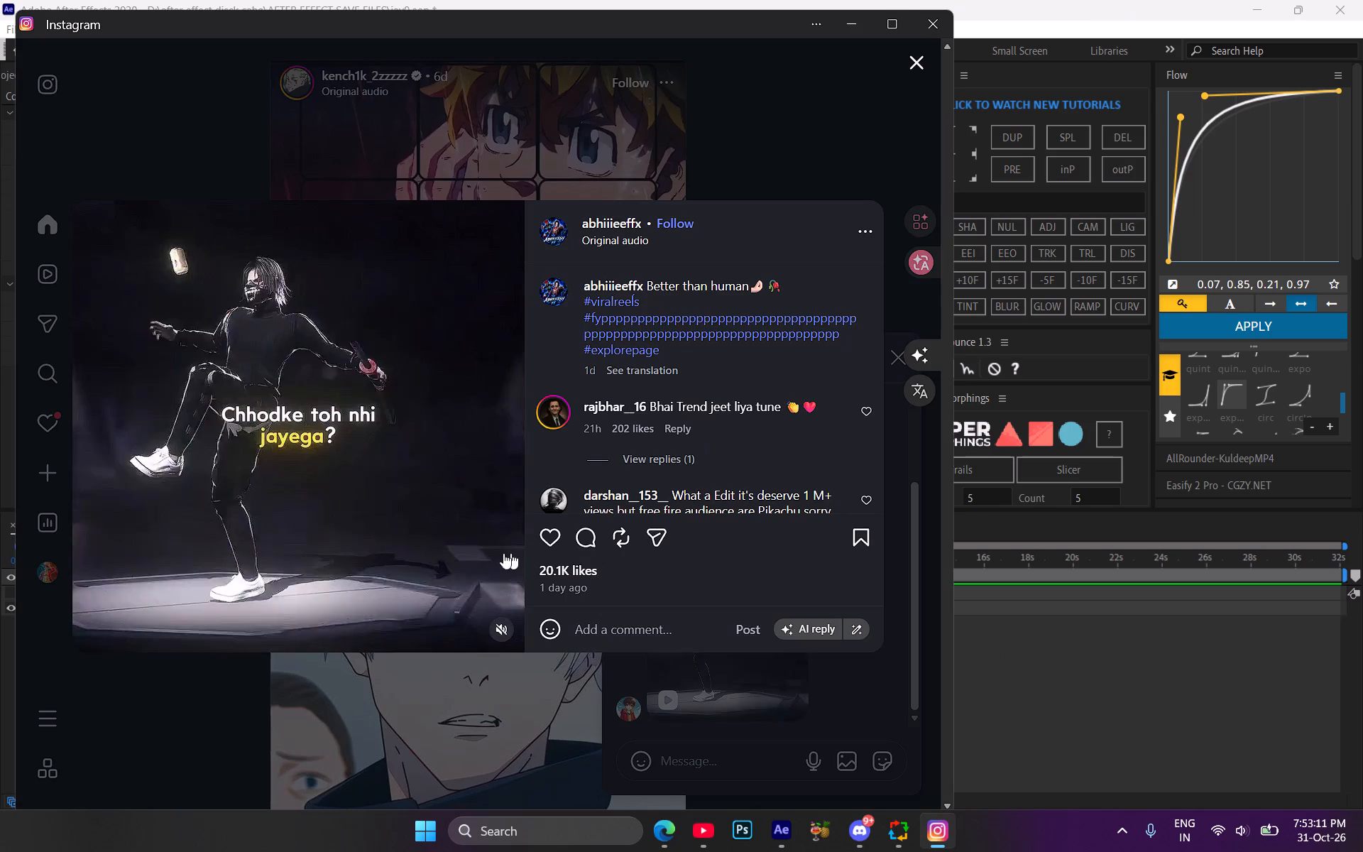
pyautogui.click(345, 527)
pyautogui.click(651, 626)
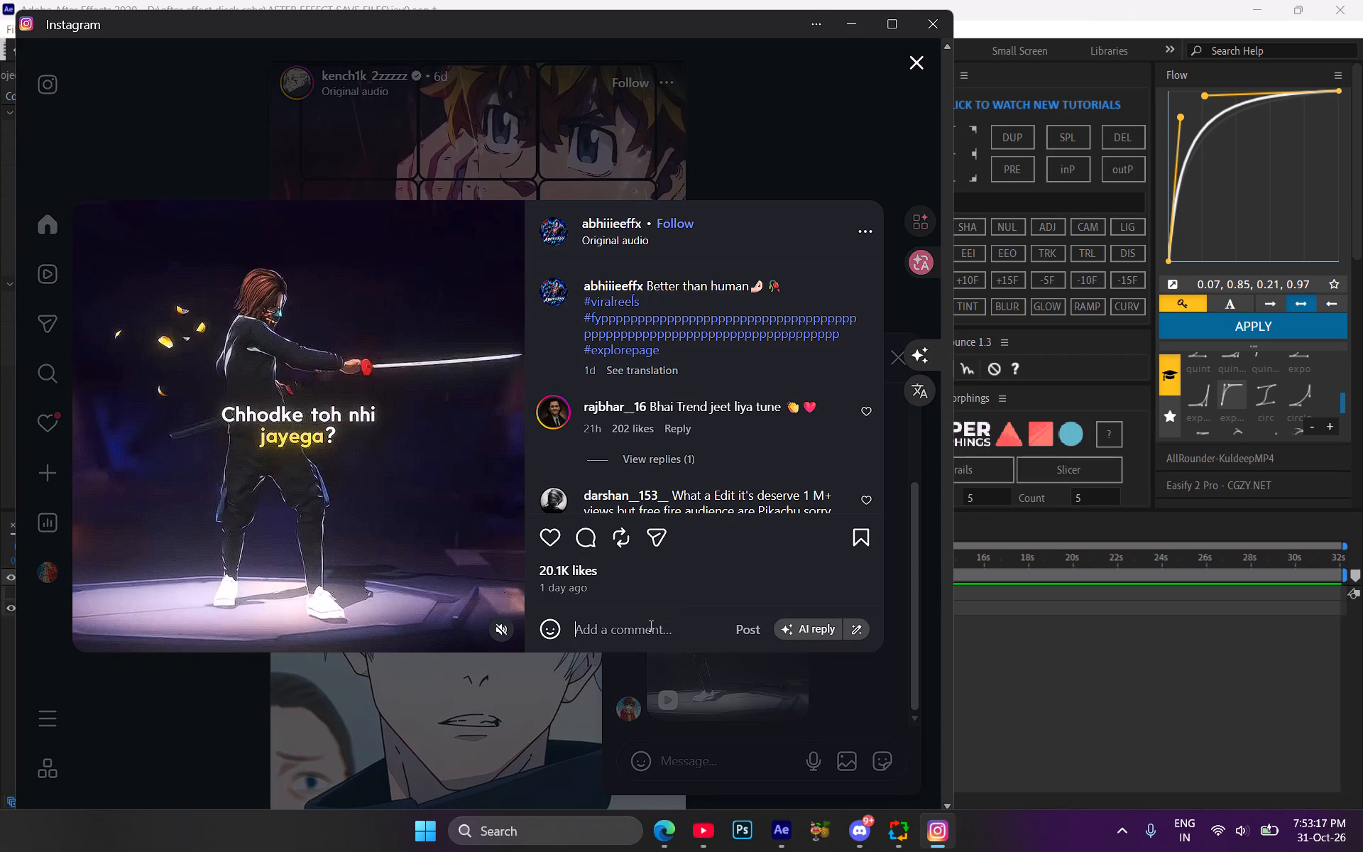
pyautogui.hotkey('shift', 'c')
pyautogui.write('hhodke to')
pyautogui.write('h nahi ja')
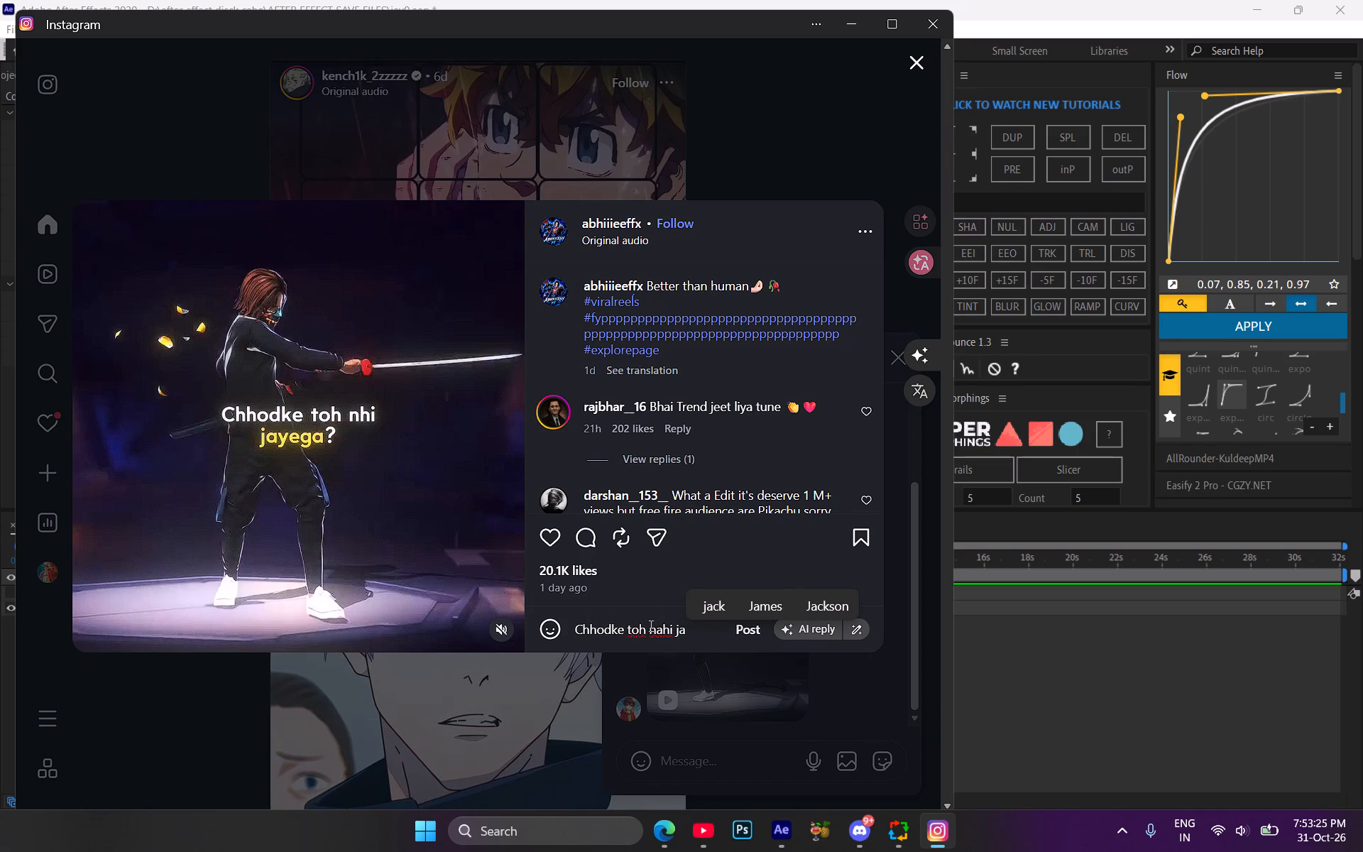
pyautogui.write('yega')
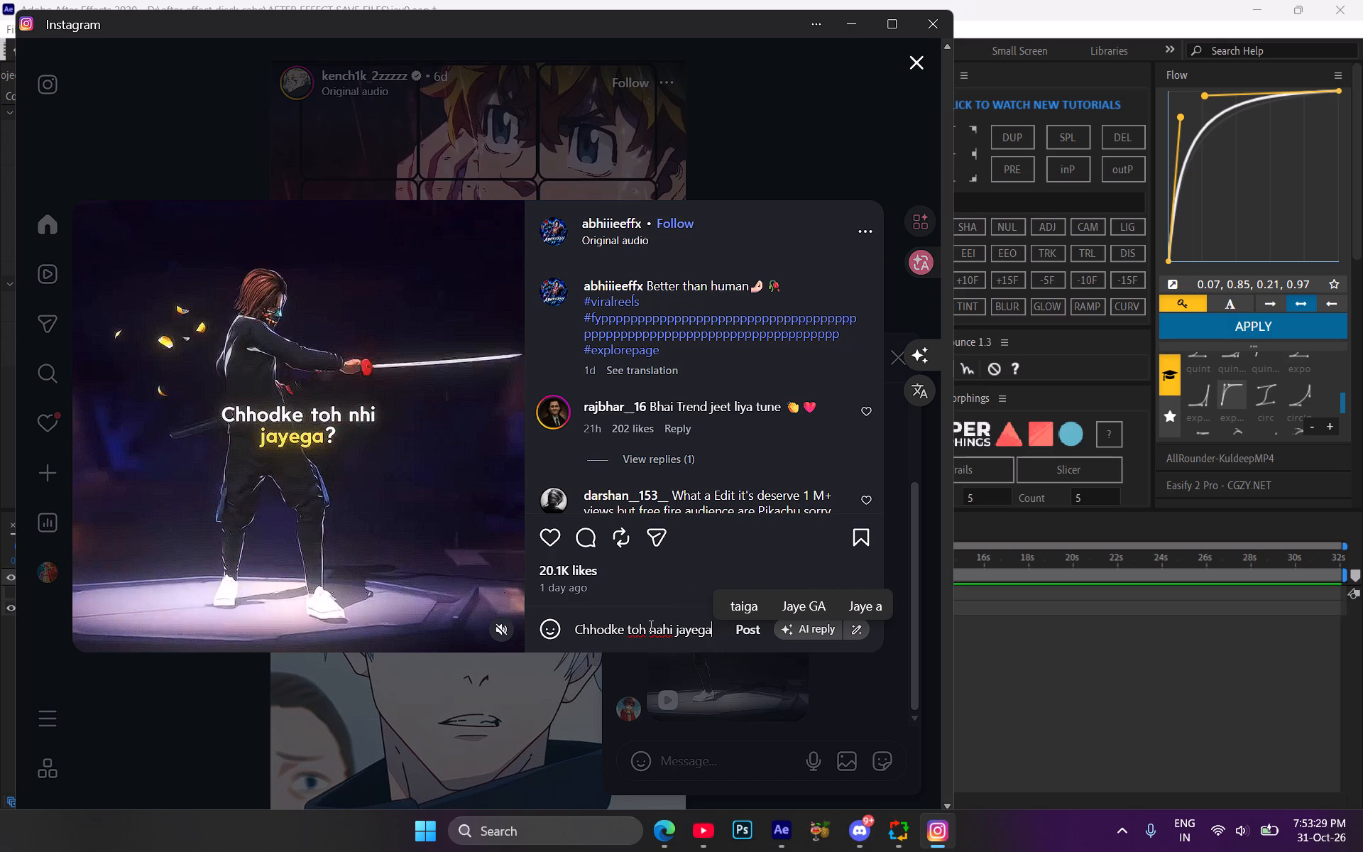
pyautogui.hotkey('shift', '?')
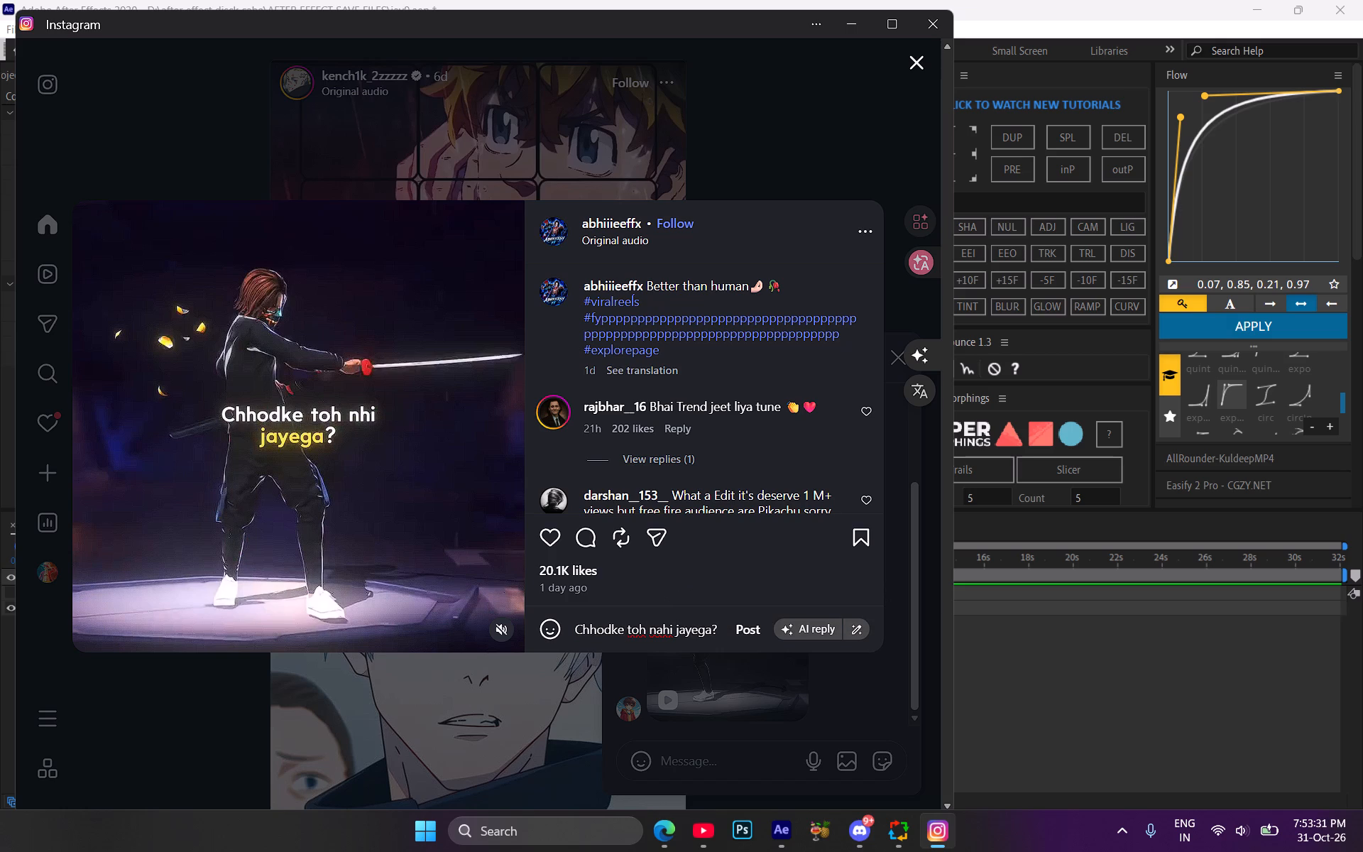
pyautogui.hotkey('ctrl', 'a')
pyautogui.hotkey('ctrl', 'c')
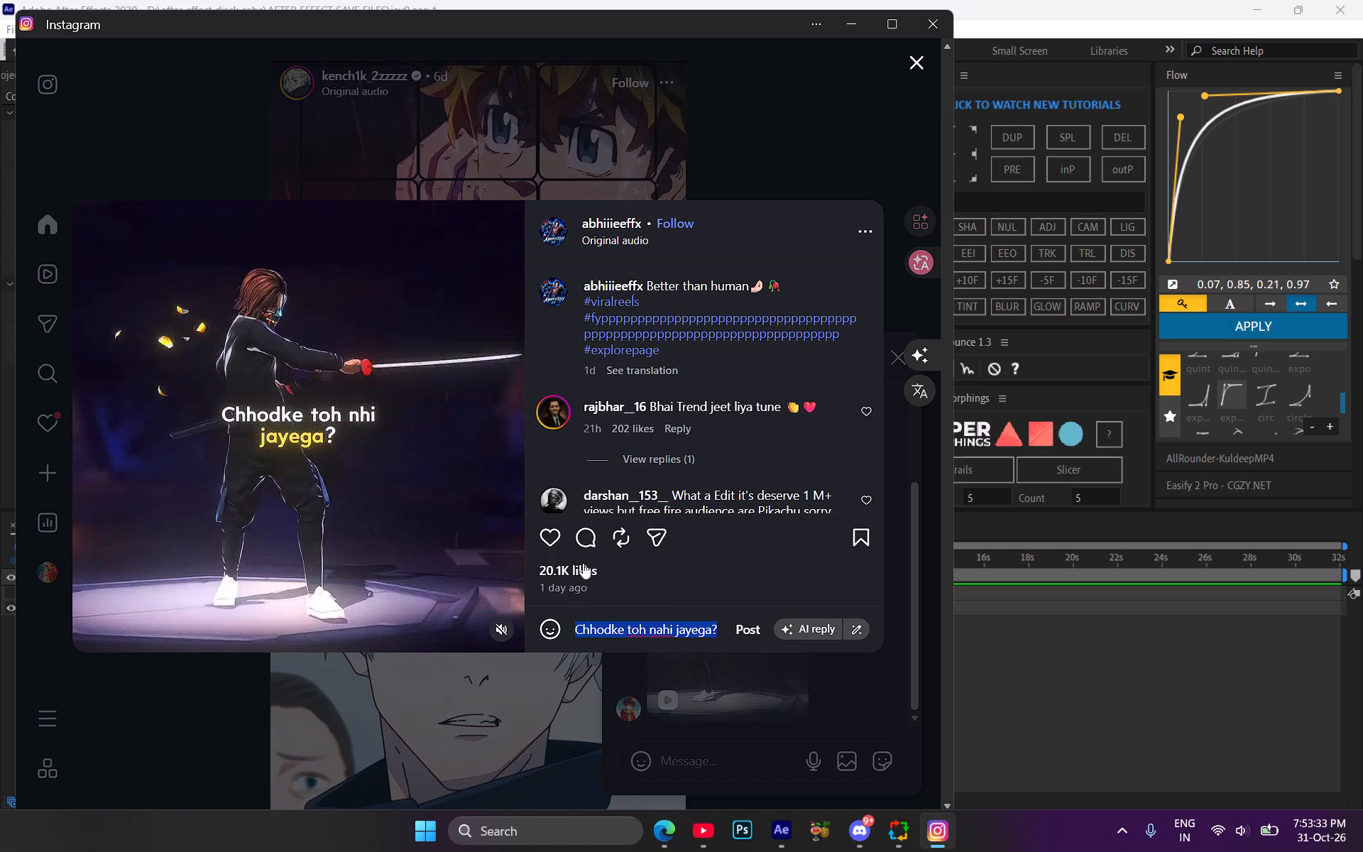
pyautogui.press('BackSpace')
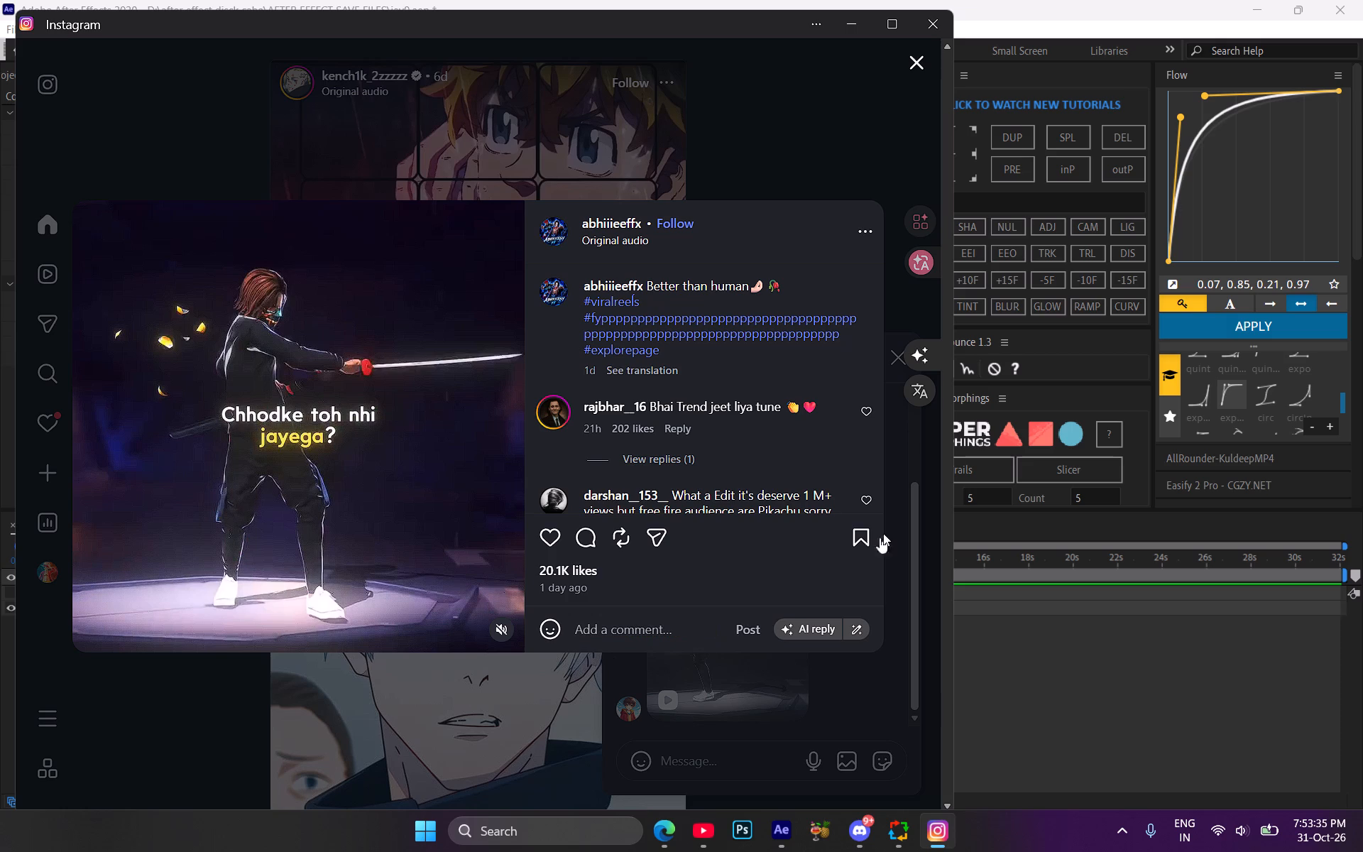
# Back in After Effects, add a text layer from the copied caption, breaking it into "Chhodke toh nahi" and "jayega?" over the character.
pyautogui.click(1074, 683)
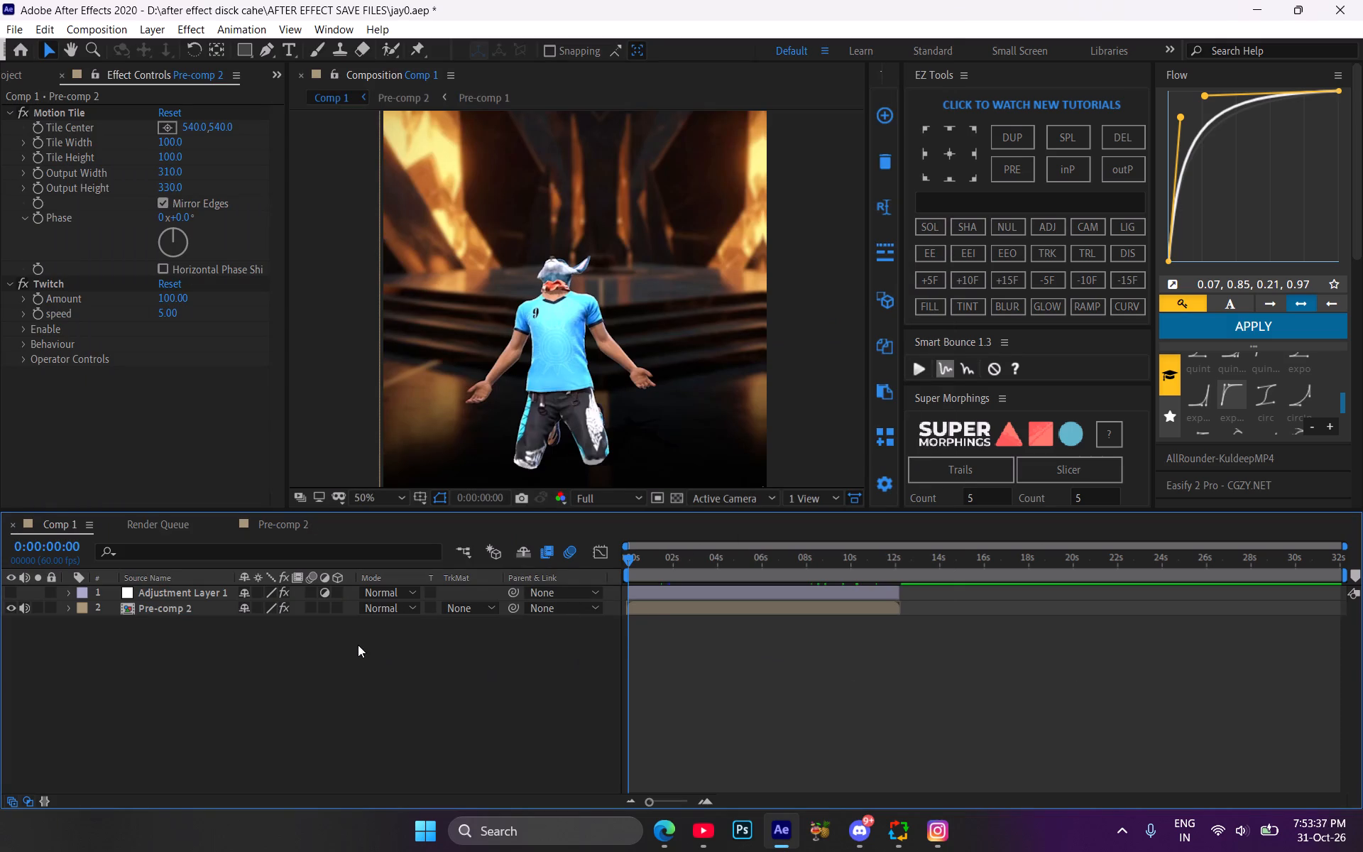
pyautogui.click(920, 716)
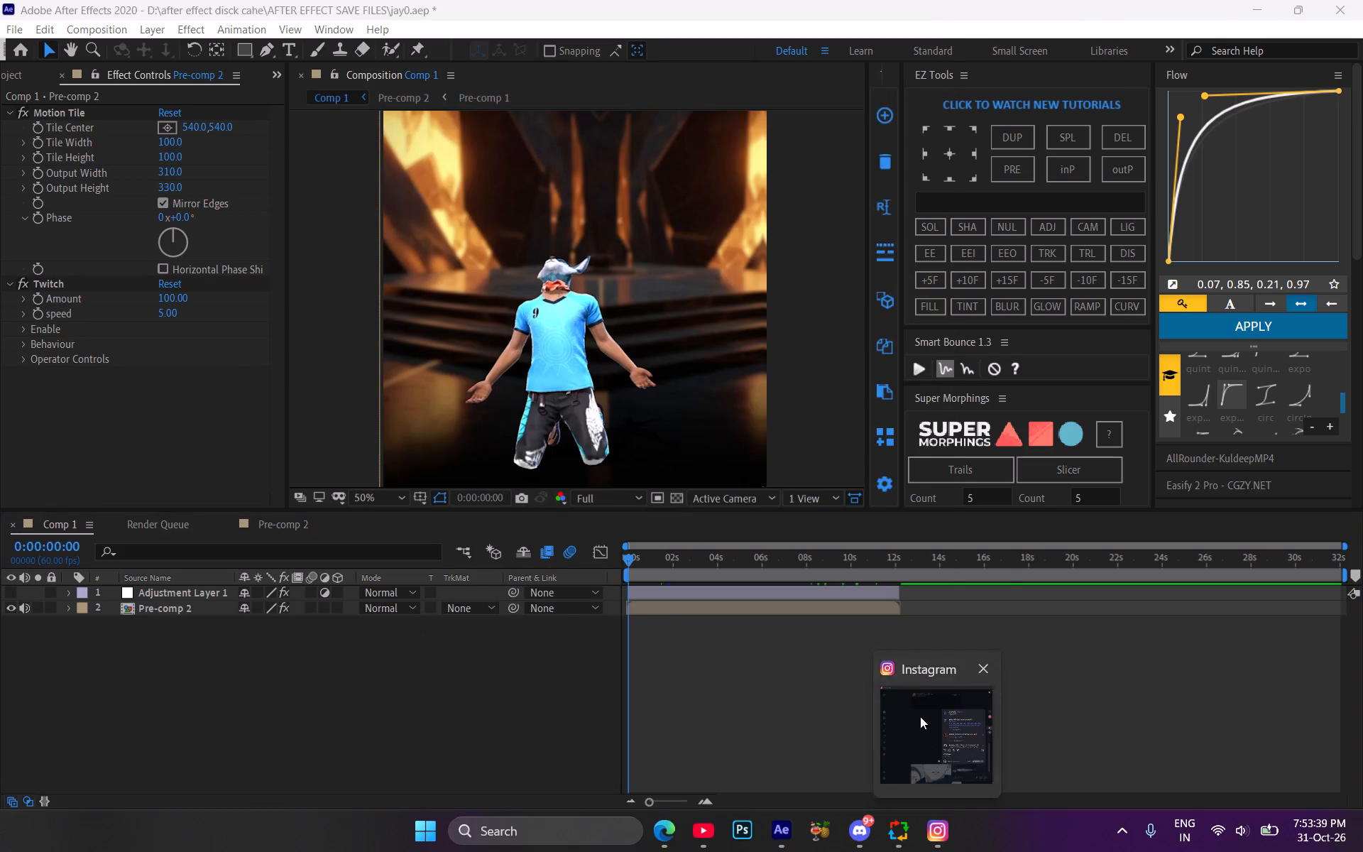
pyautogui.click(1045, 653)
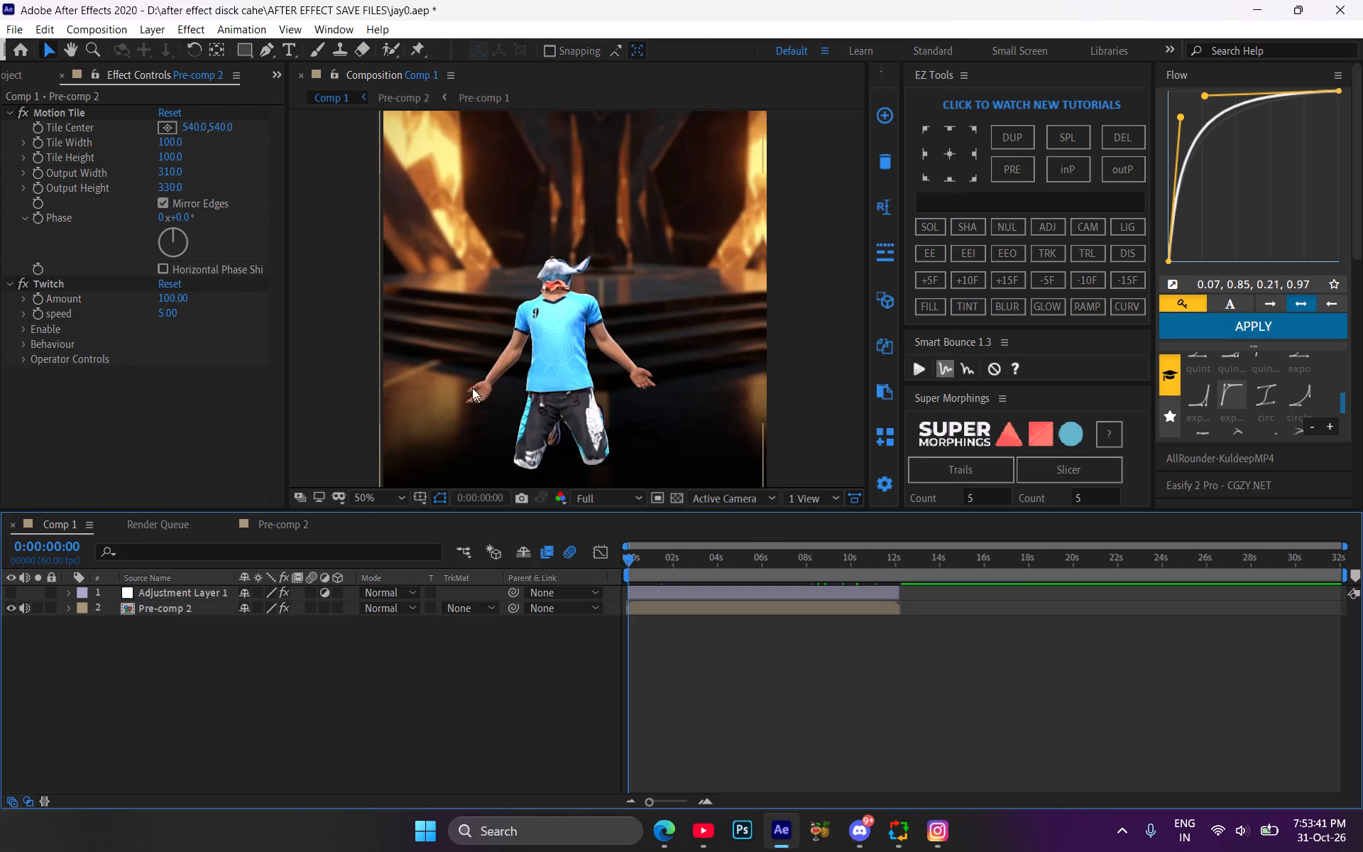
pyautogui.click(290, 45)
pyautogui.click(507, 273)
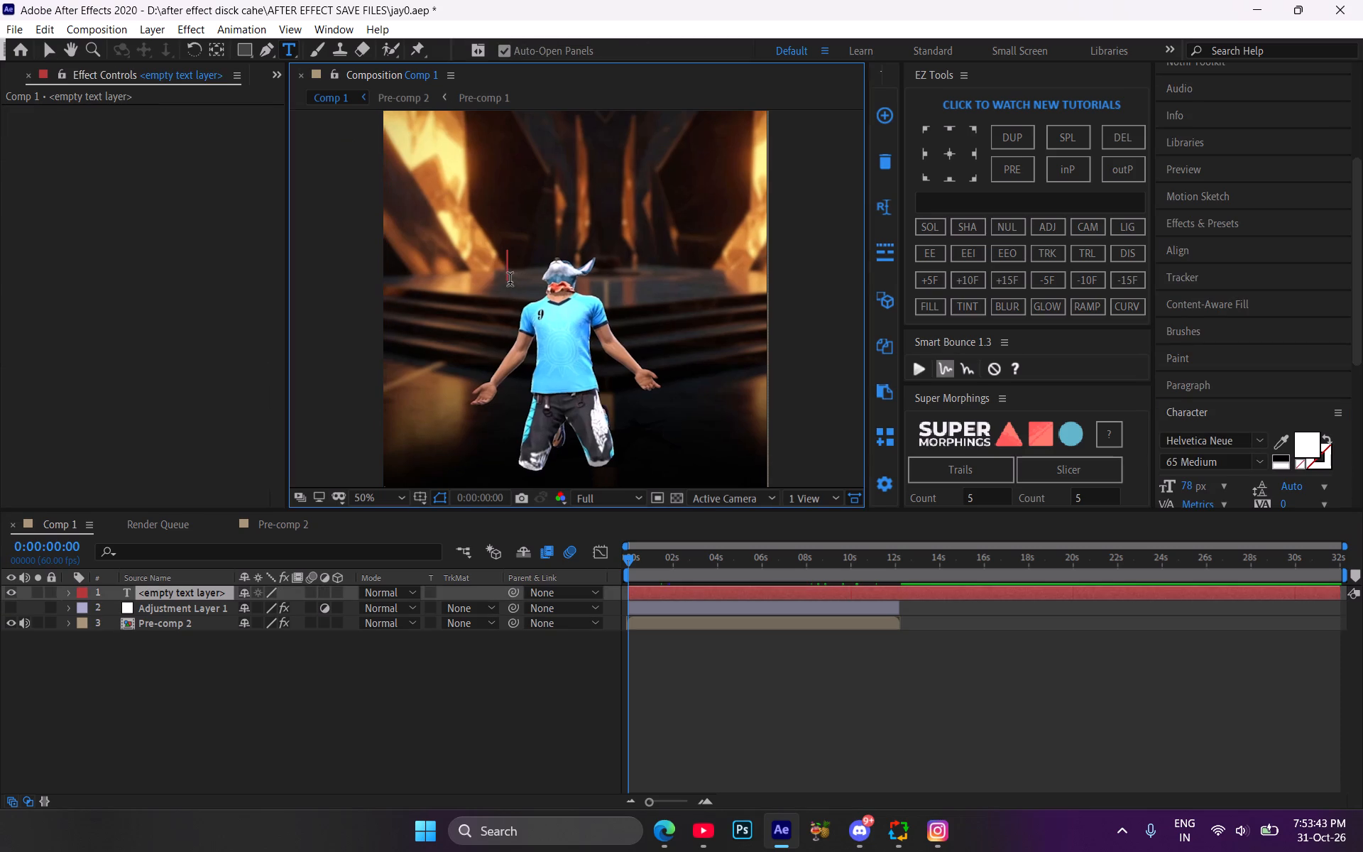
pyautogui.hotkey('ctrl', 'v')
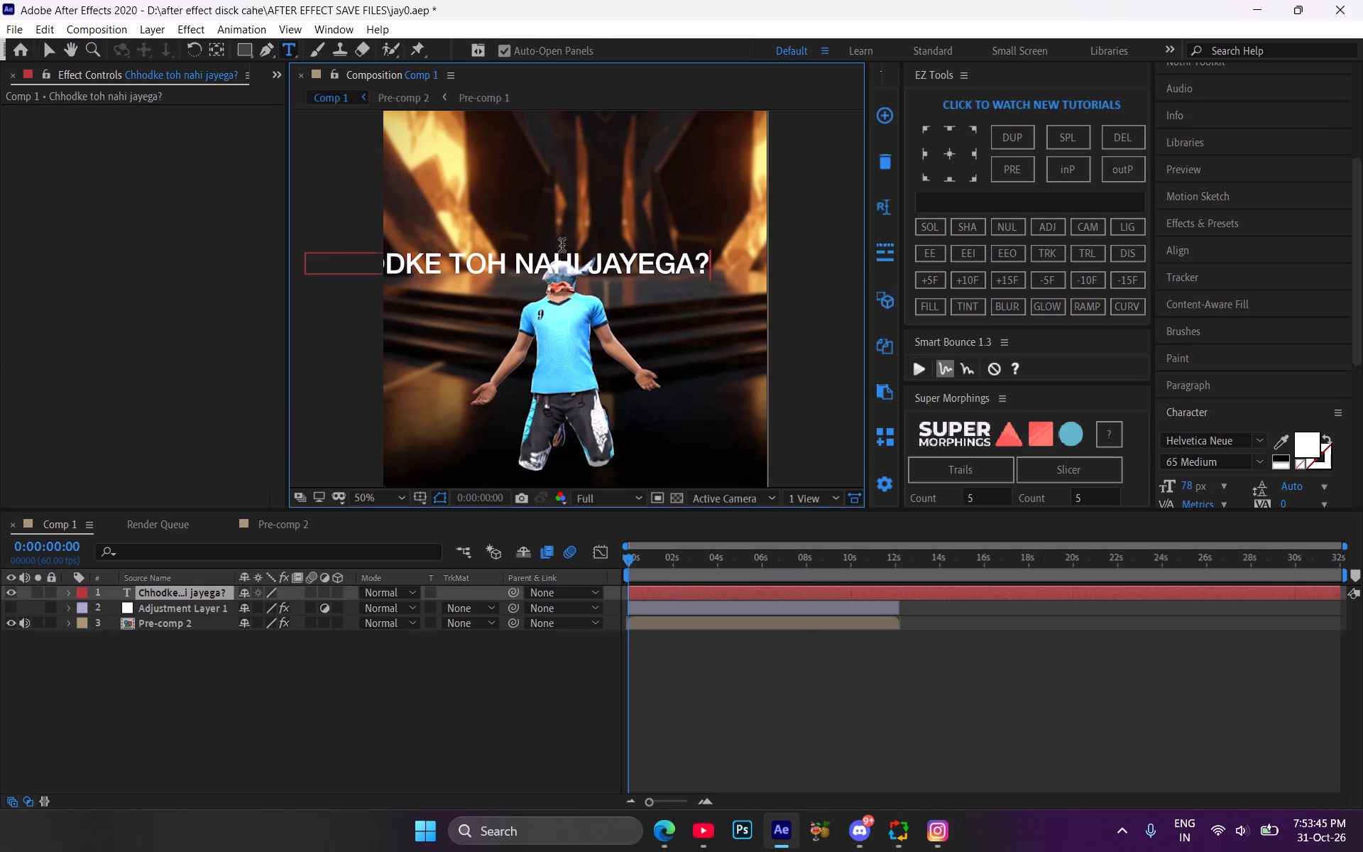
pyautogui.click(591, 268)
pyautogui.press('Return')
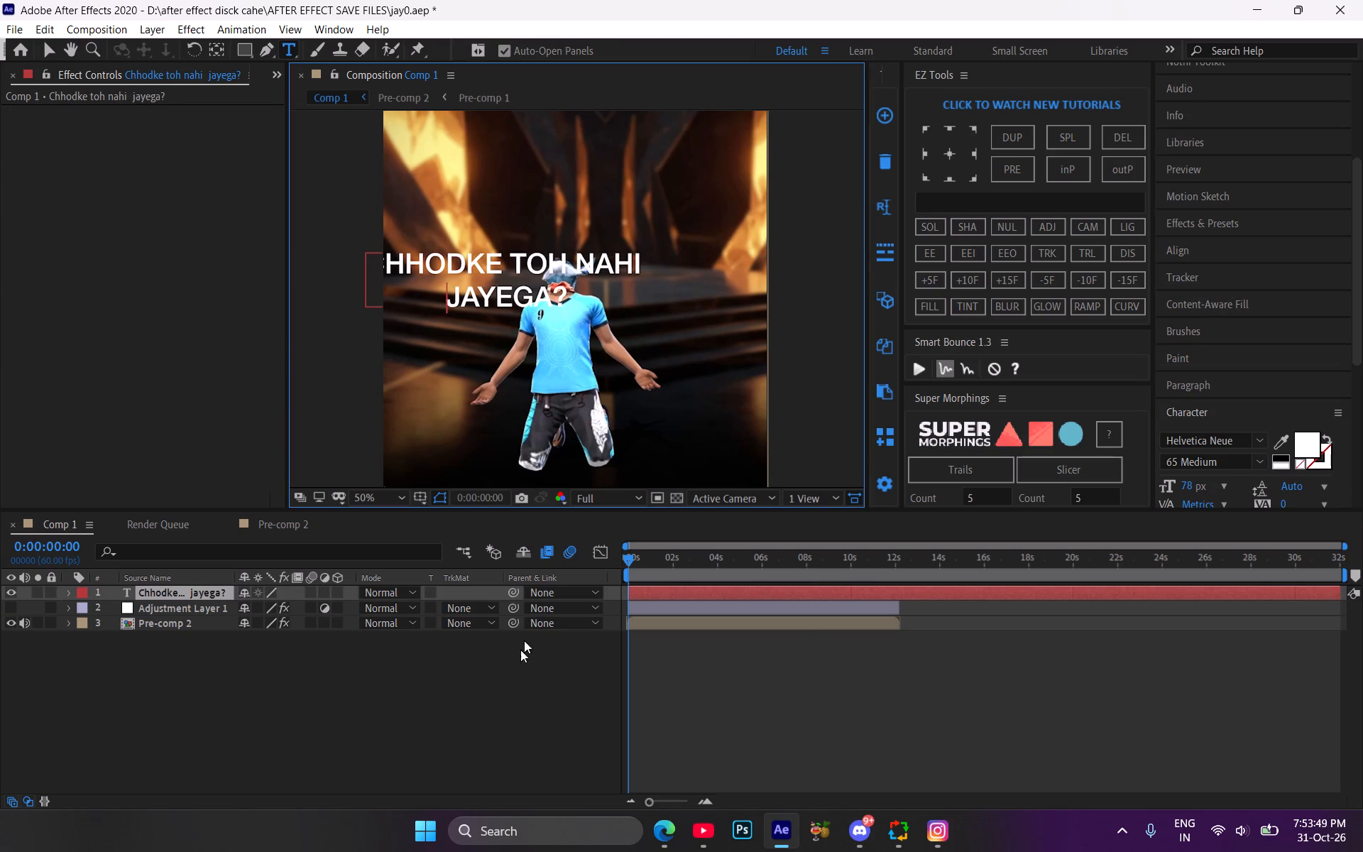
pyautogui.click(511, 677)
# Go to 0:00:04:28 in Comp 1 to view the caption over the standing character.
pyautogui.click(728, 572)
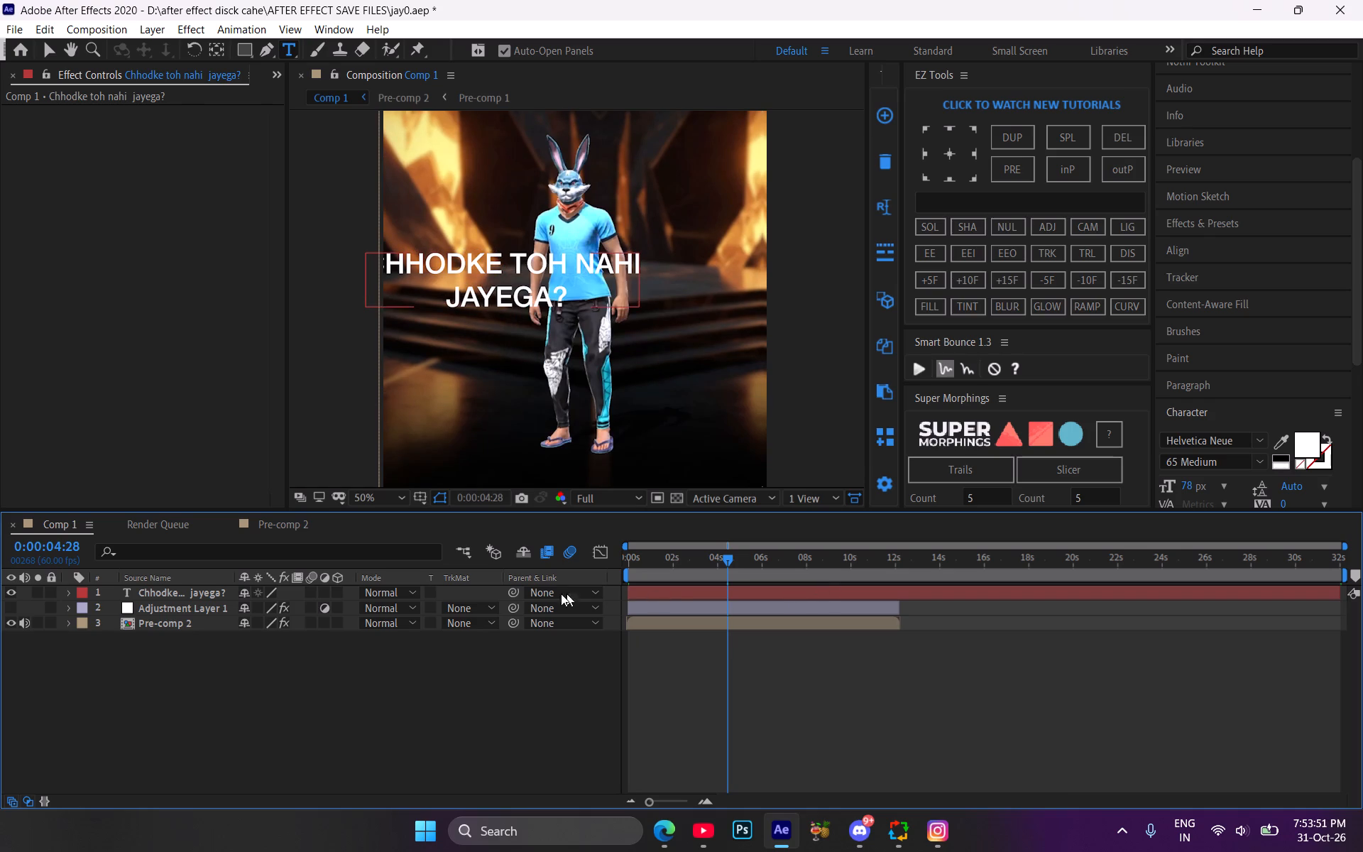
# Move the "Chhodke toh nahi jayega?" text layer beneath Adjustment Layer 1 in the layer stack.
pyautogui.moveTo(206, 594); pyautogui.dragTo(206, 620)
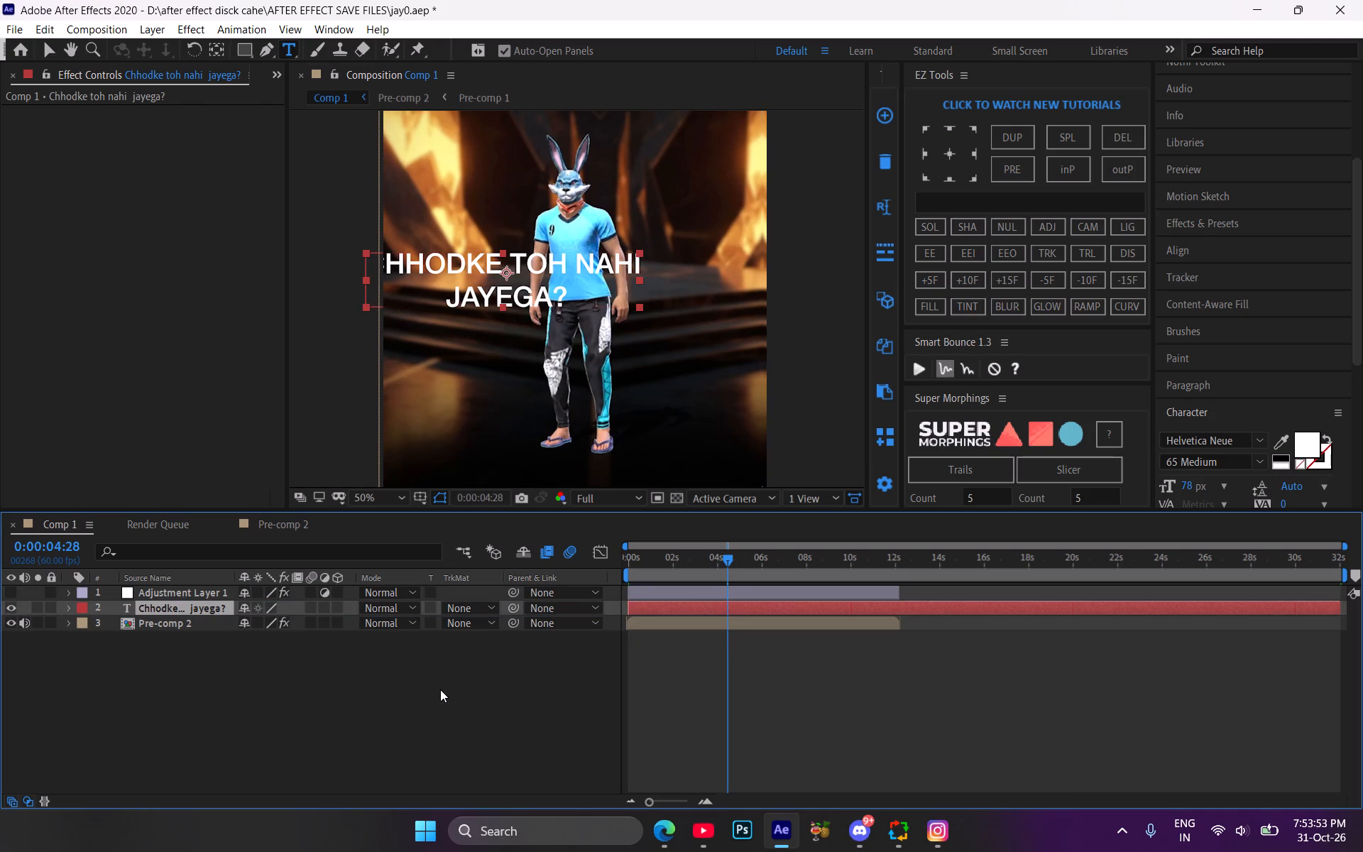
# Move the caption over the character's torso so it fits inside the frame, and centre its anchor point.
pyautogui.click(44, 50)
pyautogui.moveTo(507, 280); pyautogui.dragTo(559, 287)
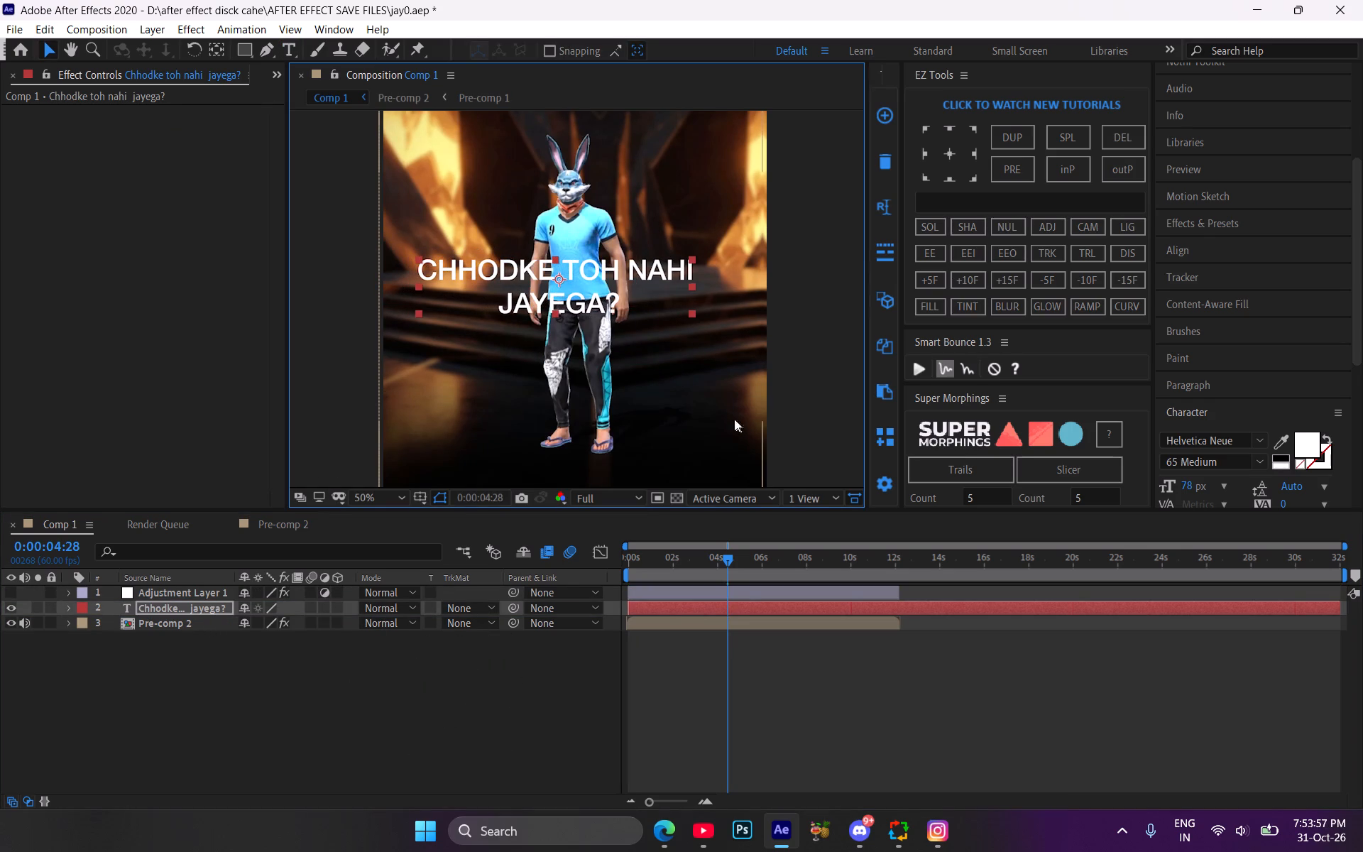
pyautogui.click(952, 159)
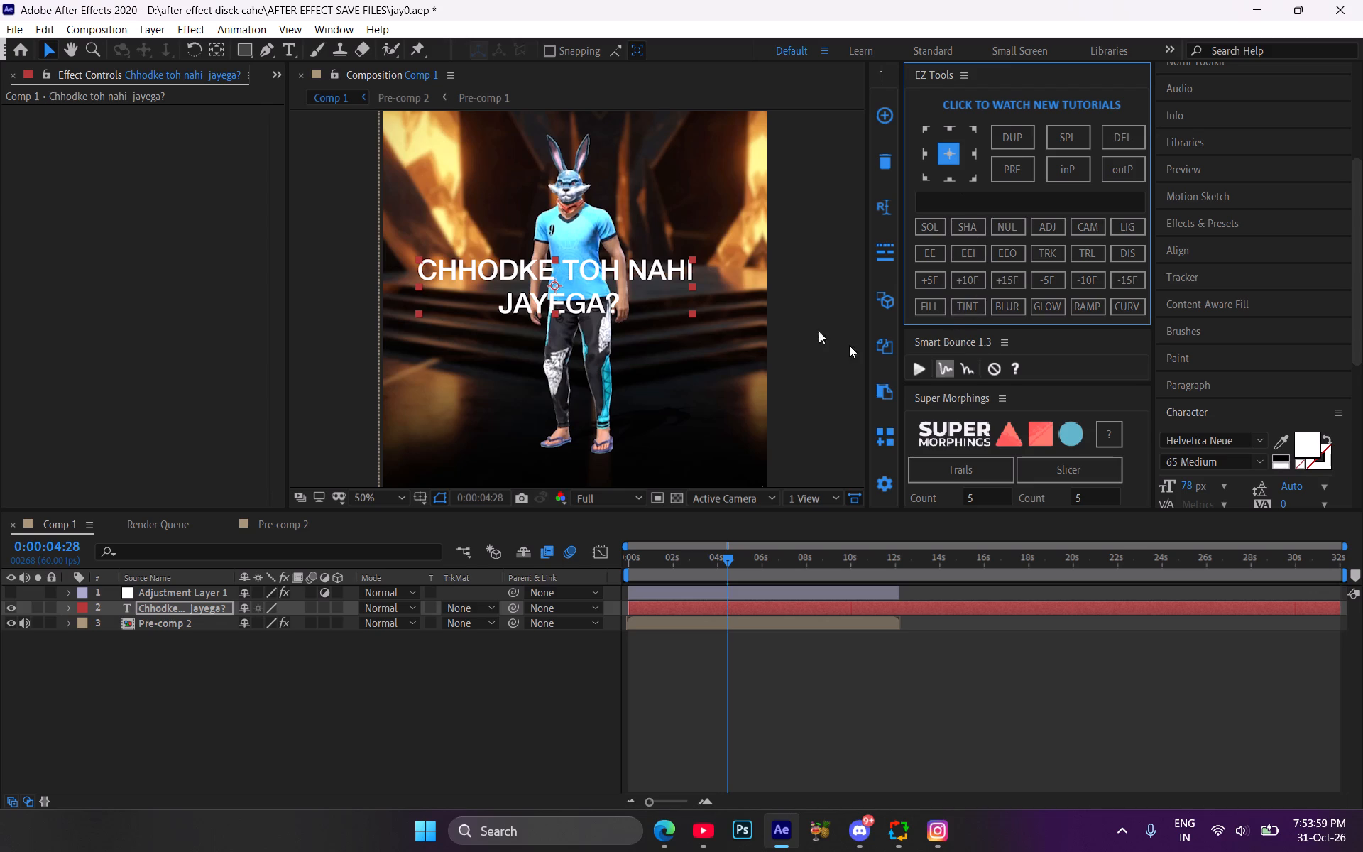
# Turn off All Caps for the caption text.
pyautogui.scroll(-2, 1239, 377)
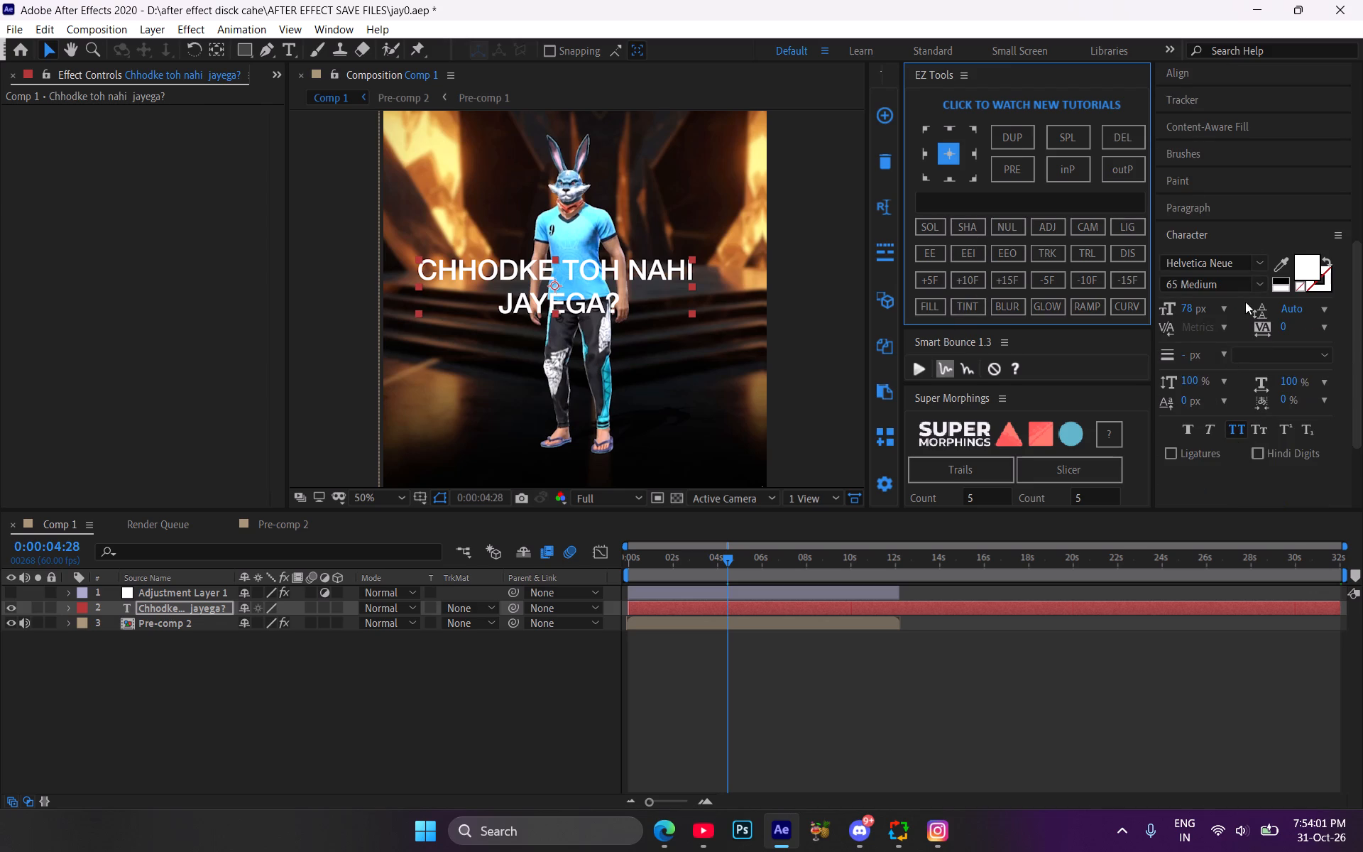
pyautogui.click(1241, 434)
pyautogui.click(958, 706)
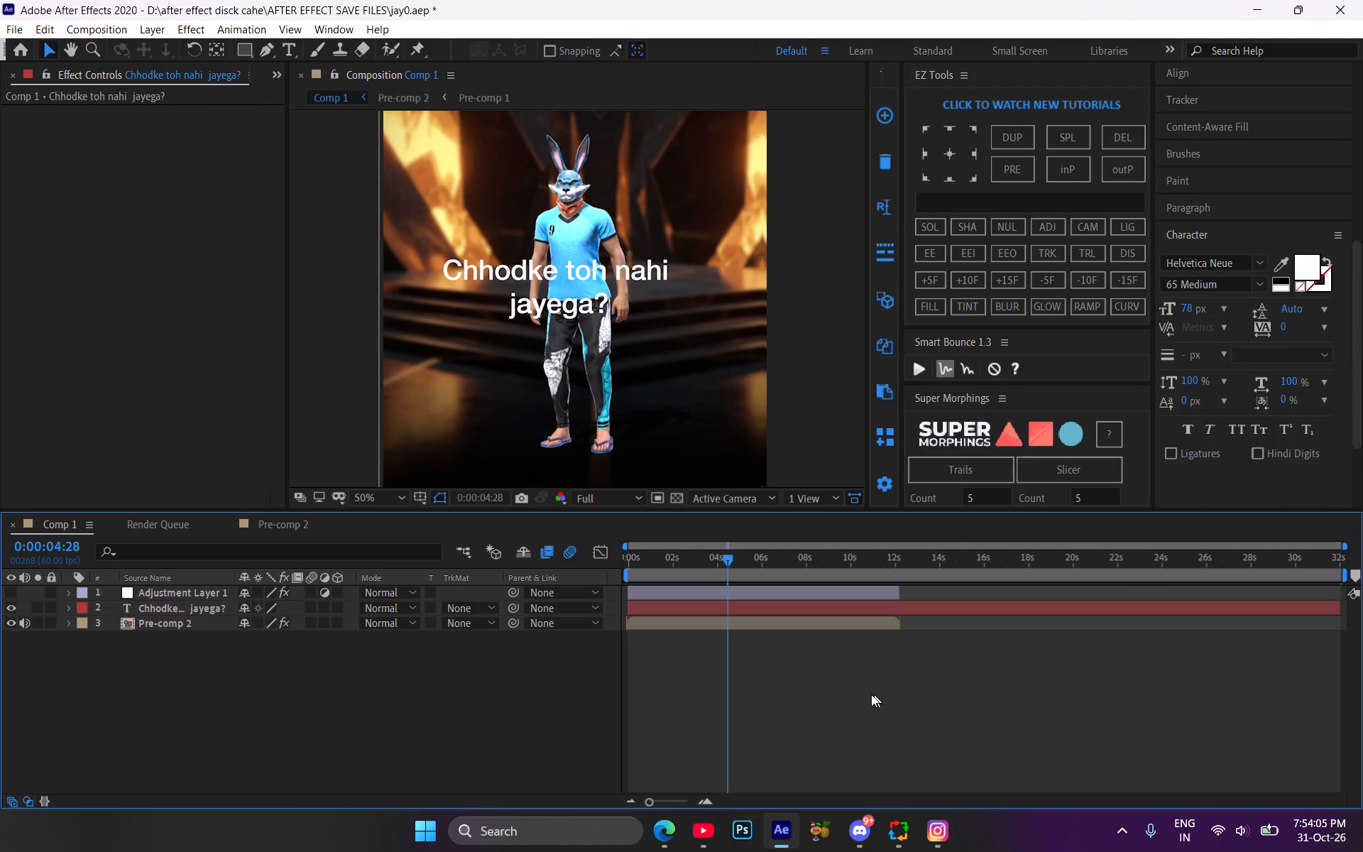
# Split the text layer at 0:00:12:14, where Pre-comp 2 ends, and delete the part after it.
pyautogui.click(845, 615)
pyautogui.click(889, 608)
pyautogui.click(912, 555)
pyautogui.click(904, 560)
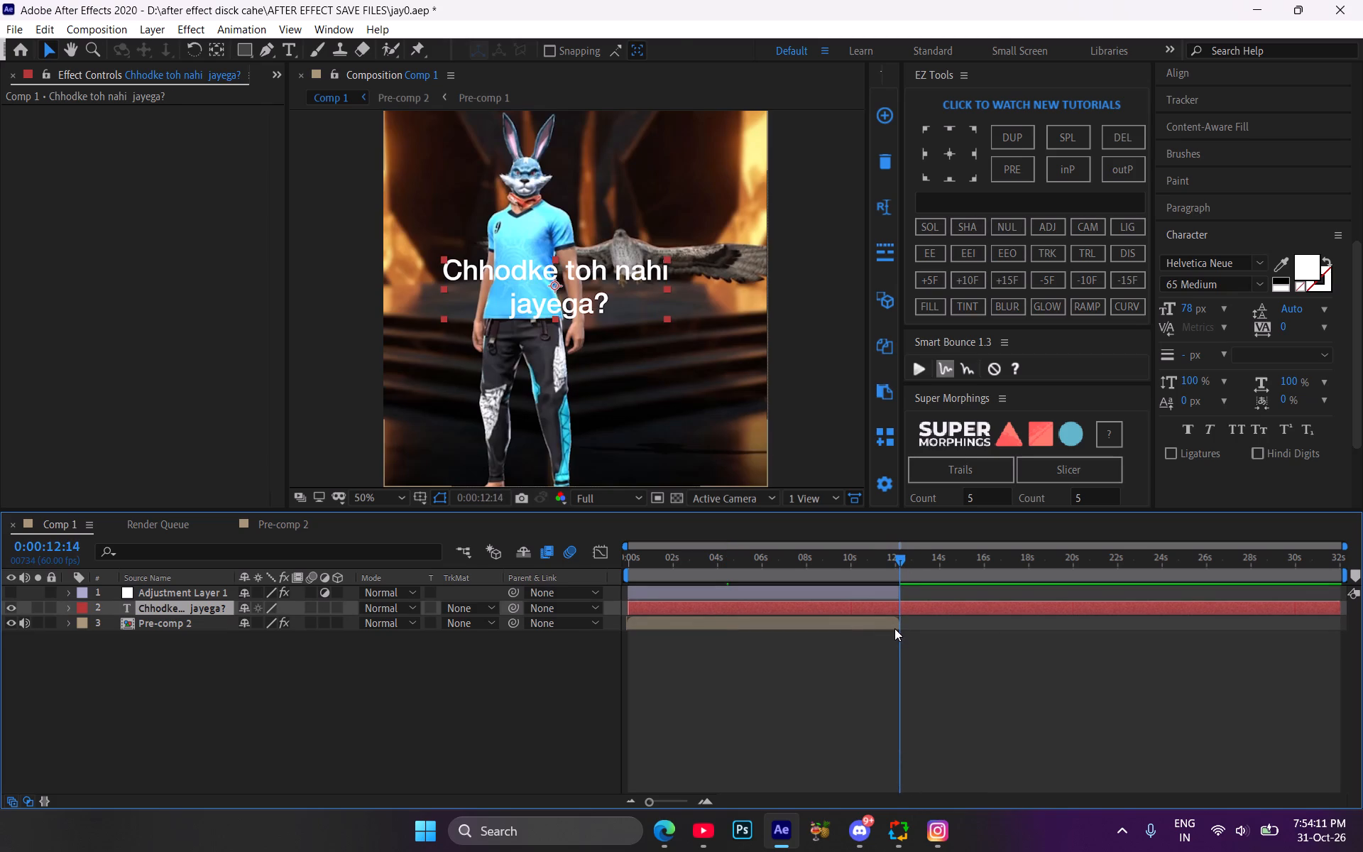
pyautogui.hotkey('ctrl', 'shift', 'd')
pyautogui.press('Delete')
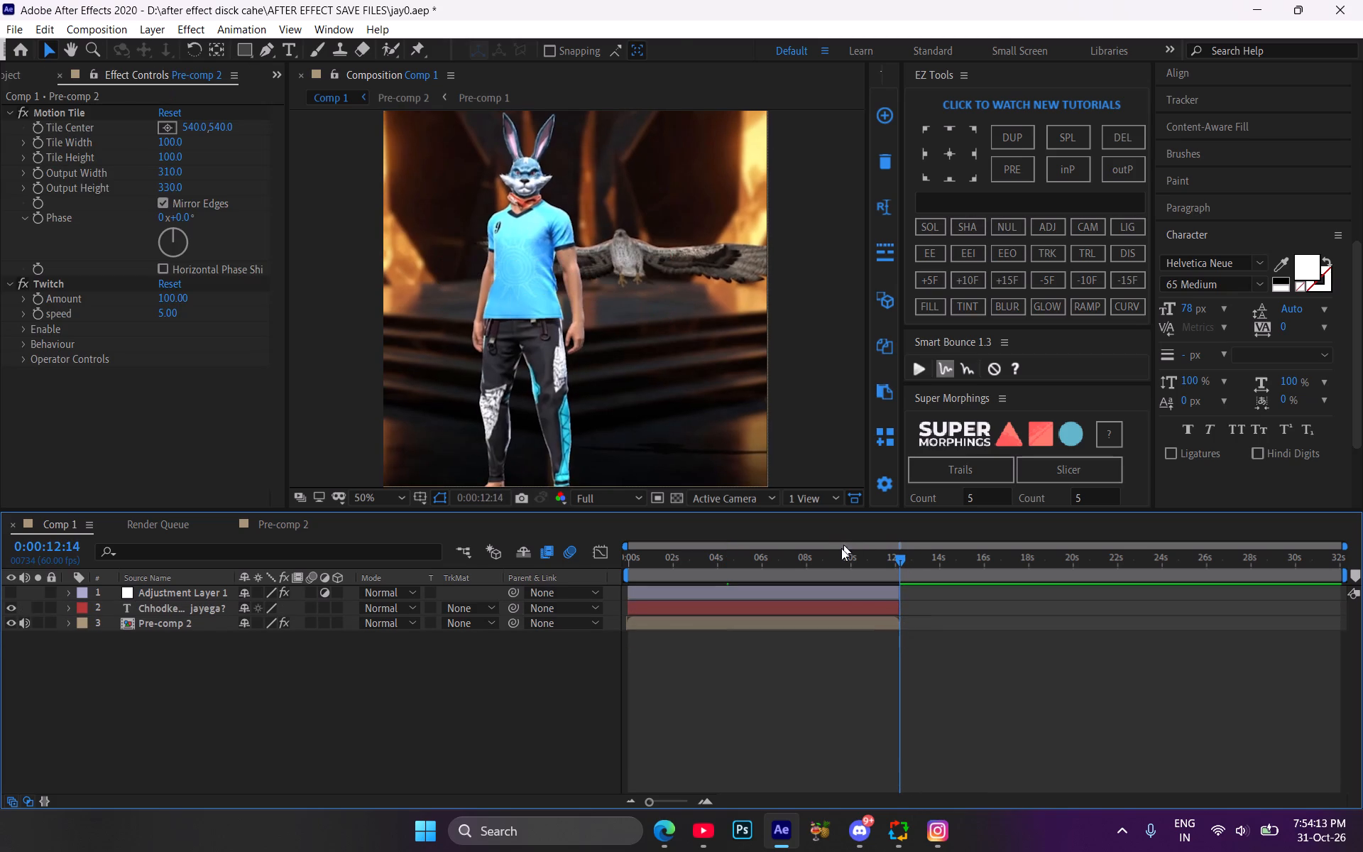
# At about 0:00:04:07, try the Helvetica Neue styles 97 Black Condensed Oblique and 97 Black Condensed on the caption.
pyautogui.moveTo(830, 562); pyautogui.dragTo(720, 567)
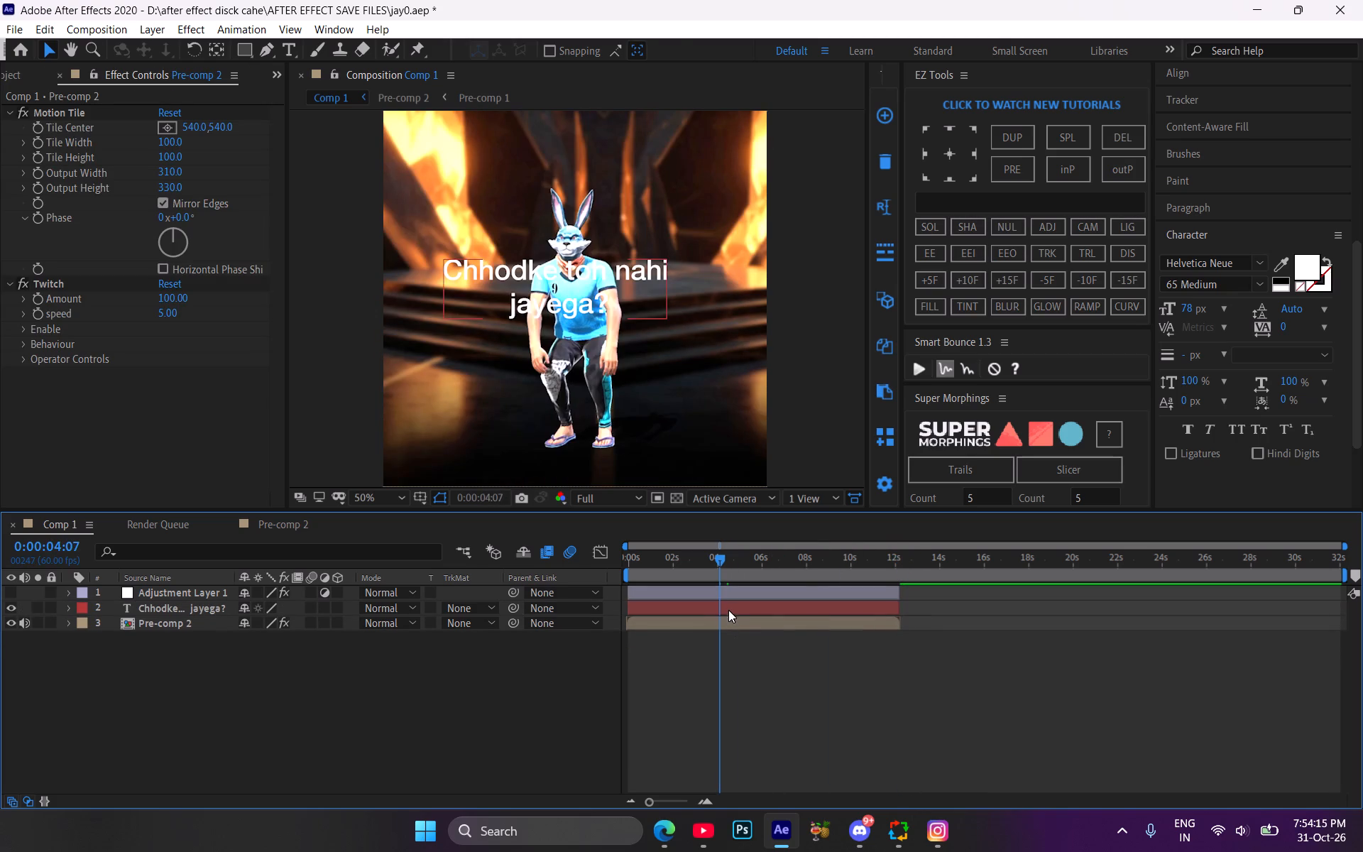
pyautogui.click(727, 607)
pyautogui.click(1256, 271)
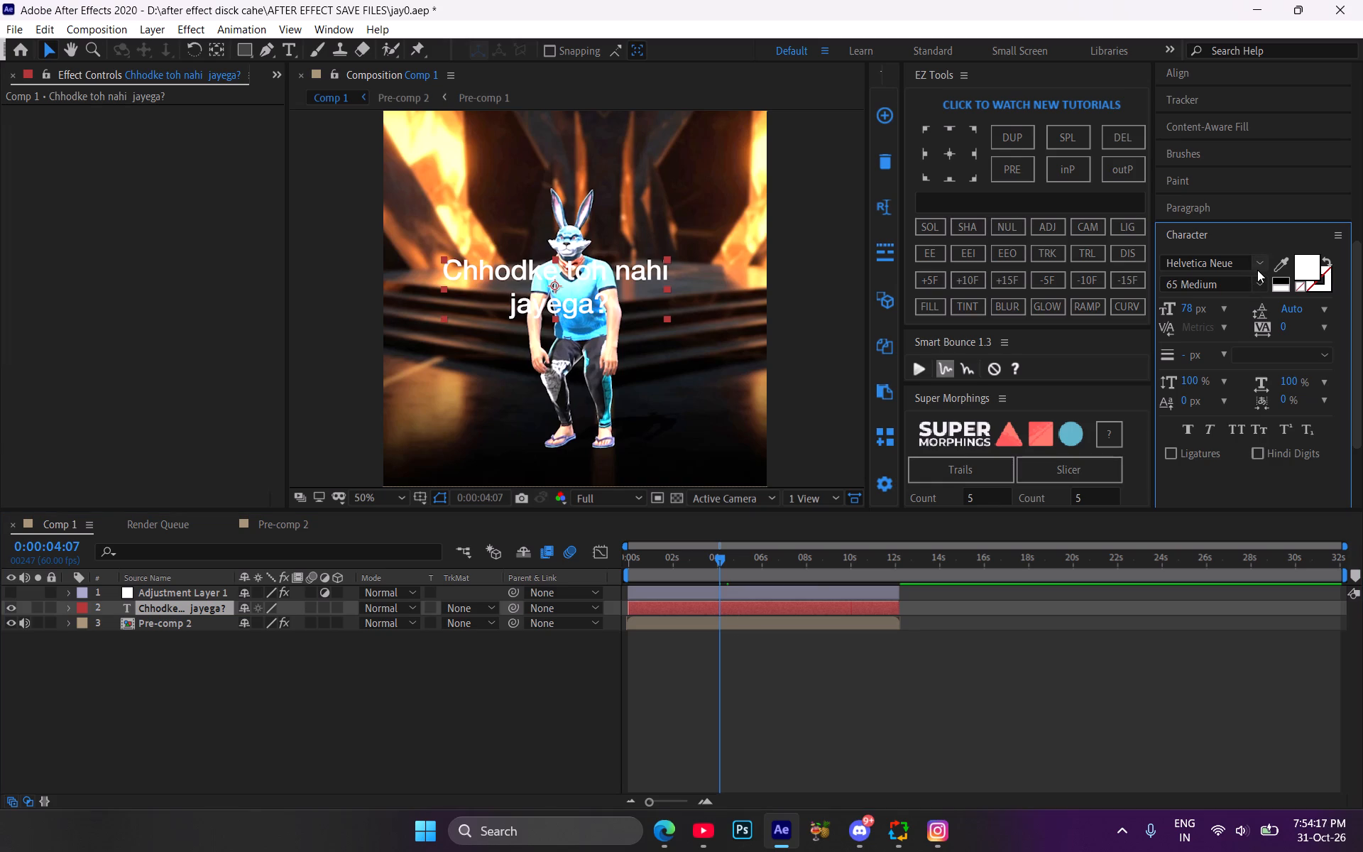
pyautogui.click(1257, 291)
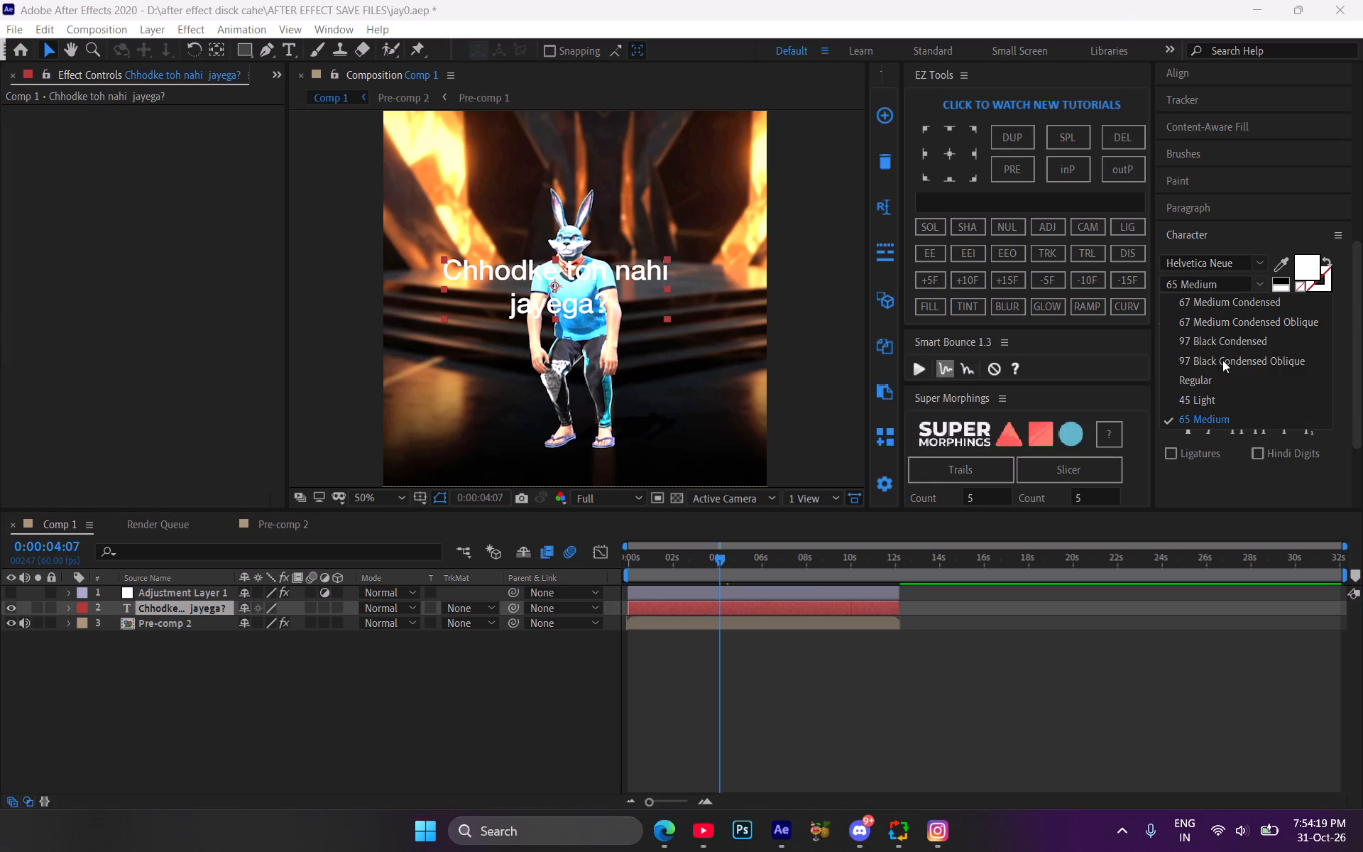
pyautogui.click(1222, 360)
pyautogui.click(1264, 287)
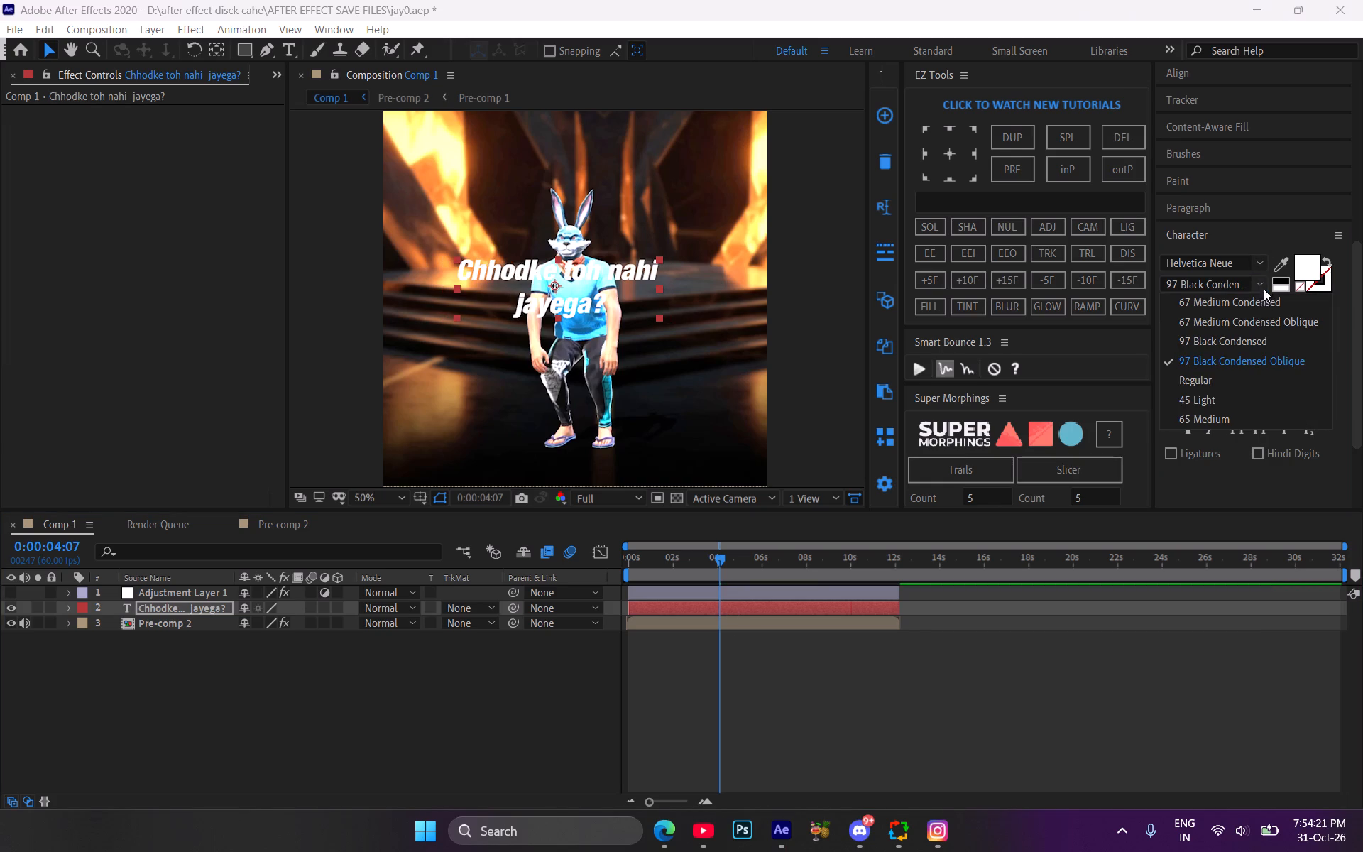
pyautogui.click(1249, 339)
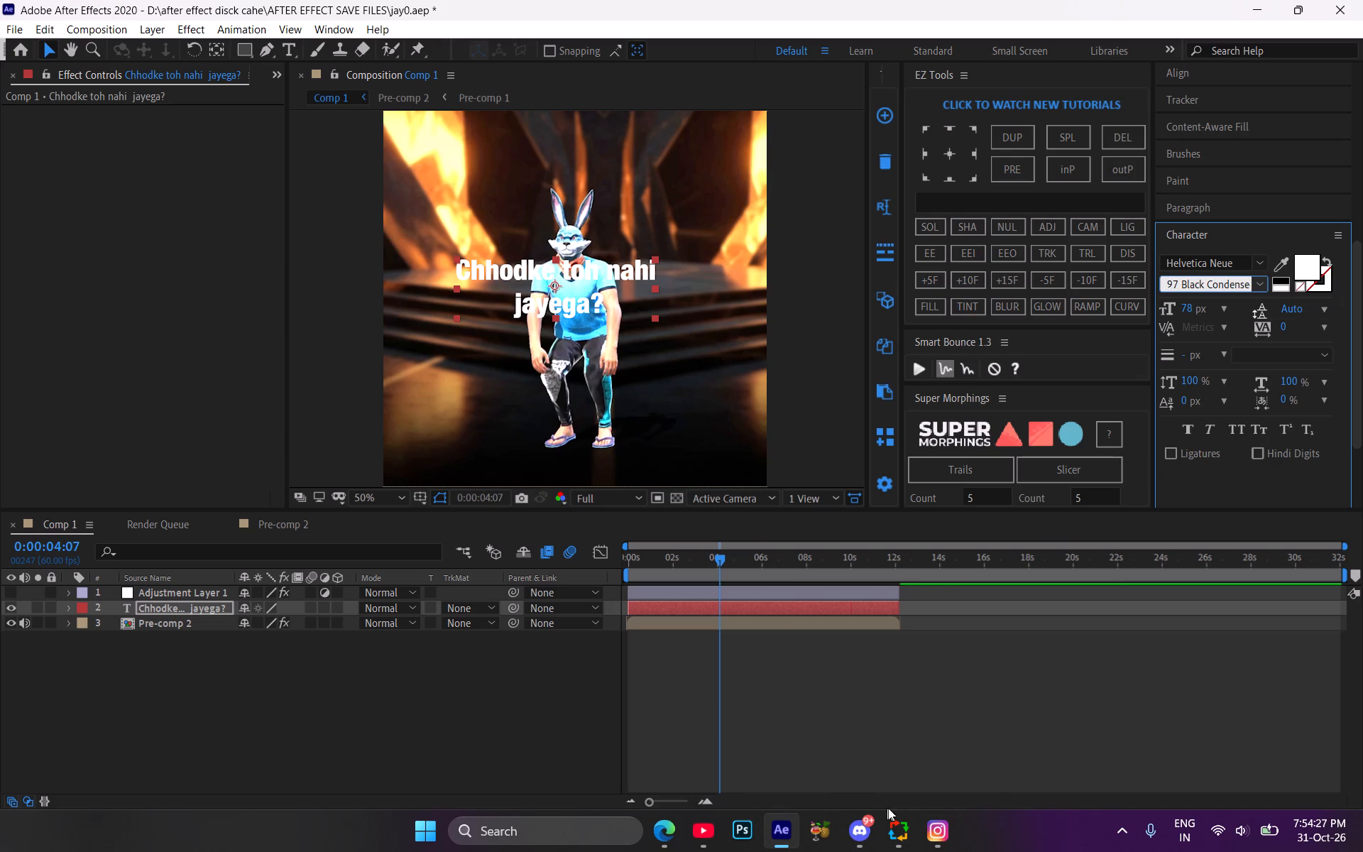
# Check the caption in the Instagram reference reel, and recolour only the word "jayega" yellow (FFD000), leaving the question mark white.
pyautogui.click(926, 758)
pyautogui.click(1099, 643)
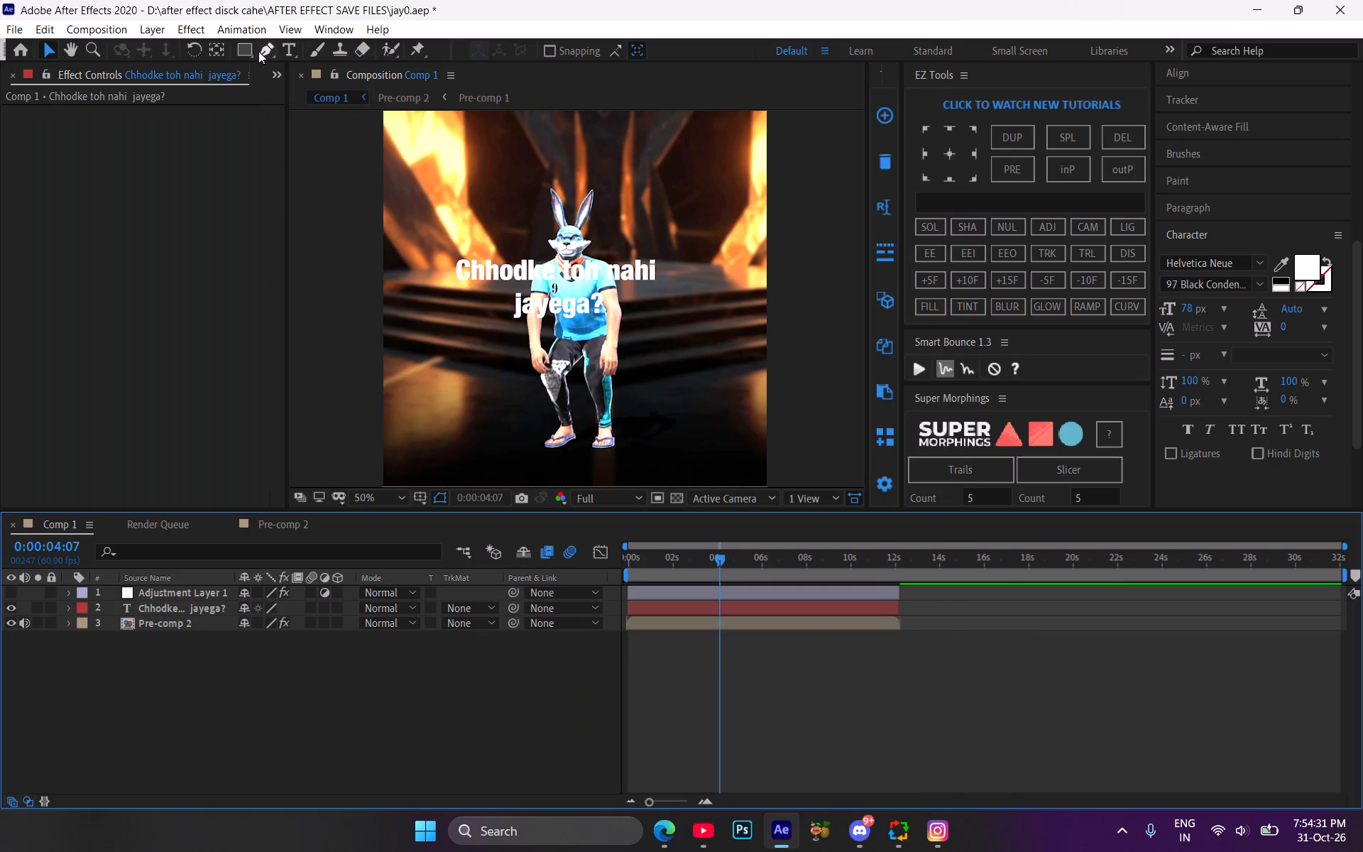
pyautogui.click(281, 50)
pyautogui.moveTo(515, 307); pyautogui.dragTo(584, 311)
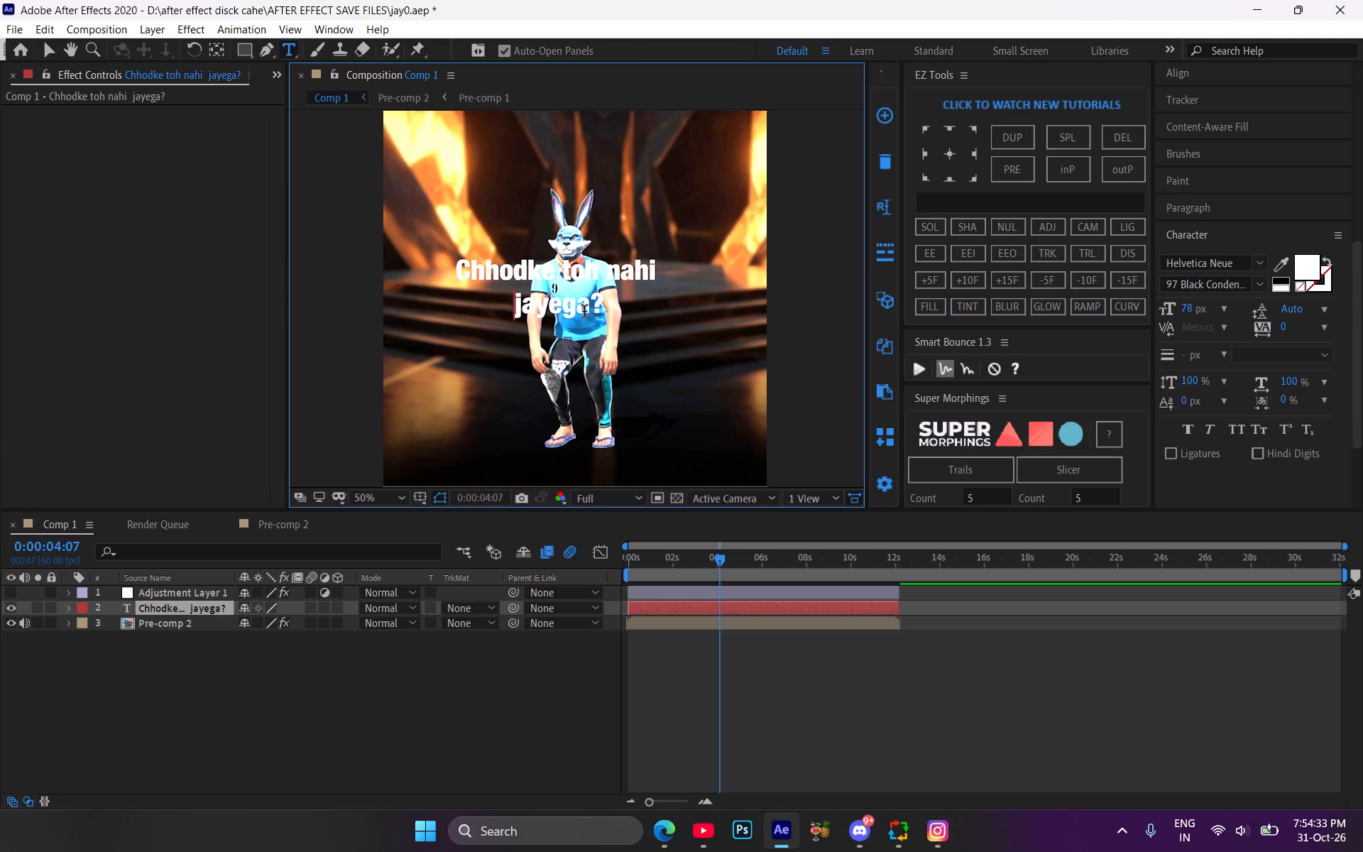
pyautogui.moveTo(584, 311); pyautogui.dragTo(590, 312)
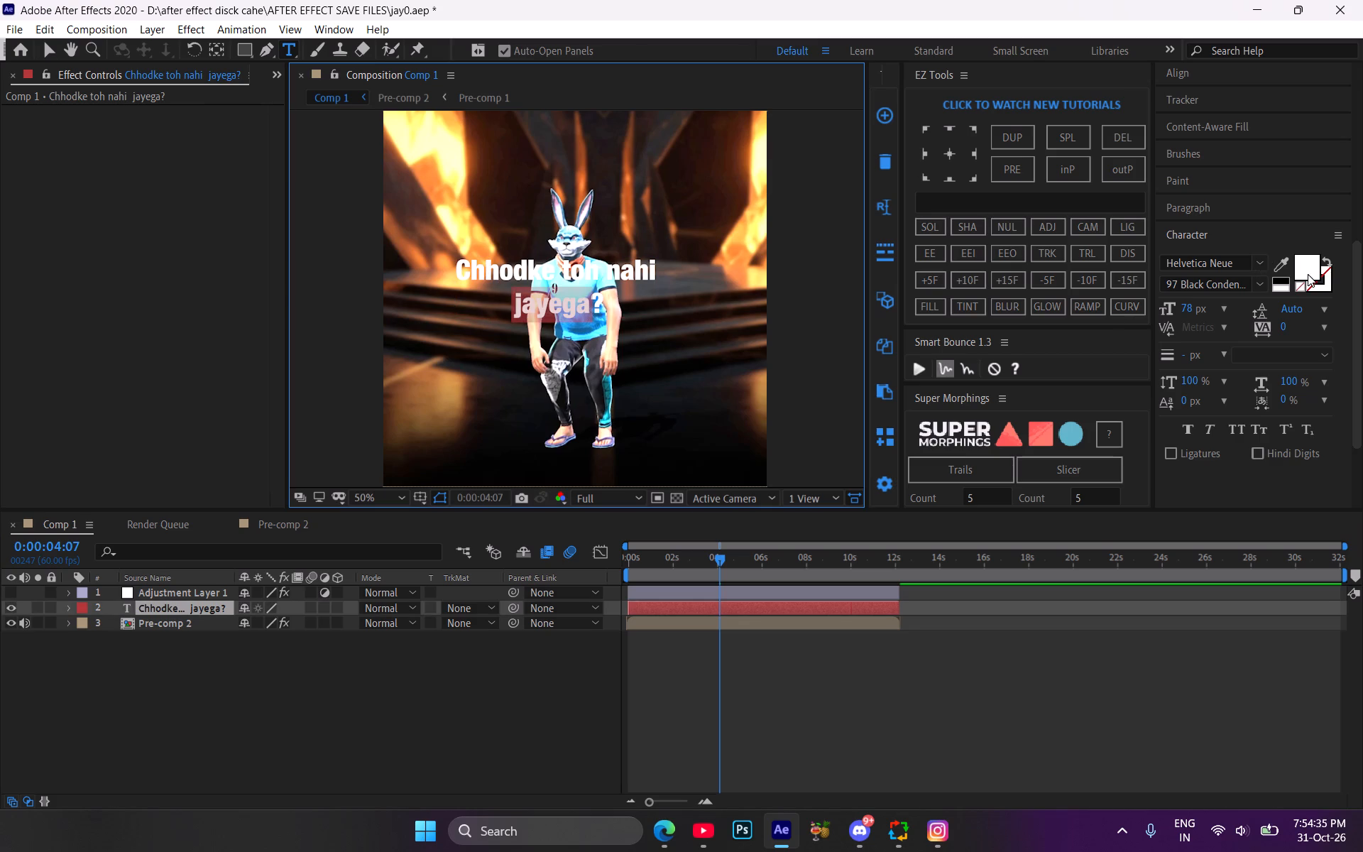
pyautogui.click(1308, 274)
pyautogui.click(912, 501)
pyautogui.moveTo(909, 500); pyautogui.dragTo(910, 496)
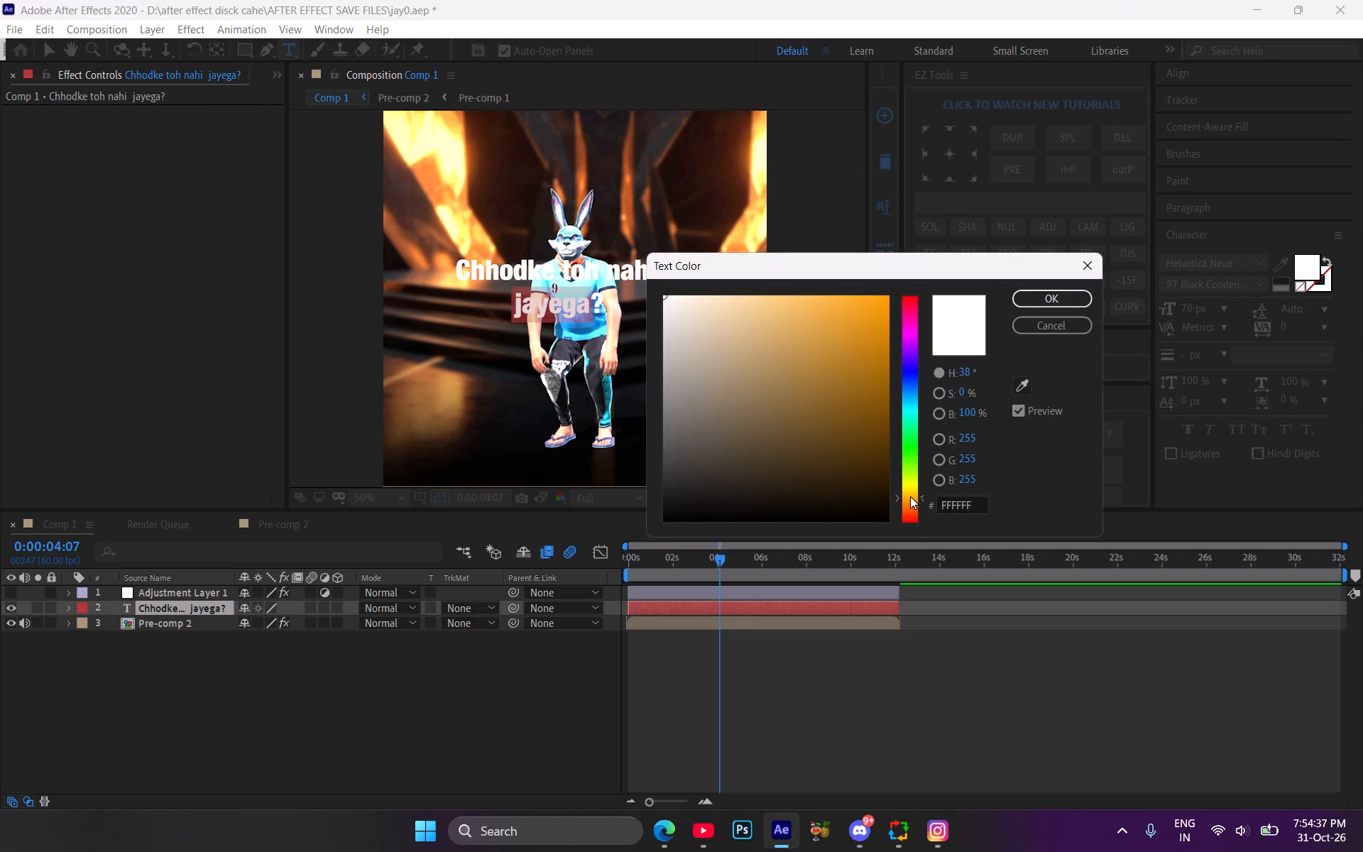
pyautogui.moveTo(910, 496); pyautogui.dragTo(910, 491)
pyautogui.moveTo(876, 378); pyautogui.dragTo(940, 241)
pyautogui.click(1056, 293)
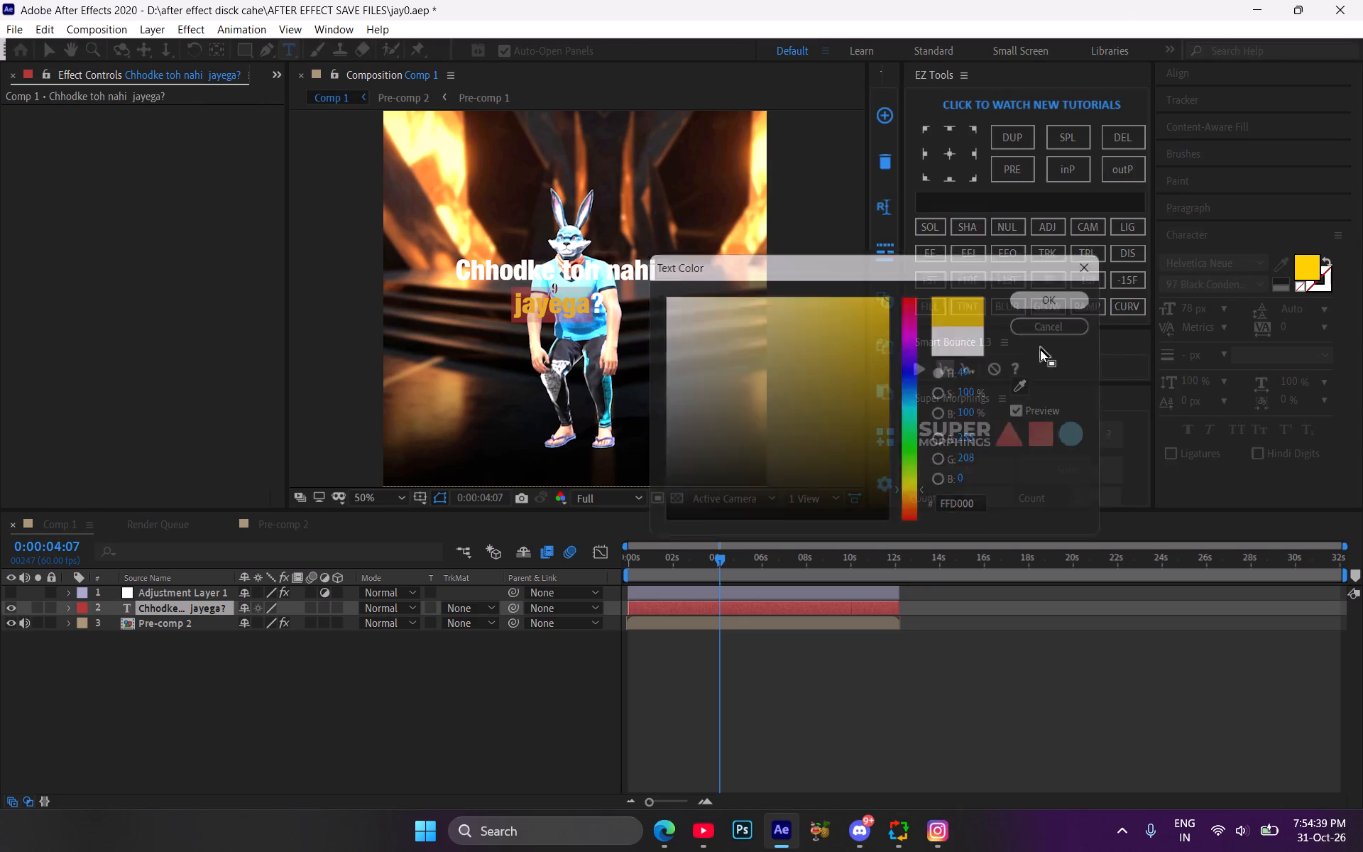
pyautogui.click(1305, 274)
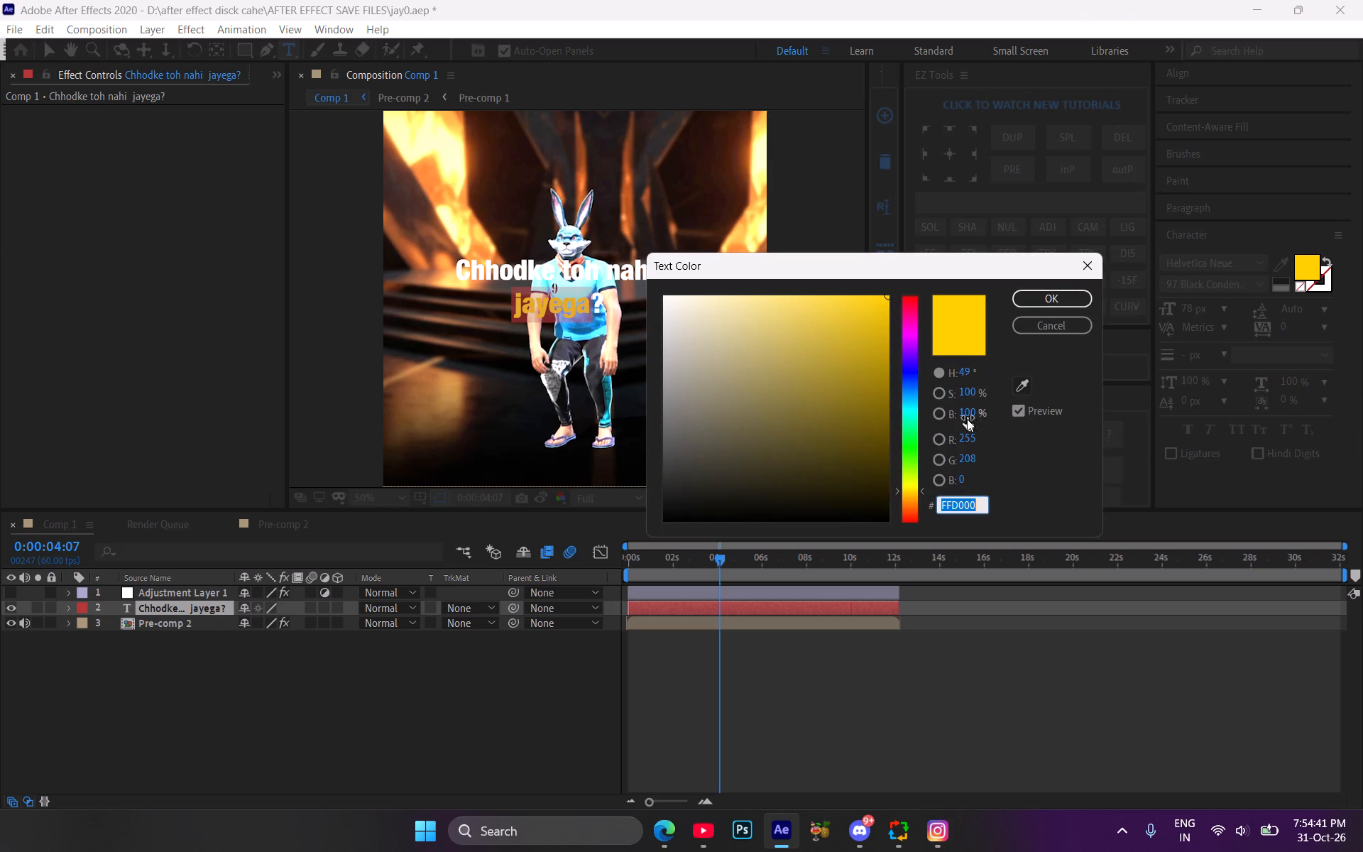
pyautogui.click(912, 494)
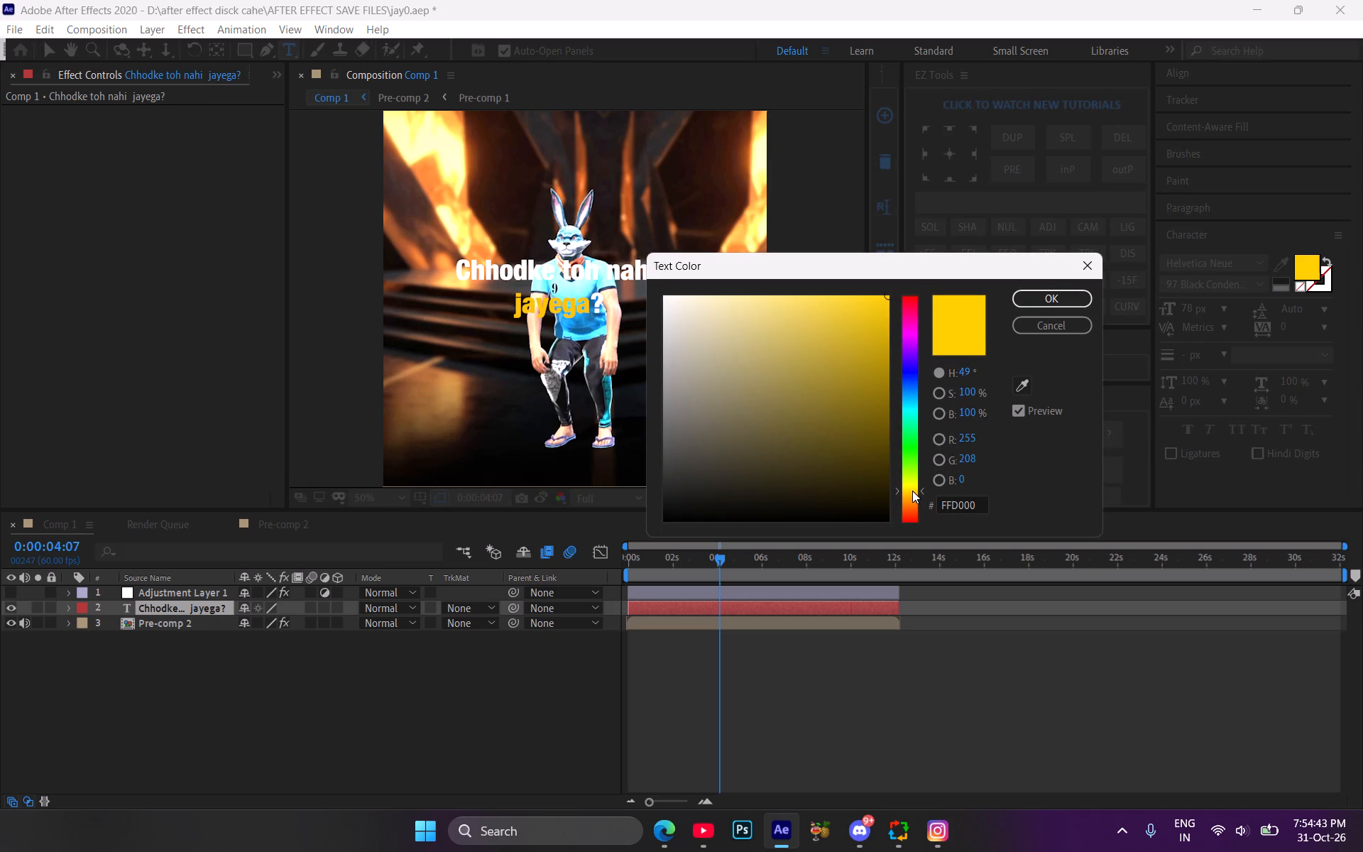
pyautogui.click(1030, 304)
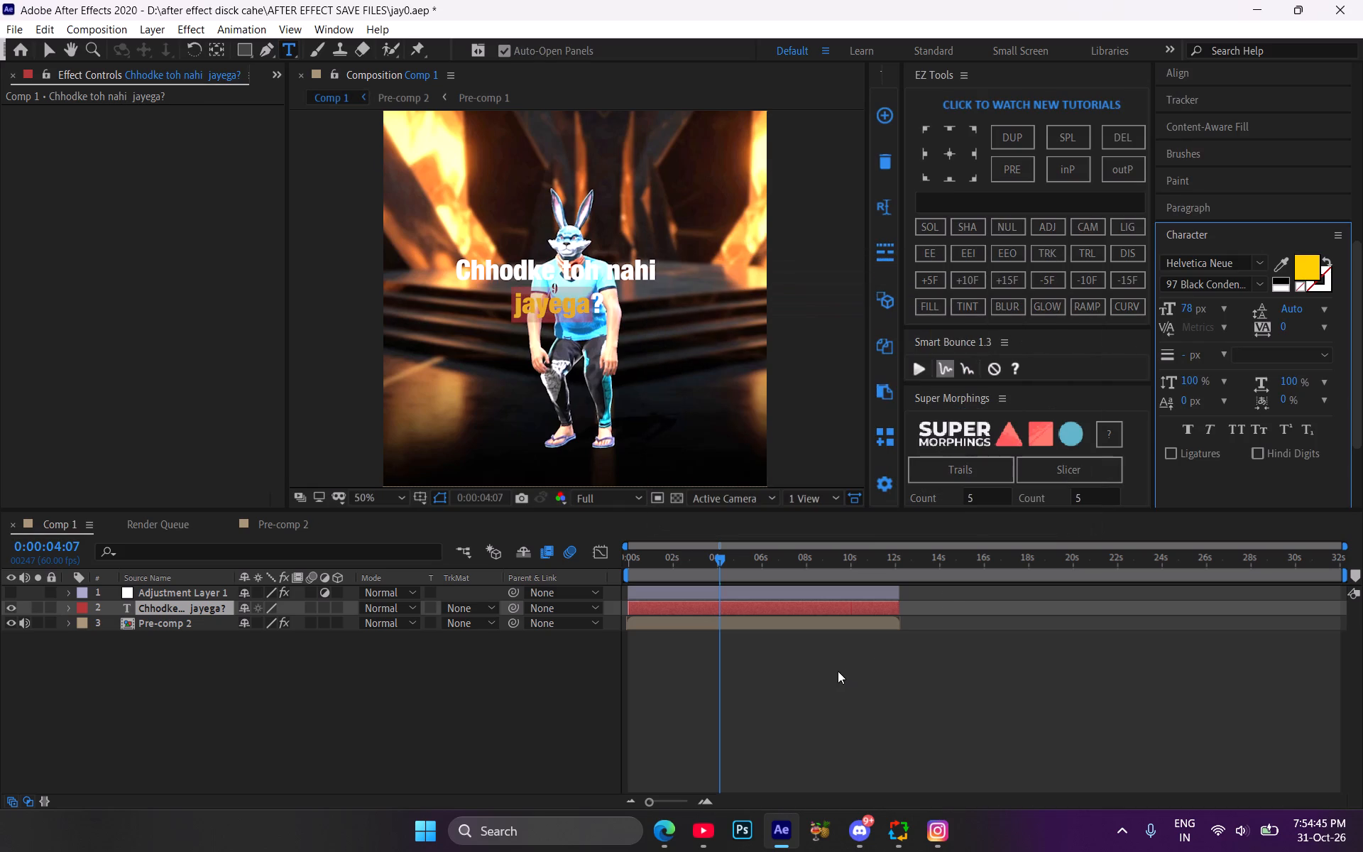
pyautogui.click(836, 671)
# With the playhead at 0:00:00:00, compare the caption with the Instagram reel's lettering and set the whole caption's font to Human Regular.
pyautogui.moveTo(743, 566); pyautogui.dragTo(607, 545)
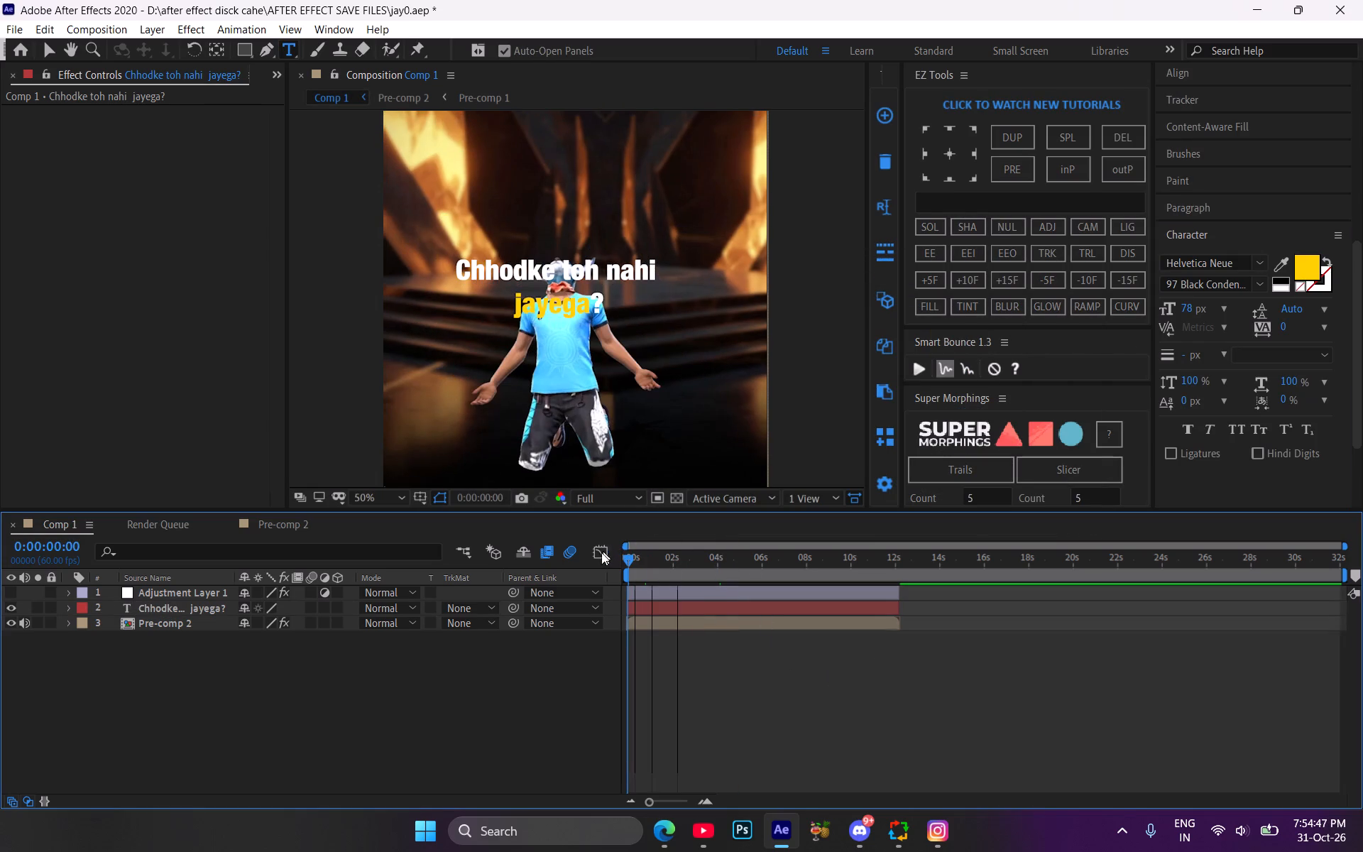
pyautogui.click(464, 745)
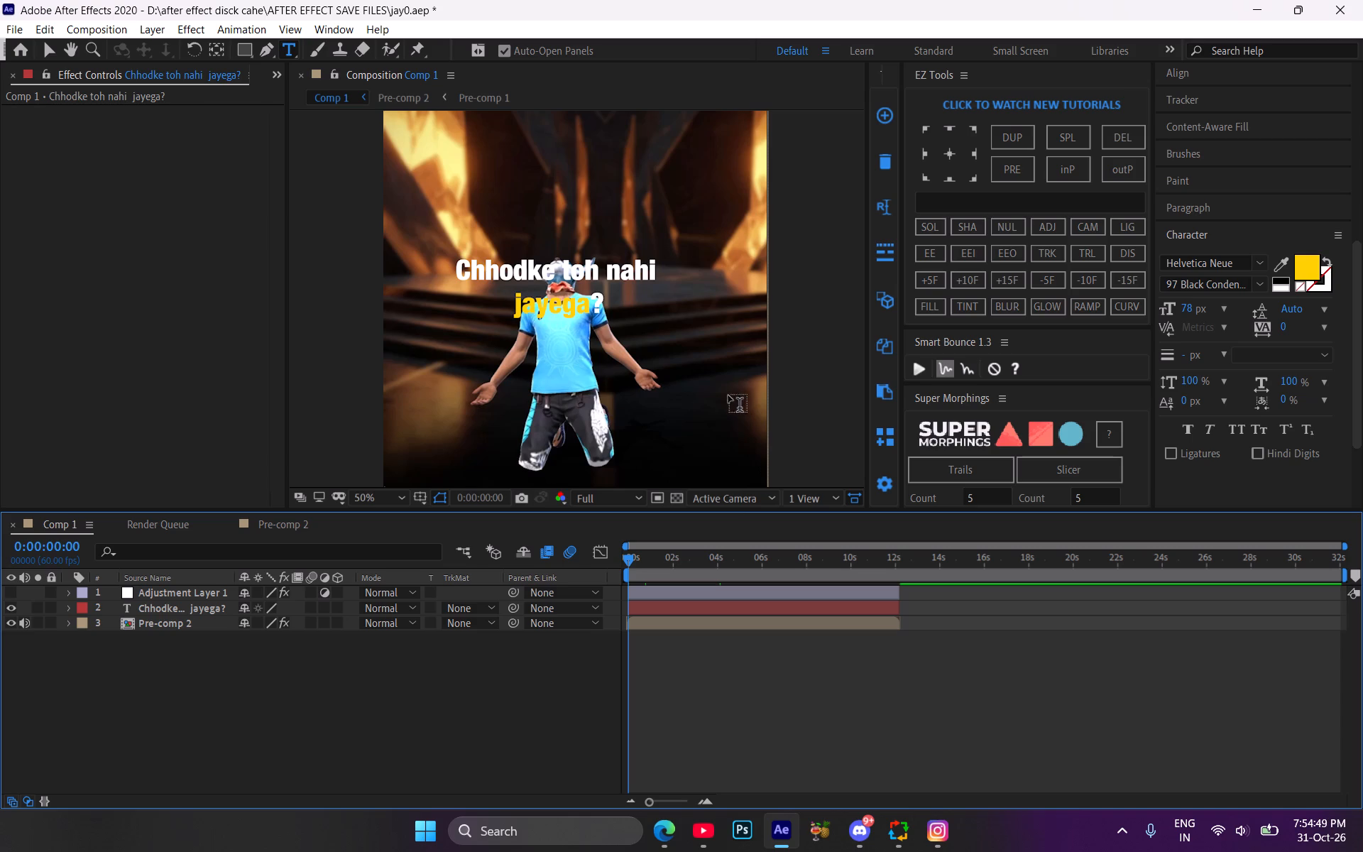
pyautogui.click(50, 50)
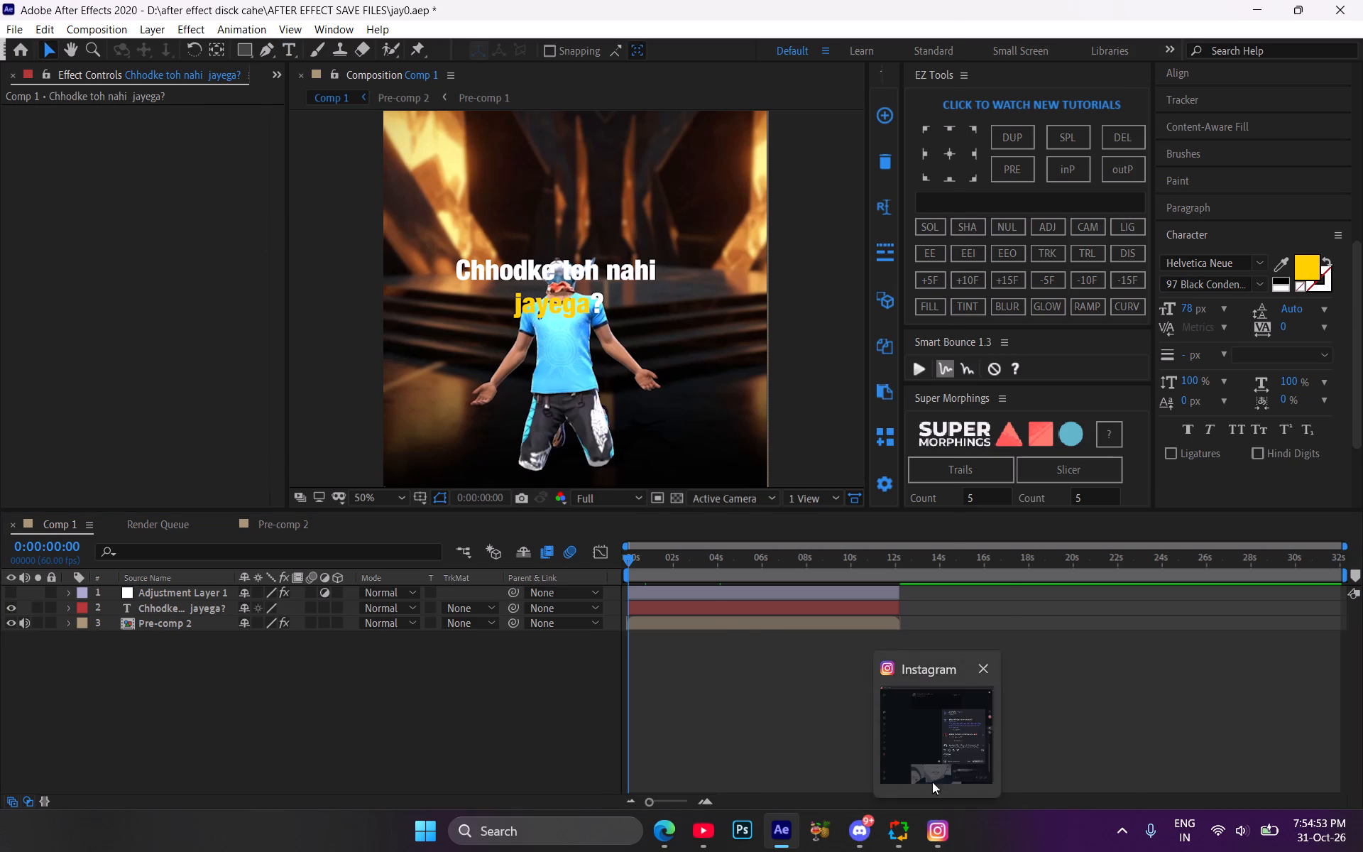
pyautogui.click(932, 743)
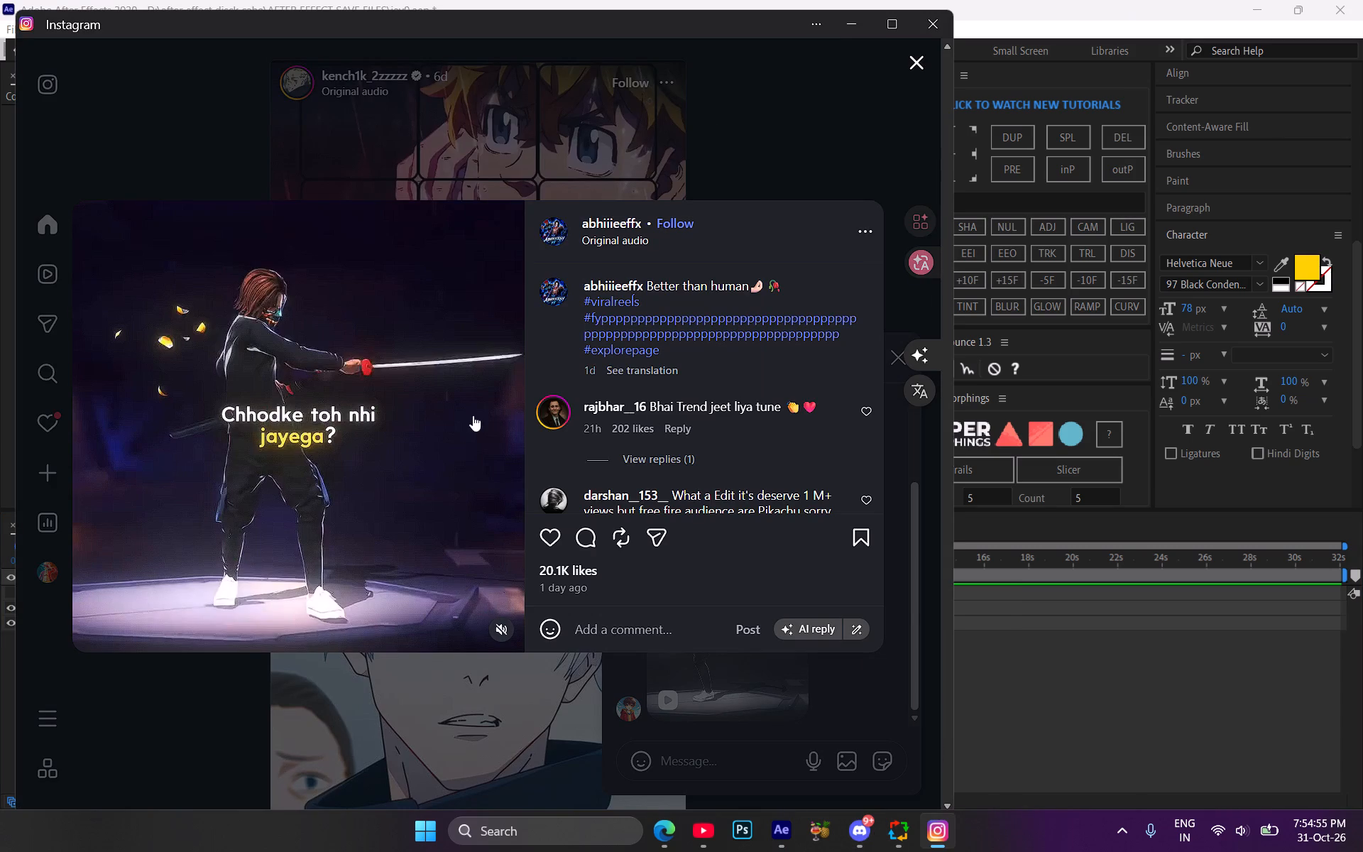
pyautogui.click(1017, 650)
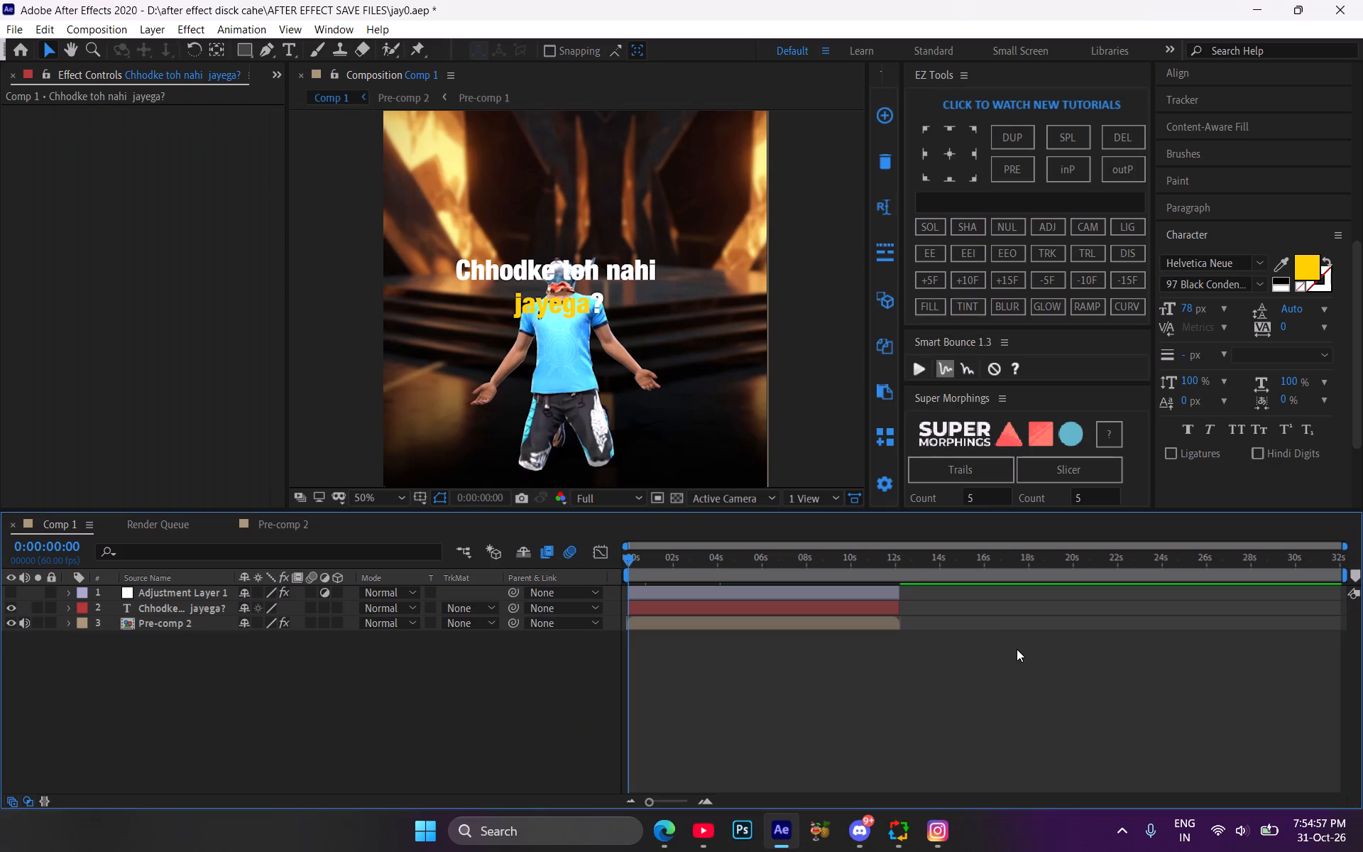
pyautogui.click(1258, 259)
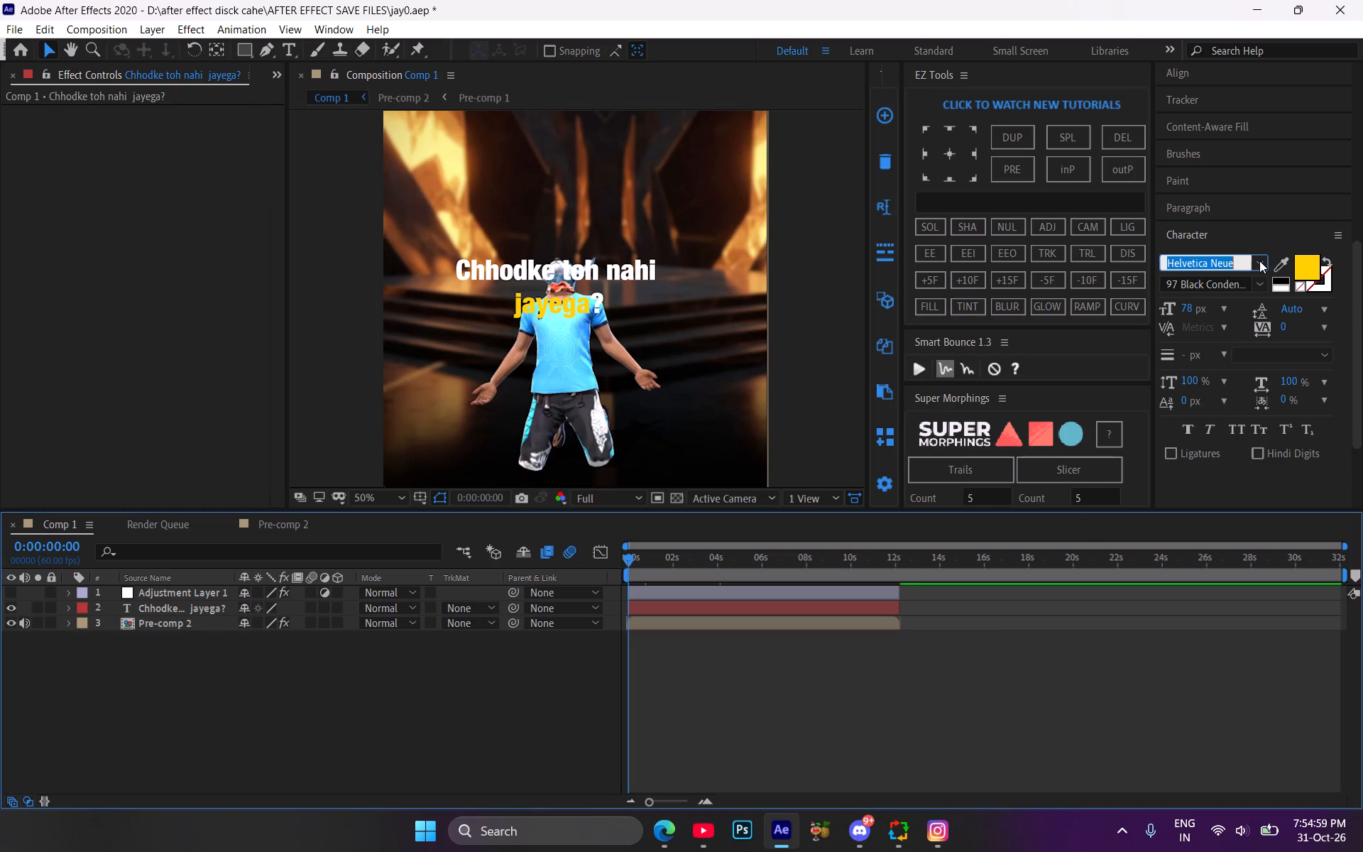
pyautogui.click(893, 696)
pyautogui.click(797, 606)
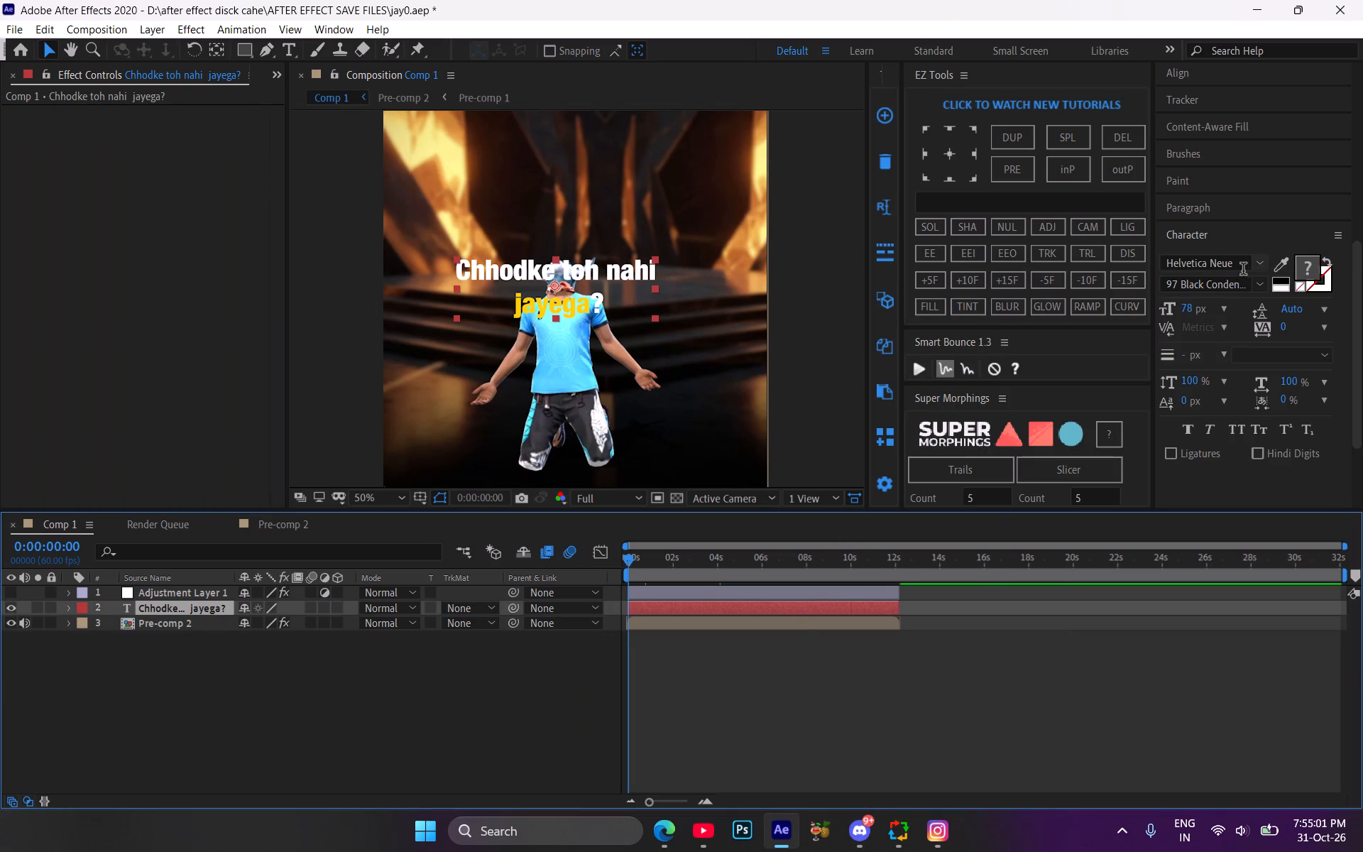
pyautogui.click(1264, 266)
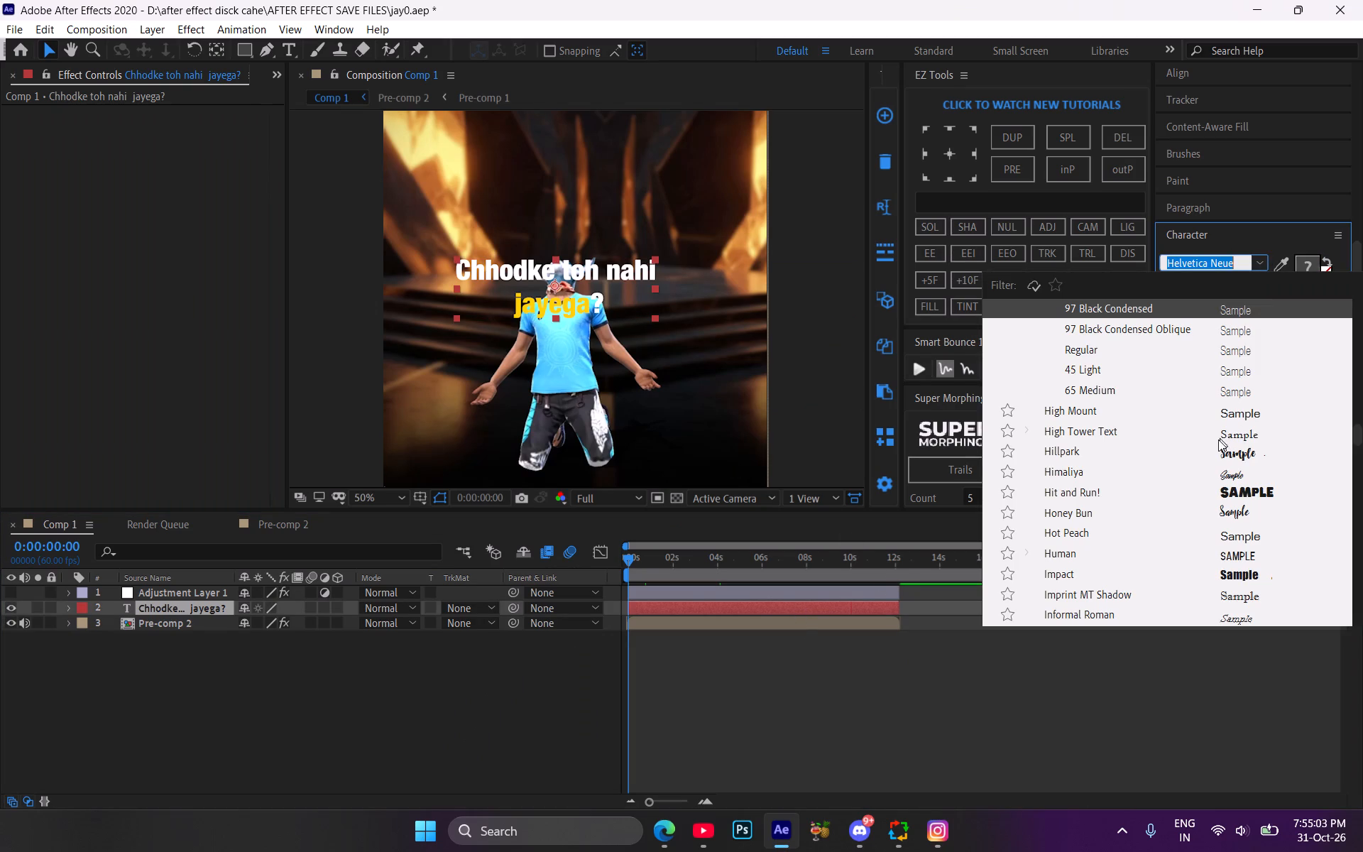
pyautogui.scroll(-1, 1205, 493)
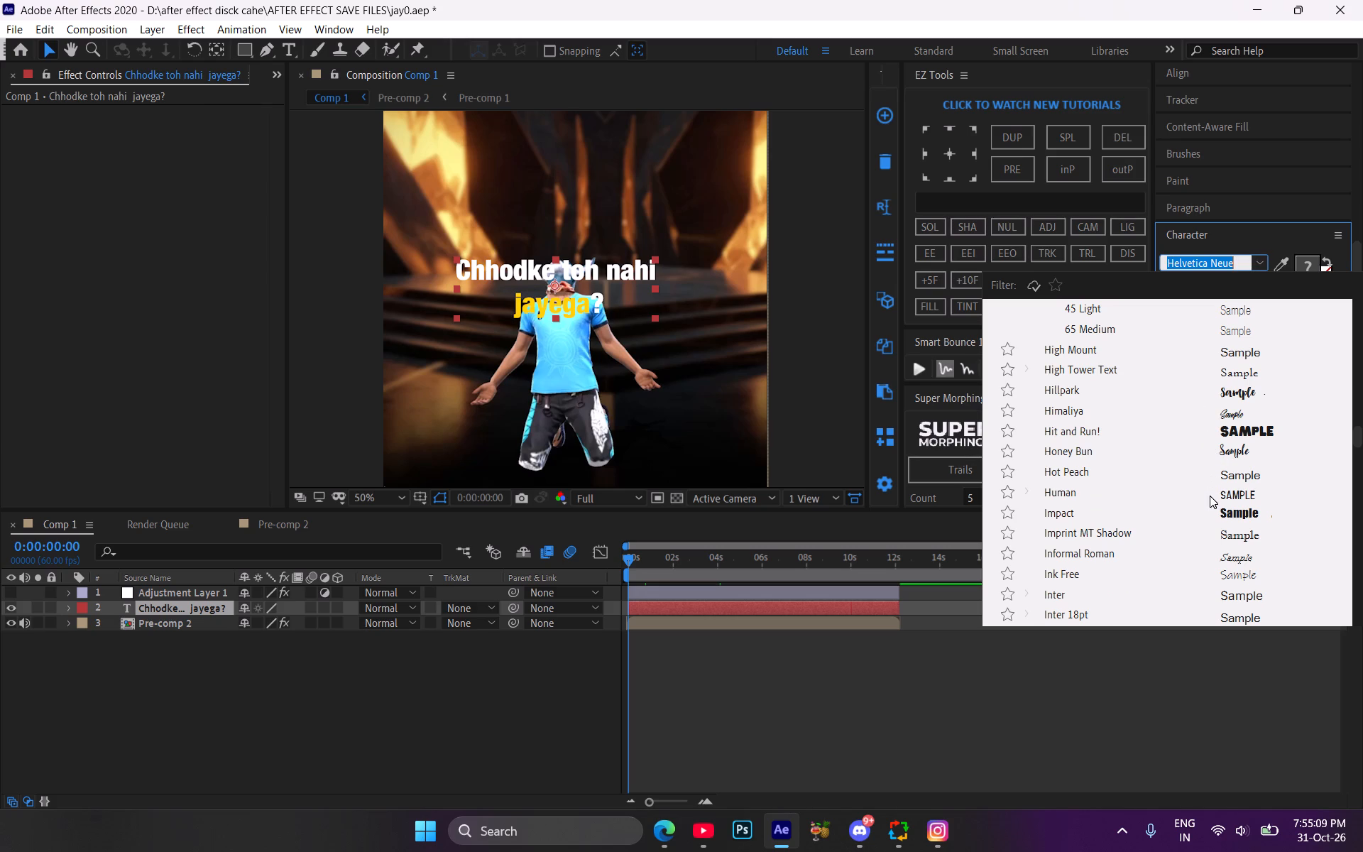
pyautogui.scroll(-1, 1212, 515)
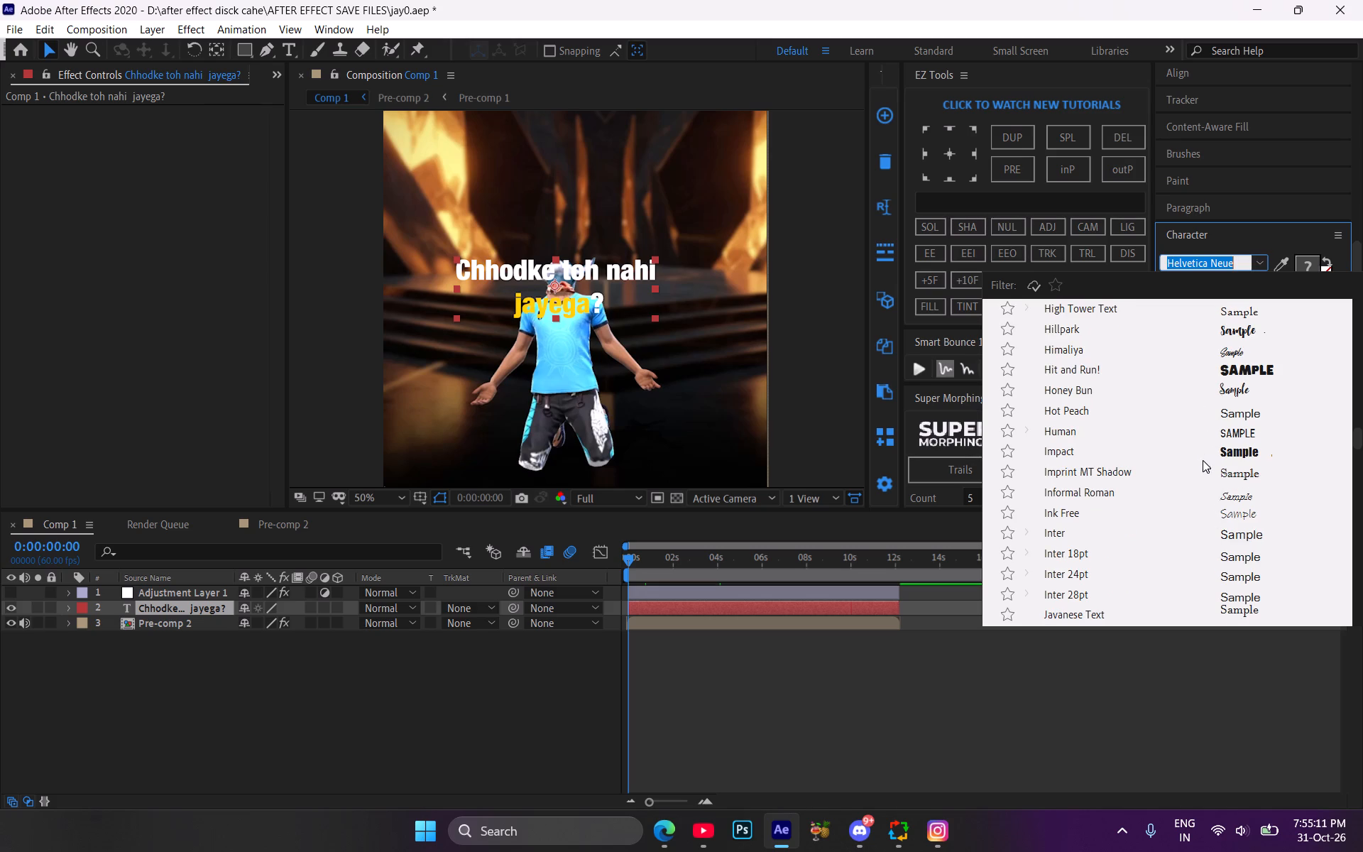
pyautogui.click(1213, 431)
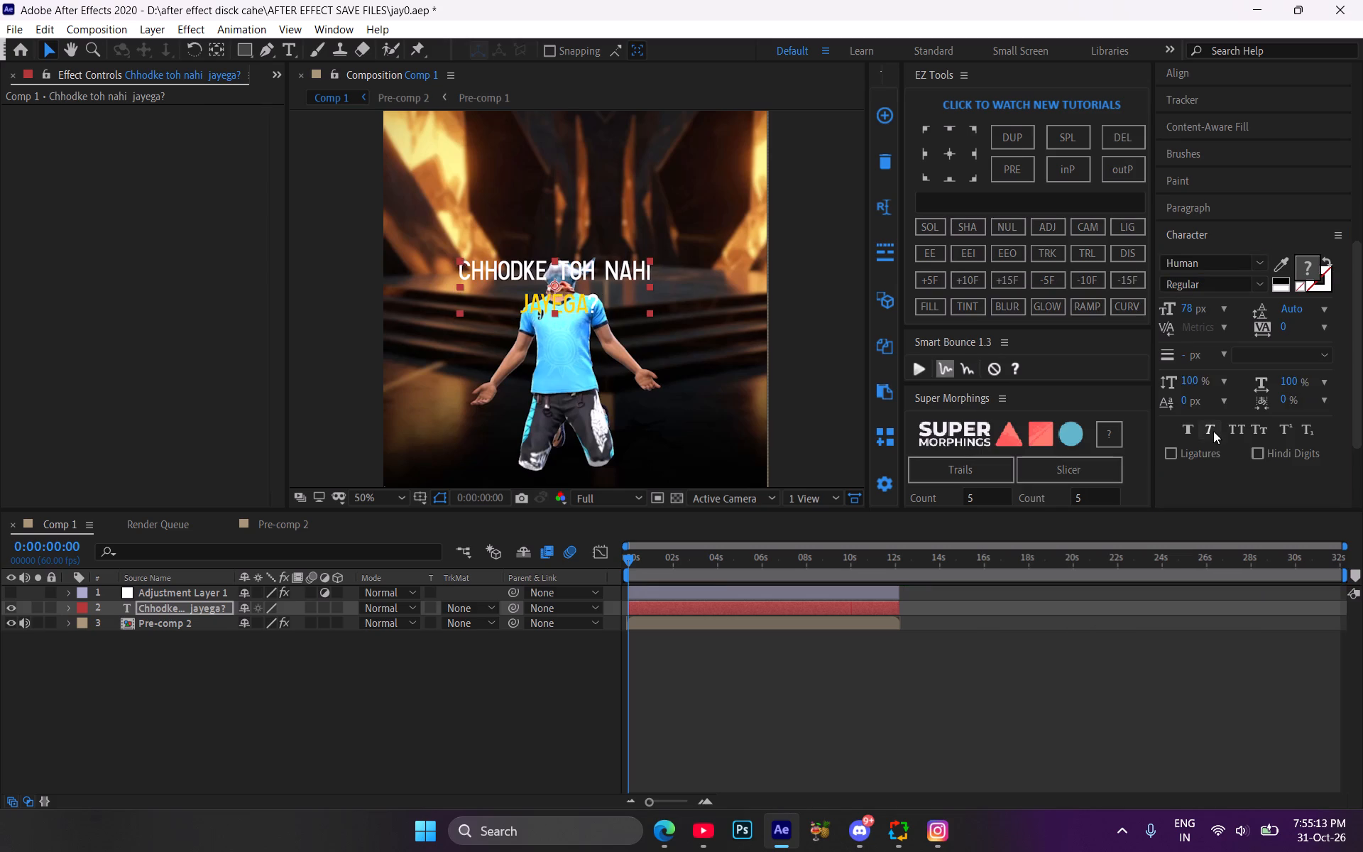
# Change the caption's font to Hot Peach.
pyautogui.click(1258, 268)
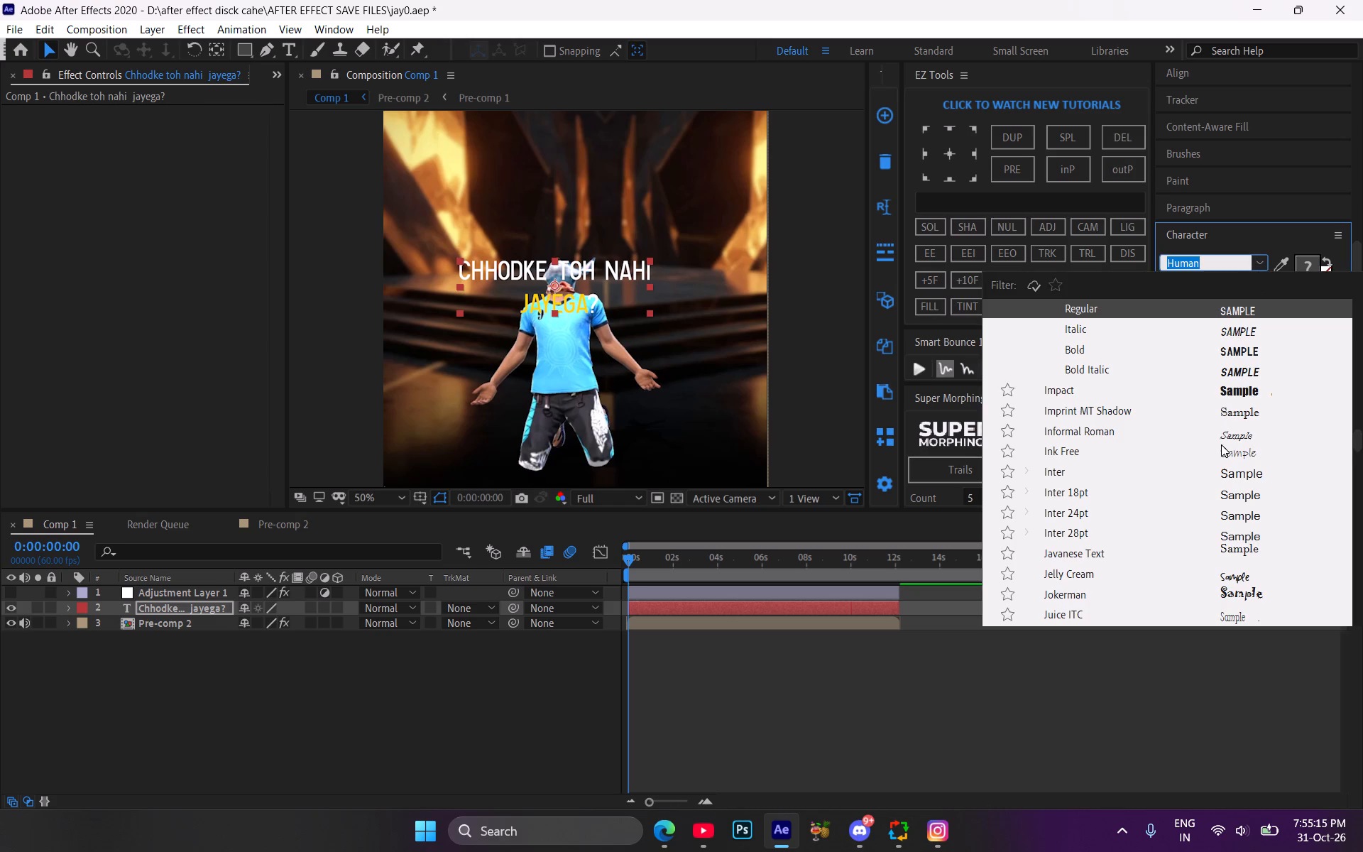
pyautogui.scroll(4, 1222, 448)
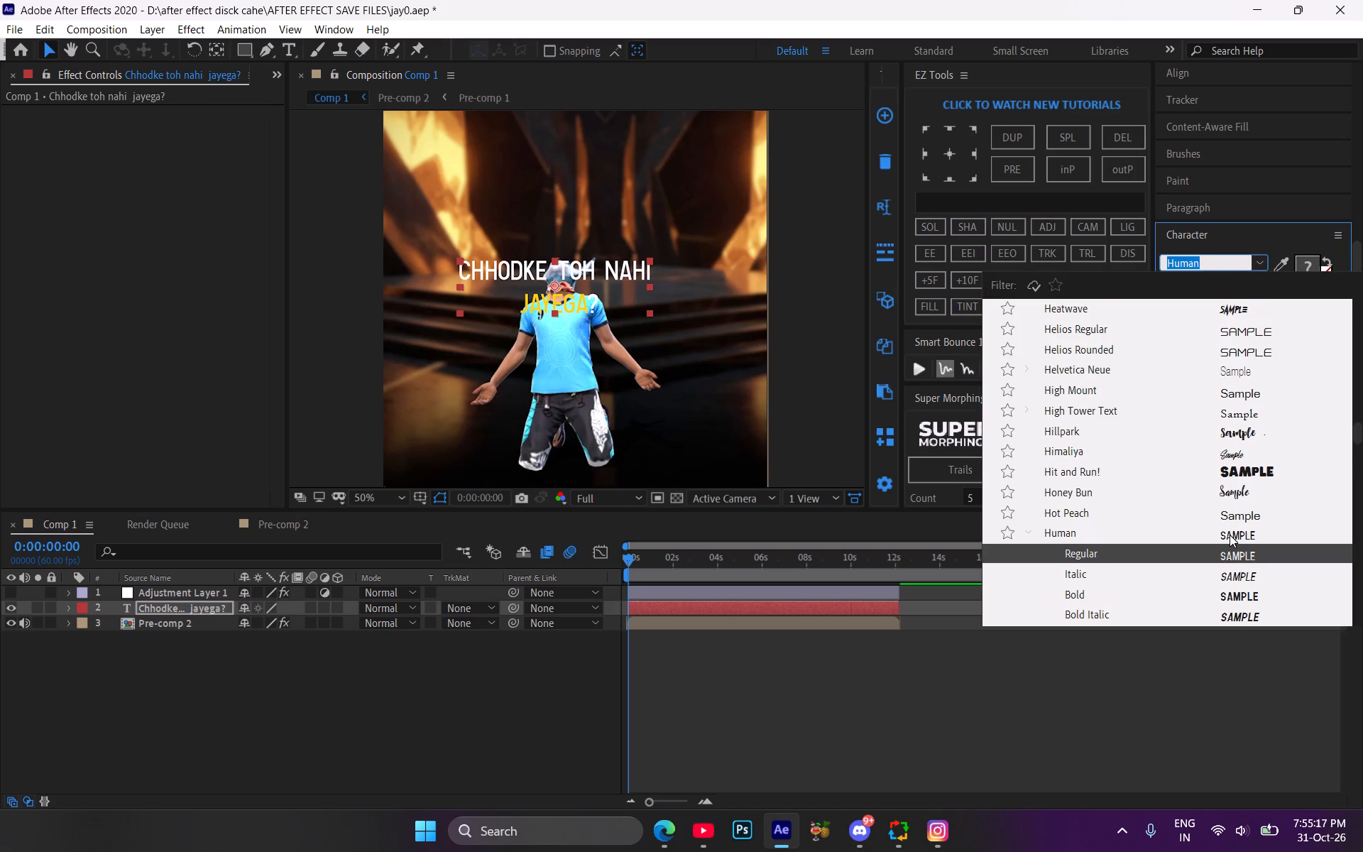
pyautogui.click(1225, 512)
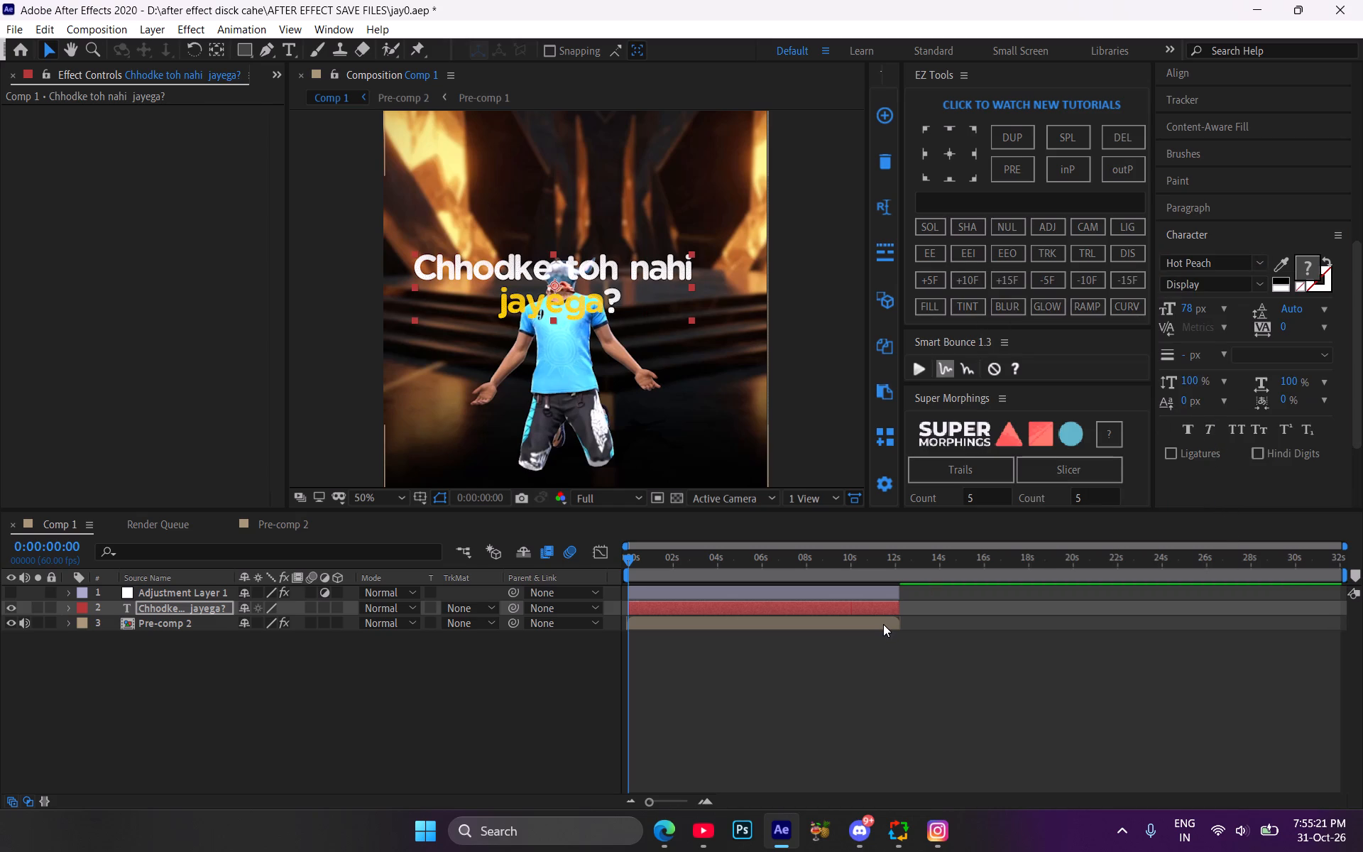
# Scale the caption text layer down to 67%.
pyautogui.hotkey('ctrl', 't')
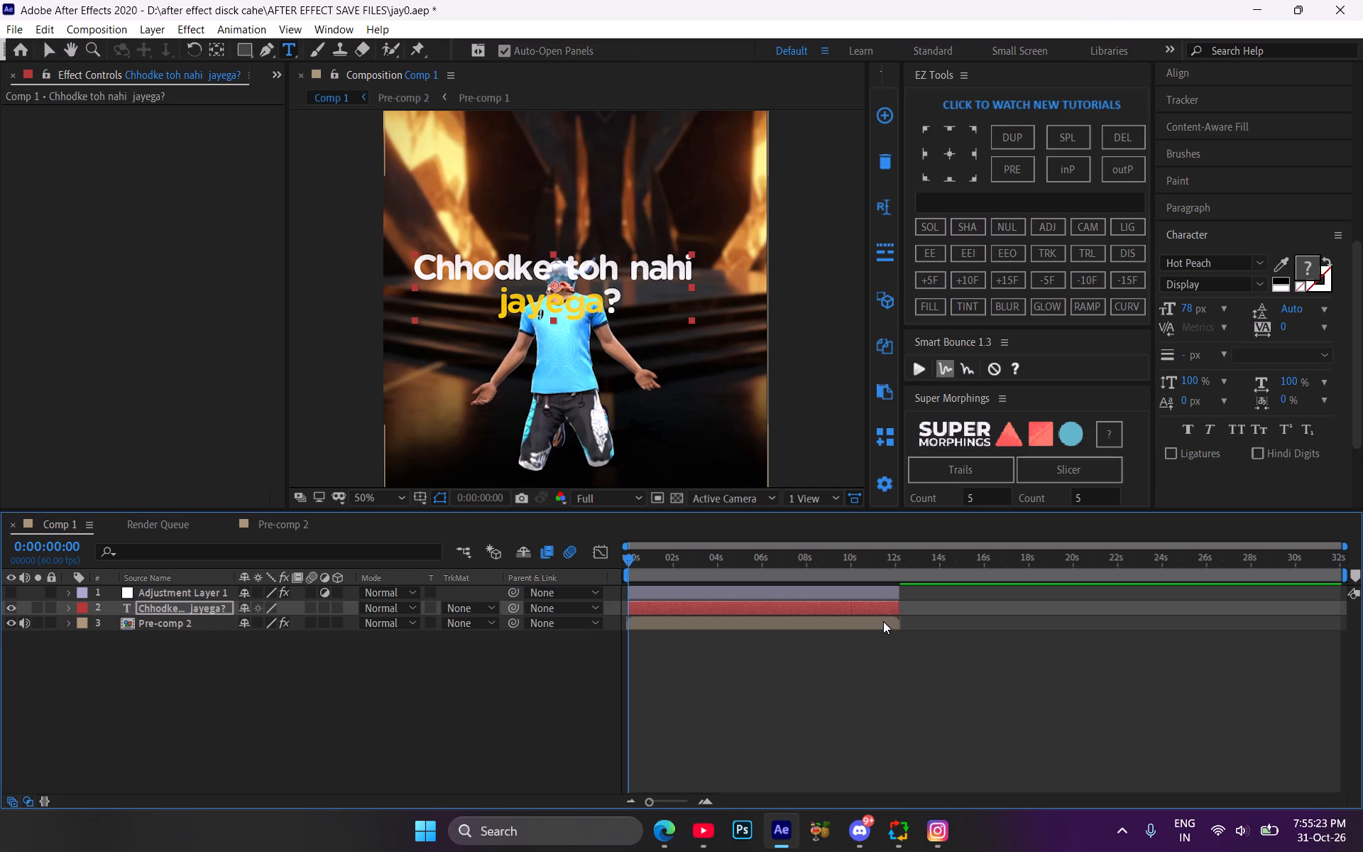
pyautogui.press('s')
pyautogui.moveTo(294, 623); pyautogui.dragTo(268, 623)
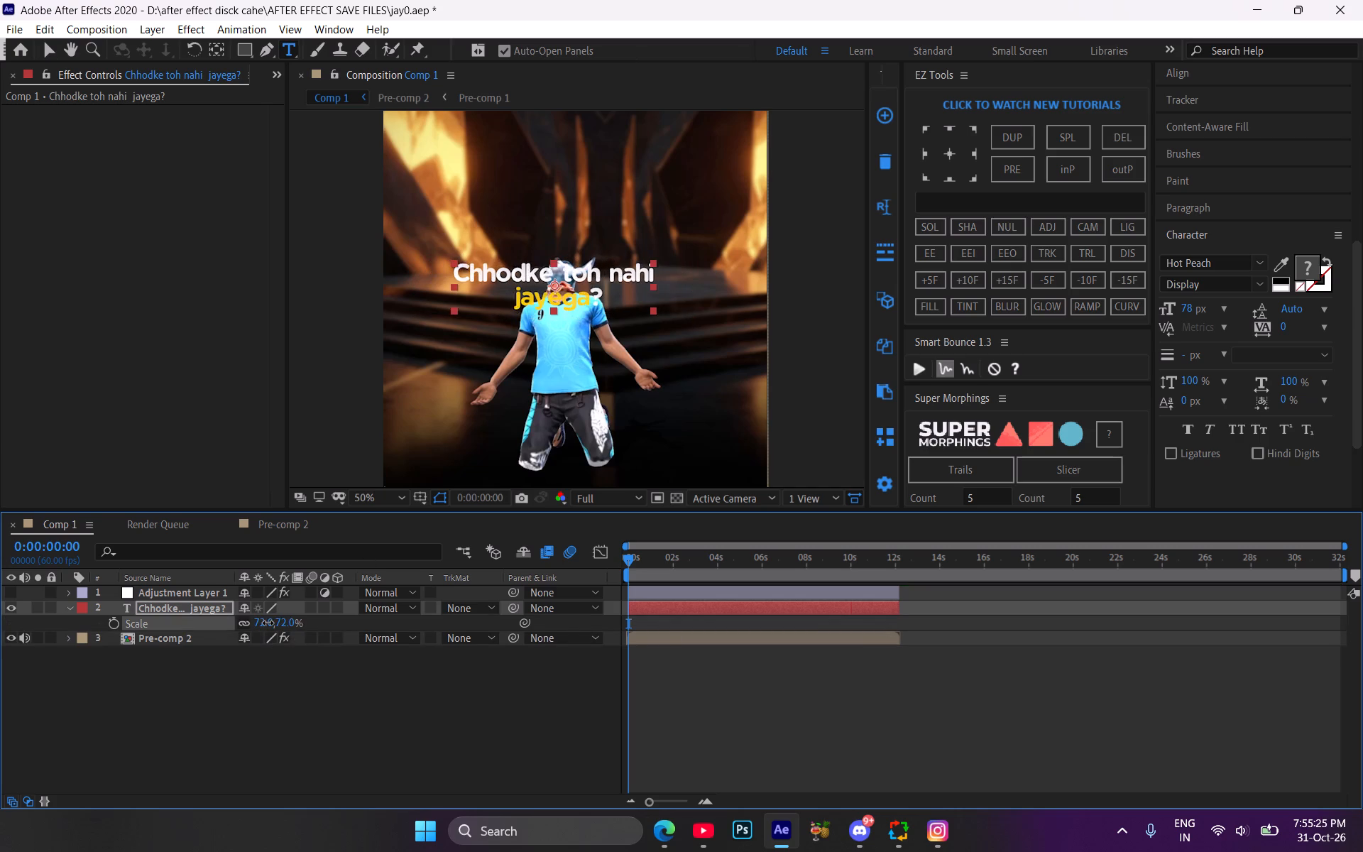
pyautogui.moveTo(268, 623); pyautogui.dragTo(263, 623)
# Move the caption down from the character's head to the waist, keeping it roughly centred on the body.
pyautogui.click(49, 47)
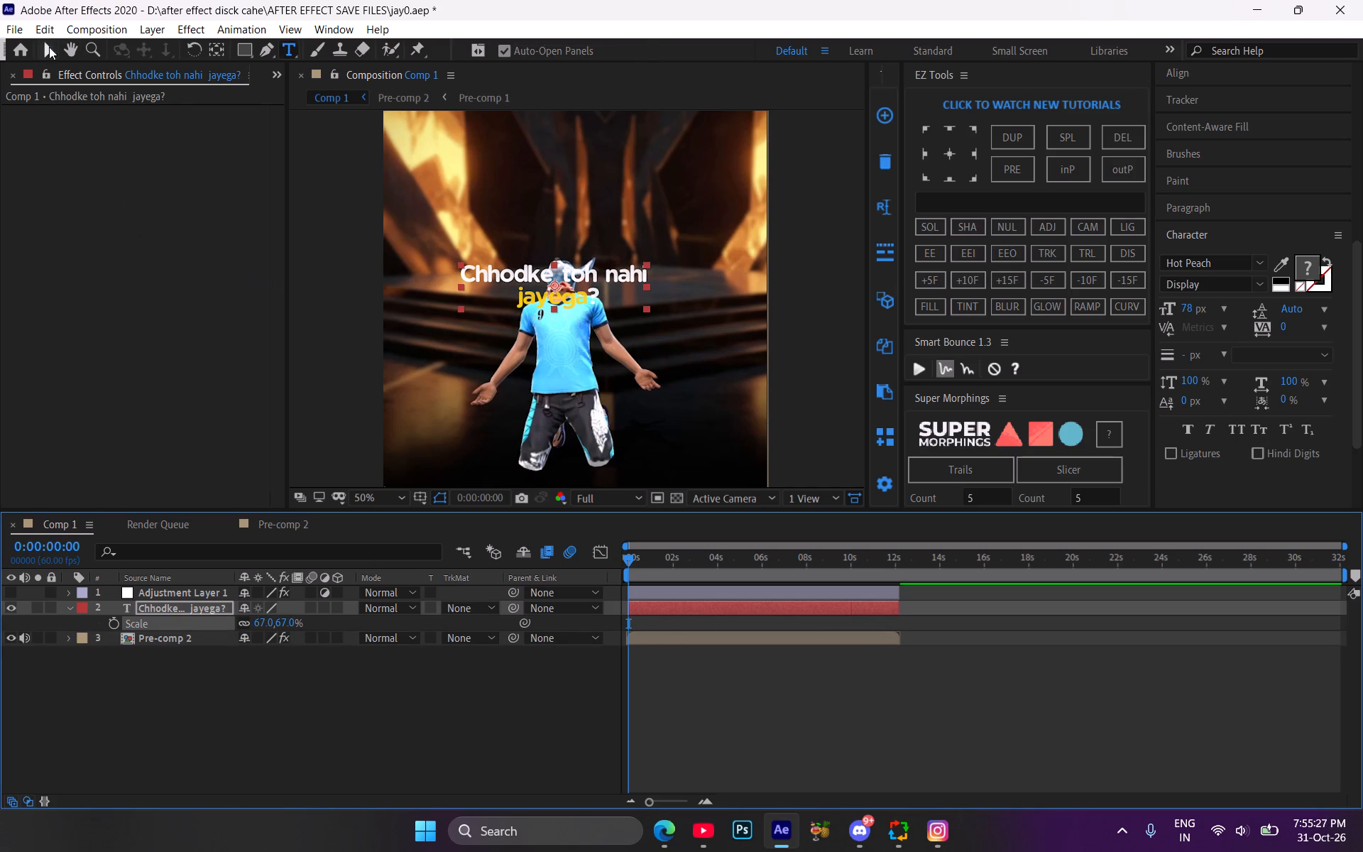
pyautogui.moveTo(580, 274); pyautogui.dragTo(592, 373)
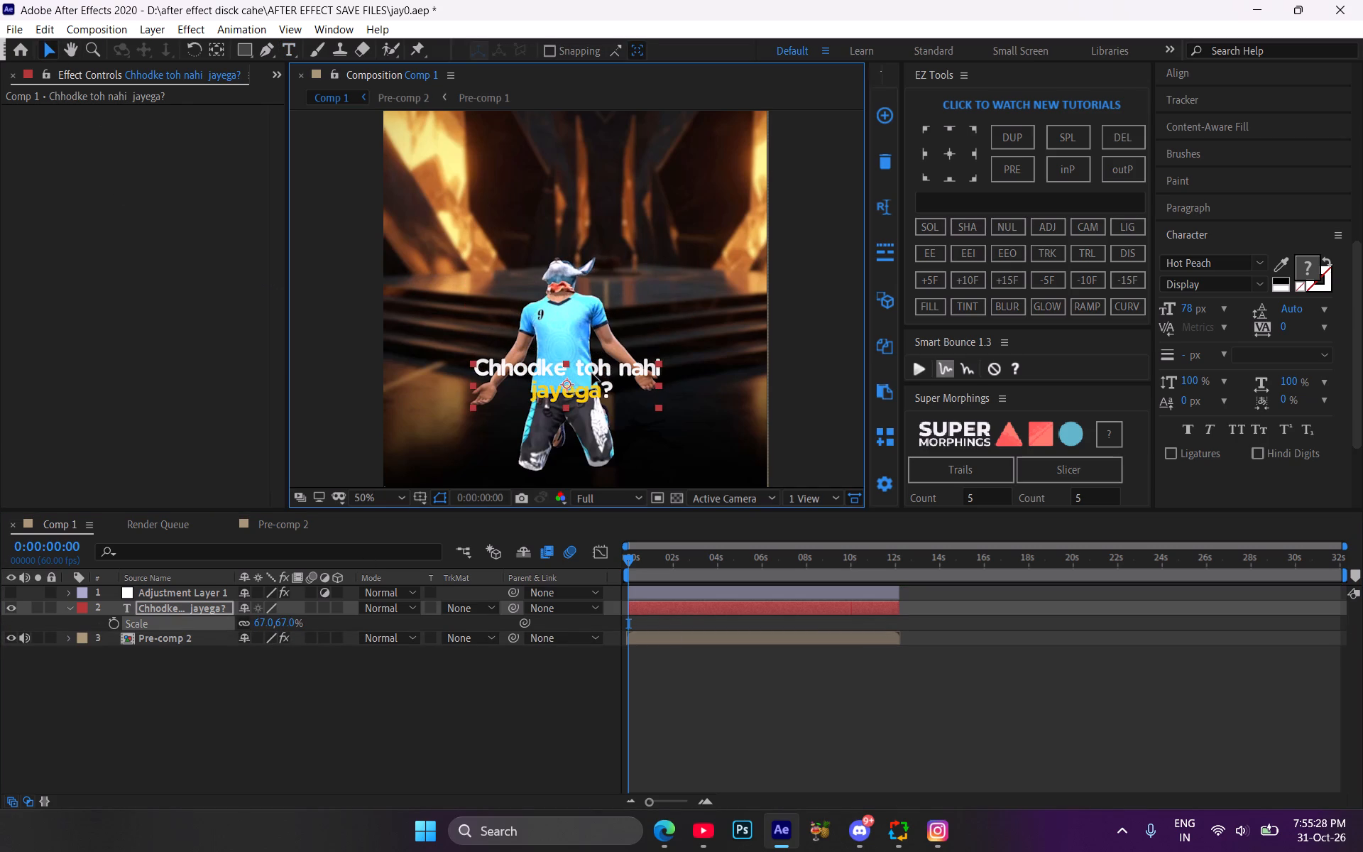
pyautogui.moveTo(592, 373); pyautogui.dragTo(591, 373)
# Check the caption over the video up to about 0:00:03:26 and compare it with the caption in the Instagram reel.
pyautogui.moveTo(641, 566); pyautogui.dragTo(658, 569)
pyautogui.moveTo(658, 569); pyautogui.dragTo(661, 571)
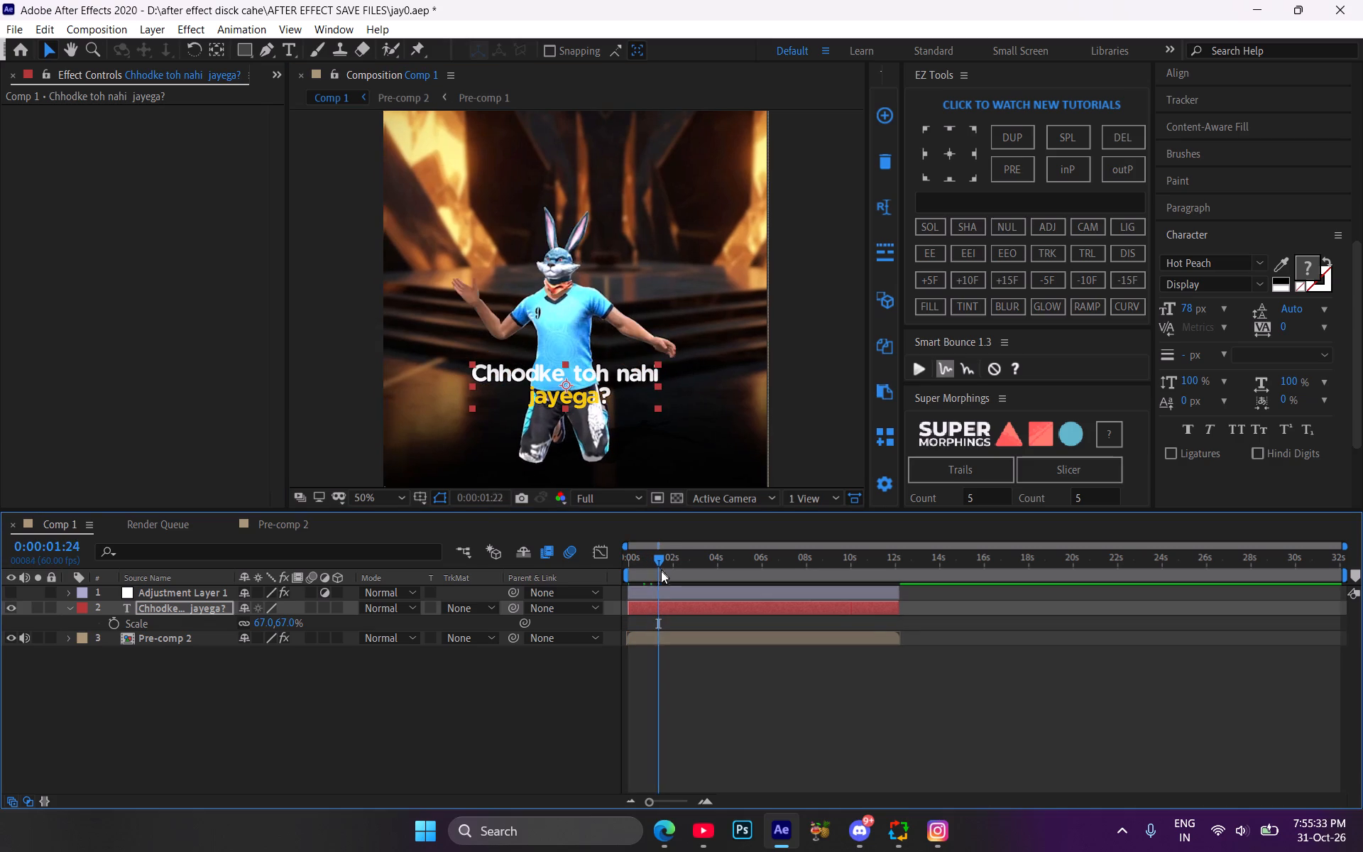
pyautogui.moveTo(661, 571); pyautogui.dragTo(705, 579)
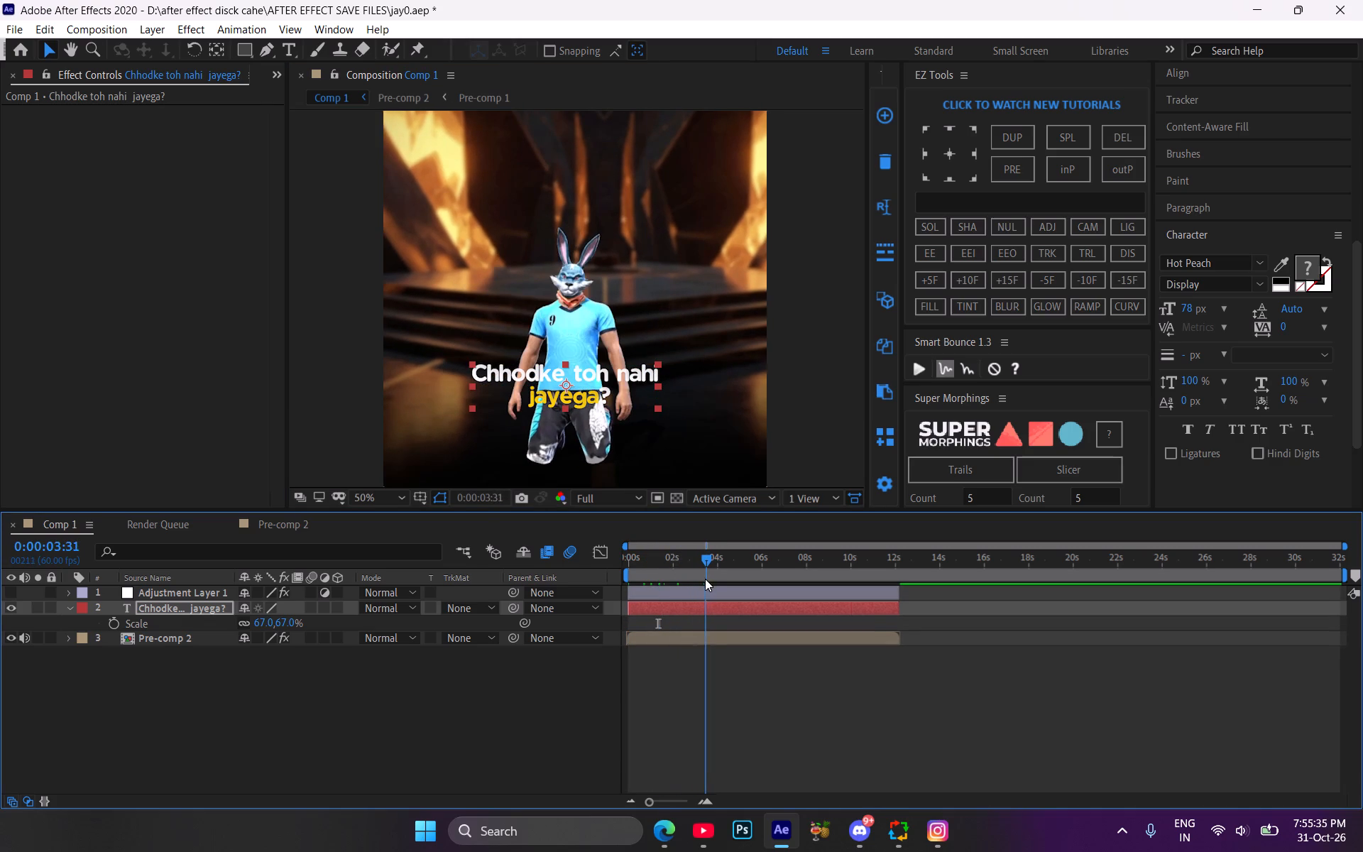
pyautogui.moveTo(705, 579); pyautogui.dragTo(704, 579)
pyautogui.click(723, 762)
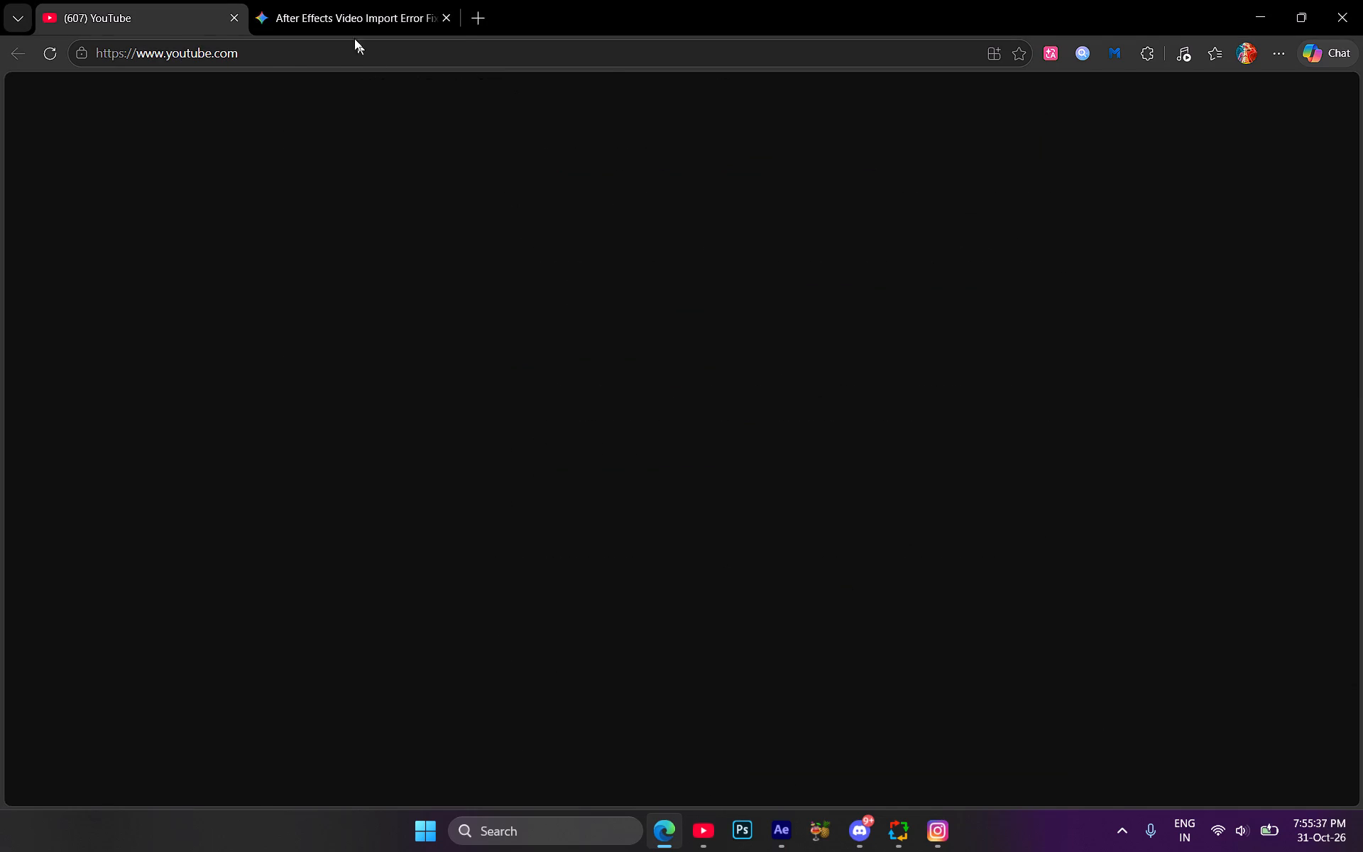
pyautogui.click(335, 6)
pyautogui.click(1257, 0)
pyautogui.click(936, 749)
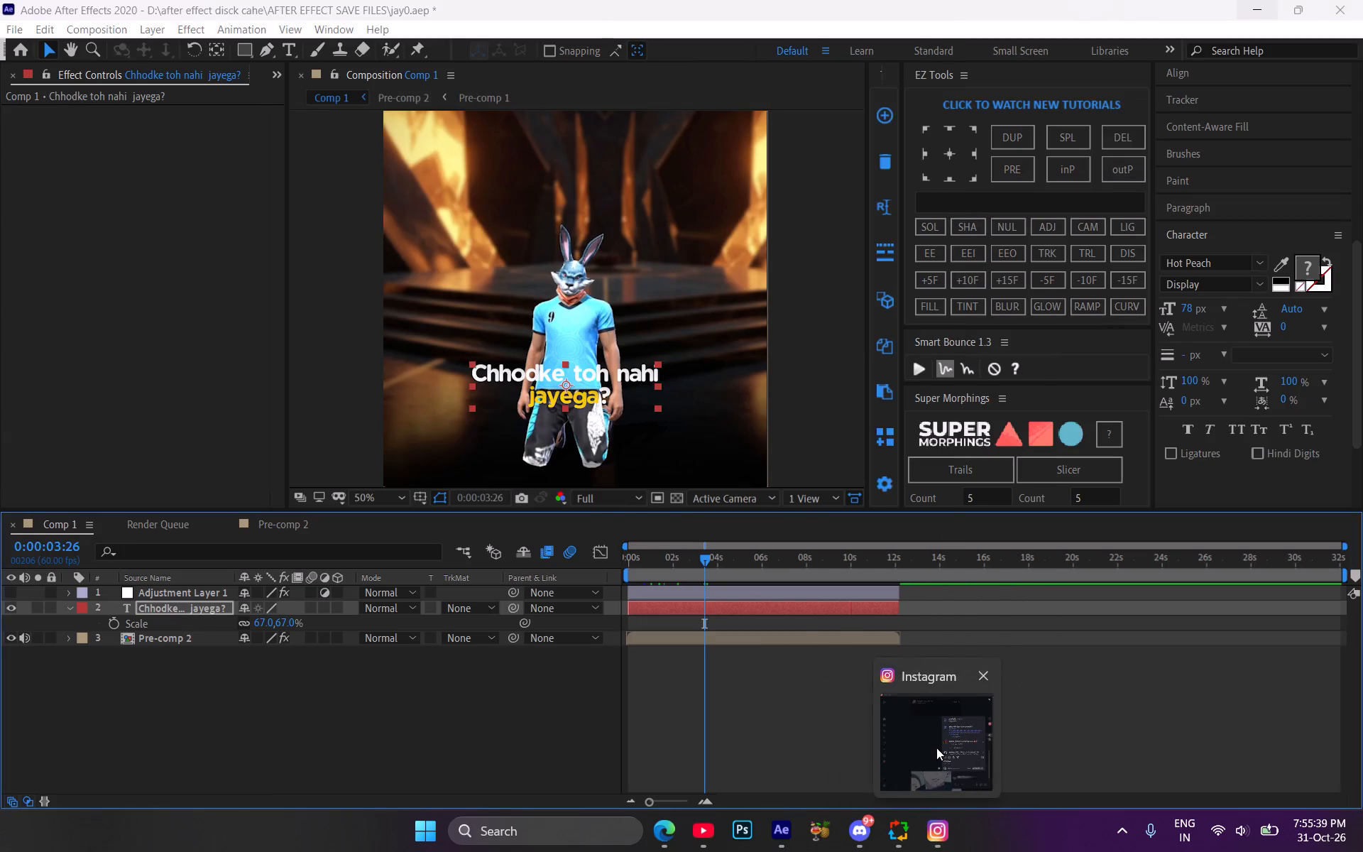
pyautogui.click(505, 632)
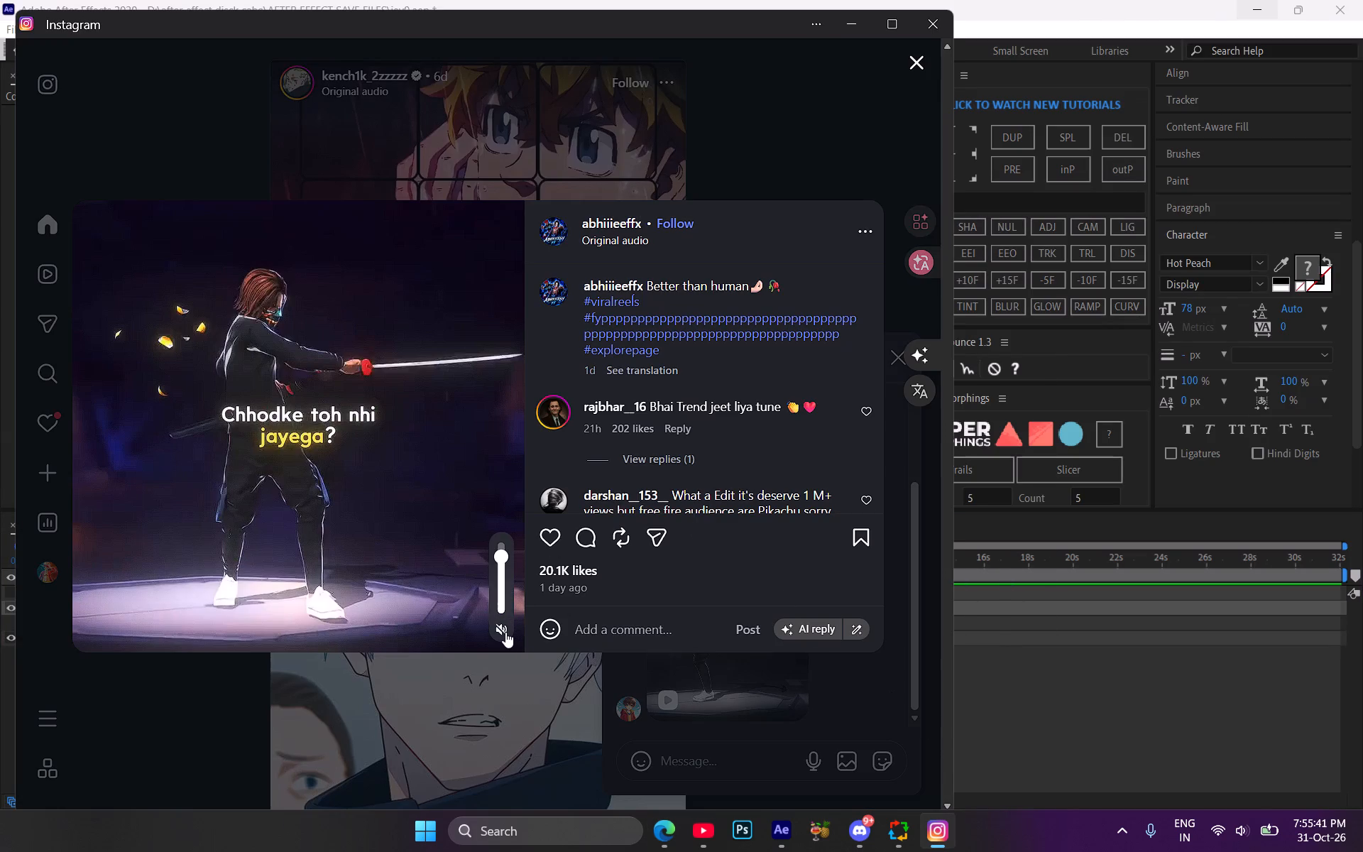
pyautogui.click(505, 632)
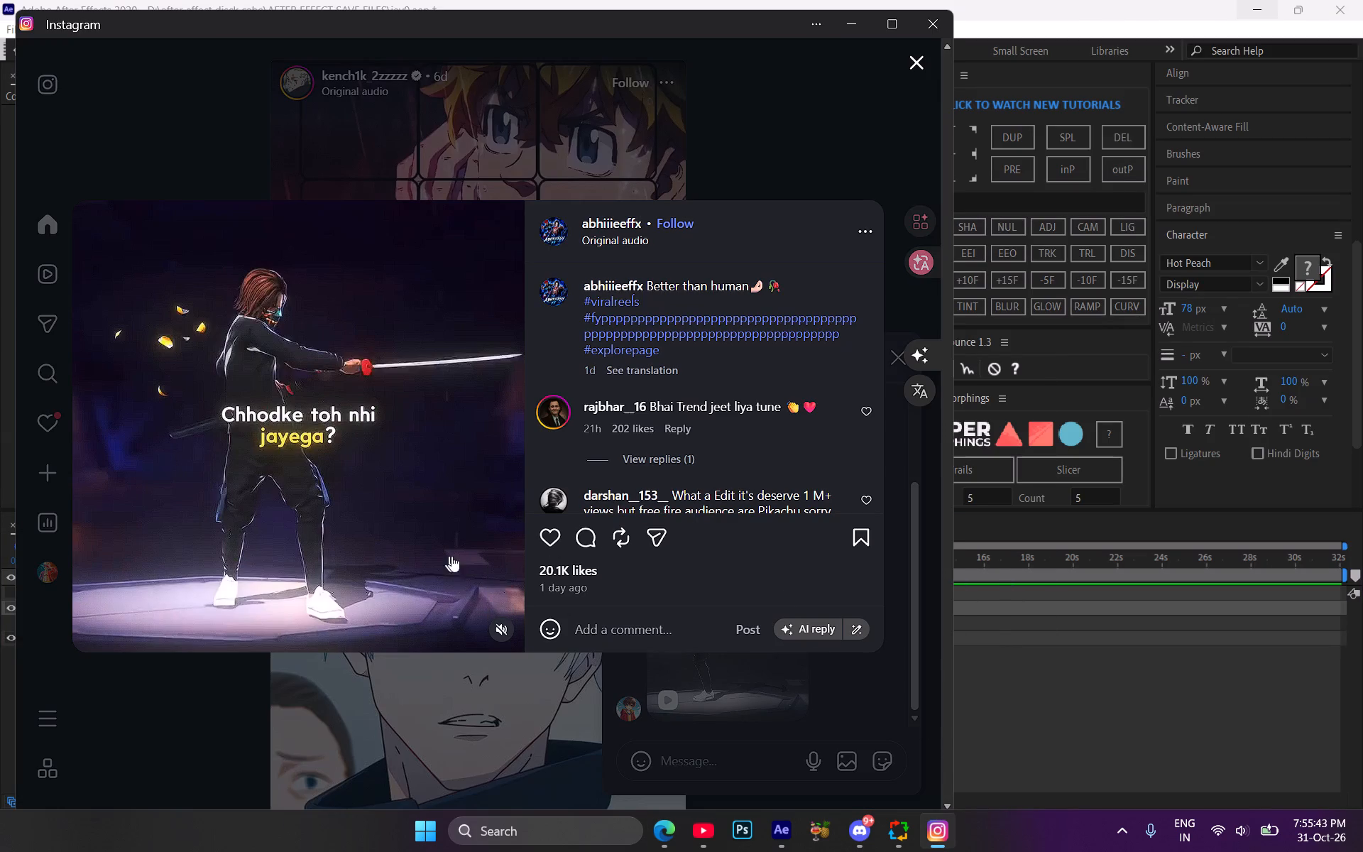
pyautogui.click(1095, 728)
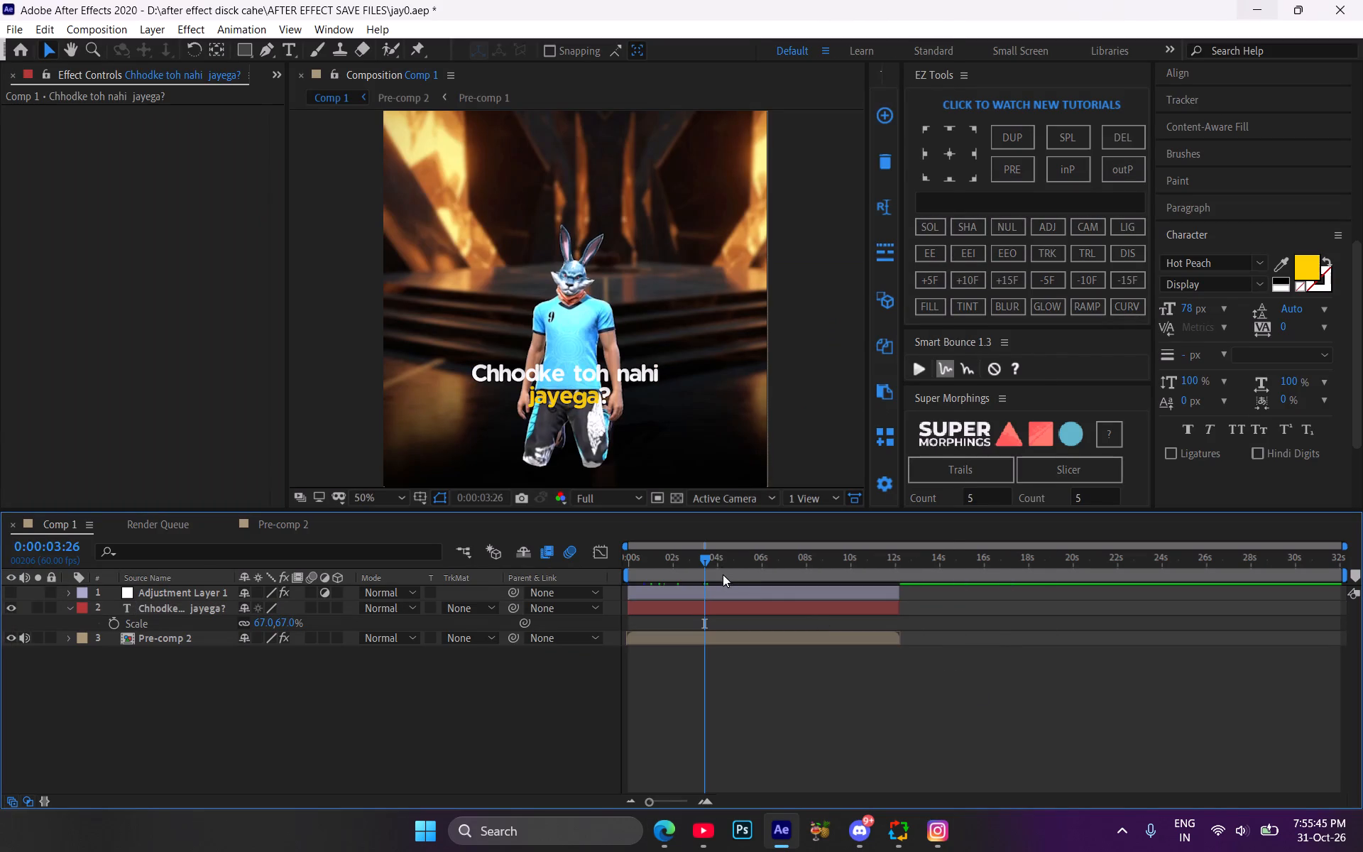
# At 0:00:04:24, open the effect search for the caption text layer.
pyautogui.moveTo(708, 563); pyautogui.dragTo(729, 569)
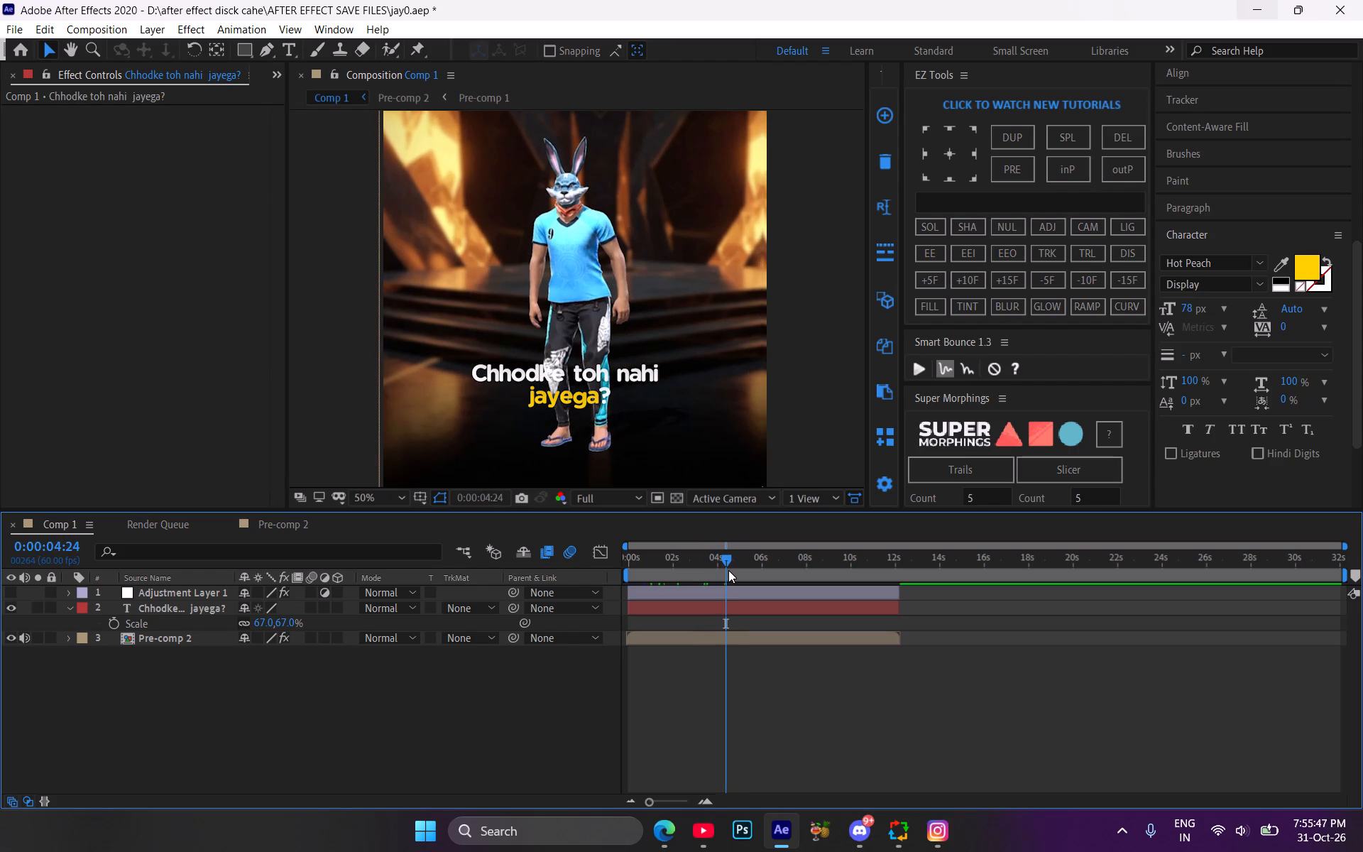
pyautogui.click(723, 601)
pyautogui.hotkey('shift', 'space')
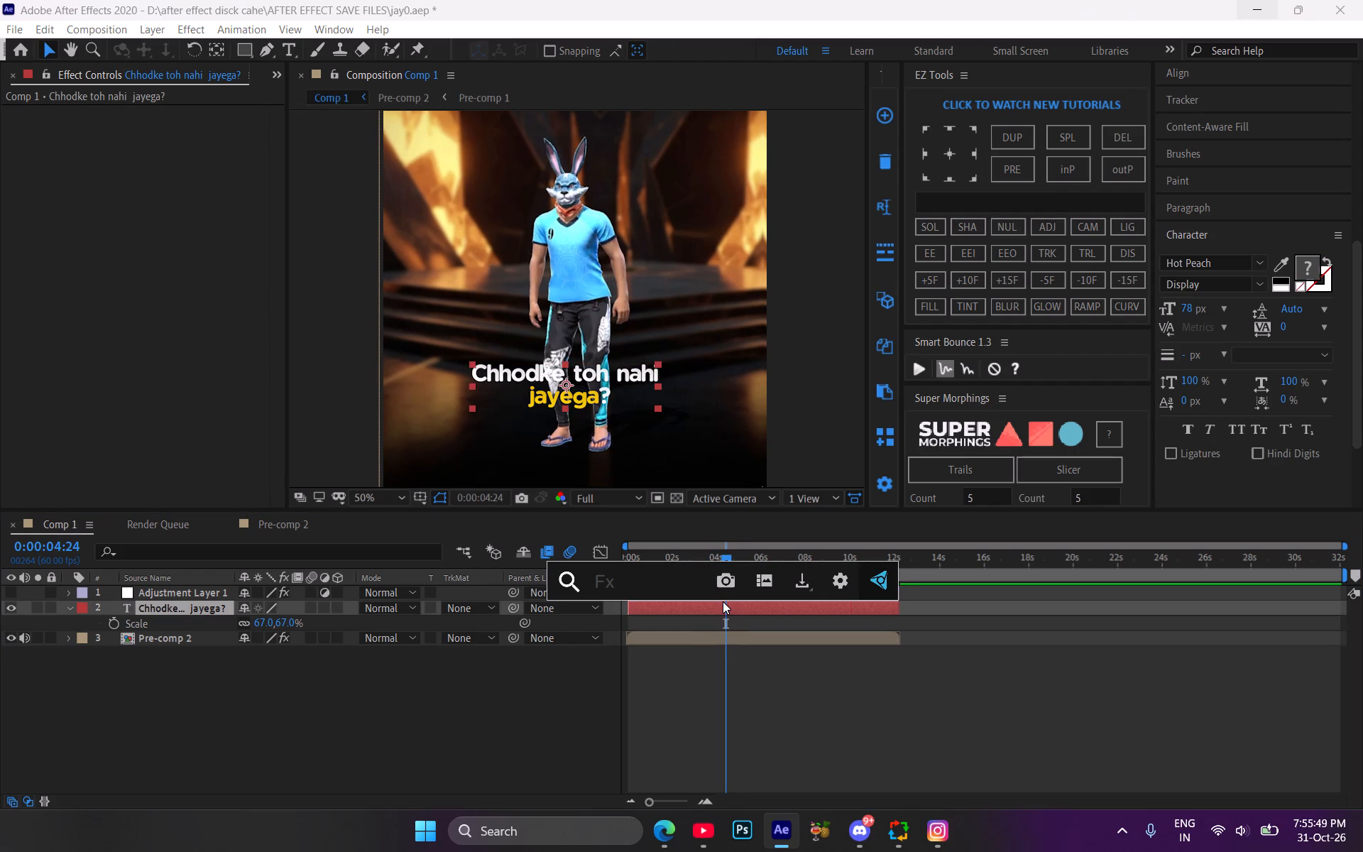
# Apply Drop Shadow to the caption with Distance 0.0 and Softness 21.0.
pyautogui.write('dro')
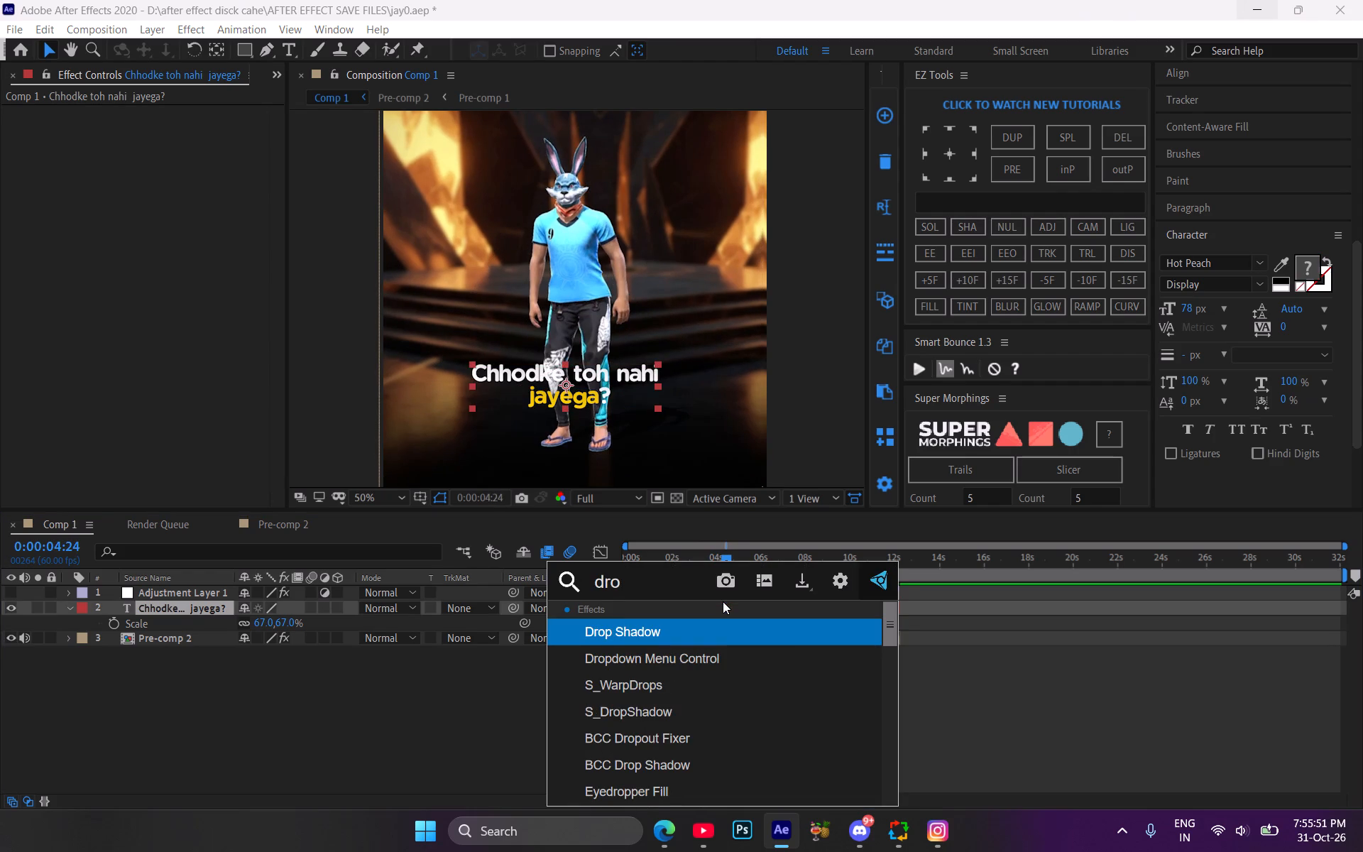
pyautogui.press('Return')
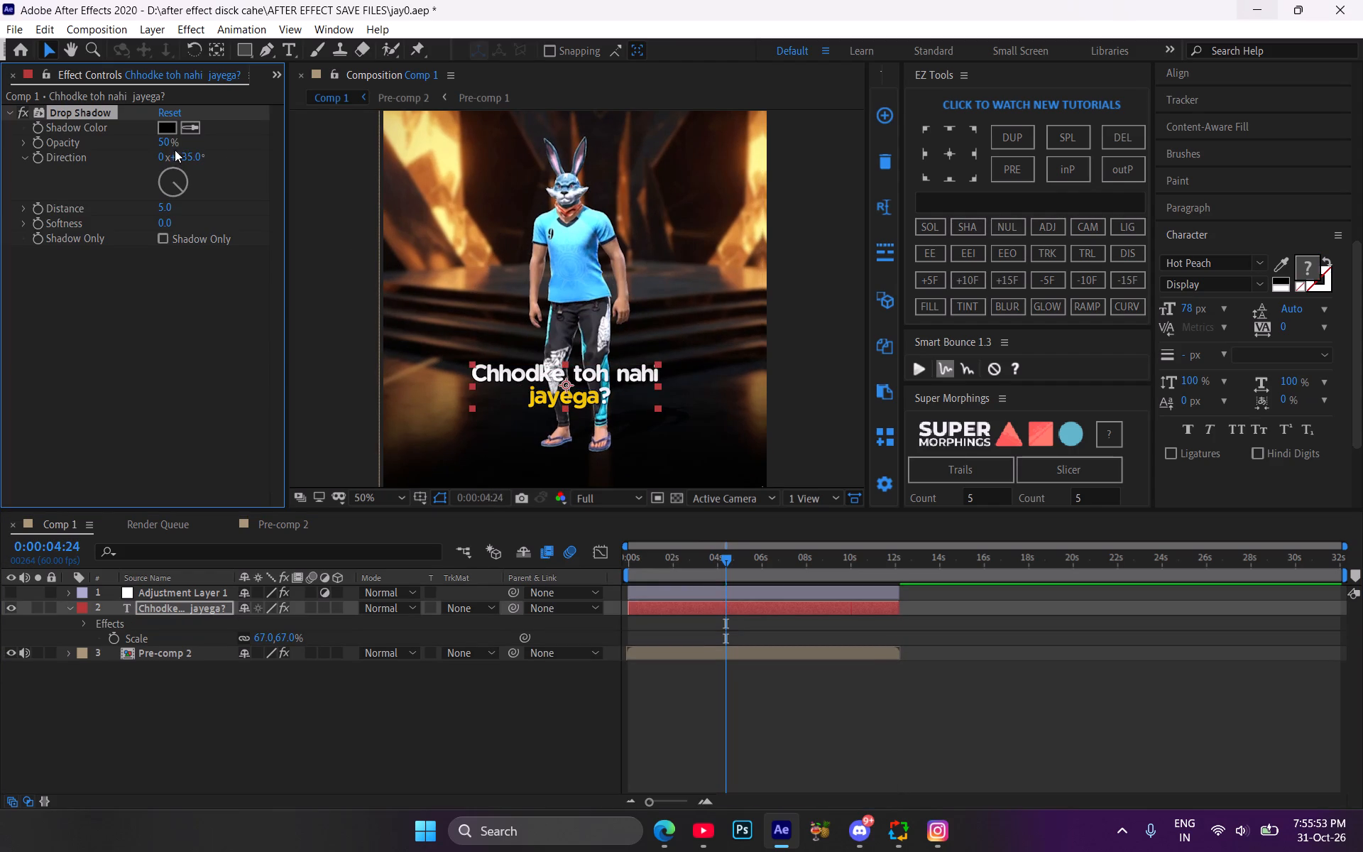
pyautogui.moveTo(169, 204); pyautogui.dragTo(126, 198)
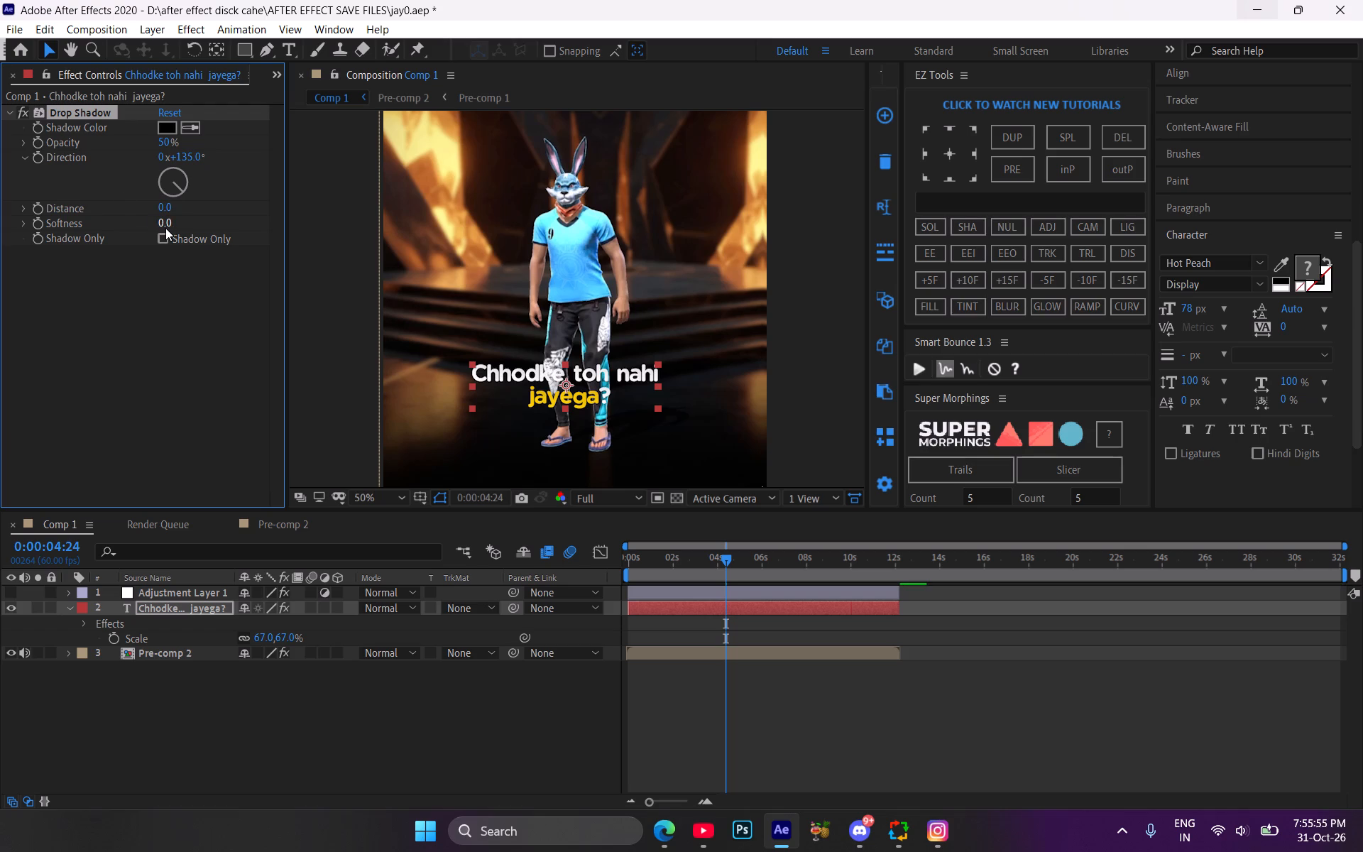
pyautogui.click(165, 228)
pyautogui.click(198, 226)
pyautogui.moveTo(164, 226); pyautogui.dragTo(174, 228)
pyautogui.moveTo(174, 228); pyautogui.dragTo(187, 230)
pyautogui.click(189, 332)
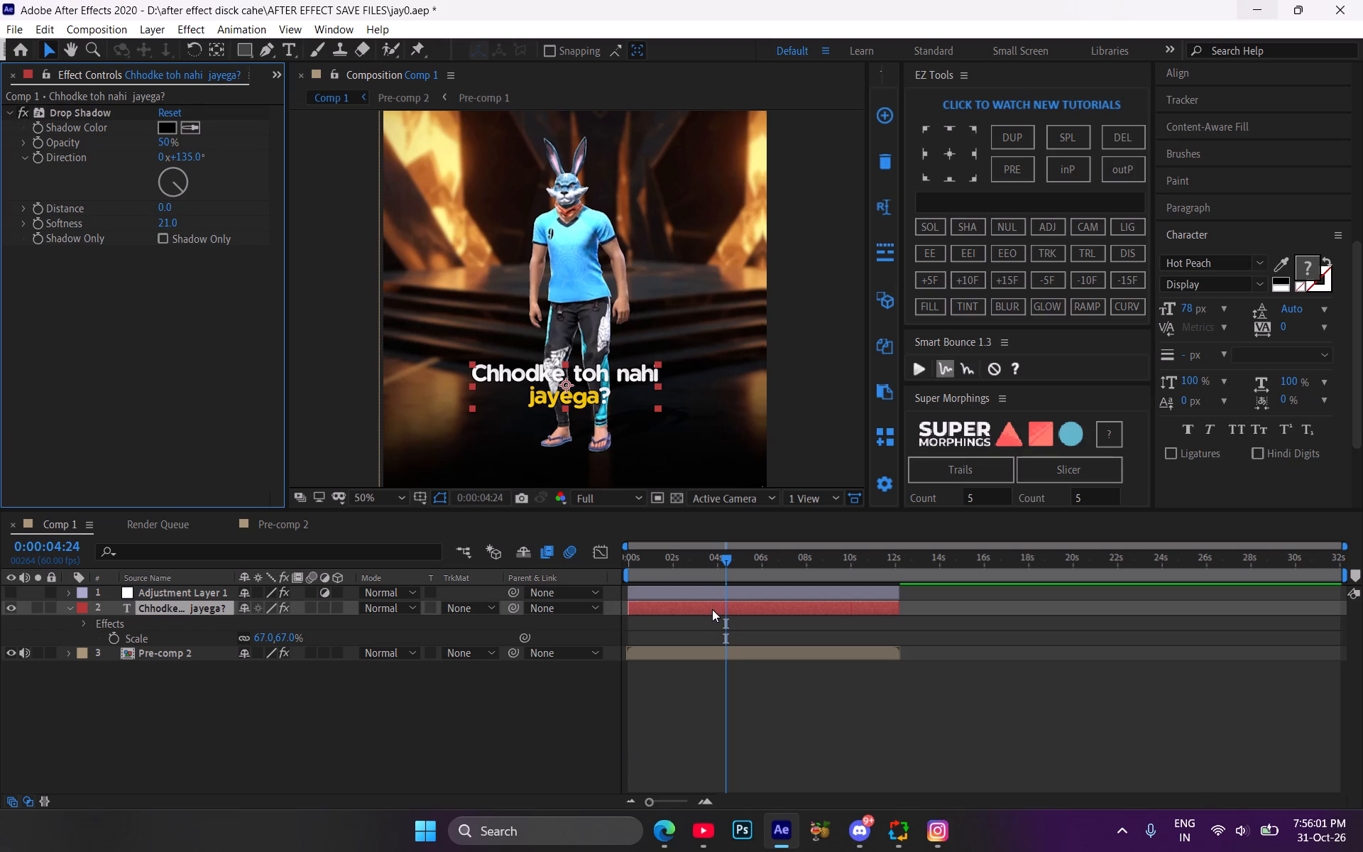
# Add the Glow effect to the caption and raise its Glow Radius to about 47.
pyautogui.hotkey('shift', 'space')
pyautogui.write('gl')
pyautogui.press('Down')
pyautogui.press('Return')
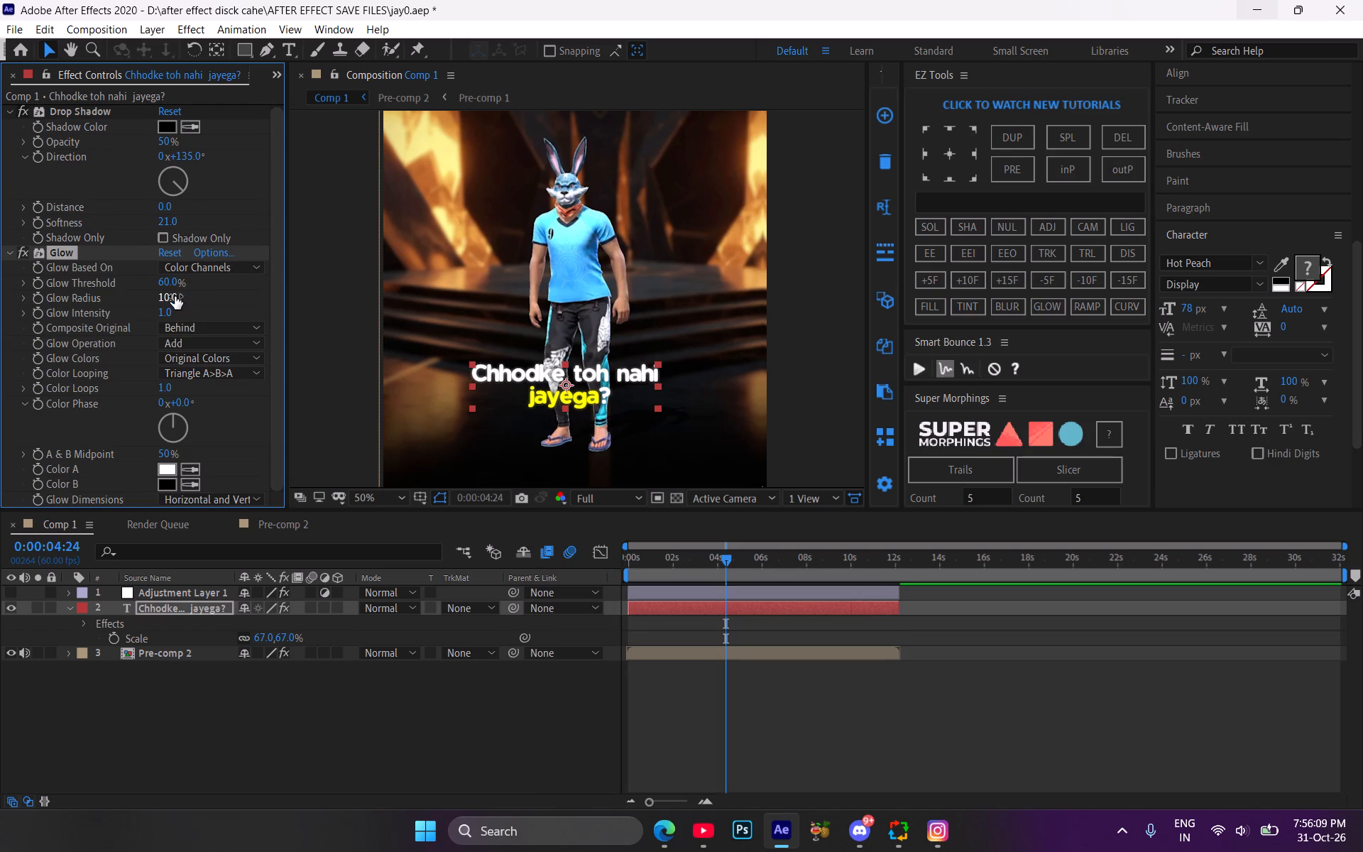
pyautogui.moveTo(175, 296); pyautogui.dragTo(212, 304)
pyautogui.moveTo(175, 294); pyautogui.dragTo(191, 297)
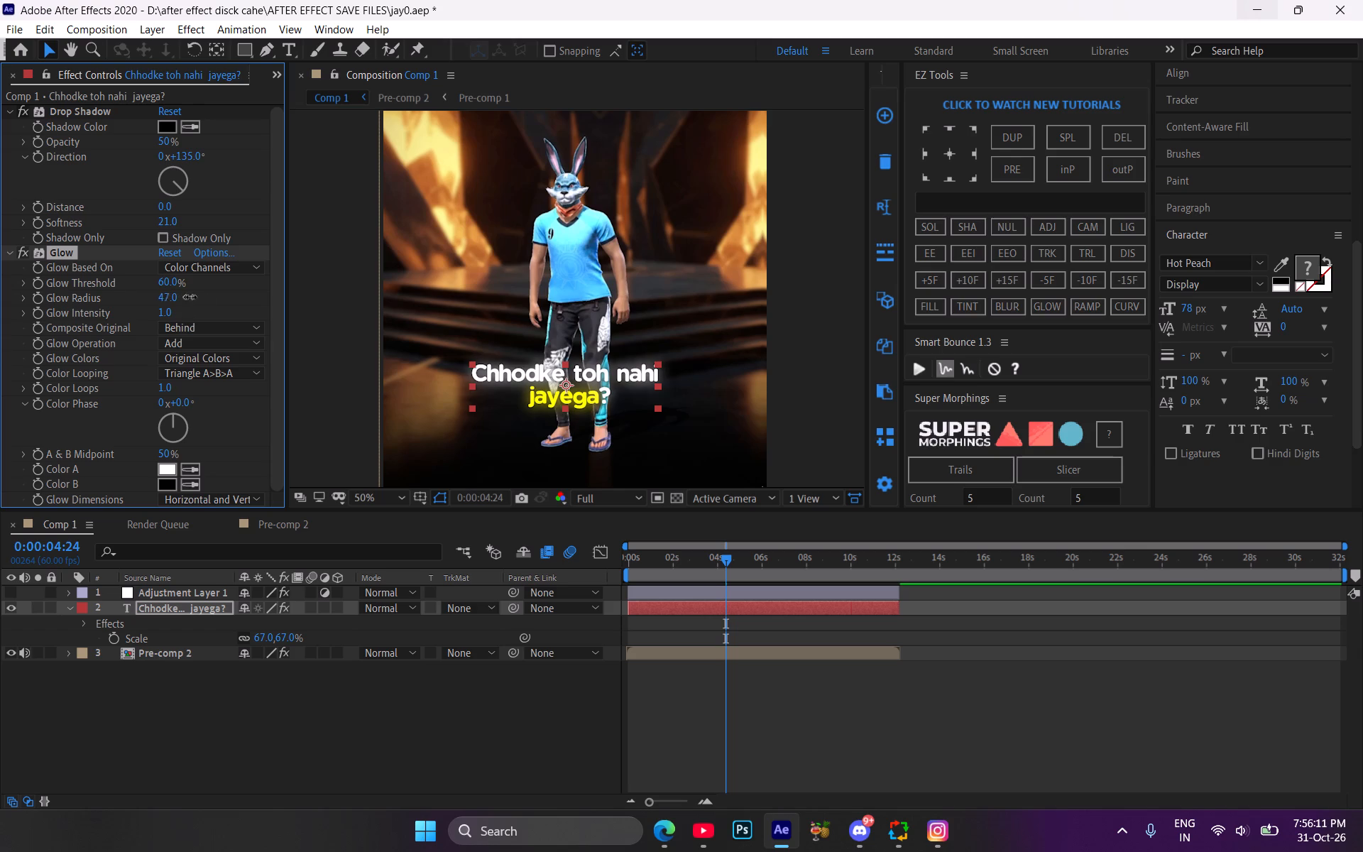
# On the caption's Glow effect, set Glow Radius to 175.0, Glow Threshold to about 33.3% and Glow Intensity to 1.4.
pyautogui.moveTo(191, 297); pyautogui.dragTo(209, 298)
pyautogui.moveTo(207, 297); pyautogui.dragTo(233, 302)
pyautogui.click(178, 297)
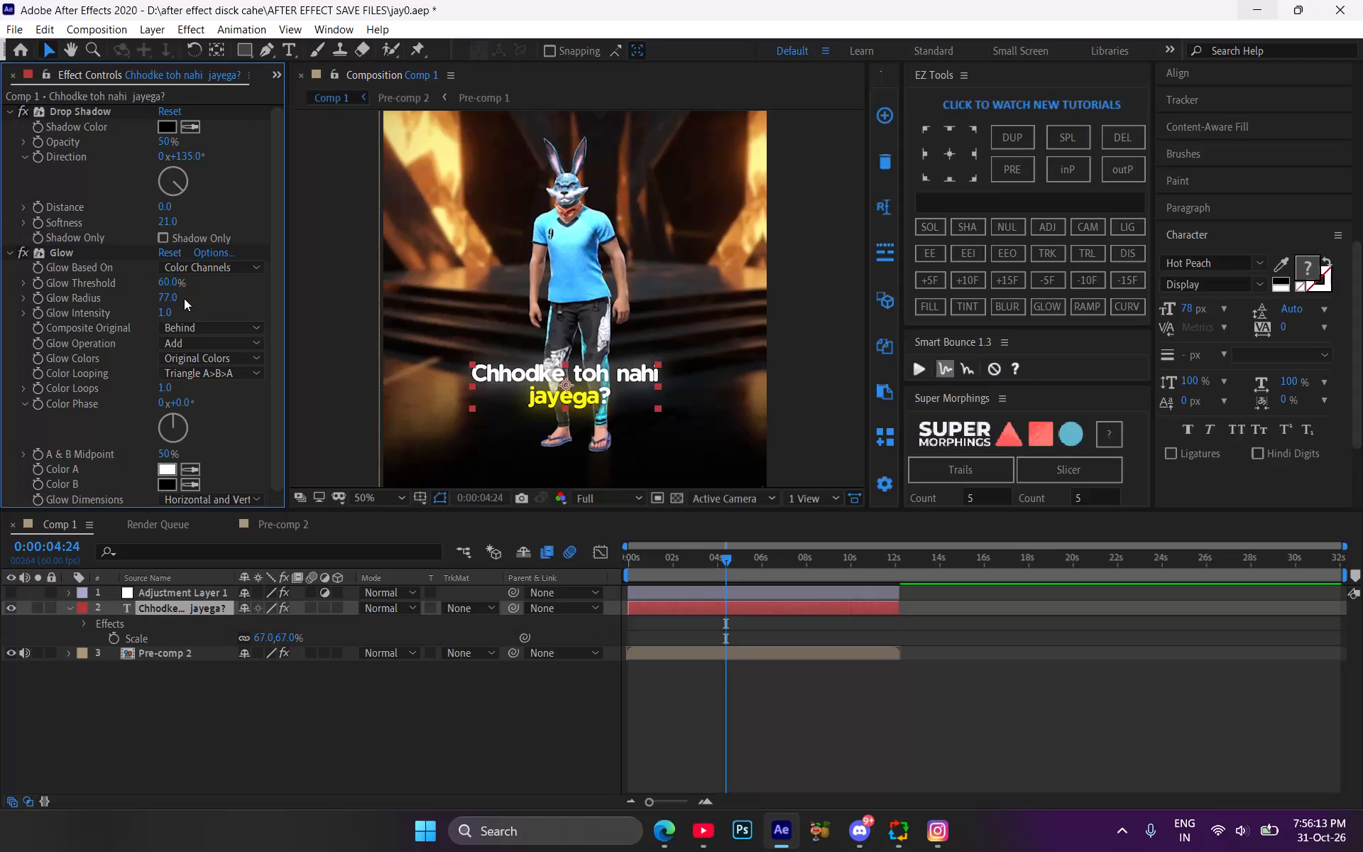
pyautogui.moveTo(165, 297); pyautogui.dragTo(261, 303)
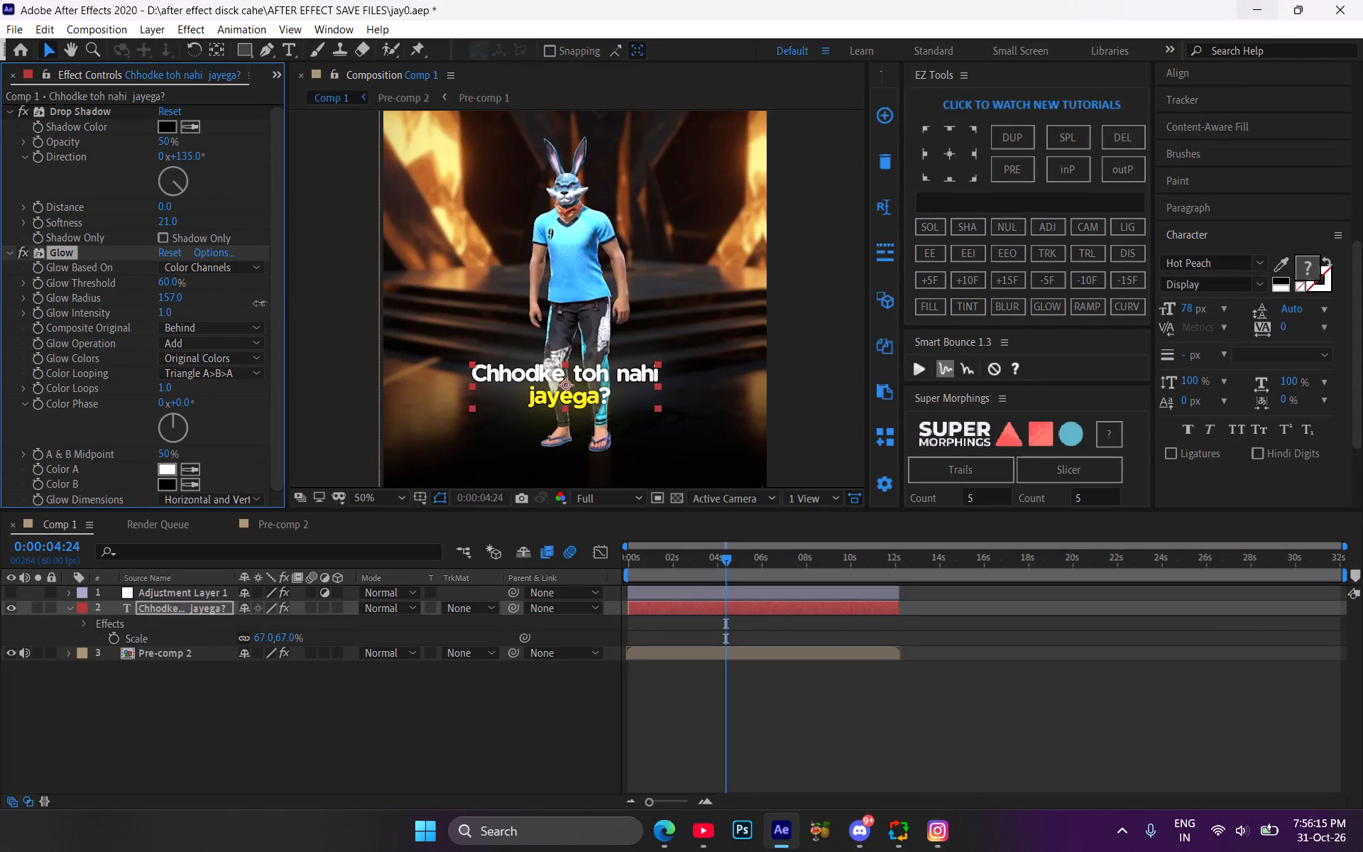
pyautogui.moveTo(261, 303); pyautogui.dragTo(258, 302)
pyautogui.moveTo(175, 283); pyautogui.dragTo(219, 290)
pyautogui.moveTo(219, 290); pyautogui.dragTo(124, 284)
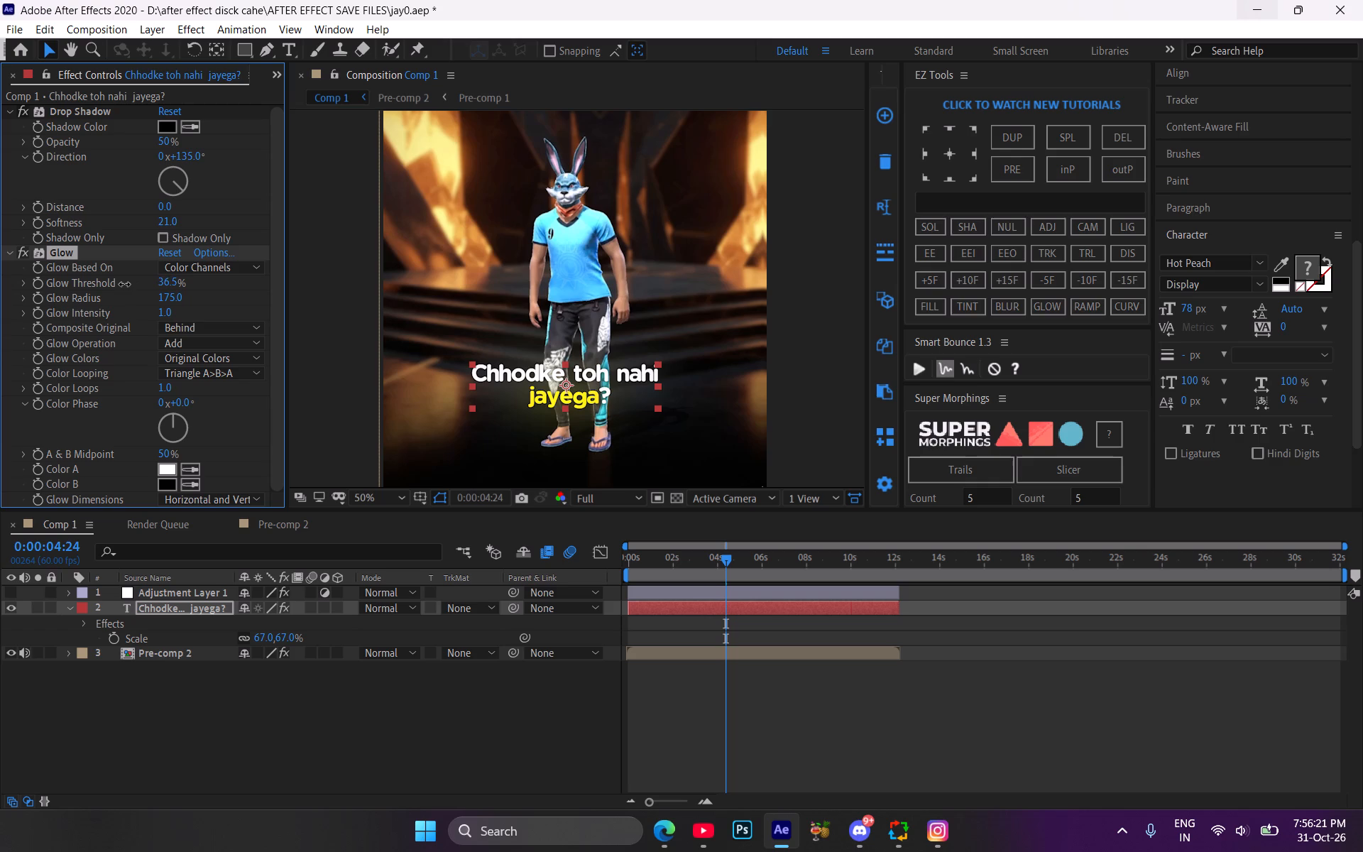
pyautogui.moveTo(124, 284); pyautogui.dragTo(116, 284)
pyautogui.moveTo(168, 310); pyautogui.dragTo(185, 315)
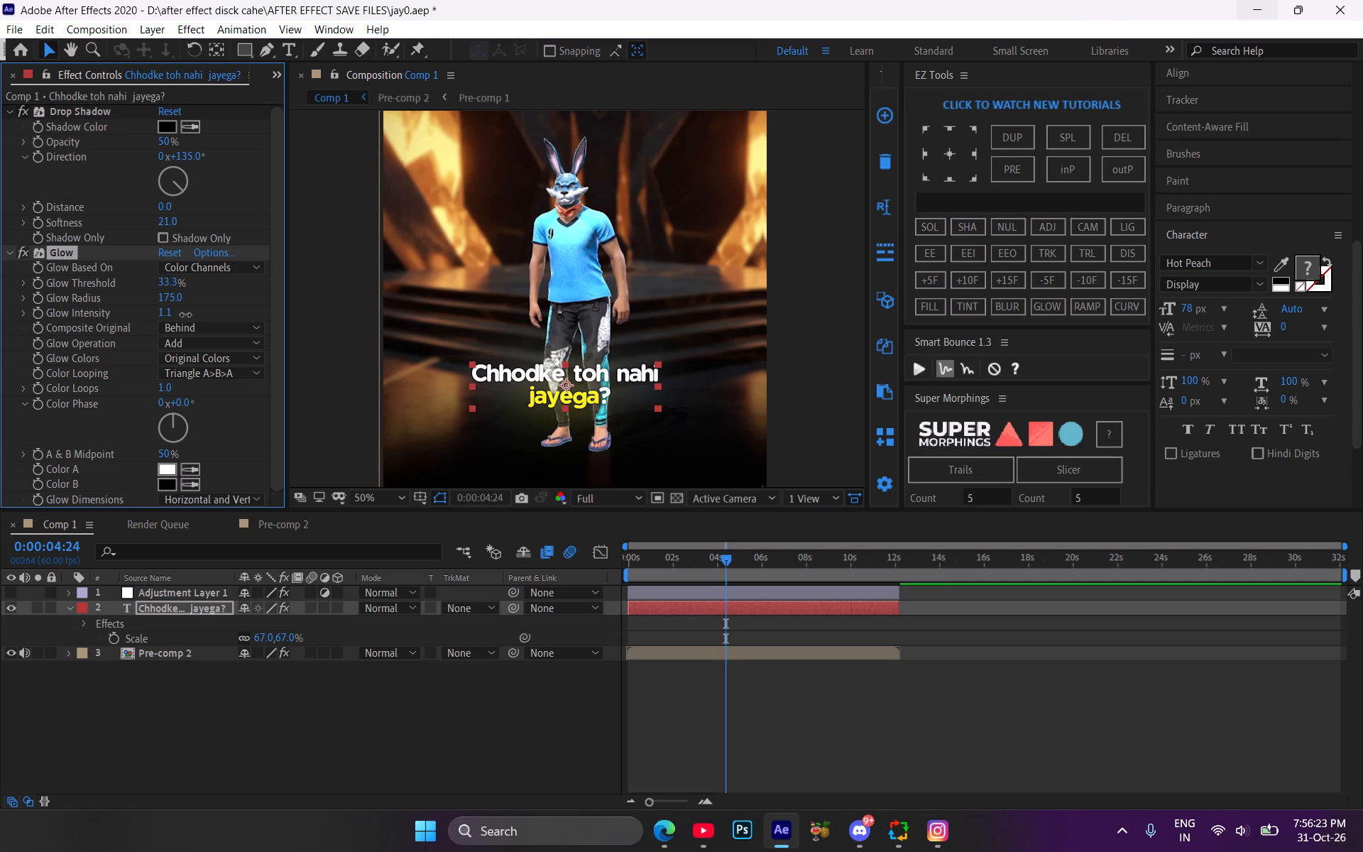
# Raise the caption's Glow Intensity to 1.4 and collapse the caption layer's properties.
pyautogui.moveTo(185, 315); pyautogui.dragTo(200, 312)
pyautogui.click(326, 758)
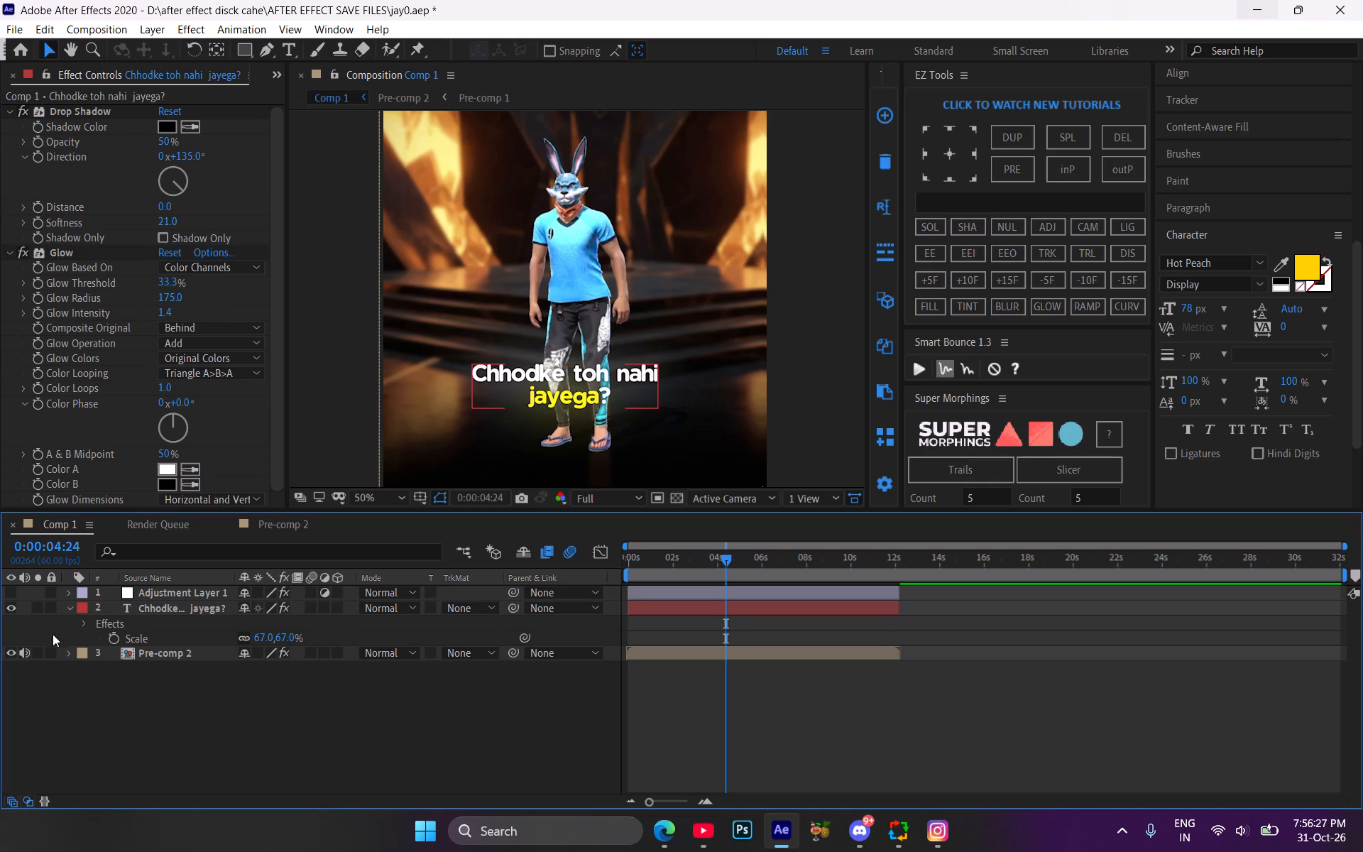
pyautogui.click(70, 606)
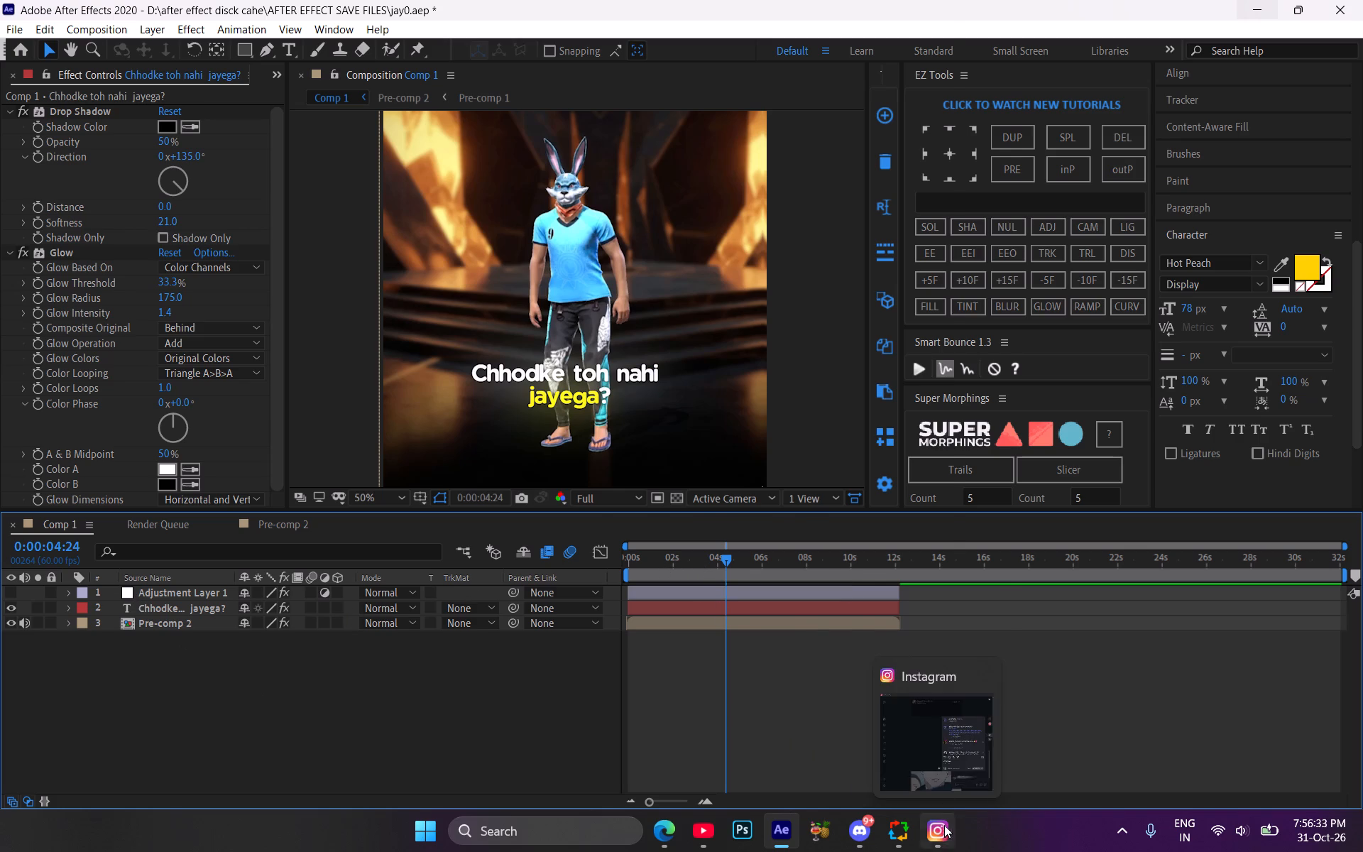
# Split the caption layer at 0:00:05:28, as the bird enters the frame.
pyautogui.click(936, 745)
pyautogui.click(1107, 631)
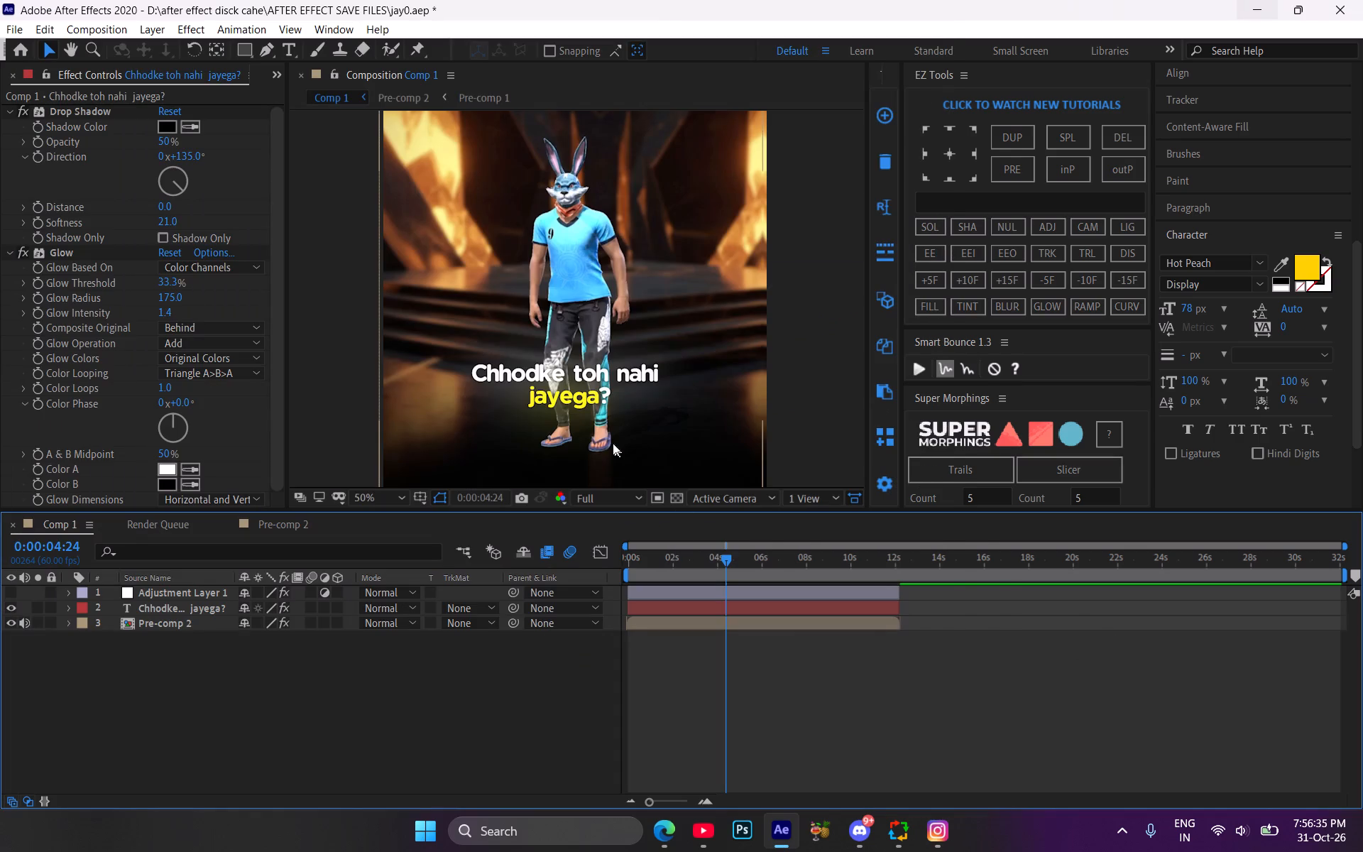
pyautogui.moveTo(723, 567); pyautogui.dragTo(643, 556)
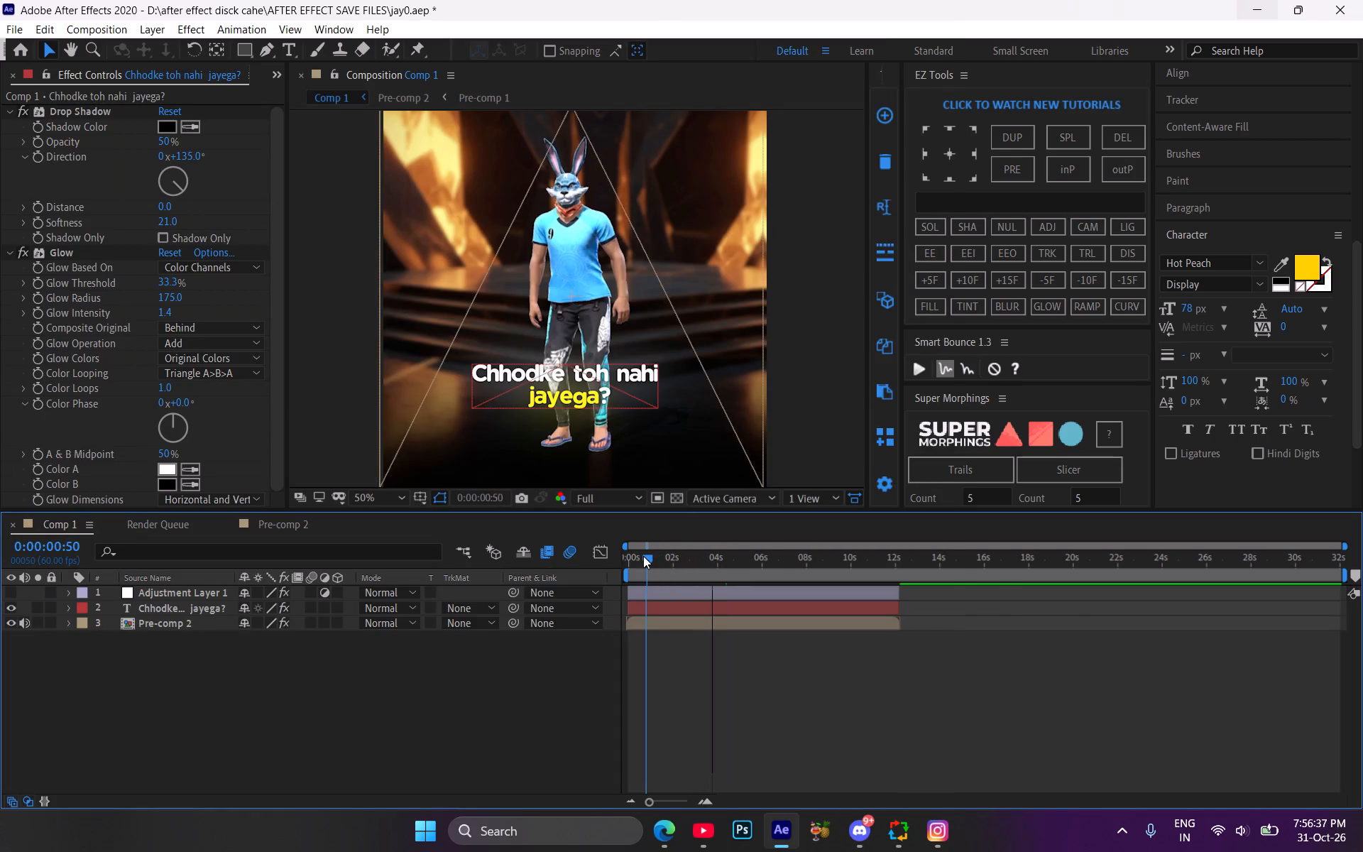
pyautogui.moveTo(643, 556); pyautogui.dragTo(739, 583)
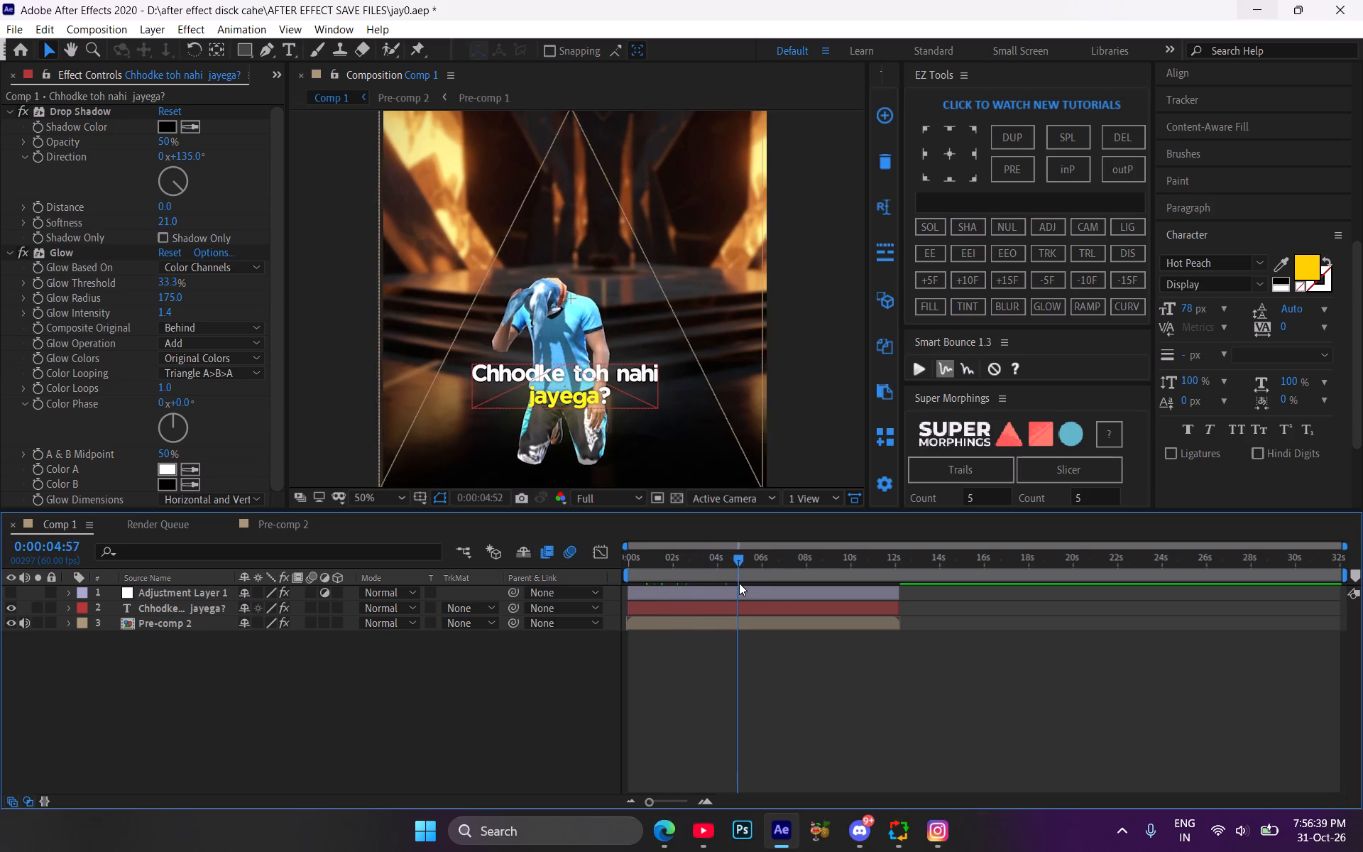
pyautogui.moveTo(739, 583); pyautogui.dragTo(827, 596)
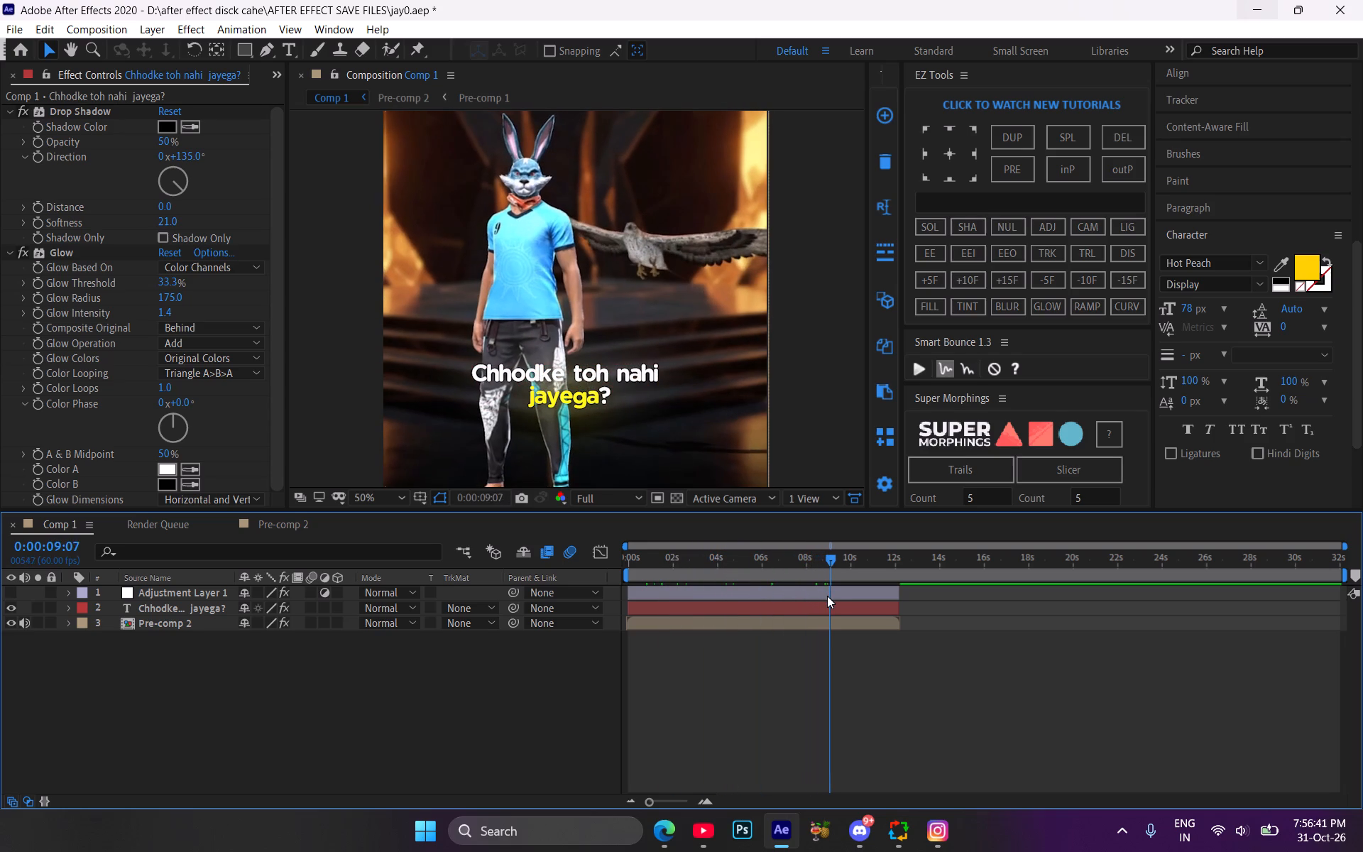
pyautogui.moveTo(827, 596); pyautogui.dragTo(772, 581)
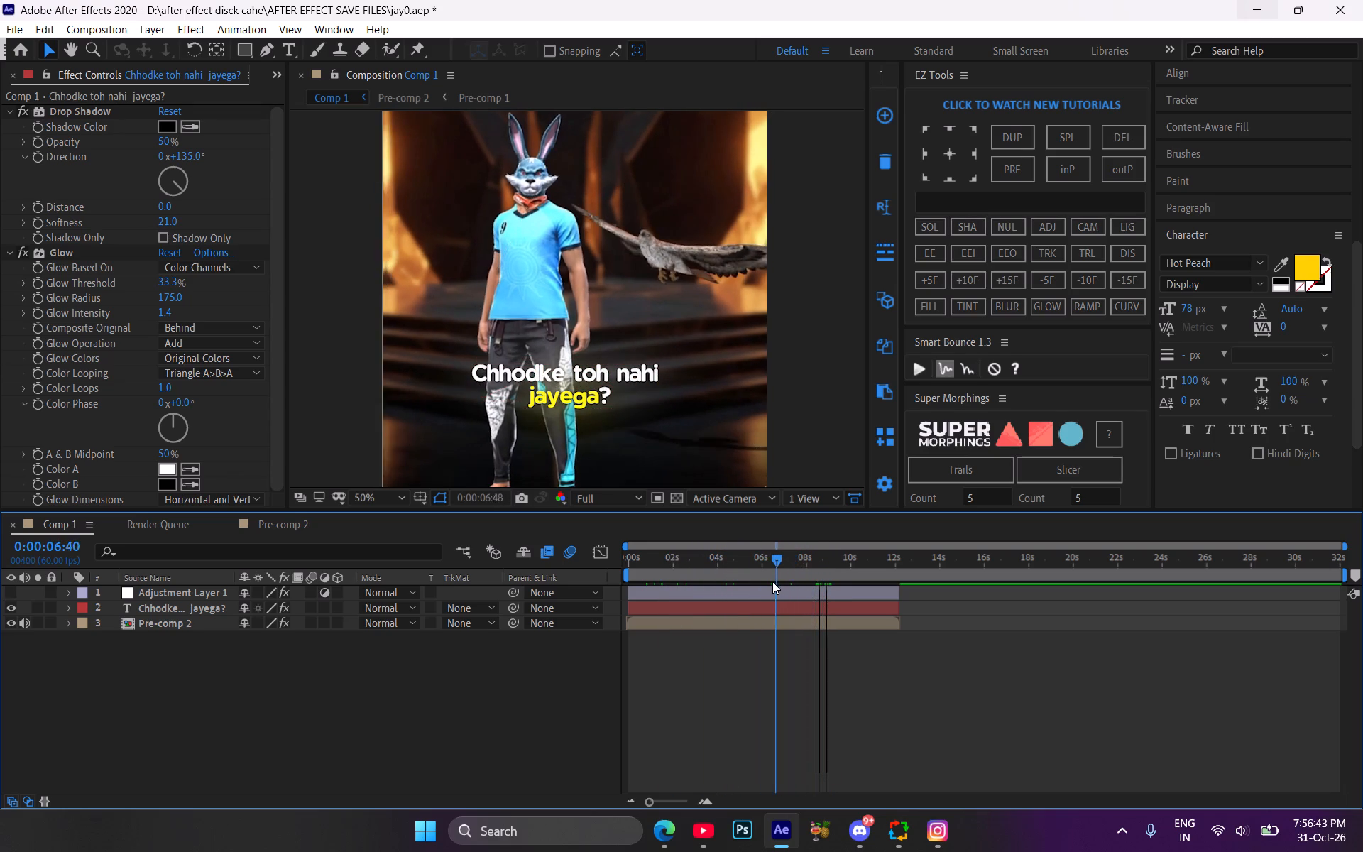
pyautogui.moveTo(772, 581); pyautogui.dragTo(760, 581)
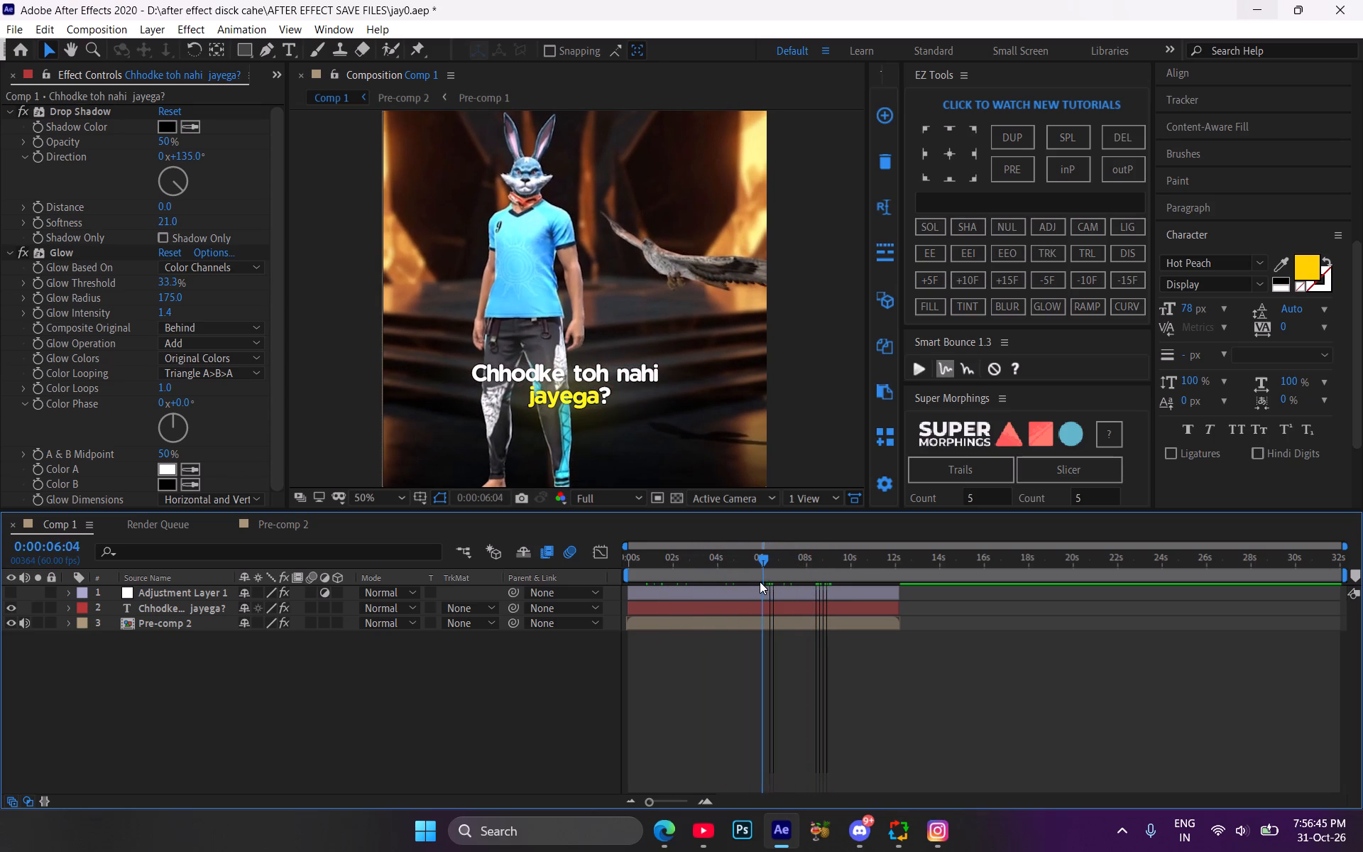
pyautogui.moveTo(760, 581); pyautogui.dragTo(747, 581)
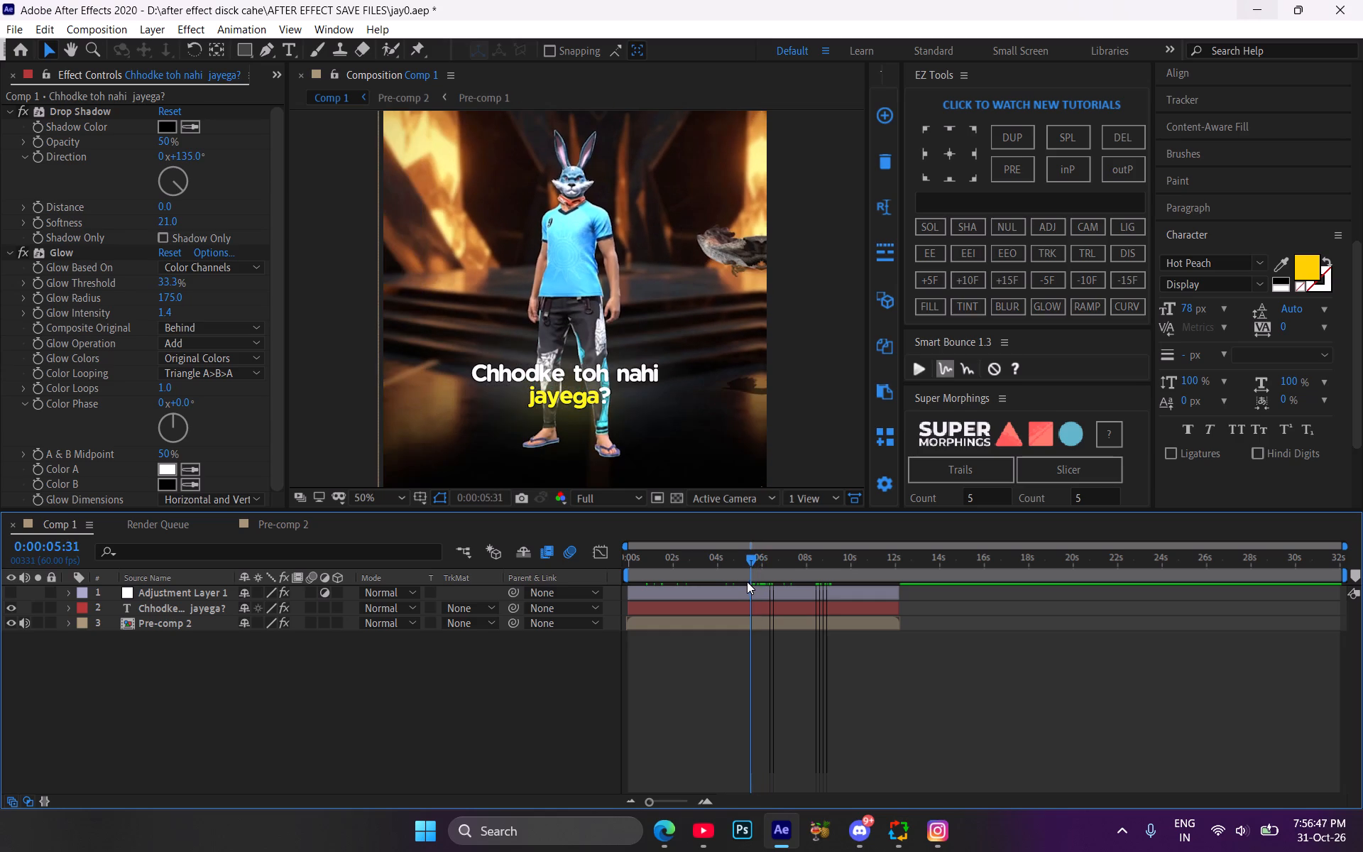
pyautogui.moveTo(747, 581); pyautogui.dragTo(745, 582)
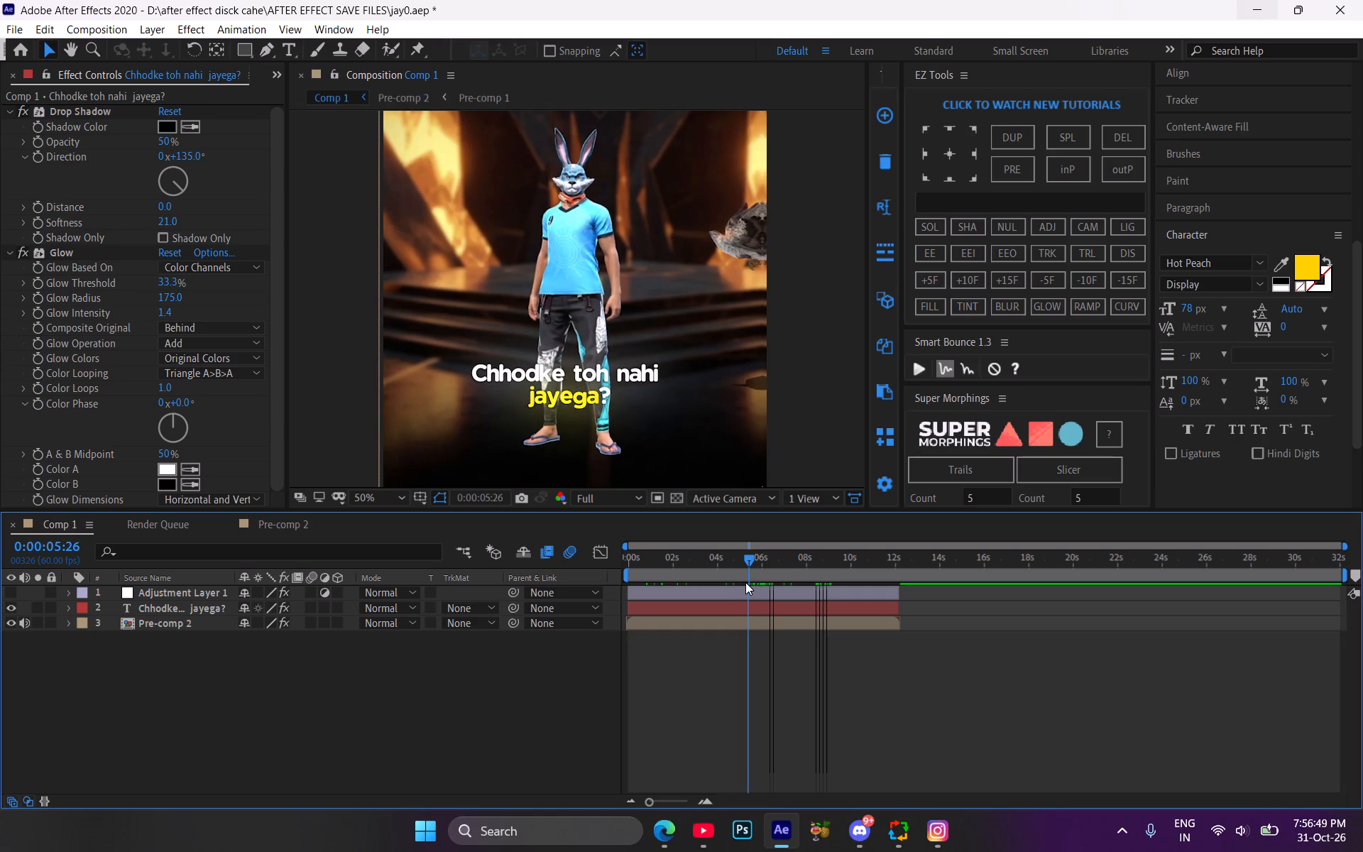
pyautogui.moveTo(745, 582); pyautogui.dragTo(742, 582)
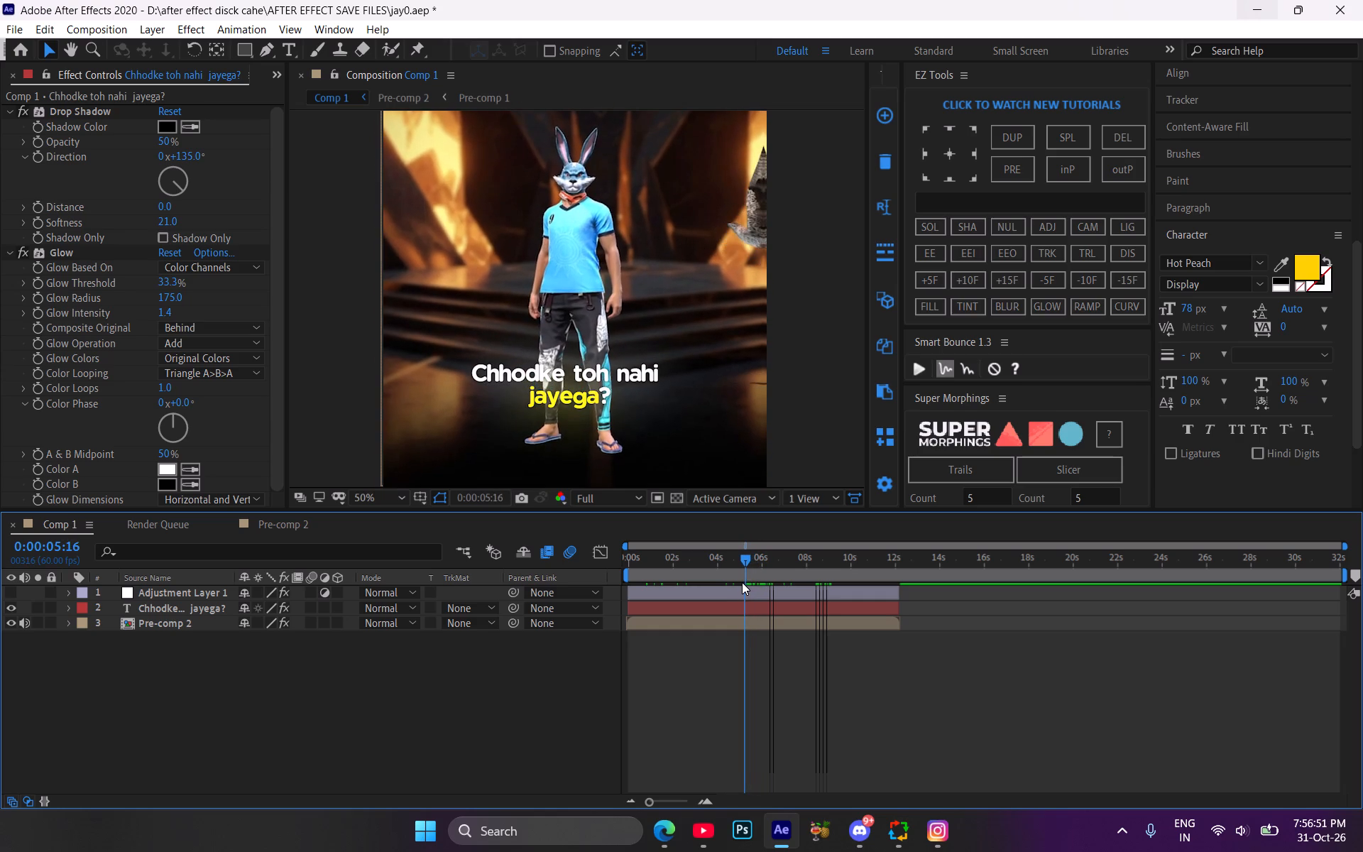
pyautogui.moveTo(742, 582); pyautogui.dragTo(735, 582)
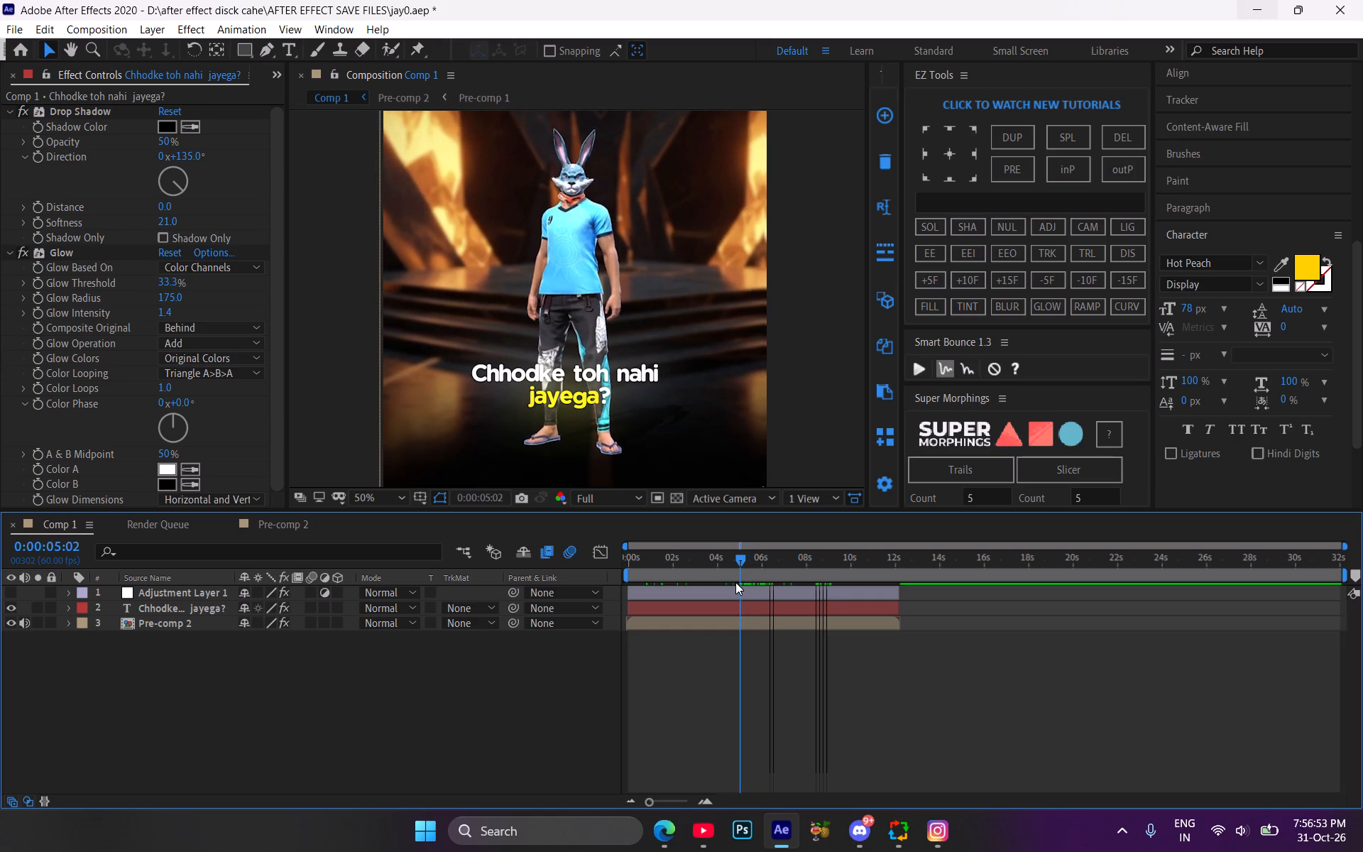
pyautogui.moveTo(735, 582); pyautogui.dragTo(746, 586)
pyautogui.click(750, 601)
pyautogui.hotkey('ctrl', 'shift', 'd')
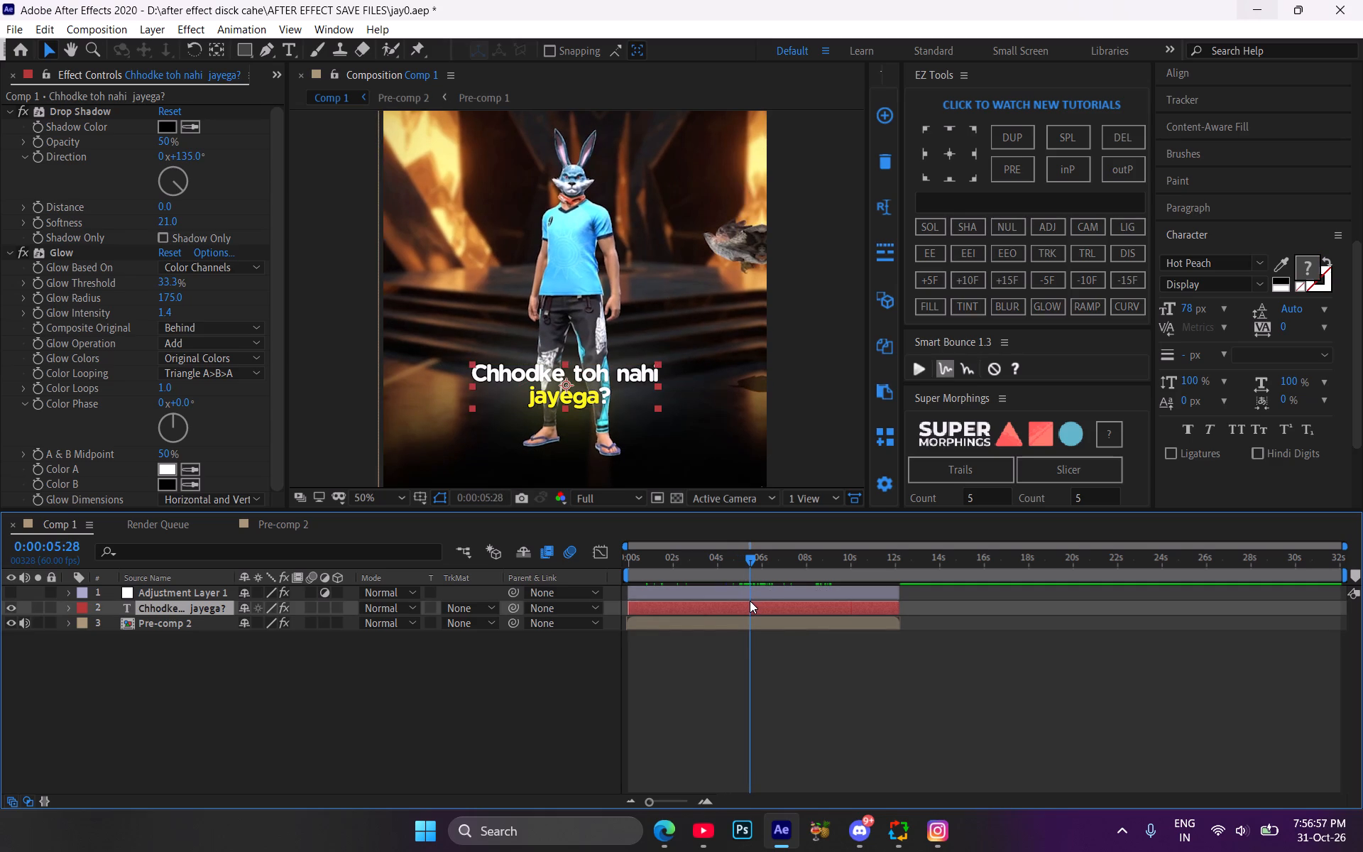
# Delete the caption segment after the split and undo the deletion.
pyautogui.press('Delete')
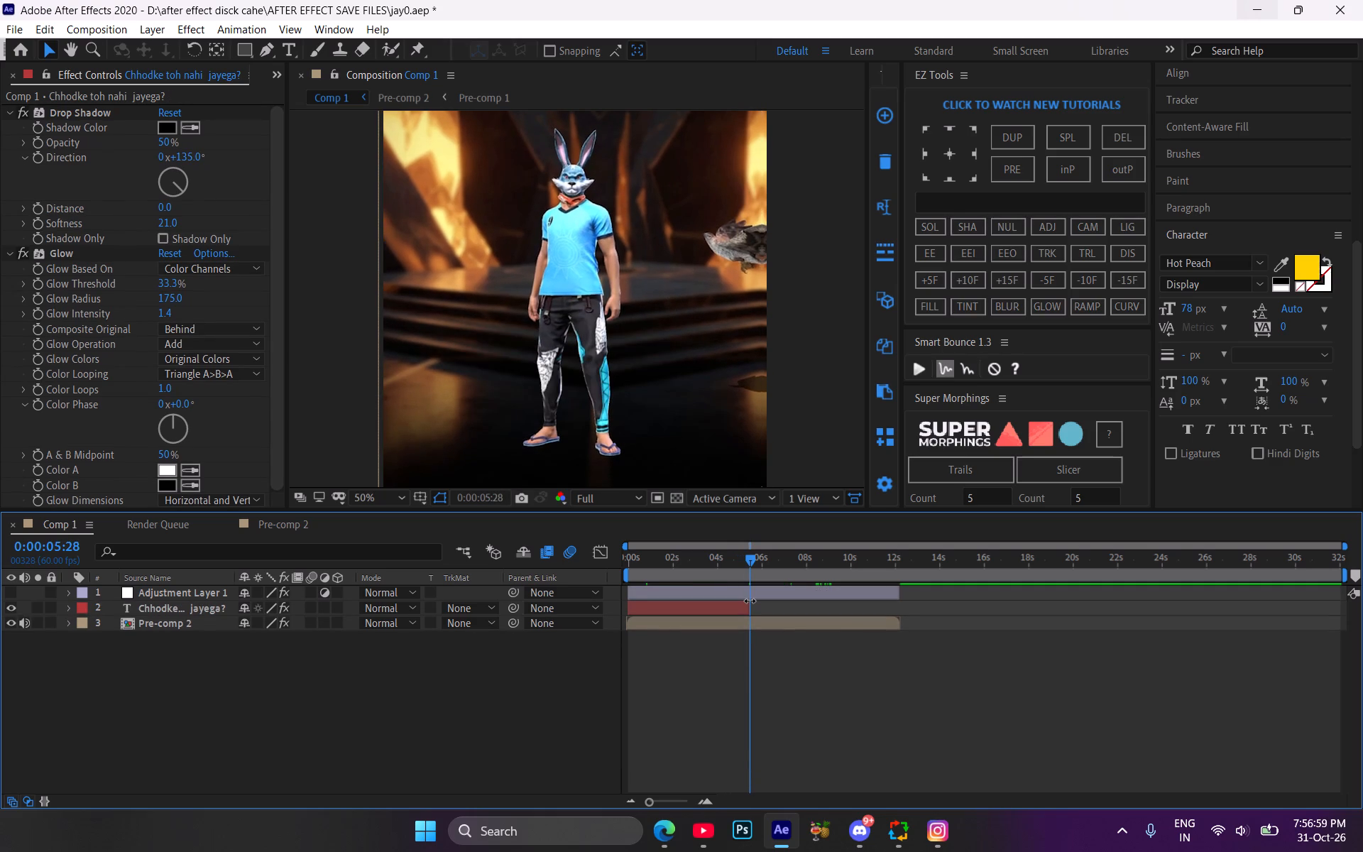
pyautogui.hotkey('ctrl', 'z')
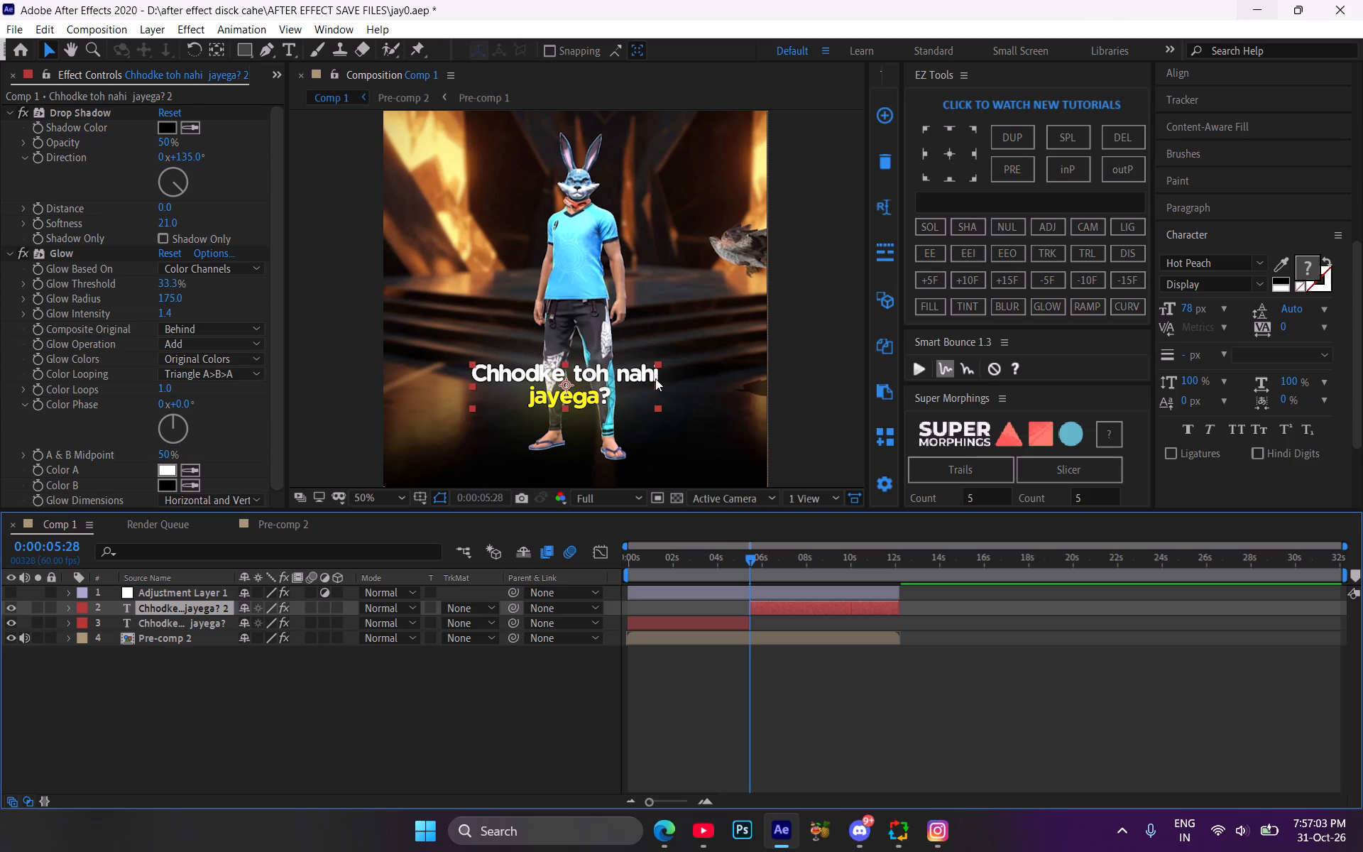
# Set the Scale of the second caption segment to 50%.
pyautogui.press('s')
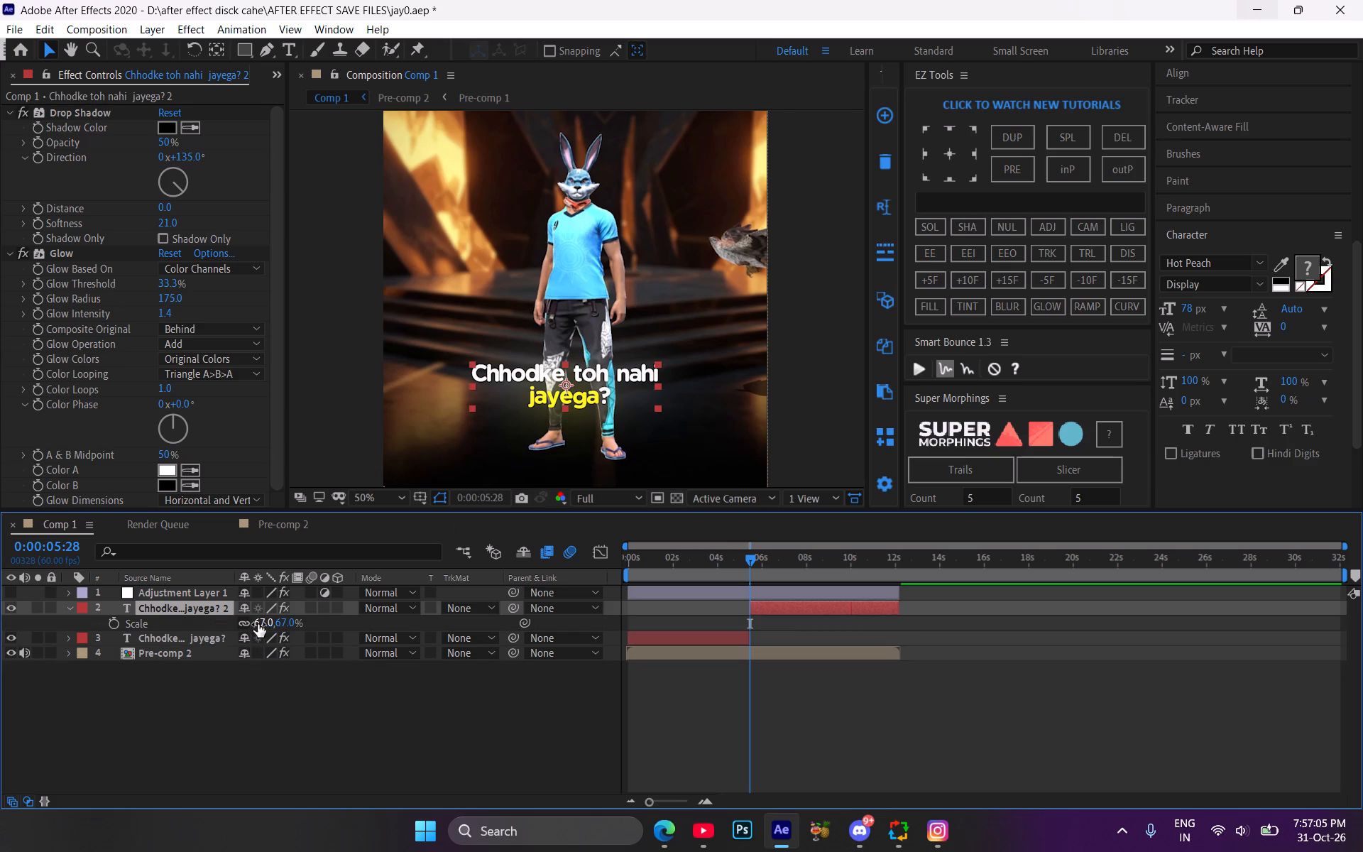
pyautogui.click(258, 624)
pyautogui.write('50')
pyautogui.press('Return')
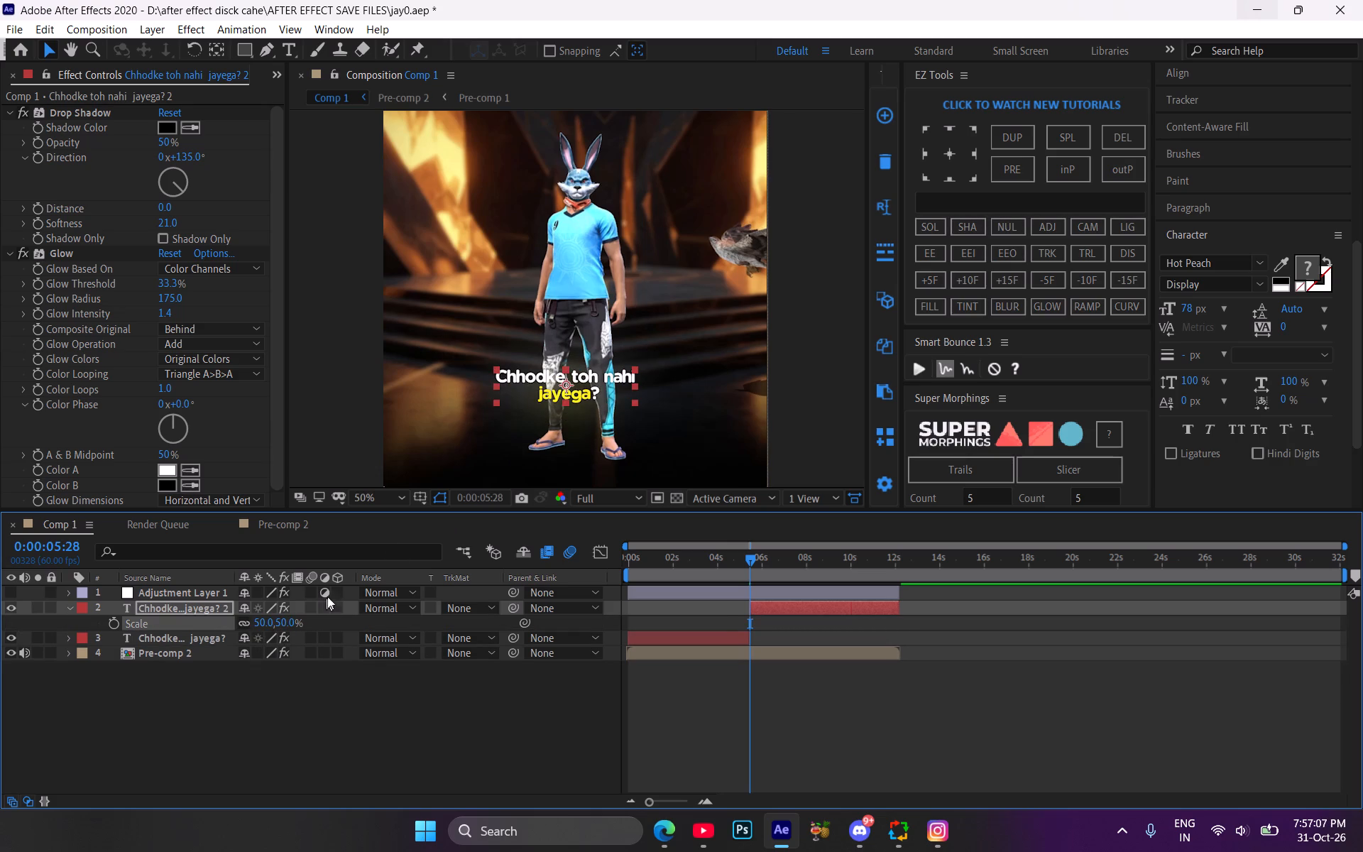
# Move the second caption segment beside the character, just below the bird as seen at 0:00:07:23, and collapse its properties.
pyautogui.moveTo(574, 389); pyautogui.dragTo(682, 312)
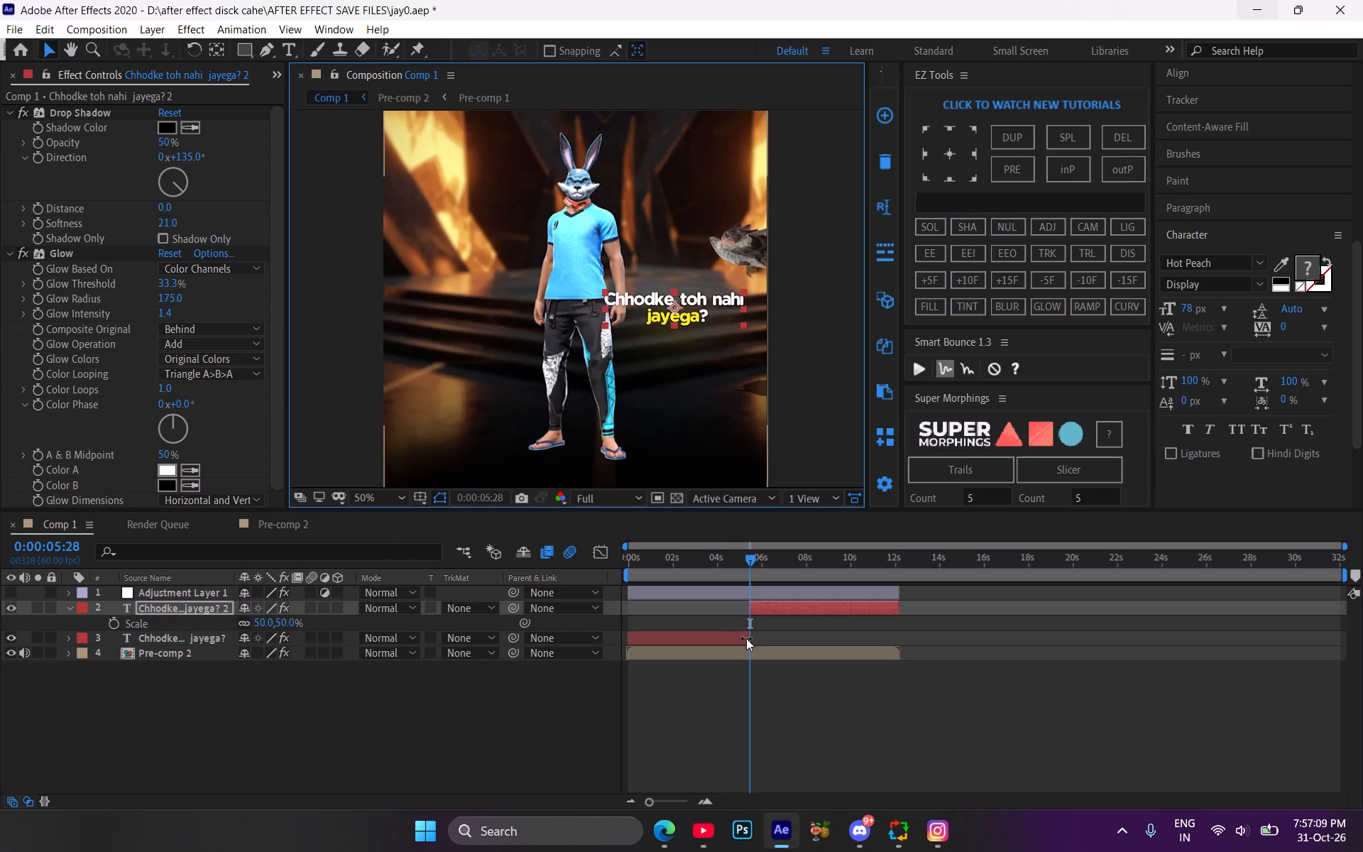
pyautogui.moveTo(756, 562); pyautogui.dragTo(792, 572)
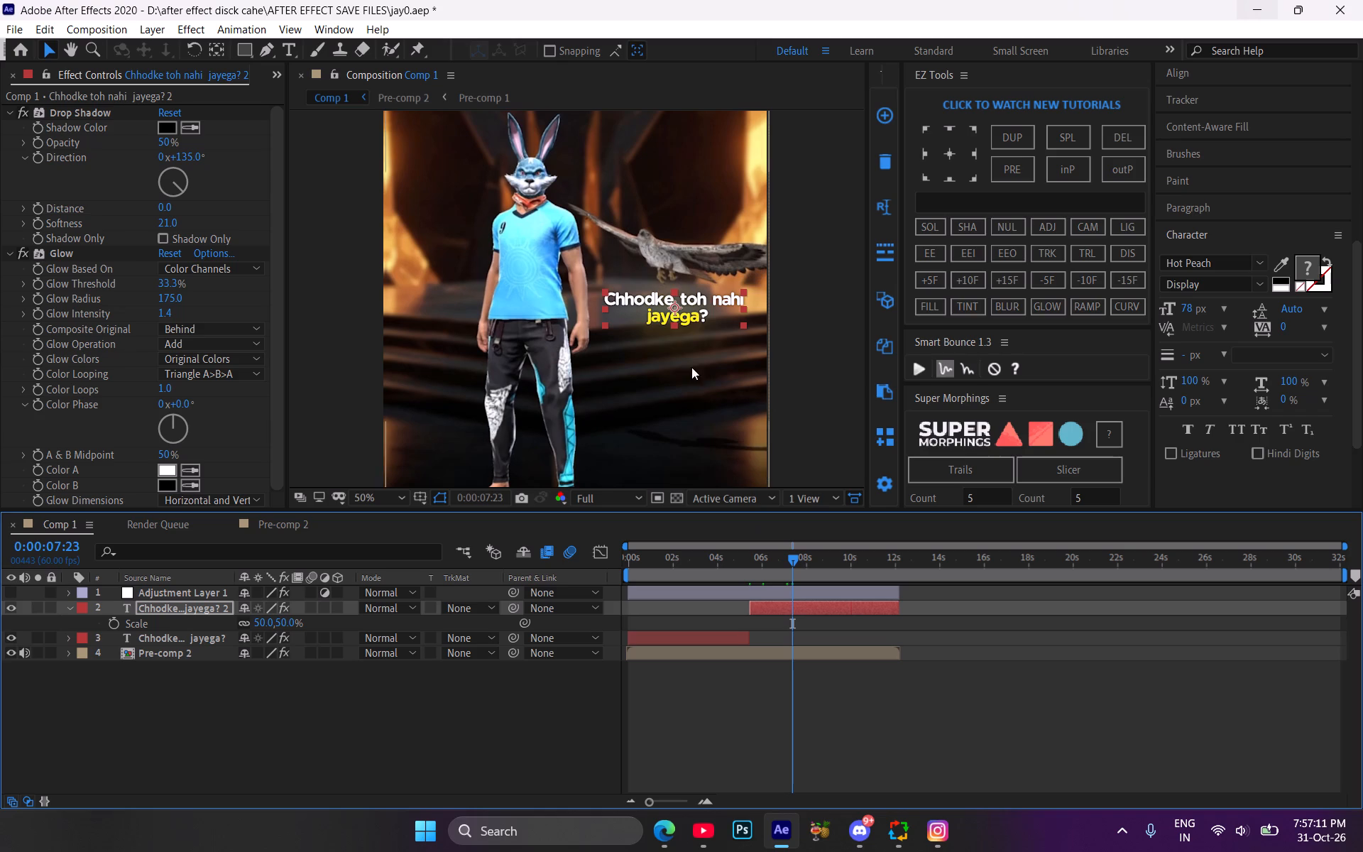
pyautogui.moveTo(691, 308); pyautogui.dragTo(690, 320)
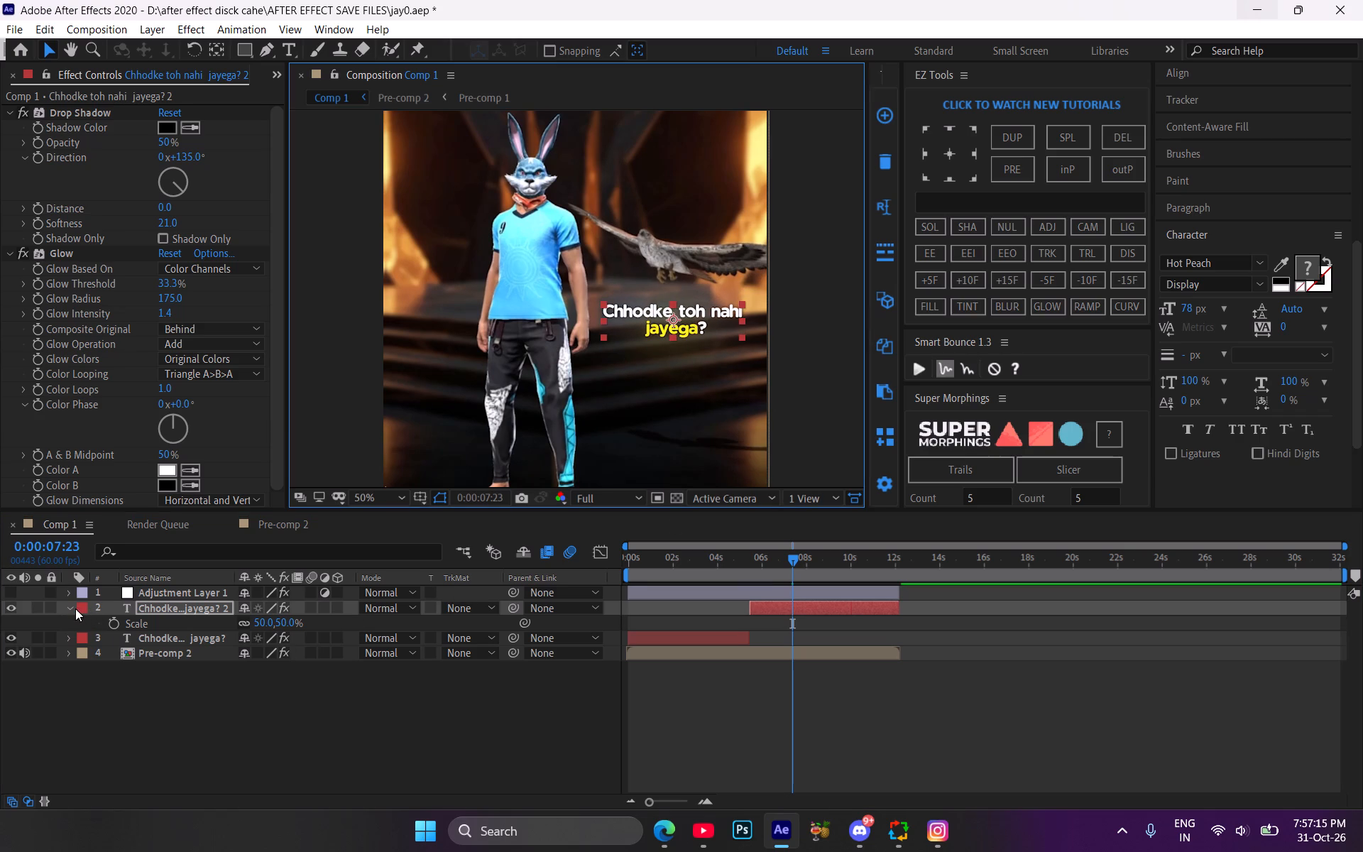
pyautogui.click(73, 608)
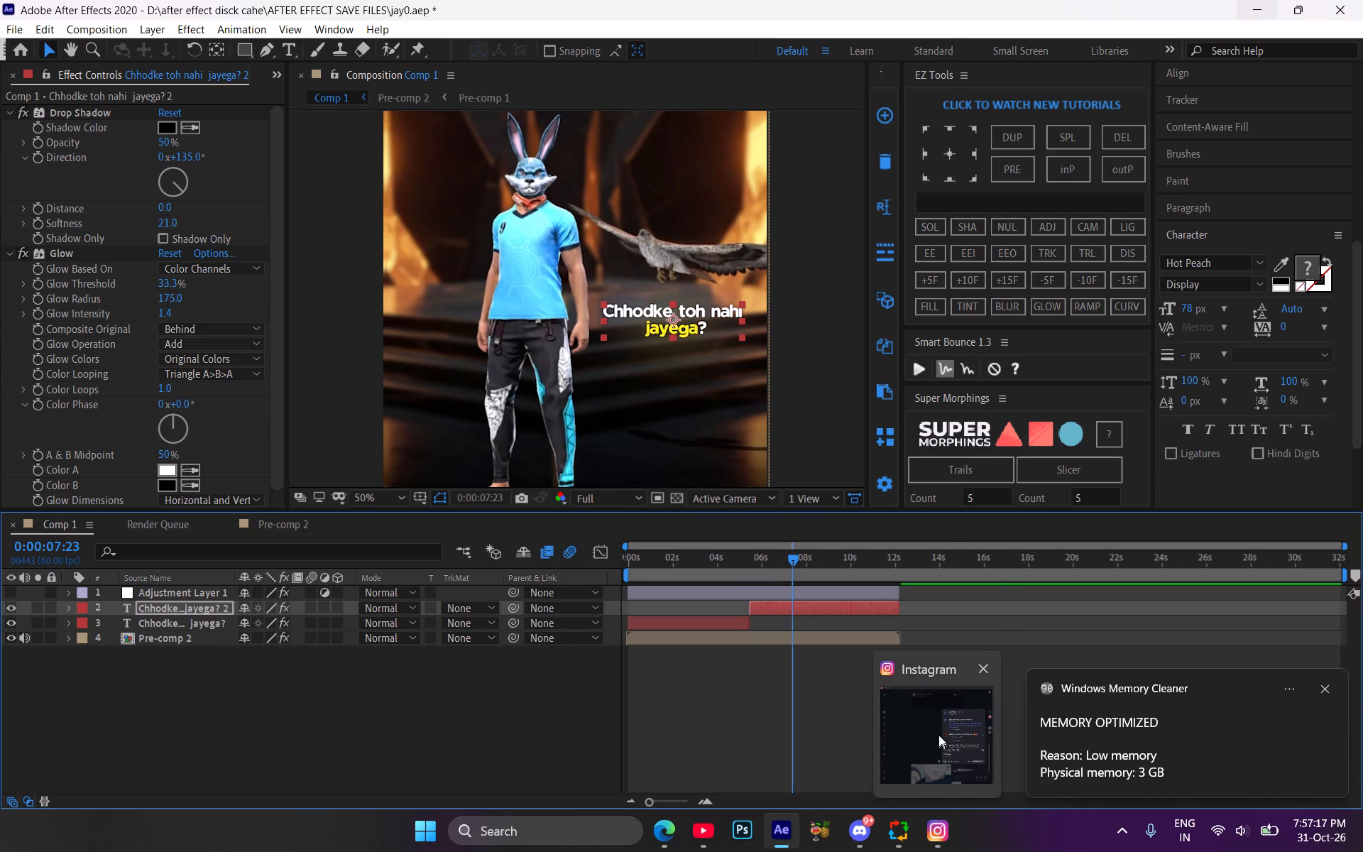
# Switch to the Instagram reel and play it to the "Insaan thodi nahh huu" caption, pausing there.
pyautogui.click(937, 735)
pyautogui.click(376, 461)
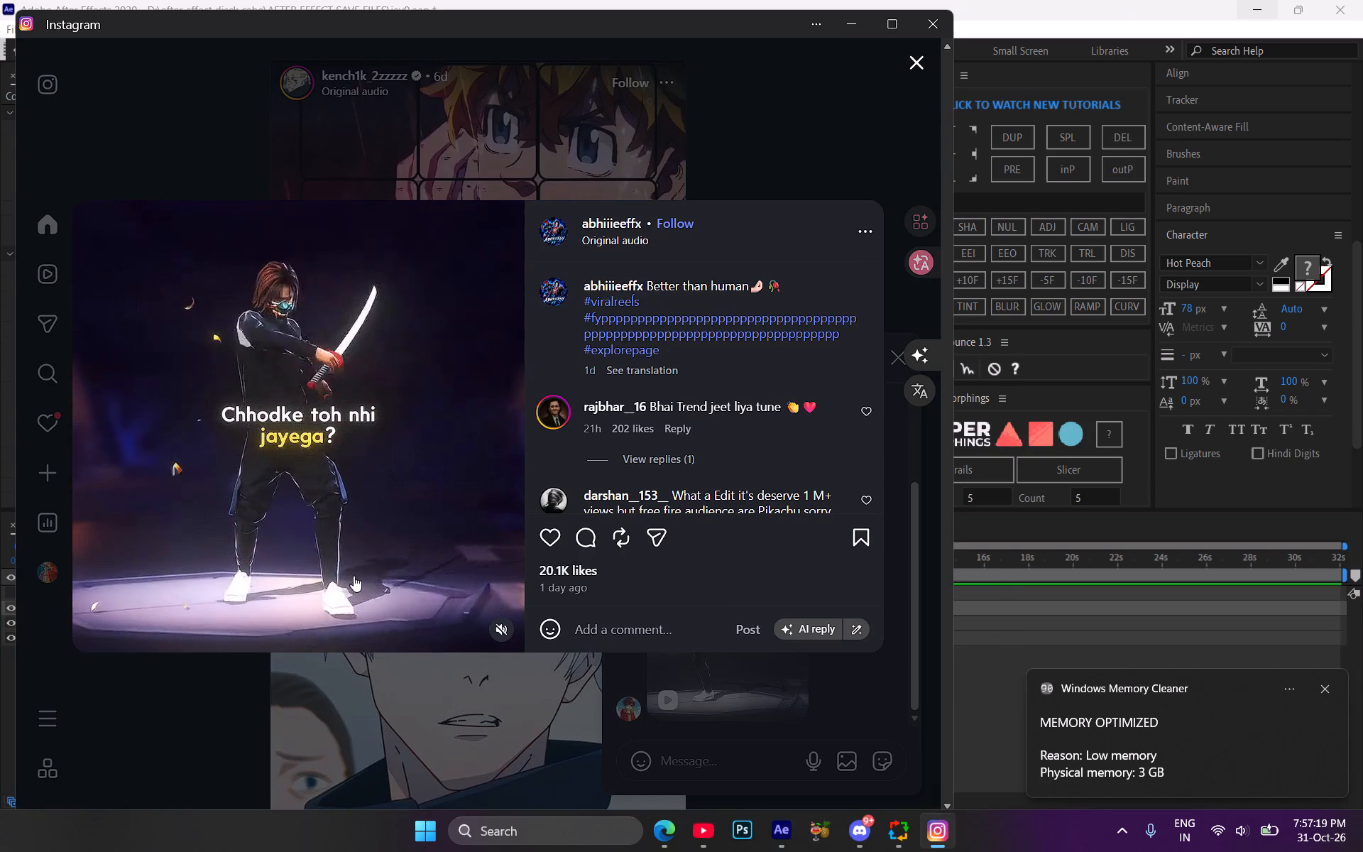
pyautogui.click(442, 552)
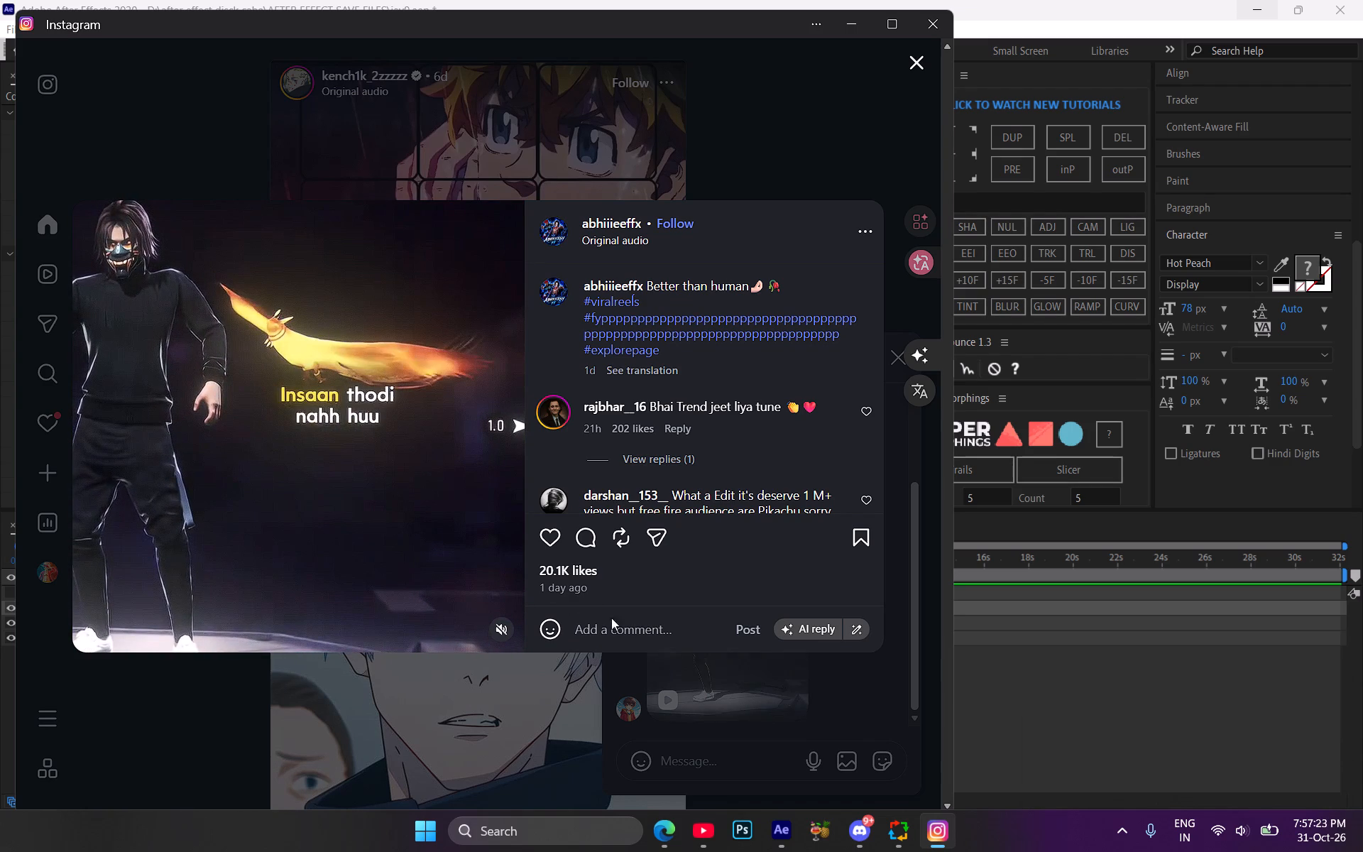
# Draft "Insaan thodi nahh huu" in the reel's comment field, copy the text, and clear the draft without posting it.
pyautogui.click(659, 636)
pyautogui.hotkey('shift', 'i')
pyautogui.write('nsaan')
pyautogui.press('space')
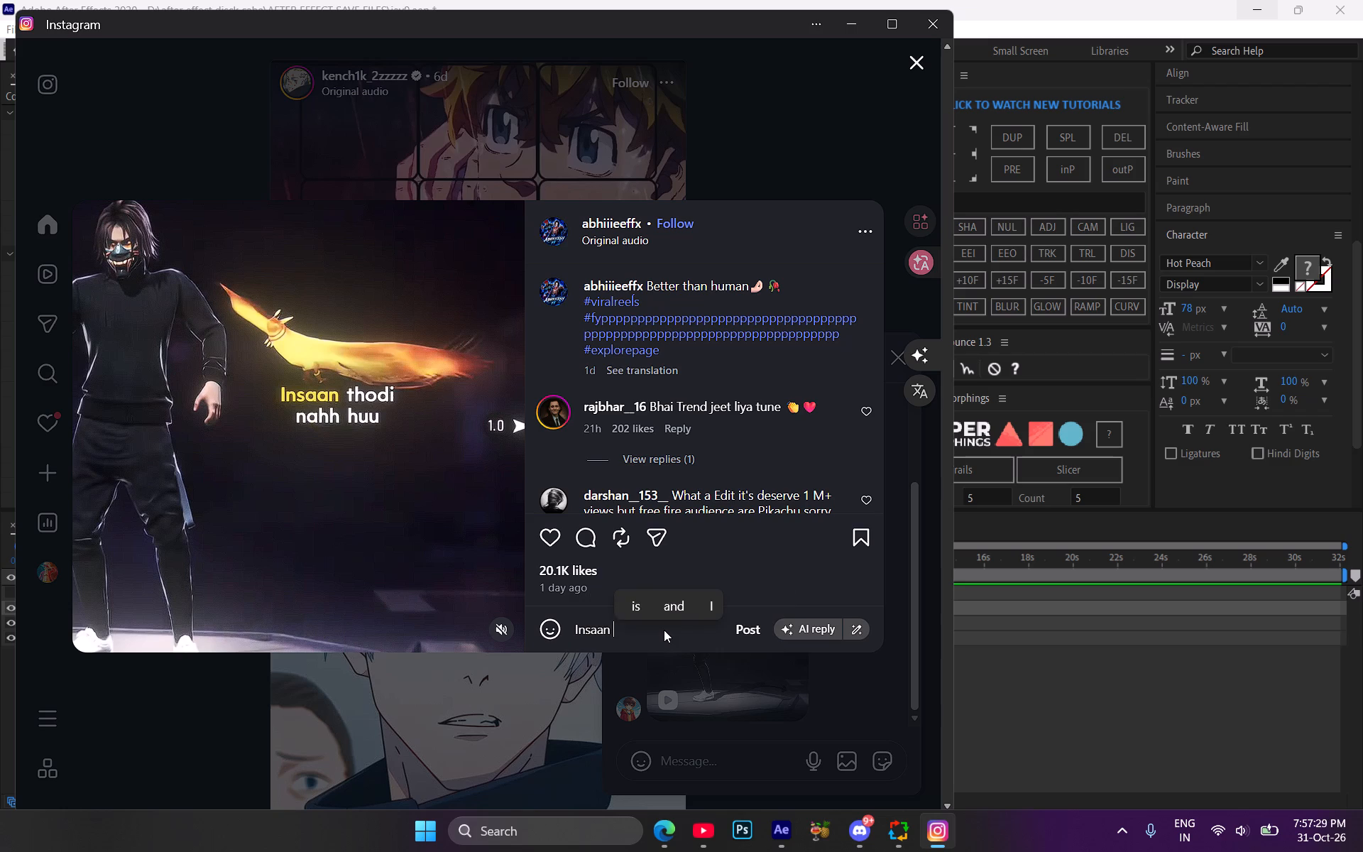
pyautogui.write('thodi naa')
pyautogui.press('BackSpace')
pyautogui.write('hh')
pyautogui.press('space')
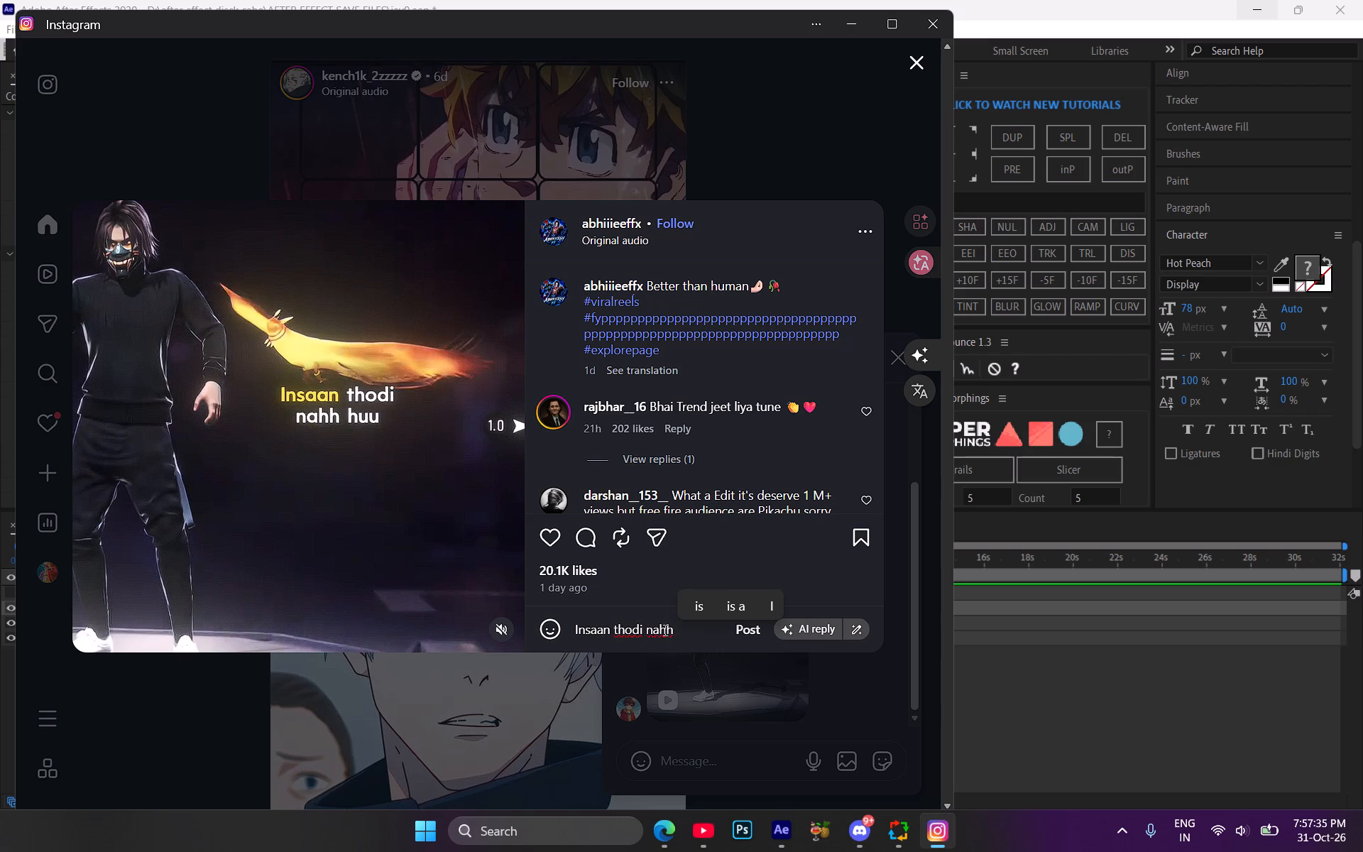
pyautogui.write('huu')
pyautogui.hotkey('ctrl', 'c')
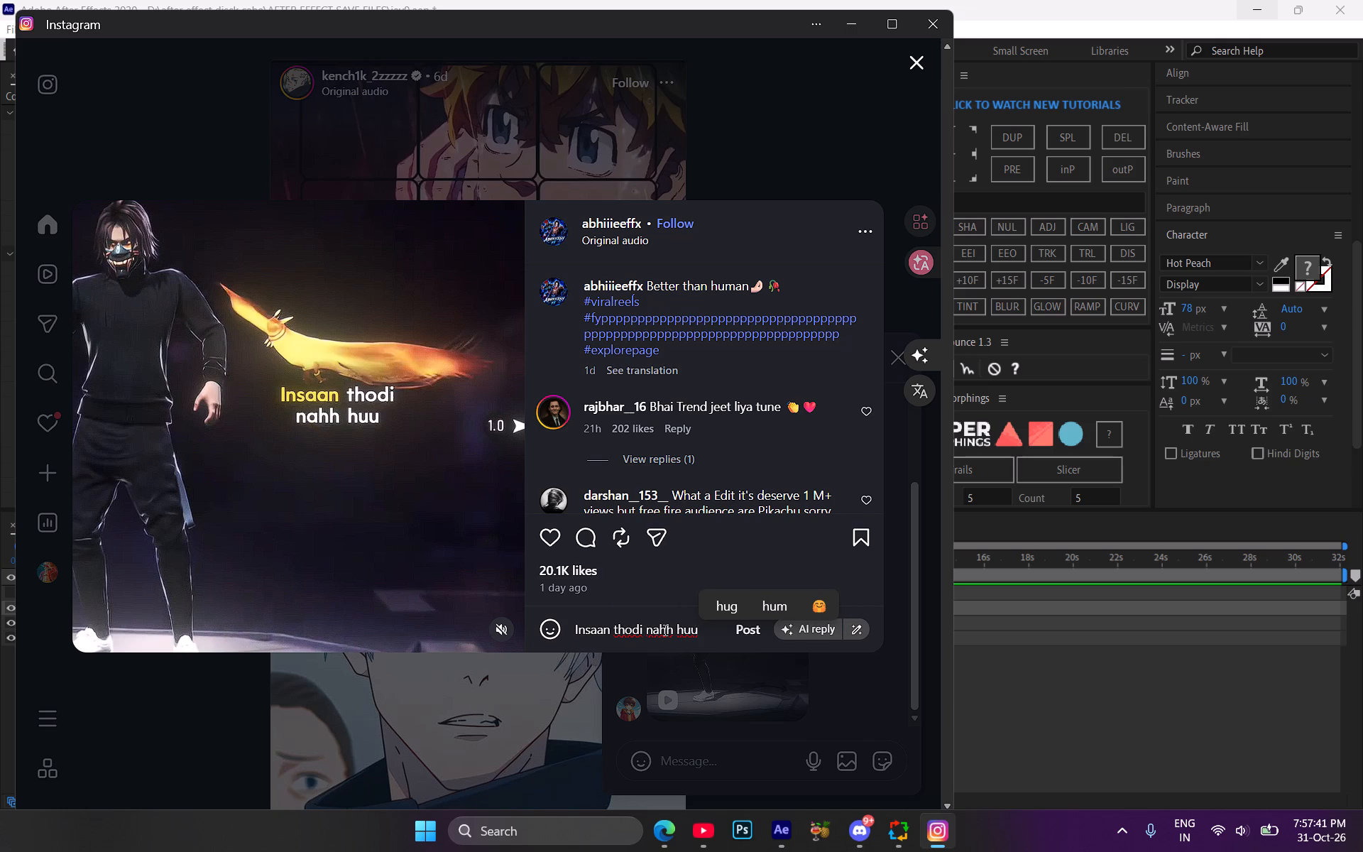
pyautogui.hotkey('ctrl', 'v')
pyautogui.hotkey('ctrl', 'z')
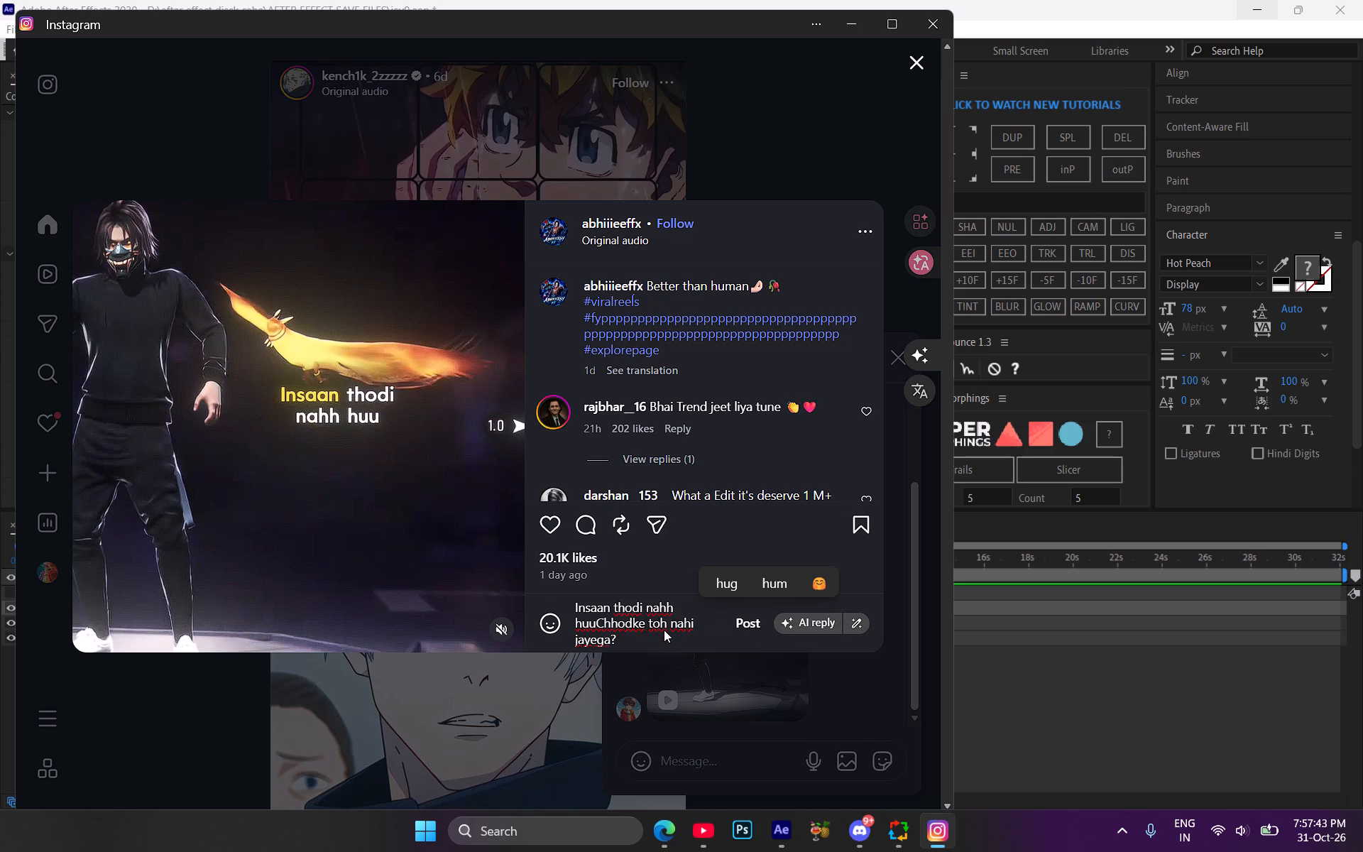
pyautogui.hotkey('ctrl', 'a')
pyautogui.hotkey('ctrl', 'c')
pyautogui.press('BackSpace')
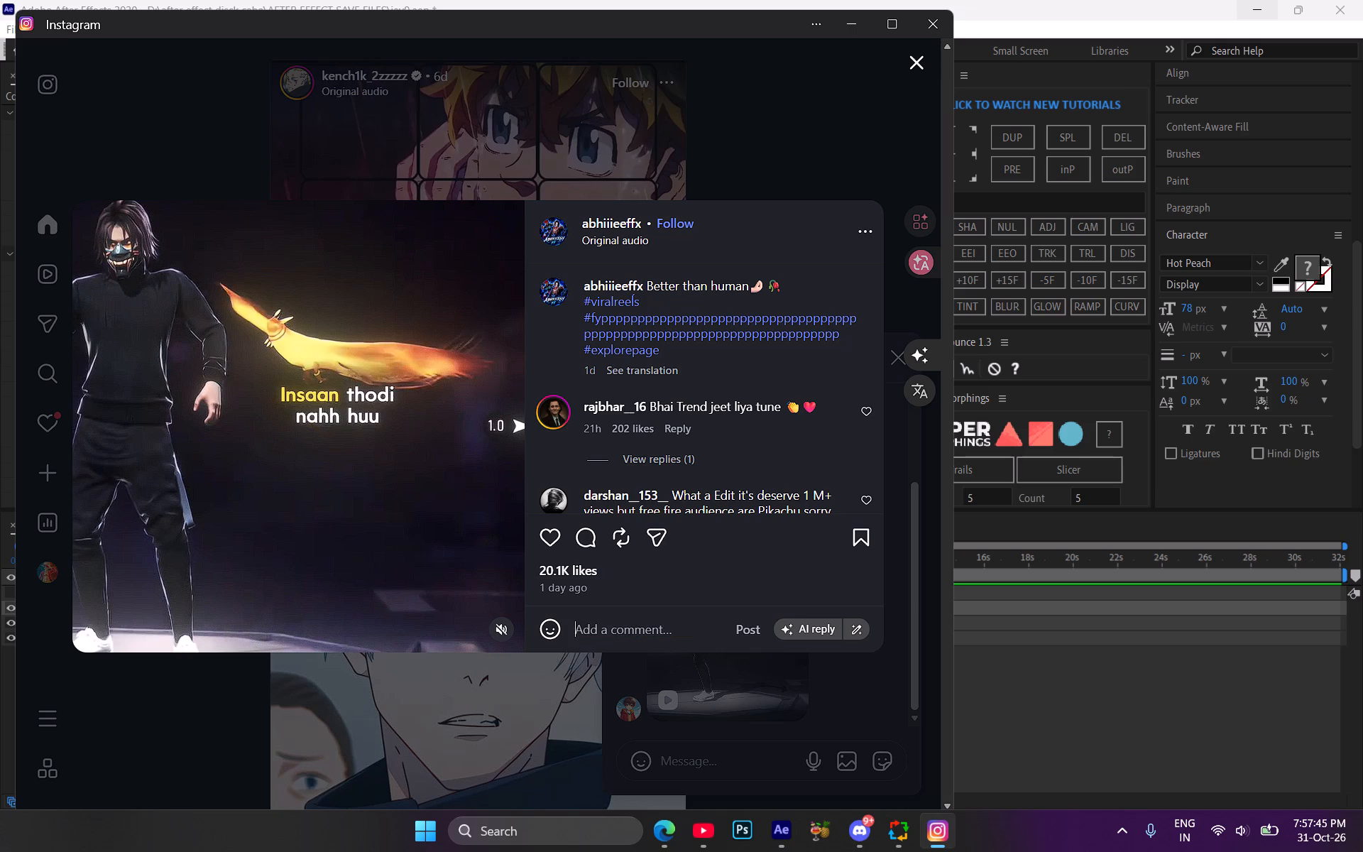
# Back in After Effects, replace the second caption's text with the copied "Insaan thodi nahh huu", breaking the line before "nahh".
pyautogui.click(1077, 712)
pyautogui.click(795, 606)
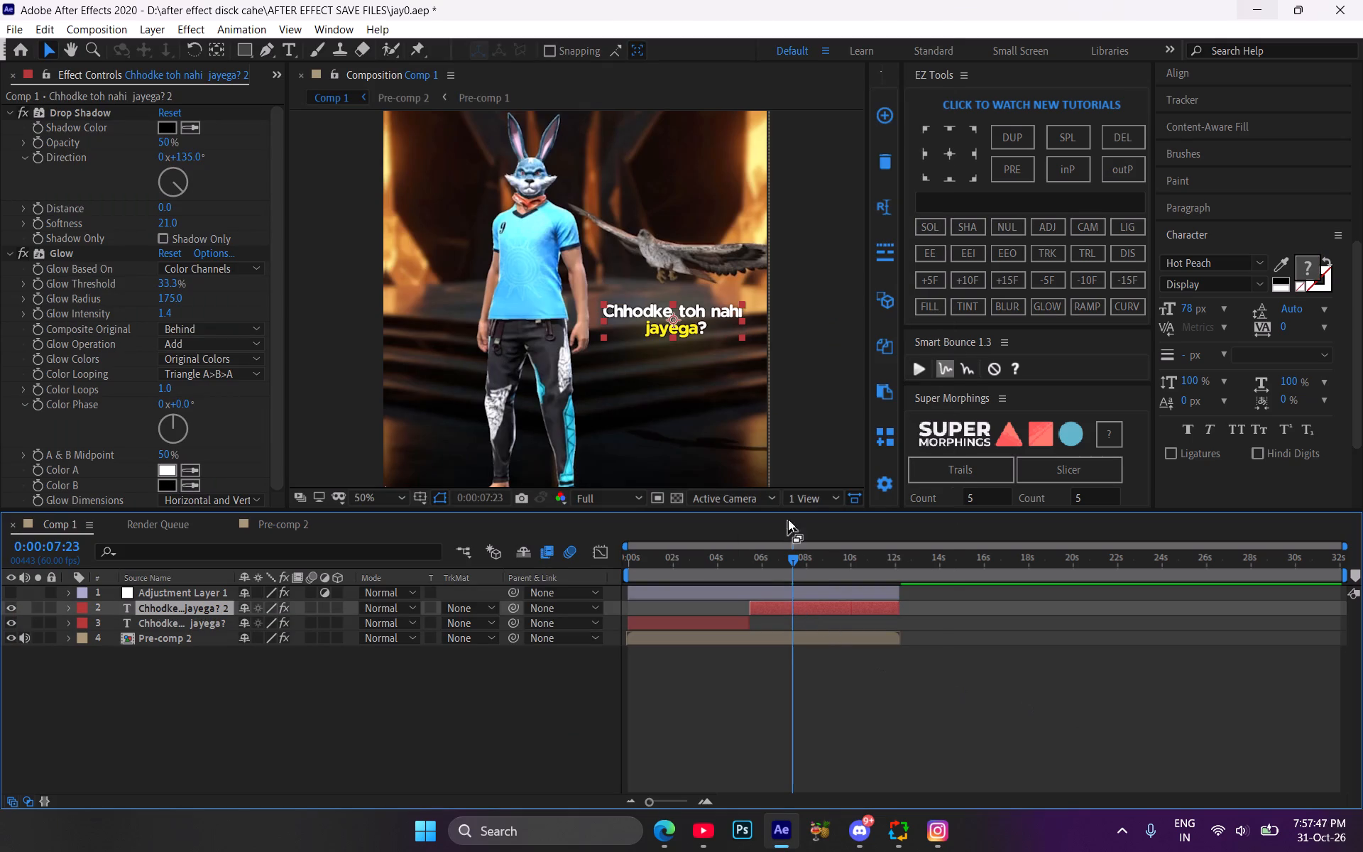
pyautogui.doubleClick(707, 322)
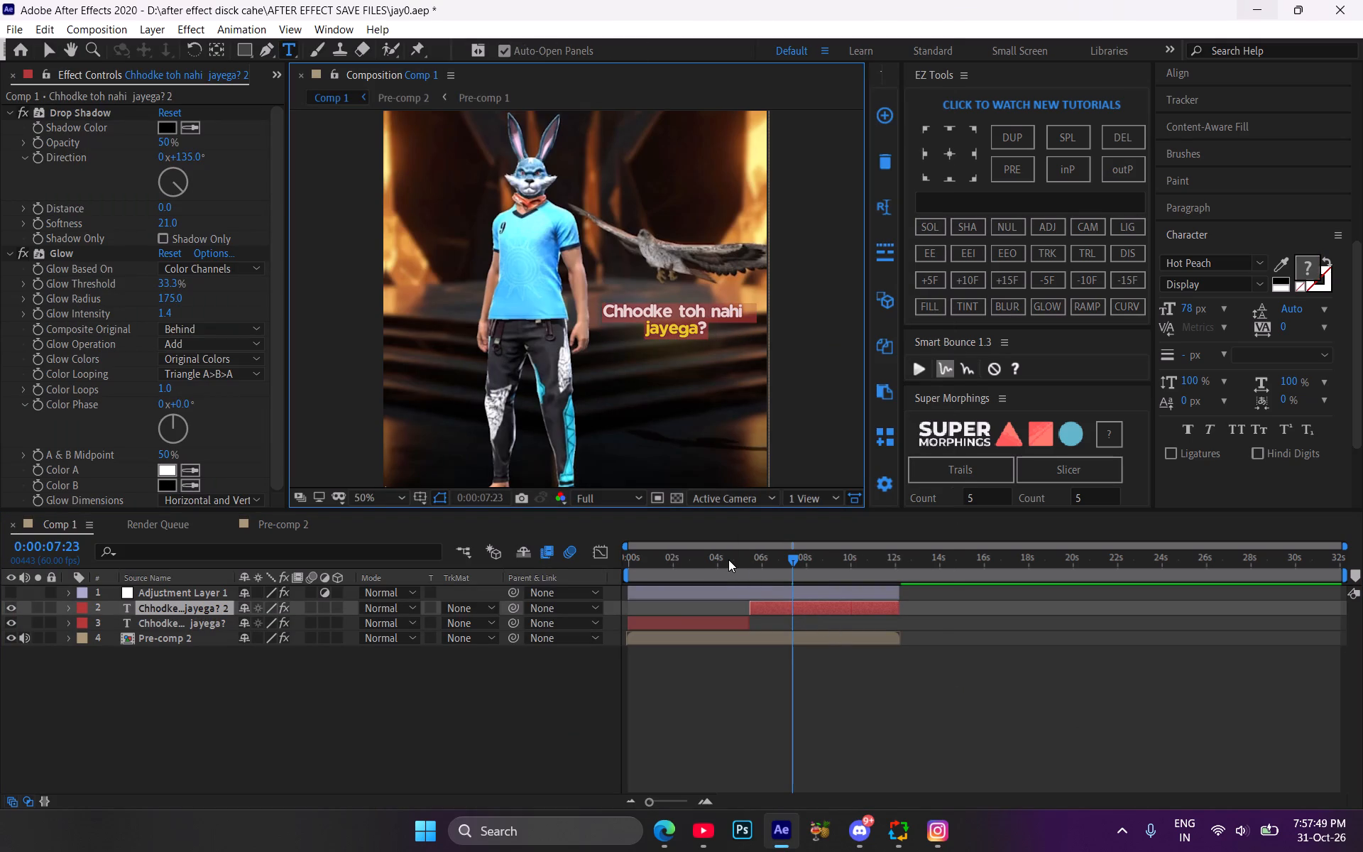
pyautogui.hotkey('ctrl', 'v')
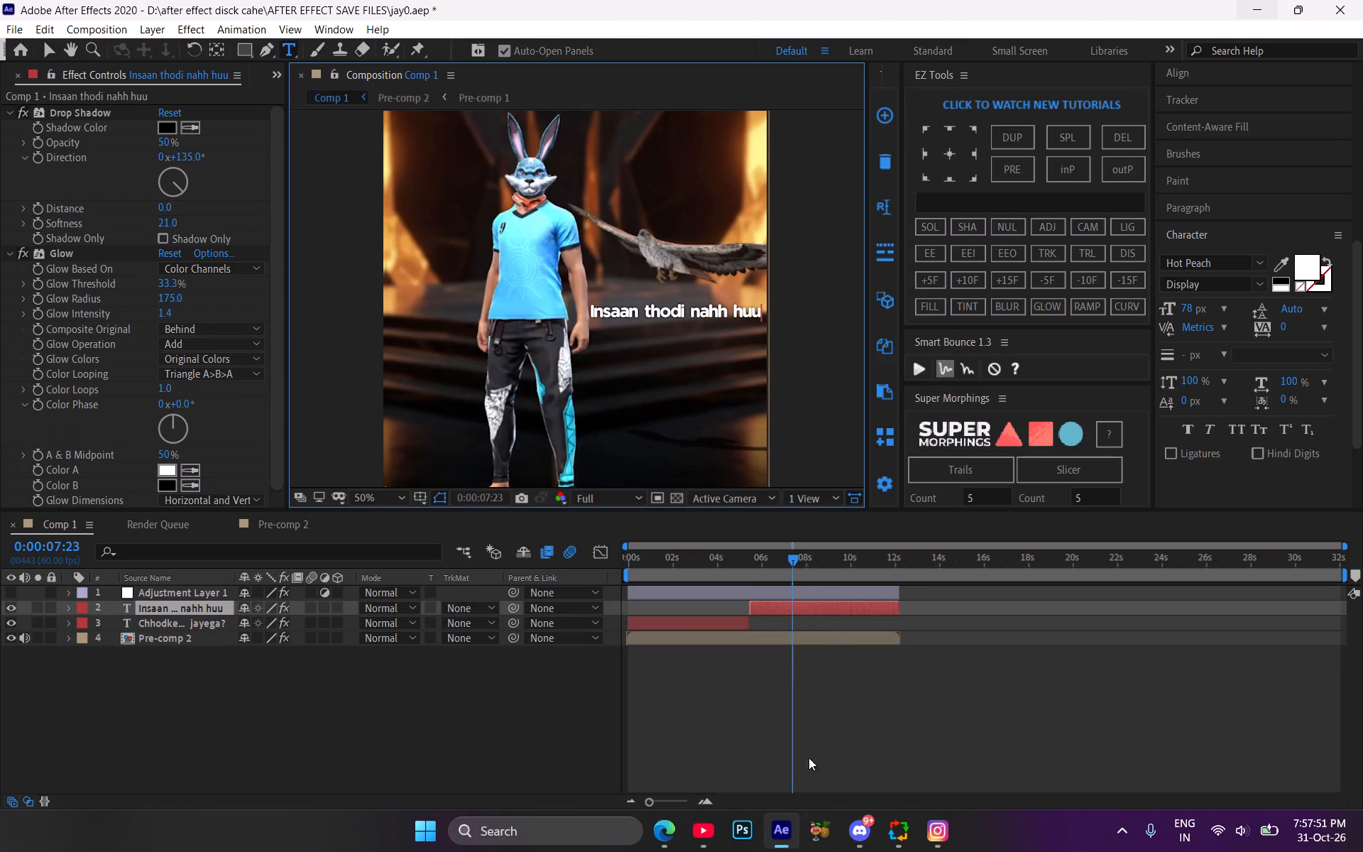
pyautogui.click(923, 721)
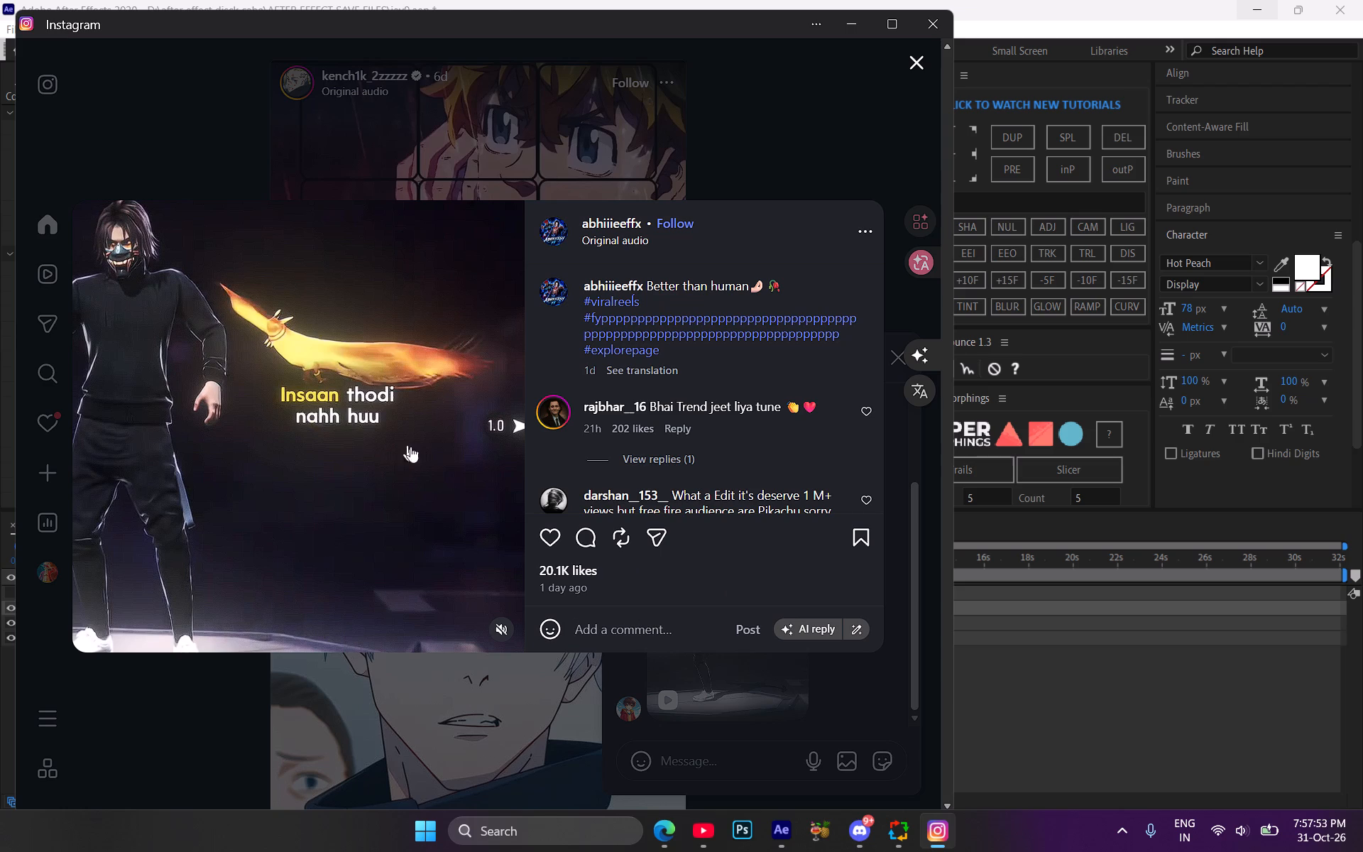
pyautogui.click(1023, 697)
pyautogui.click(695, 312)
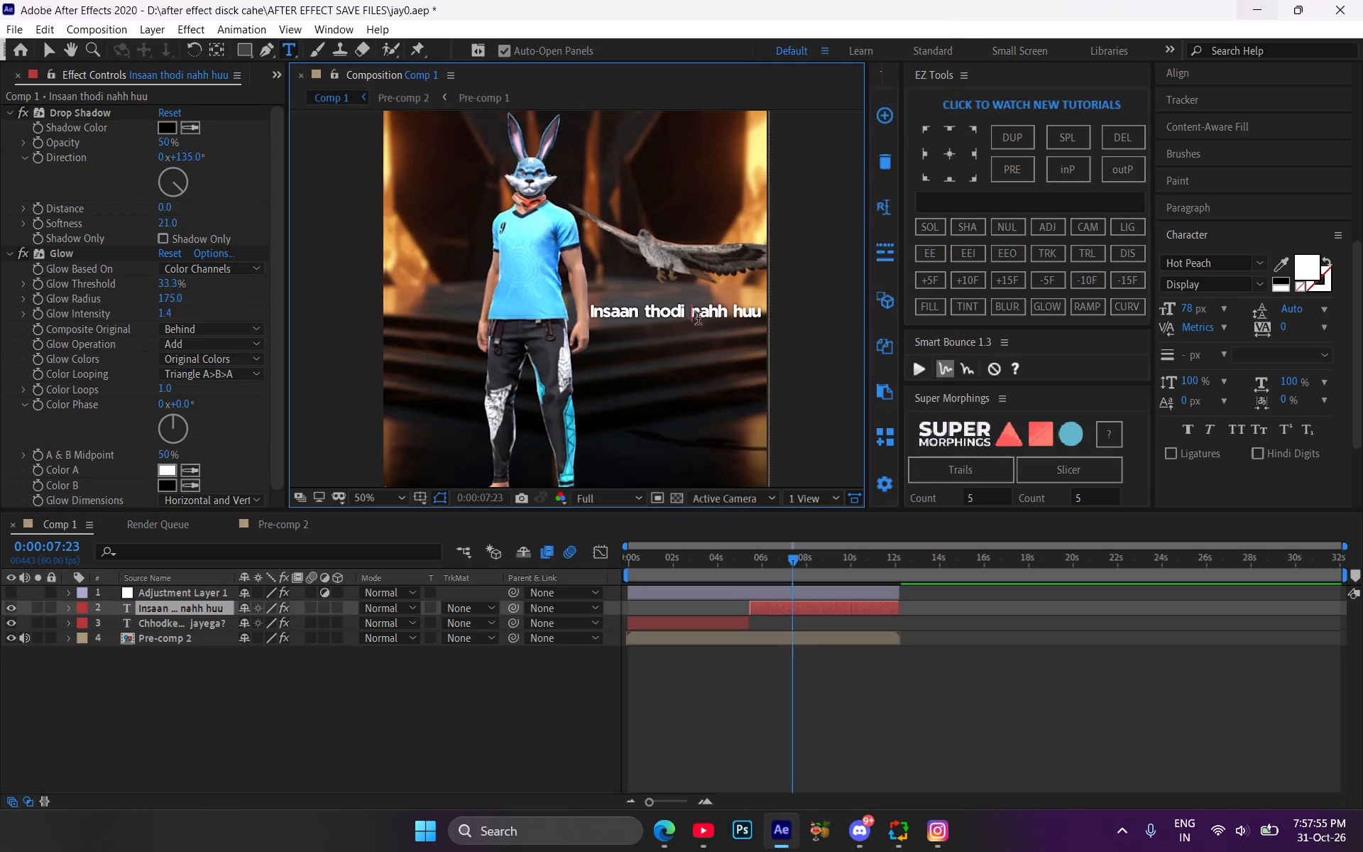
pyautogui.press('Return')
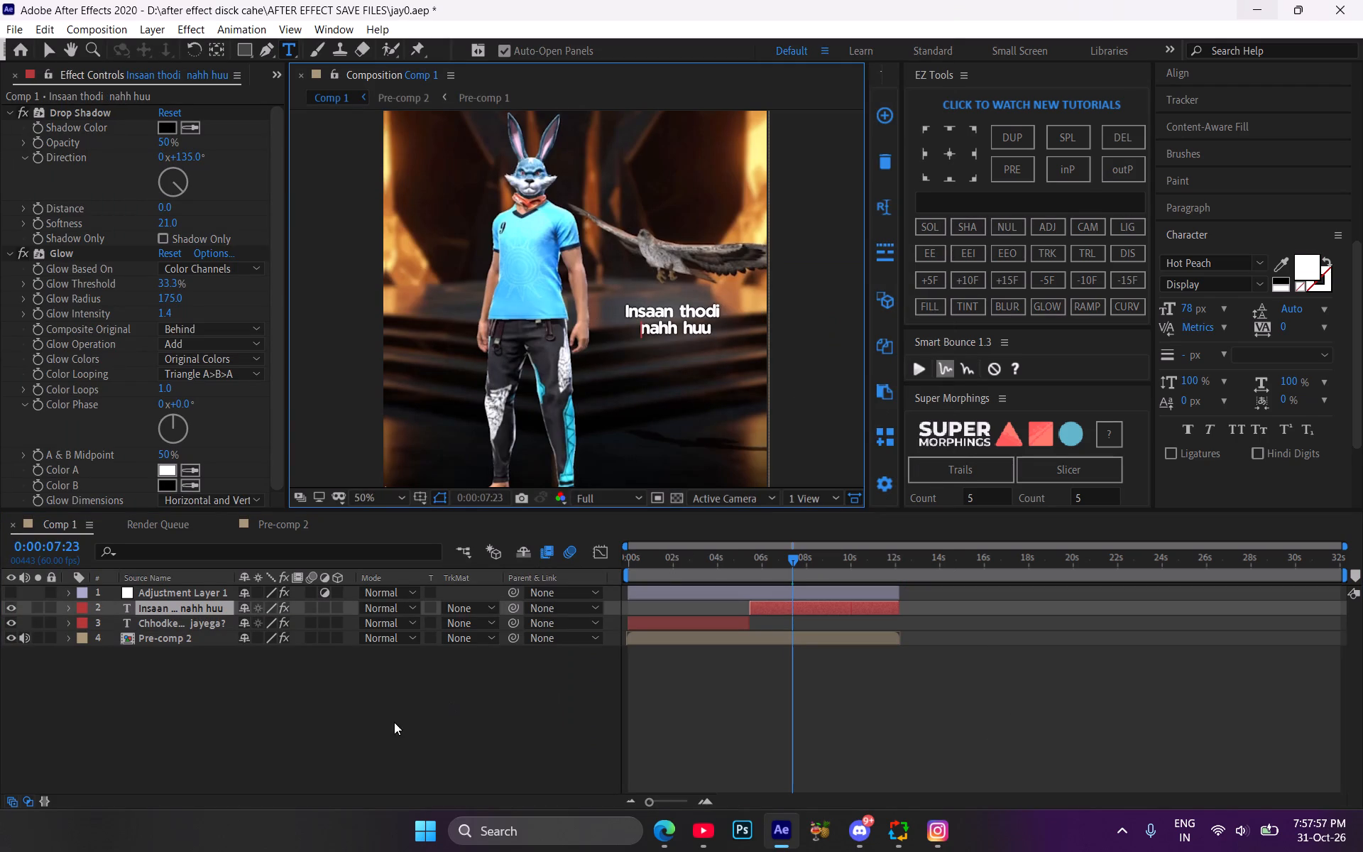
# Color the word "Insaan" in the second caption yellow, FFD900.
pyautogui.moveTo(673, 309); pyautogui.dragTo(628, 309)
pyautogui.moveTo(628, 309); pyautogui.dragTo(618, 309)
pyautogui.click(1312, 257)
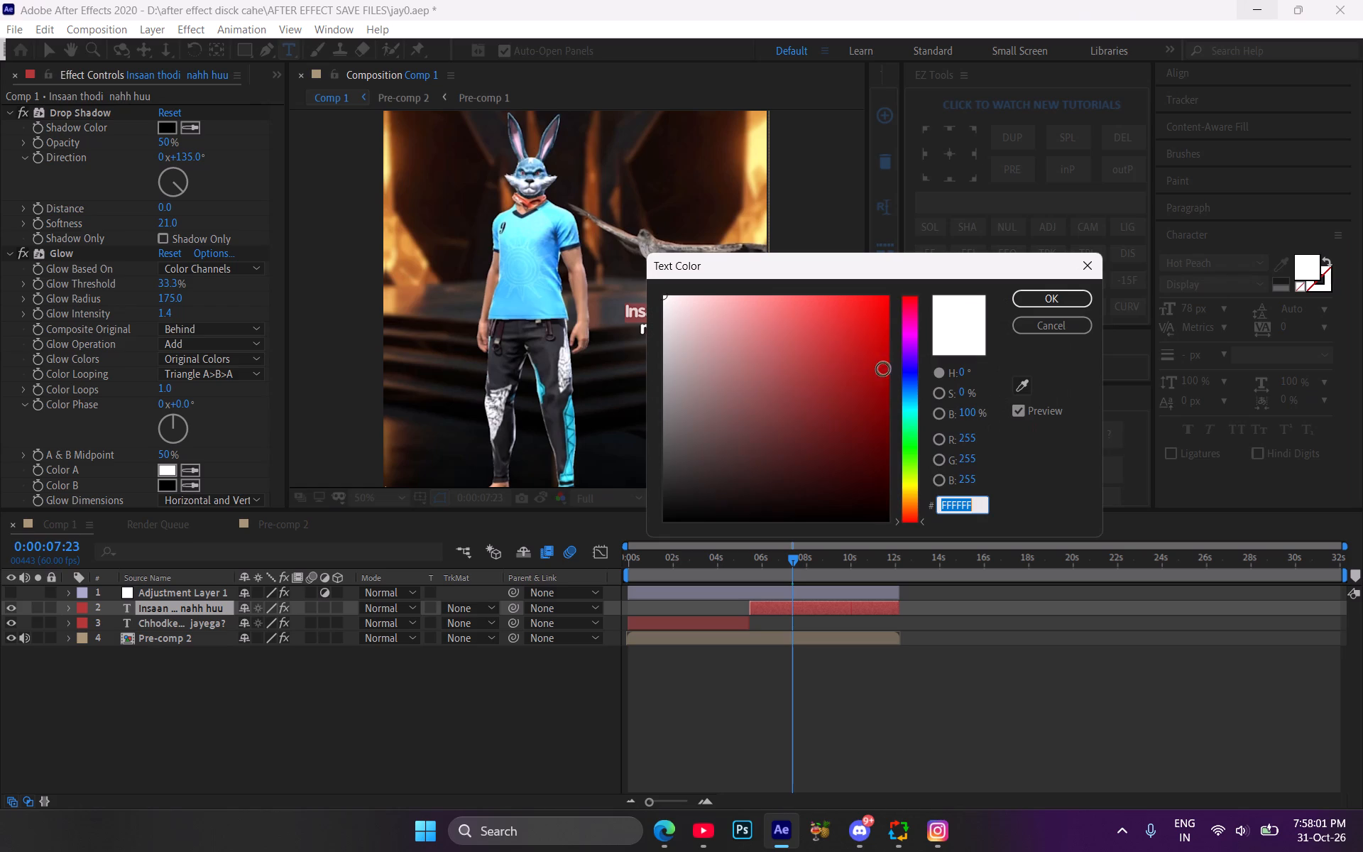
pyautogui.click(911, 495)
pyautogui.moveTo(872, 337); pyautogui.dragTo(902, 285)
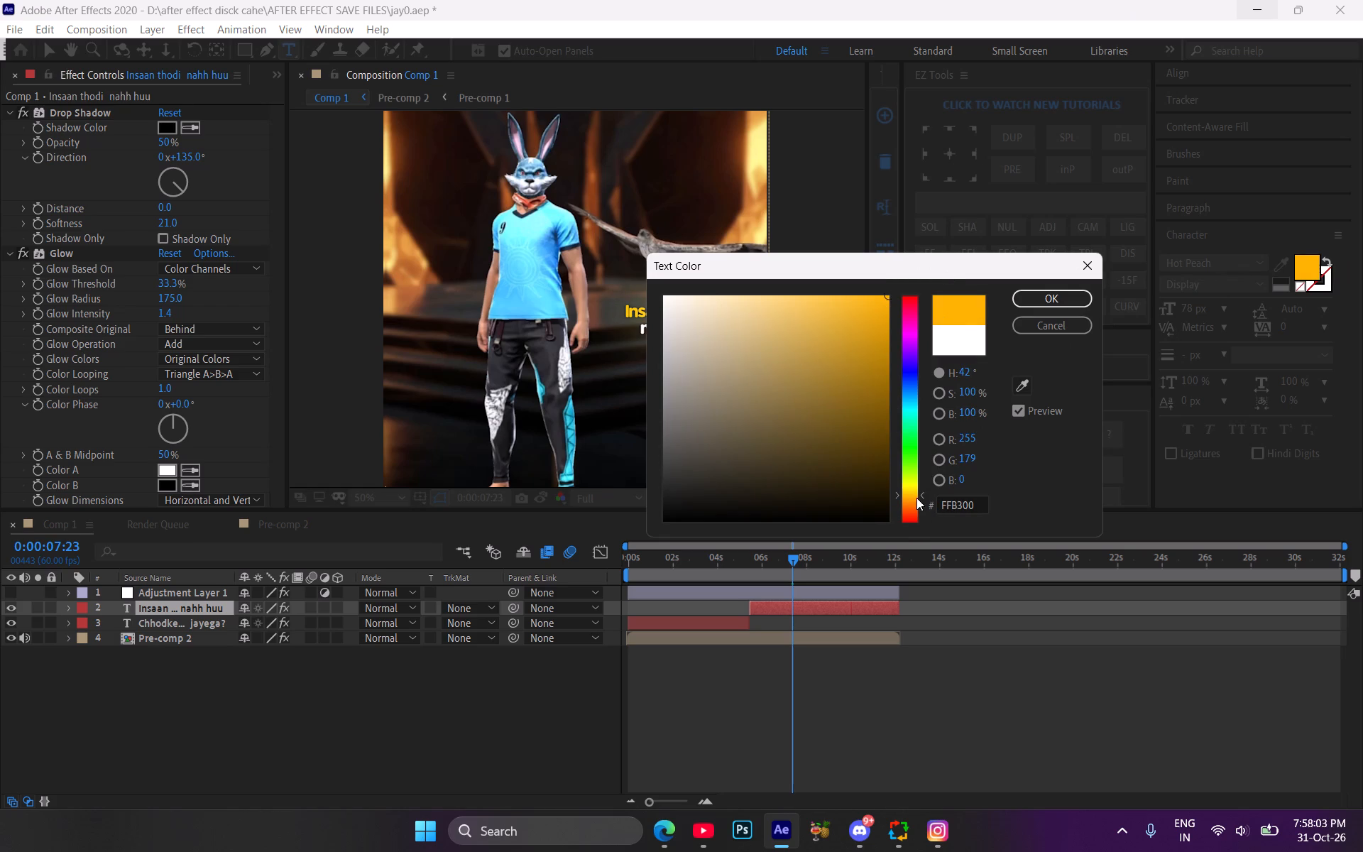
pyautogui.tripleClick(913, 488)
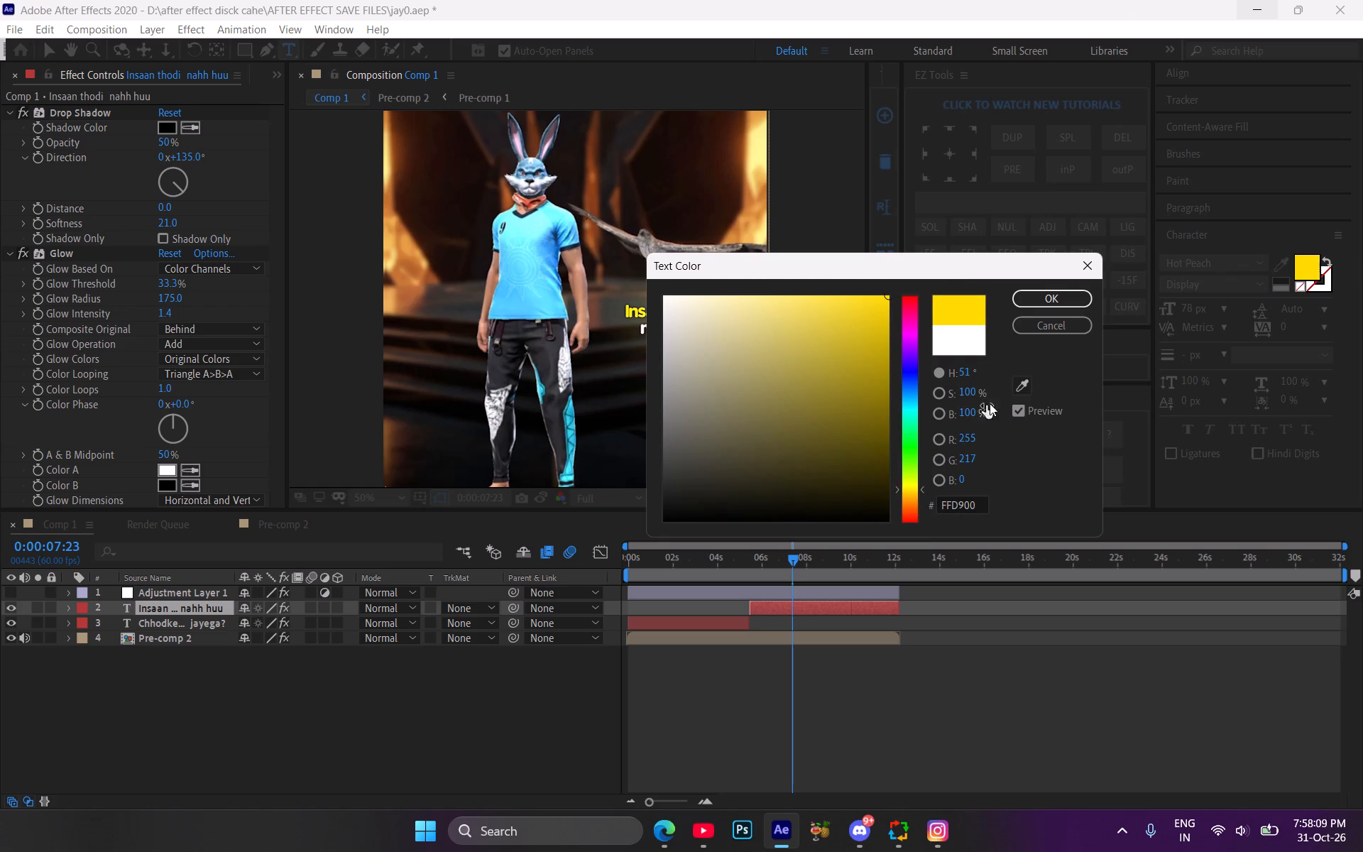
pyautogui.click(1072, 302)
pyautogui.click(795, 696)
pyautogui.moveTo(791, 558); pyautogui.dragTo(788, 557)
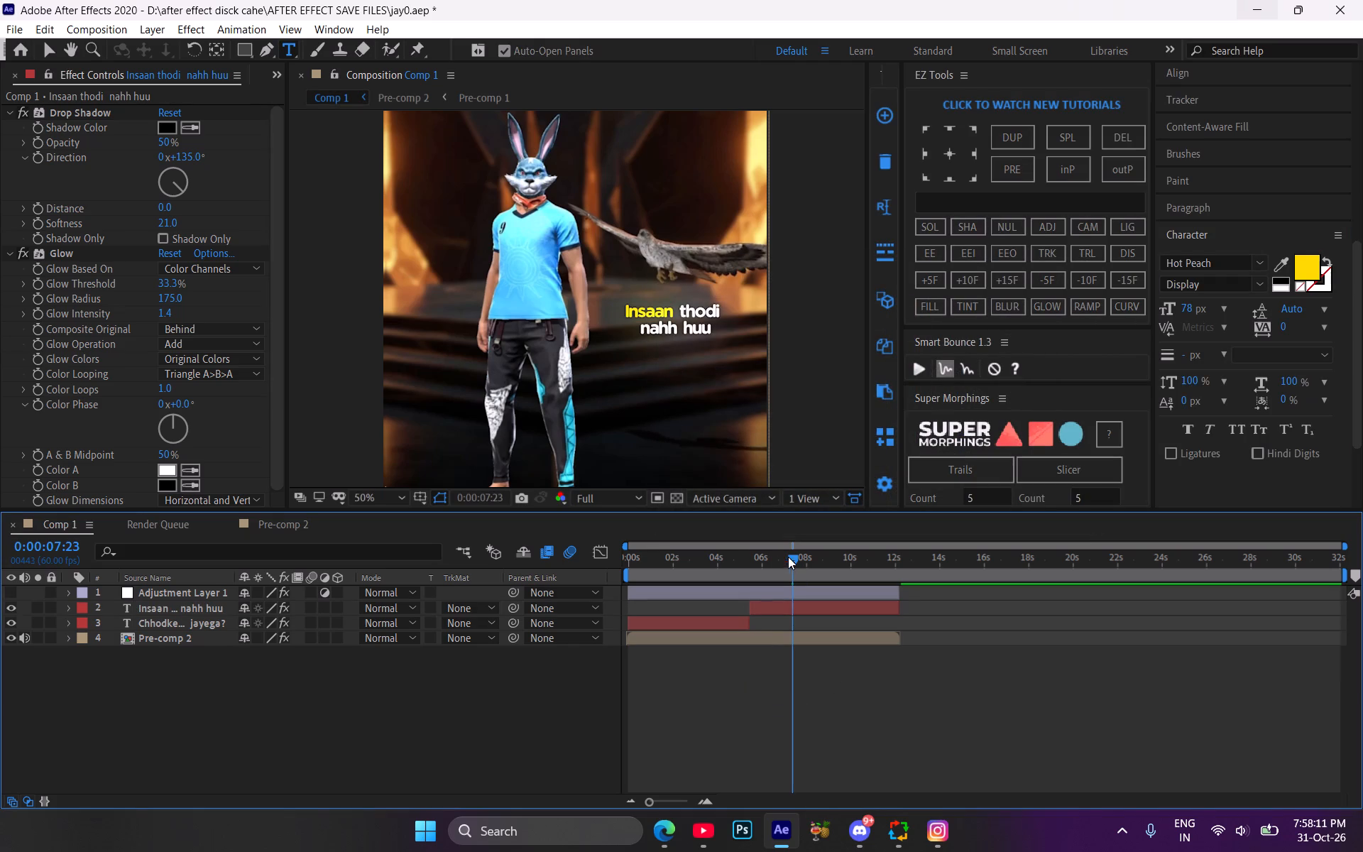
# Retime the cut between the "Chhodke toh nahi jayega?" and "Insaan thodi nahh huu" caption layers to about 0:00:05:52.
pyautogui.moveTo(788, 557); pyautogui.dragTo(721, 596)
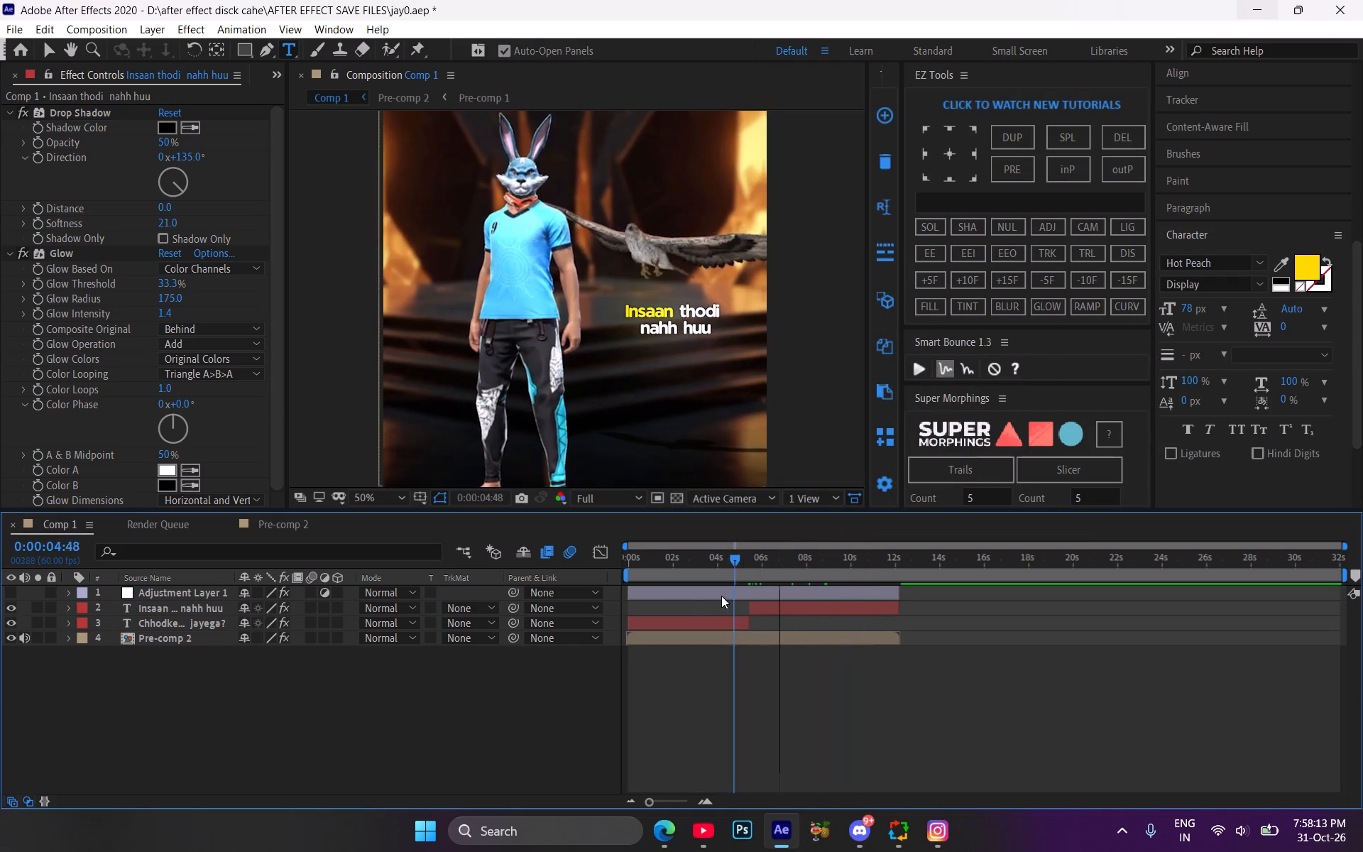
pyautogui.moveTo(721, 596); pyautogui.dragTo(735, 596)
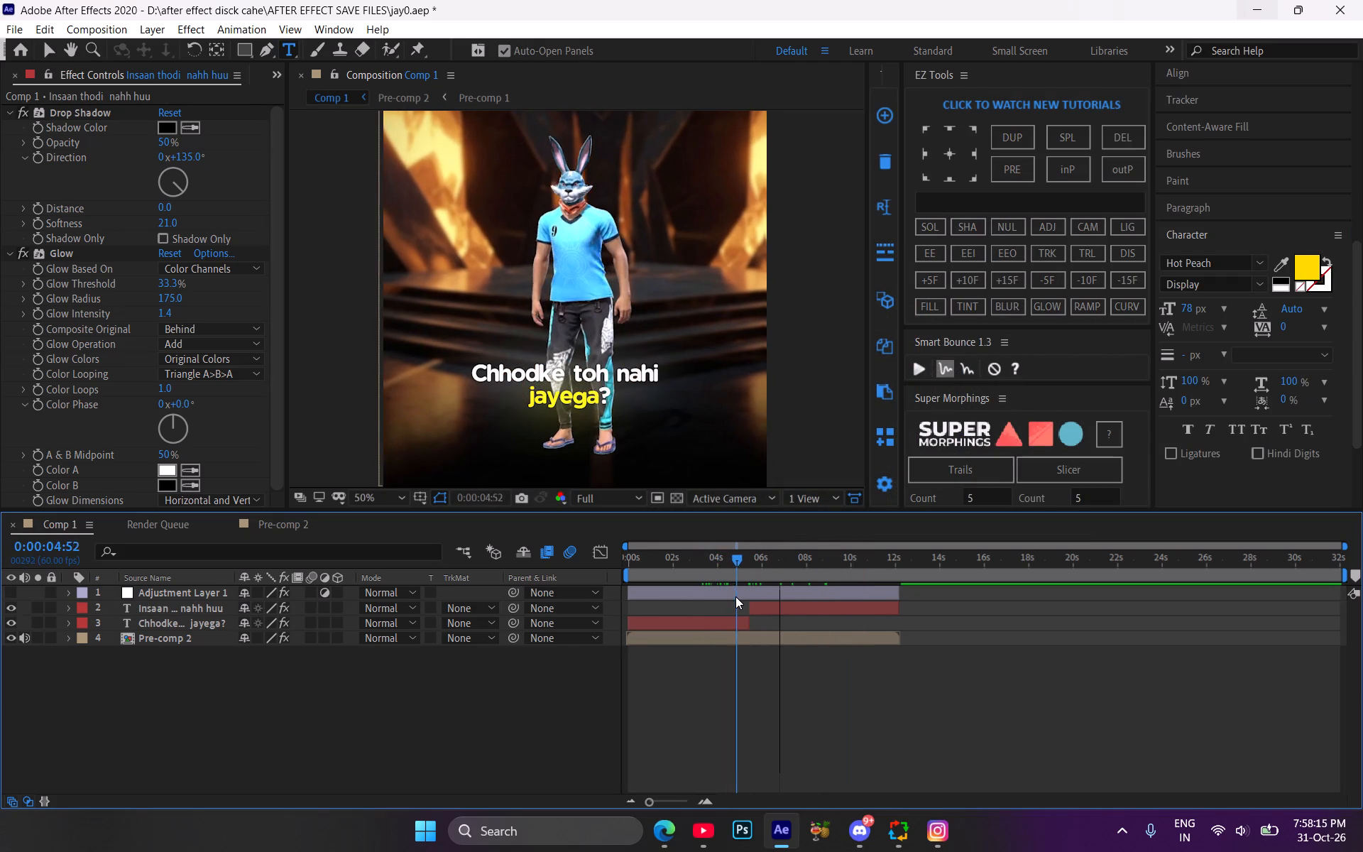
pyautogui.moveTo(735, 596); pyautogui.dragTo(743, 597)
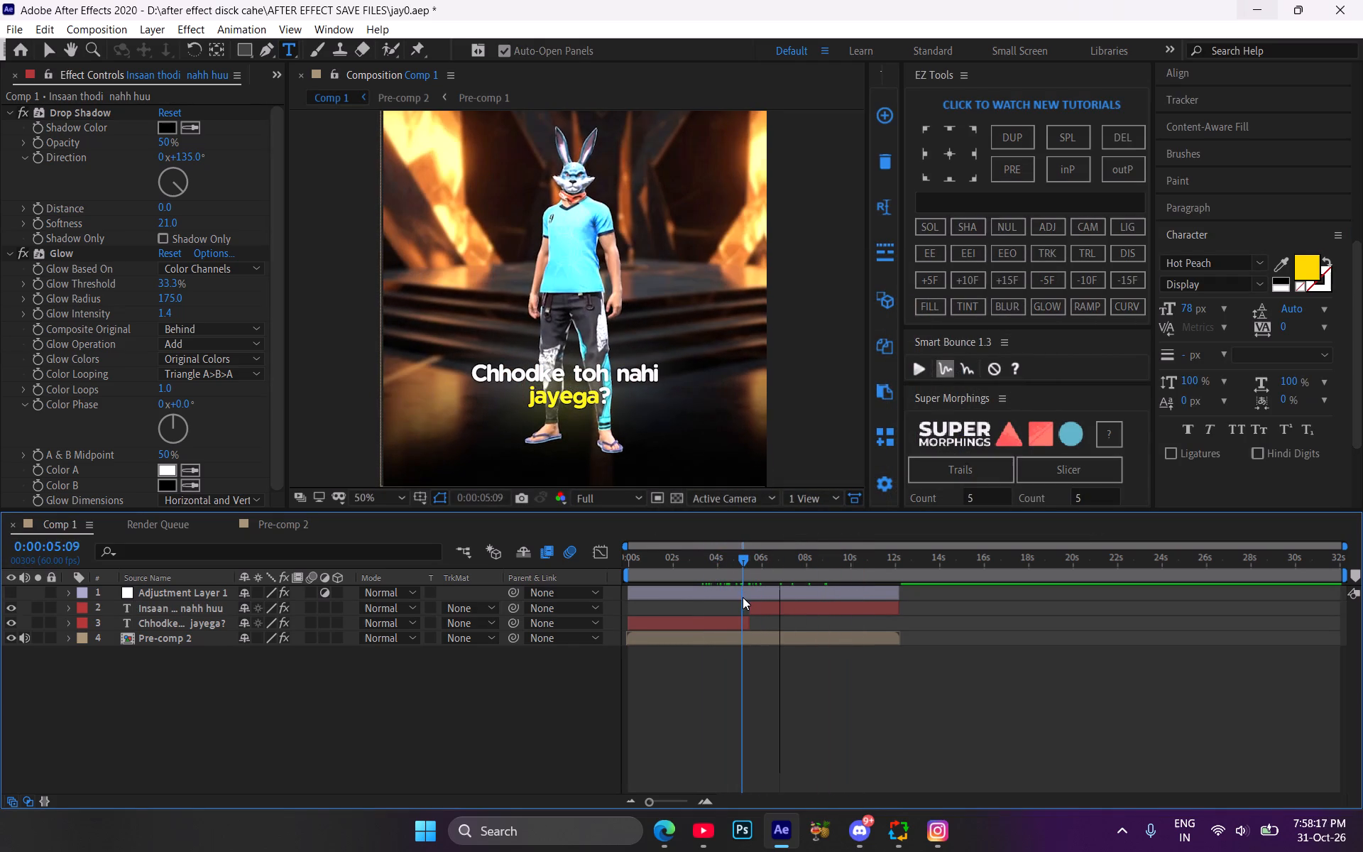
pyautogui.moveTo(743, 597); pyautogui.dragTo(742, 599)
pyautogui.click(741, 623)
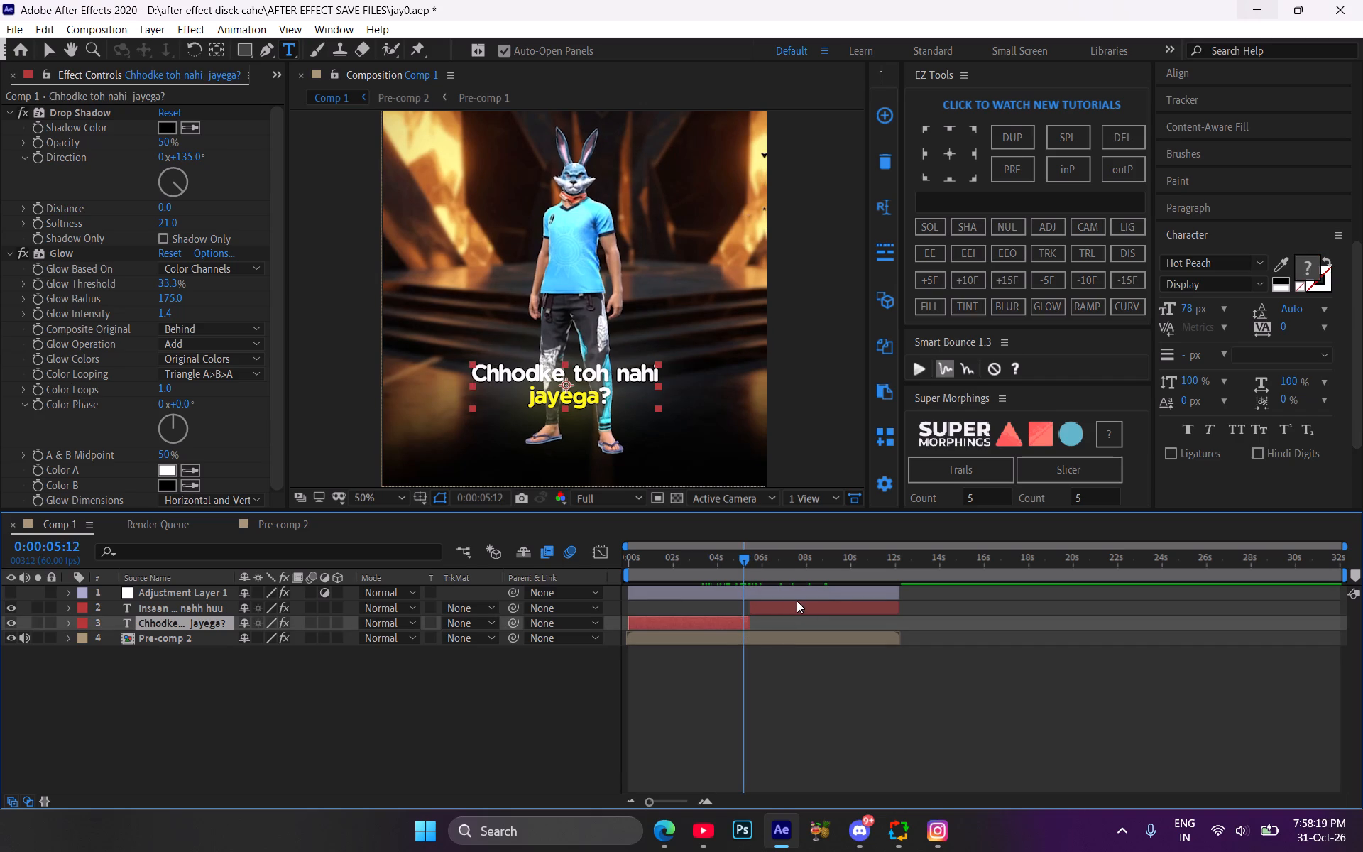
pyautogui.doubleClick(704, 800)
pyautogui.moveTo(747, 553); pyautogui.dragTo(774, 565)
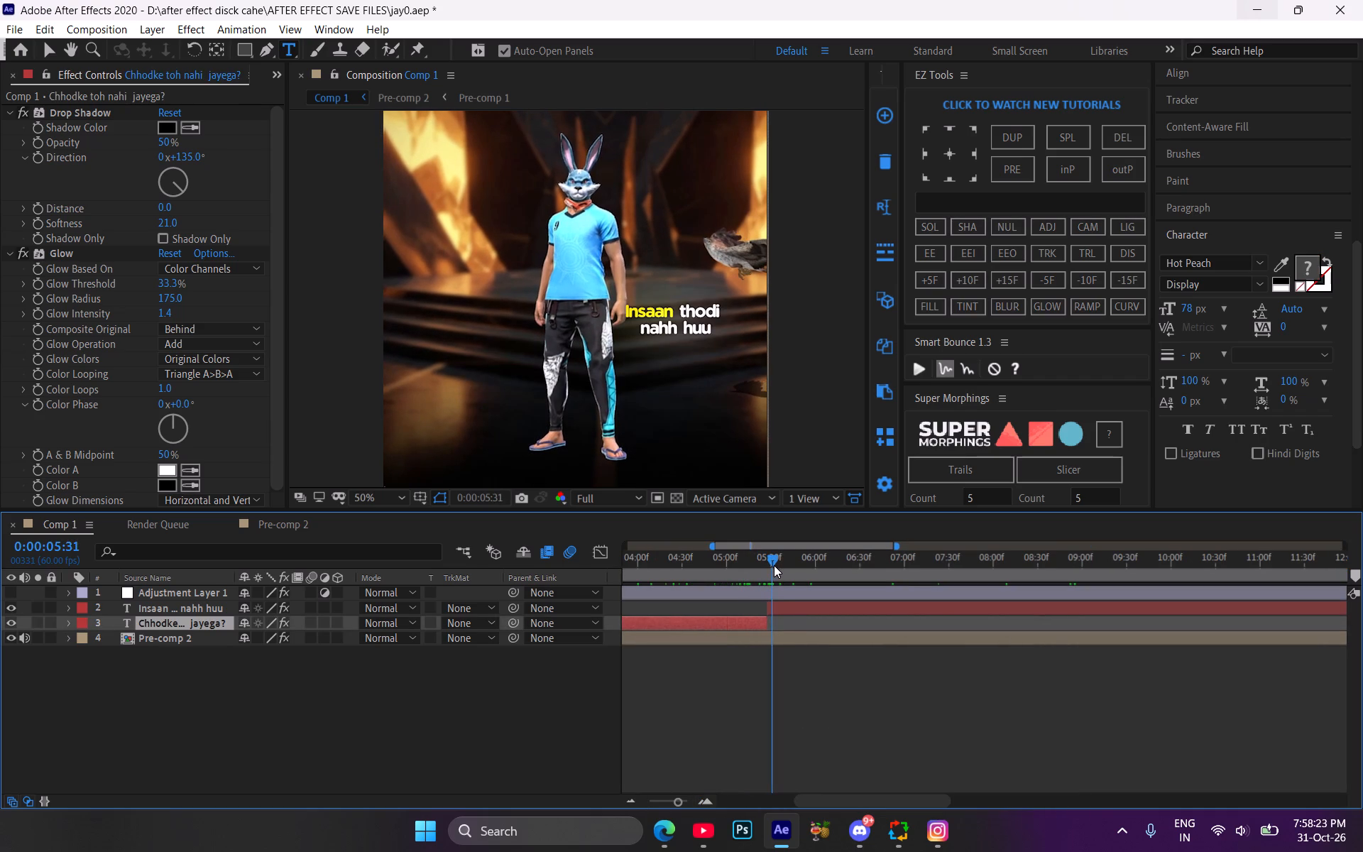
pyautogui.moveTo(774, 565); pyautogui.dragTo(806, 576)
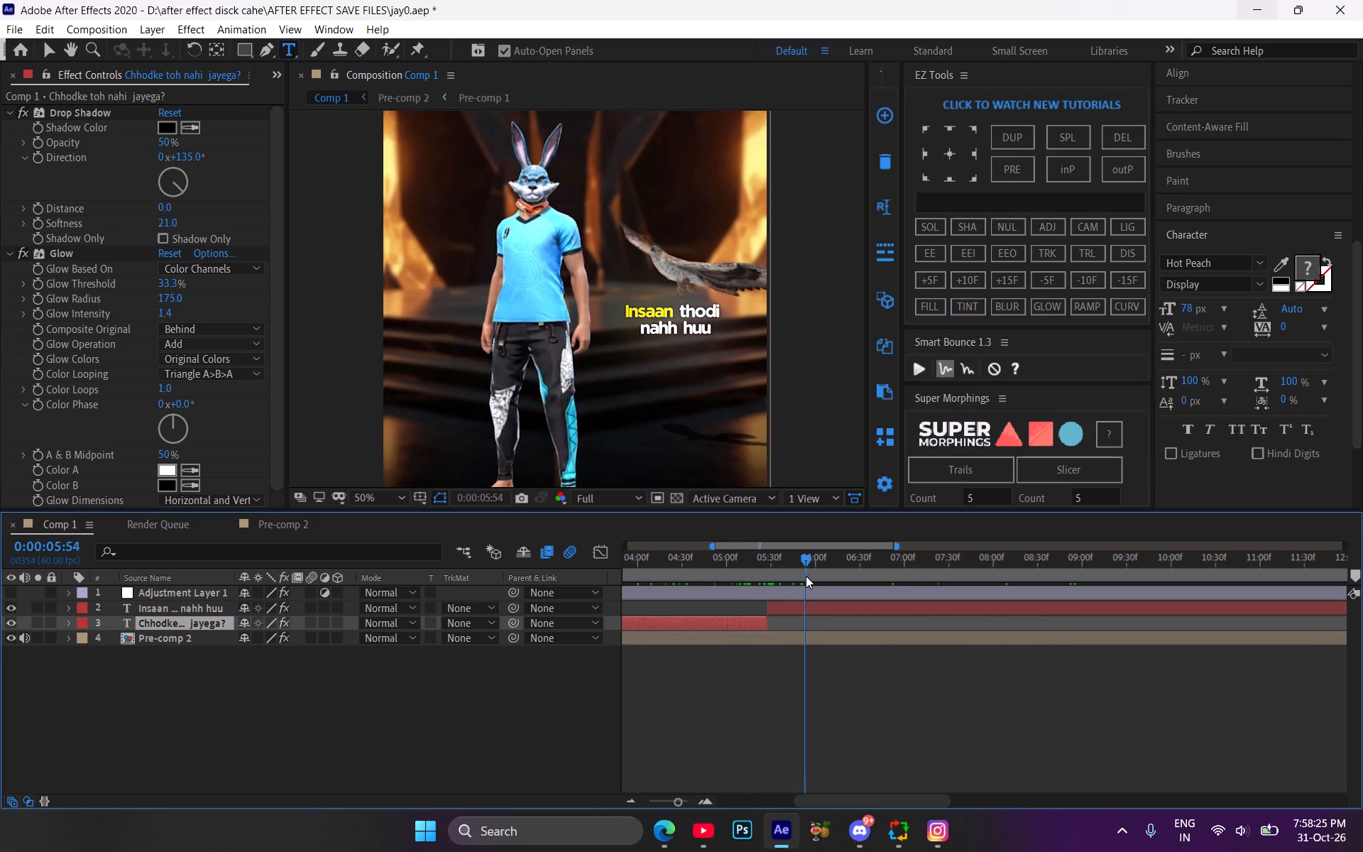
pyautogui.moveTo(806, 576); pyautogui.dragTo(810, 579)
pyautogui.moveTo(767, 610); pyautogui.dragTo(809, 613)
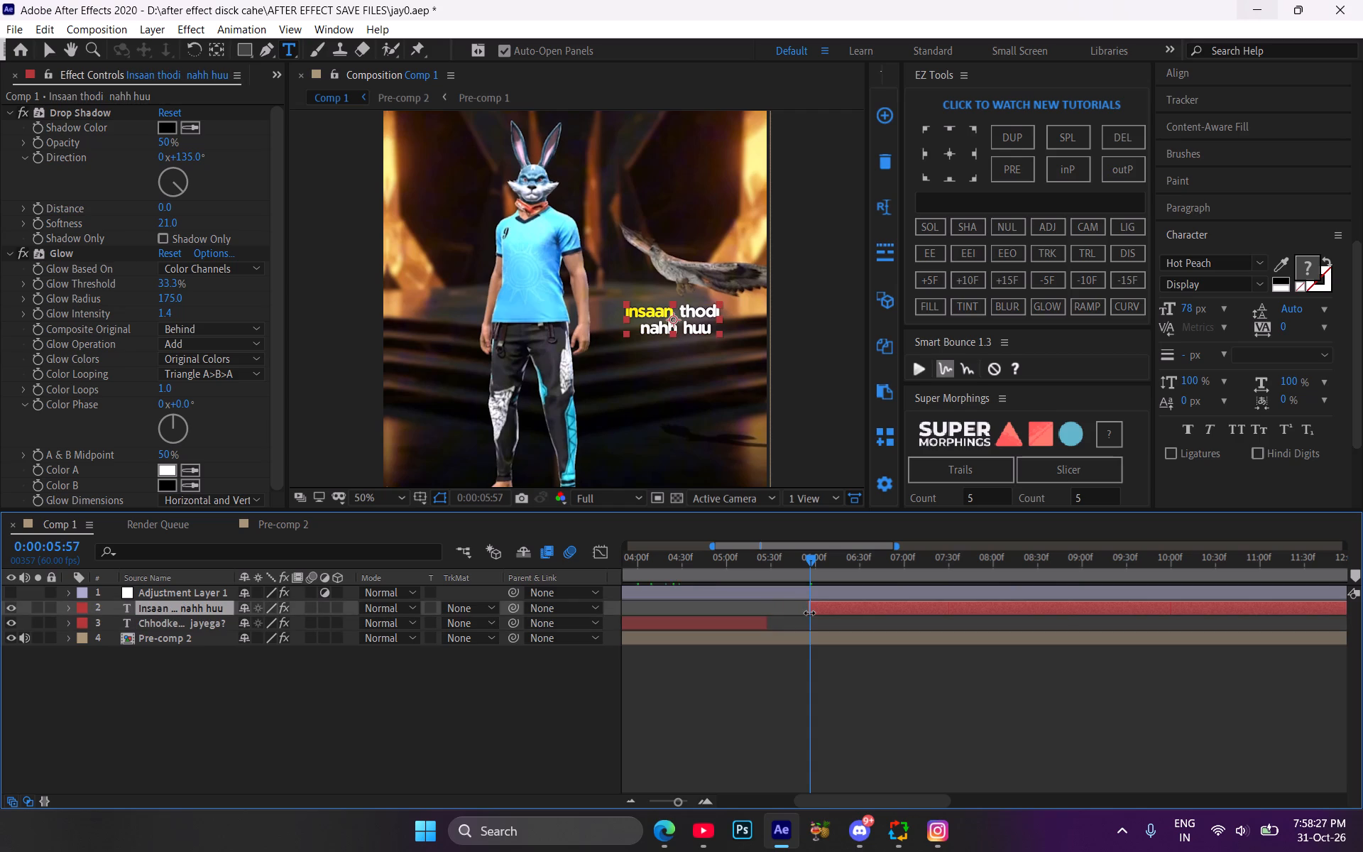
pyautogui.moveTo(809, 613); pyautogui.dragTo(803, 613)
pyautogui.moveTo(766, 623); pyautogui.dragTo(806, 630)
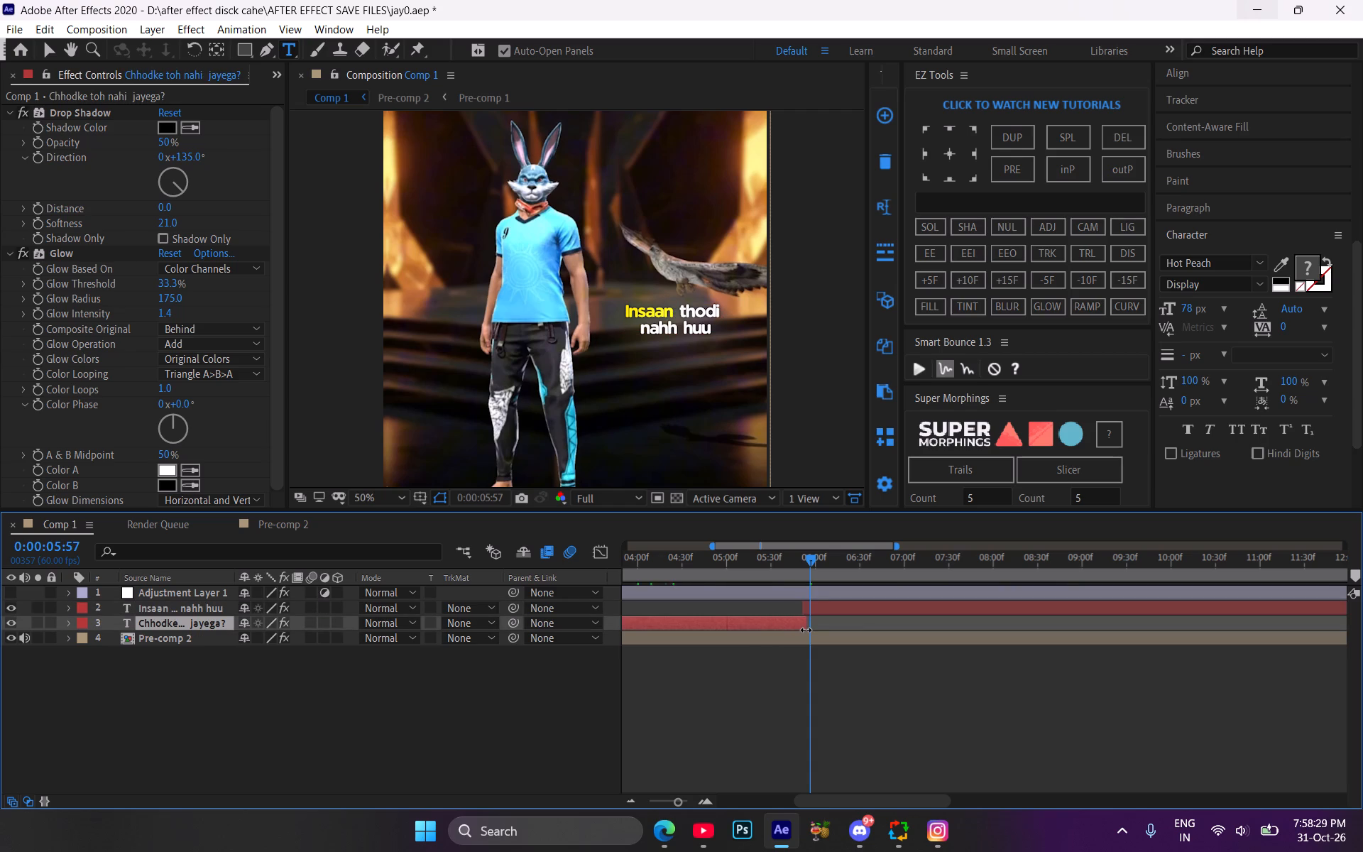
pyautogui.moveTo(806, 630); pyautogui.dragTo(803, 628)
# Keyframe the "Chhodke toh nahi jayega?" caption's Opacity from 100% at about 0:00:05:29 to 0% at about 0:00:05:51, with Easy Ease.
pyautogui.moveTo(806, 550); pyautogui.dragTo(787, 574)
pyautogui.moveTo(863, 567); pyautogui.dragTo(845, 564)
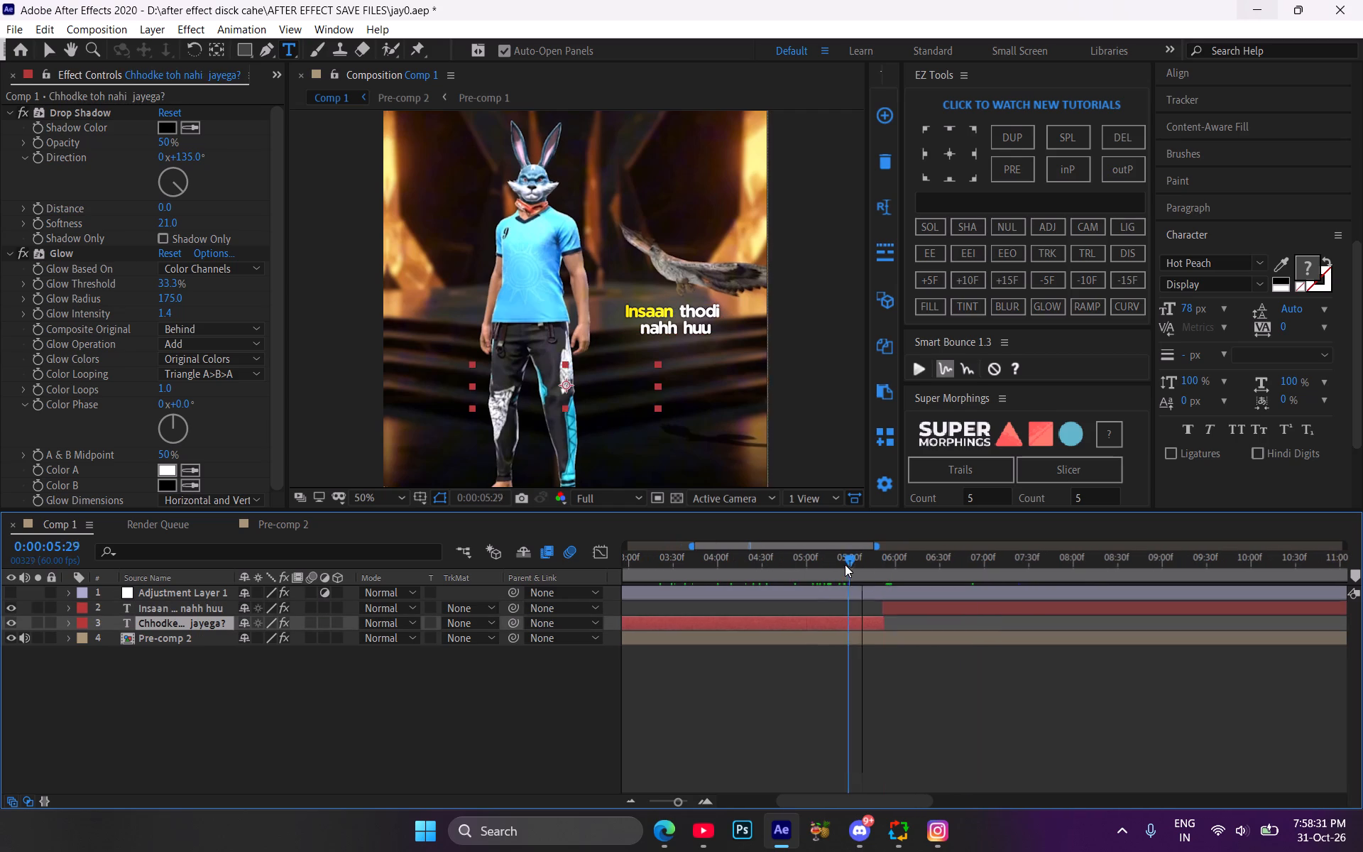
pyautogui.moveTo(845, 564); pyautogui.dragTo(841, 564)
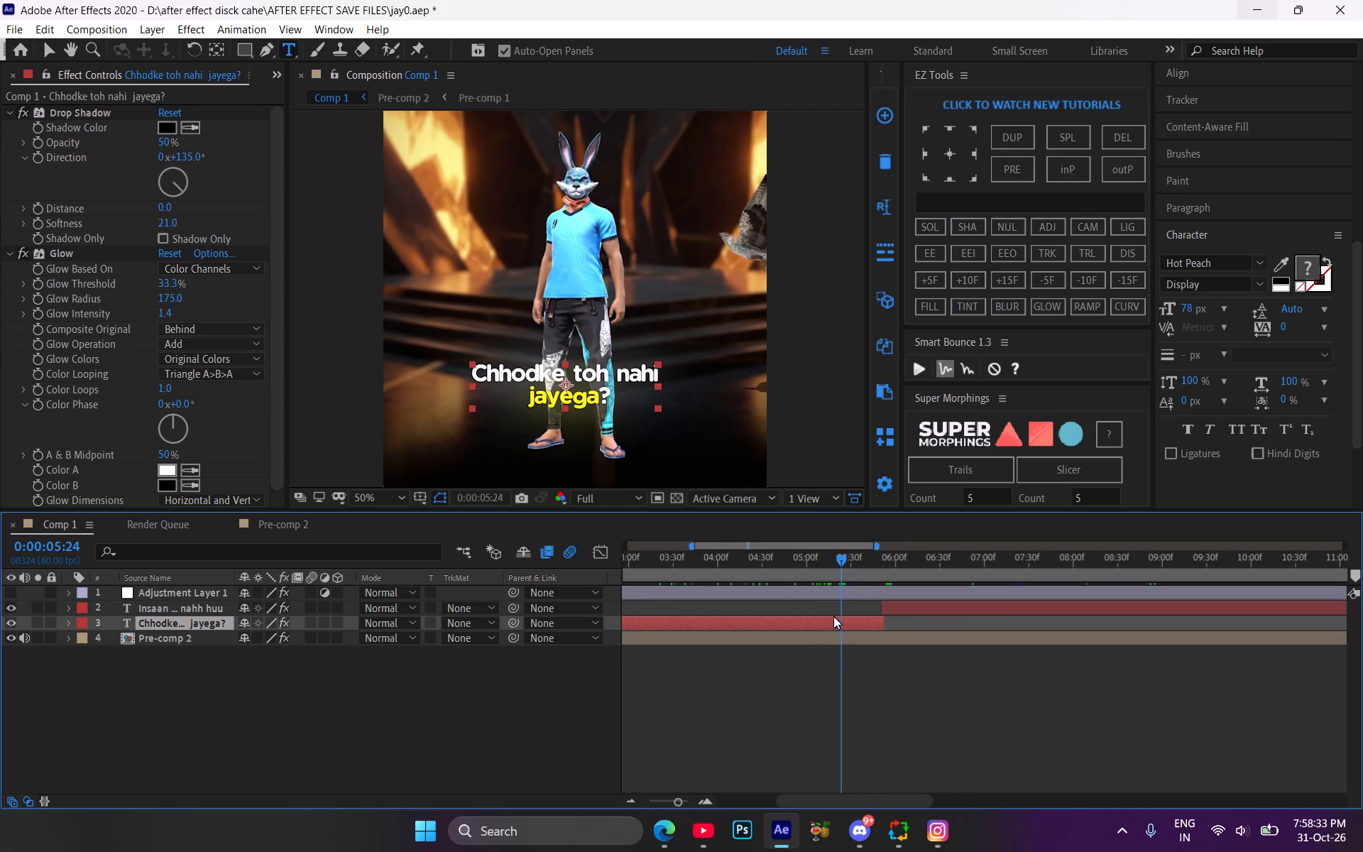
pyautogui.press('t')
pyautogui.click(112, 638)
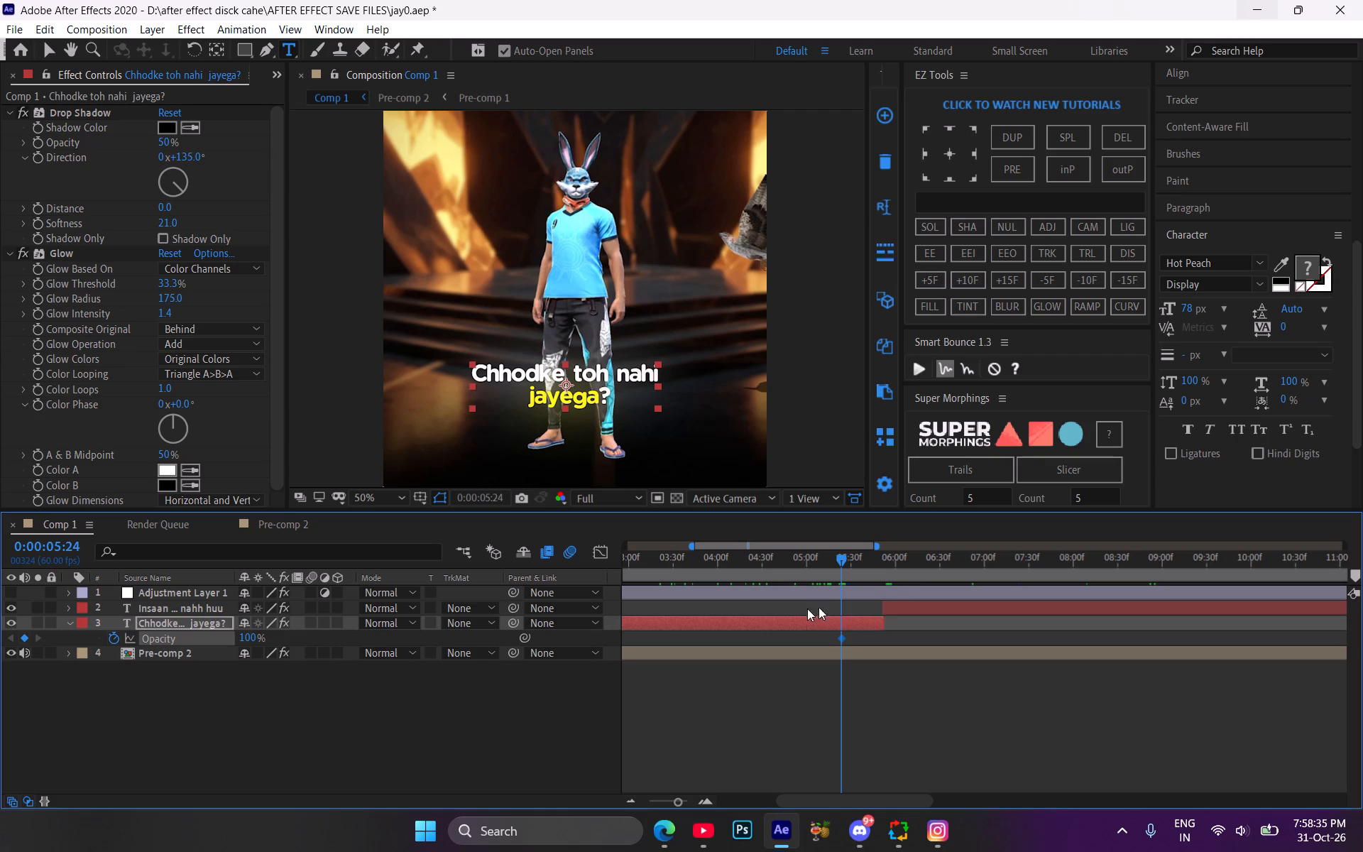
pyautogui.moveTo(853, 567); pyautogui.dragTo(880, 571)
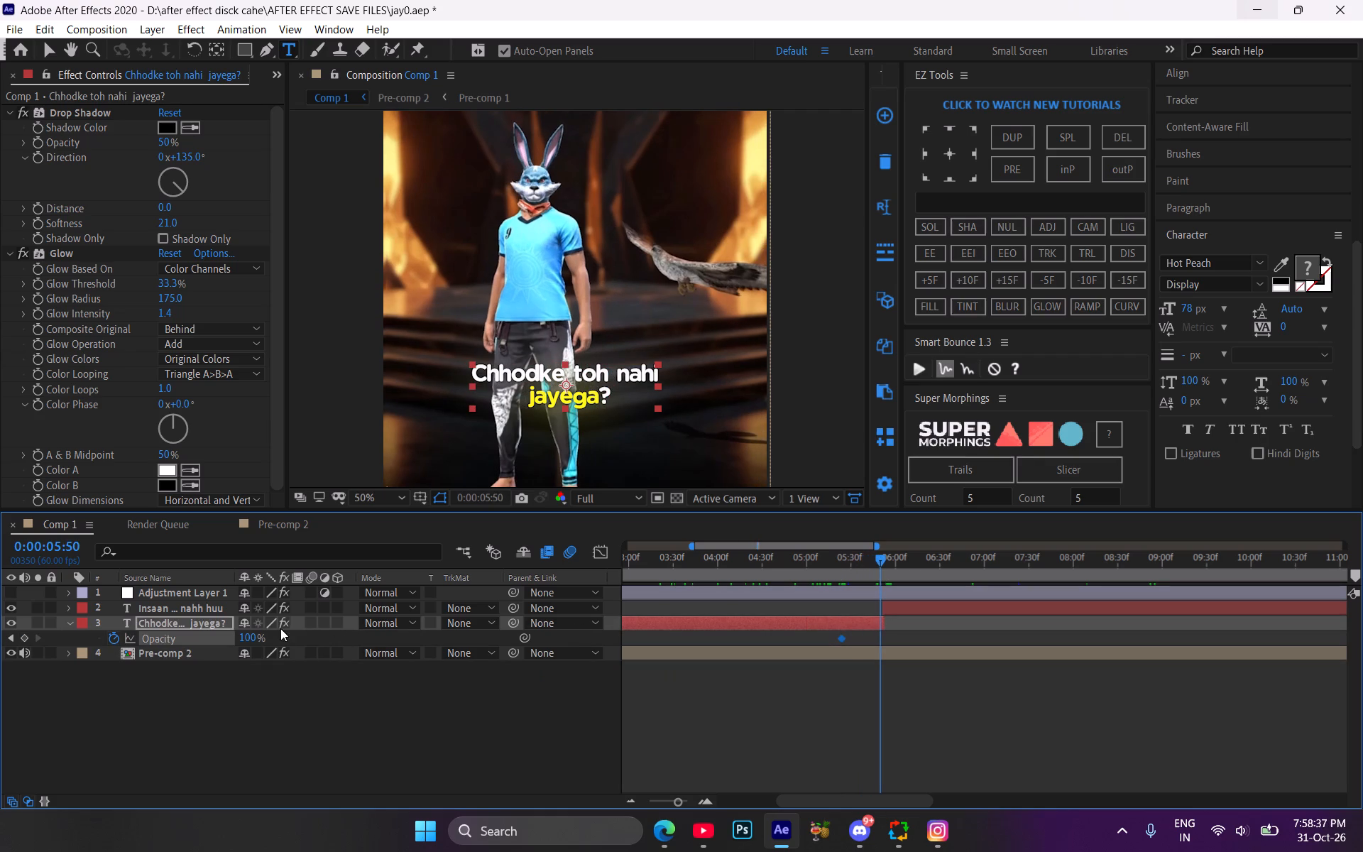
pyautogui.moveTo(252, 639); pyautogui.dragTo(31, 643)
pyautogui.click(877, 636)
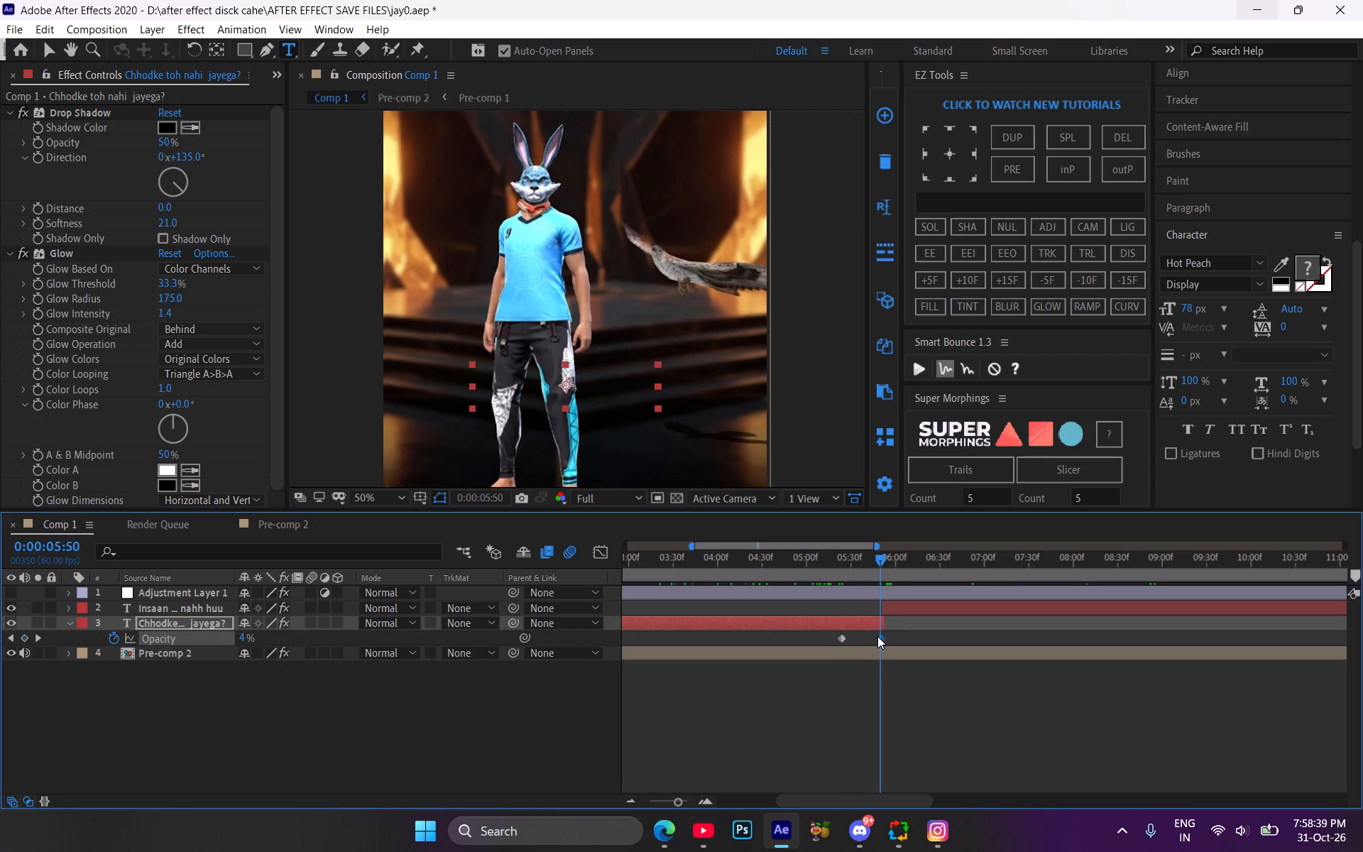
pyautogui.moveTo(841, 641); pyautogui.dragTo(848, 641)
pyautogui.moveTo(898, 638); pyautogui.dragTo(774, 656)
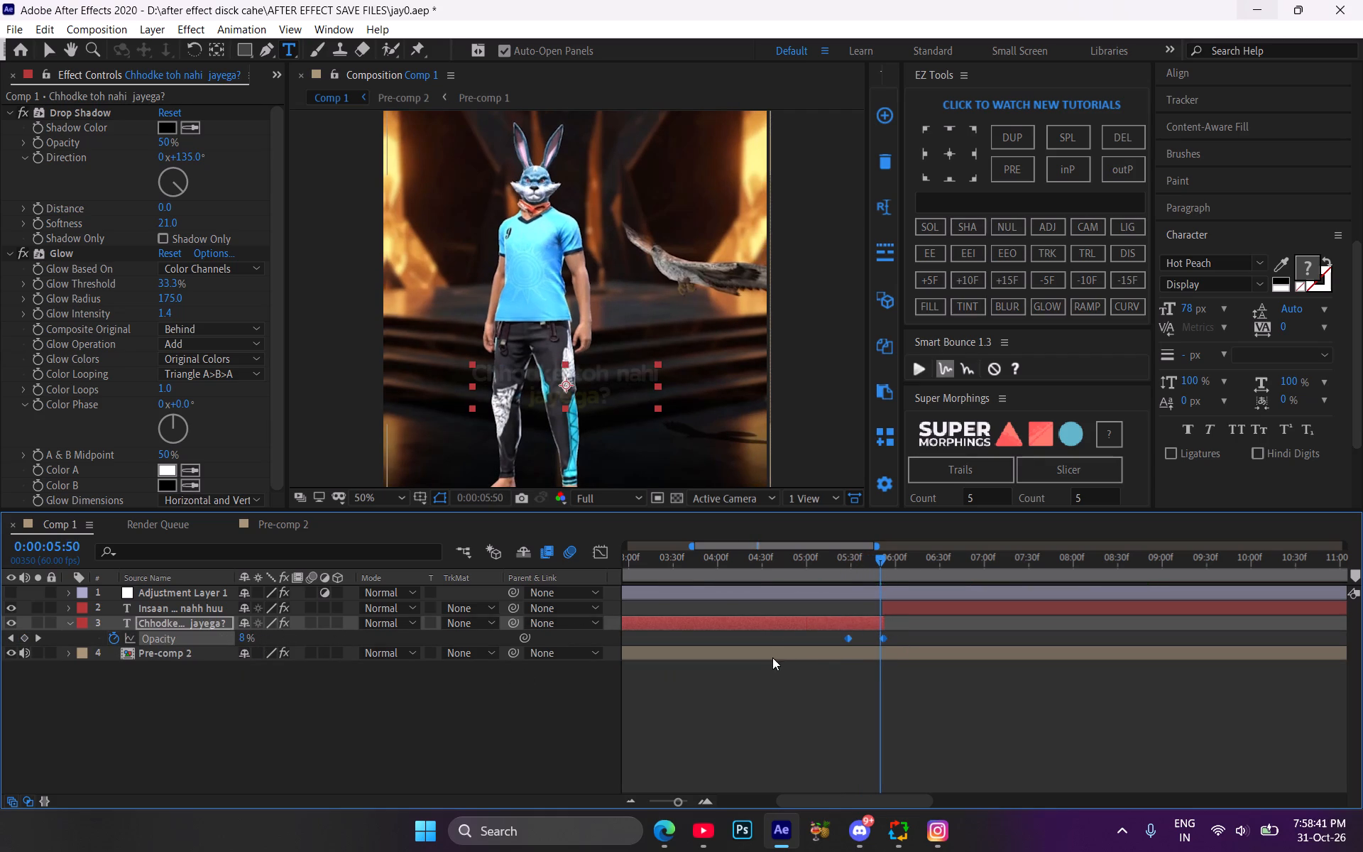
pyautogui.press('F9')
# Apply a Flow curve of 0.75, 0.07, 0.86, 0.20 to the caption's Opacity keyframes, adapted from an expo preset.
pyautogui.scroll(8, 1205, 98)
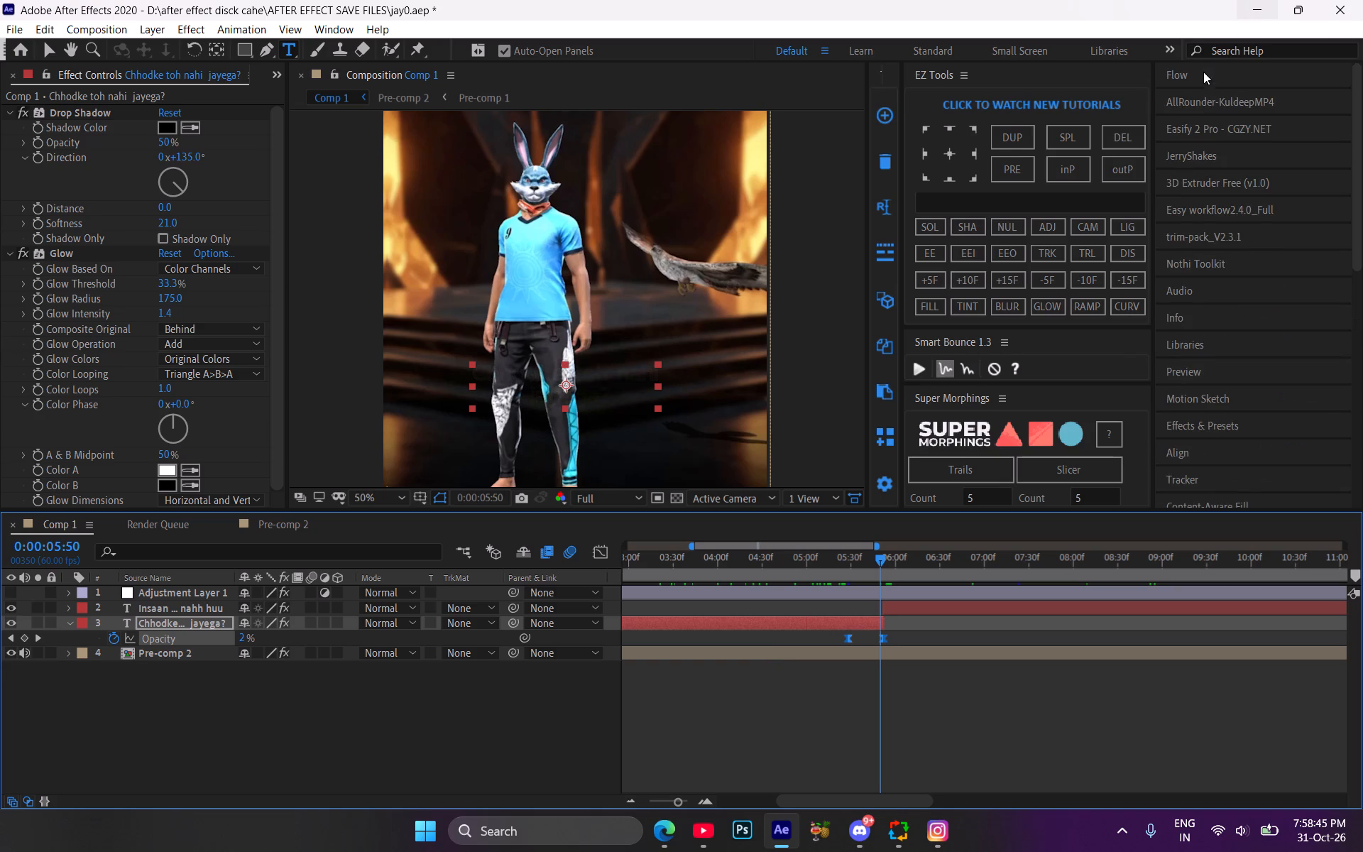
pyautogui.click(1203, 72)
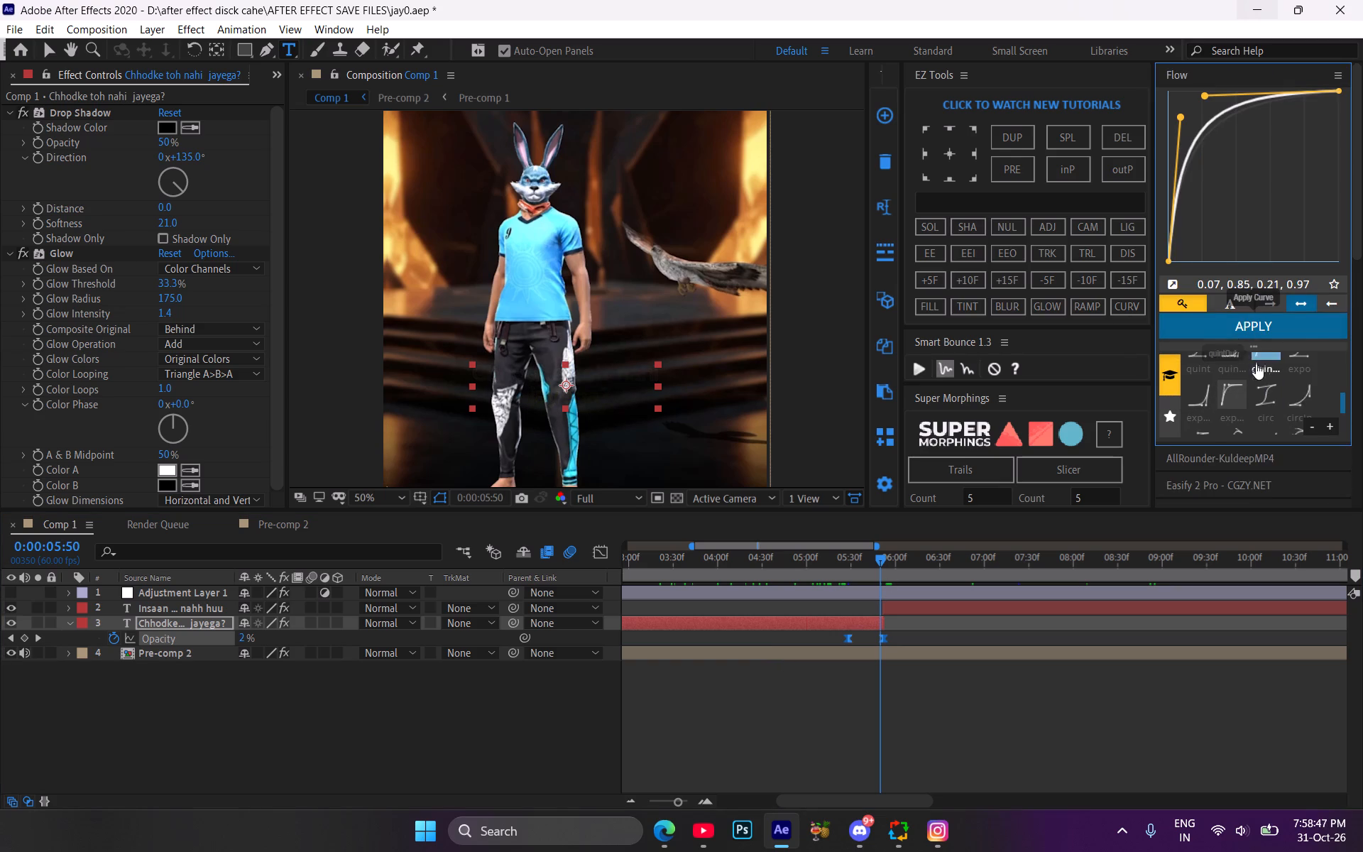
pyautogui.click(1208, 385)
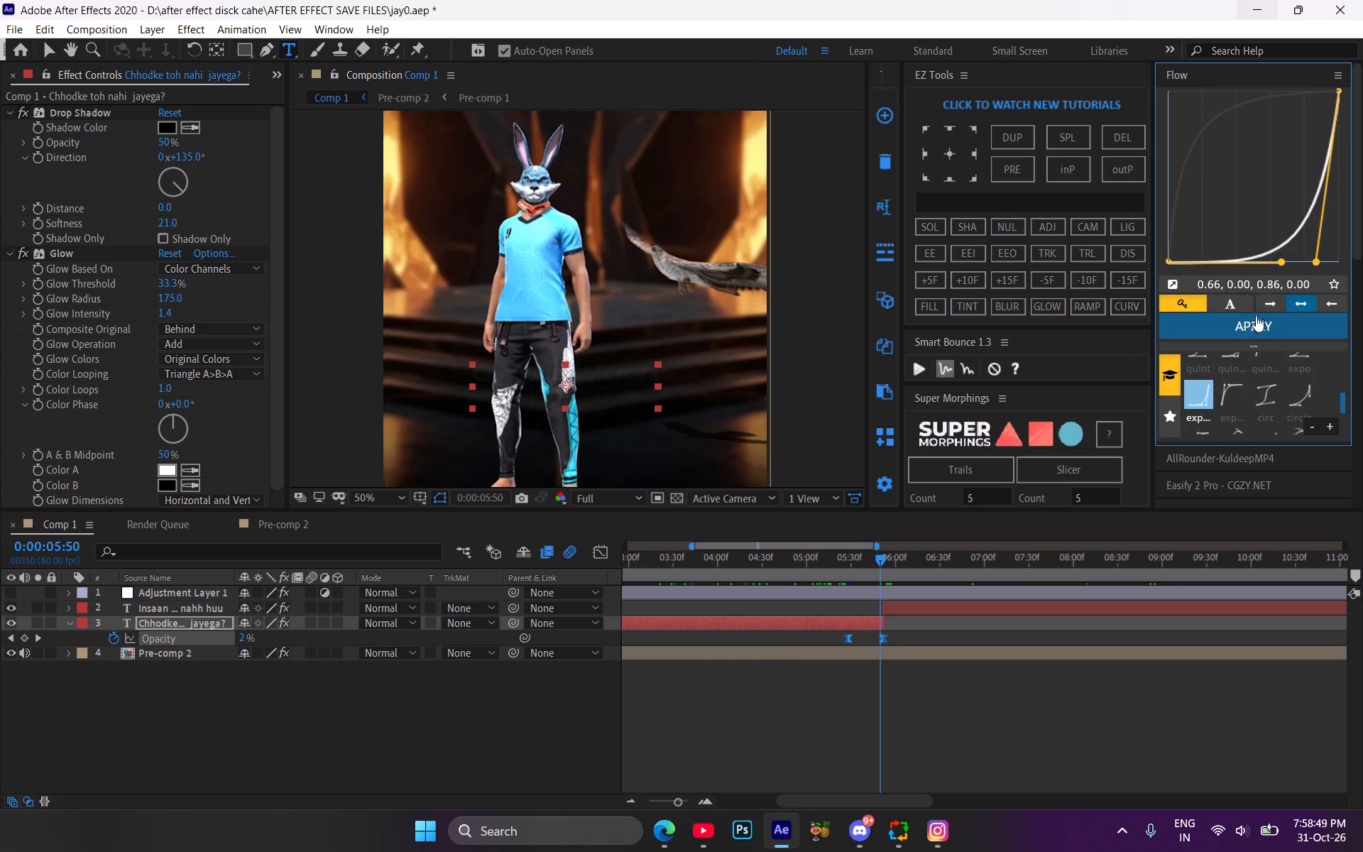
pyautogui.click(1256, 324)
pyautogui.moveTo(1312, 261); pyautogui.dragTo(1316, 228)
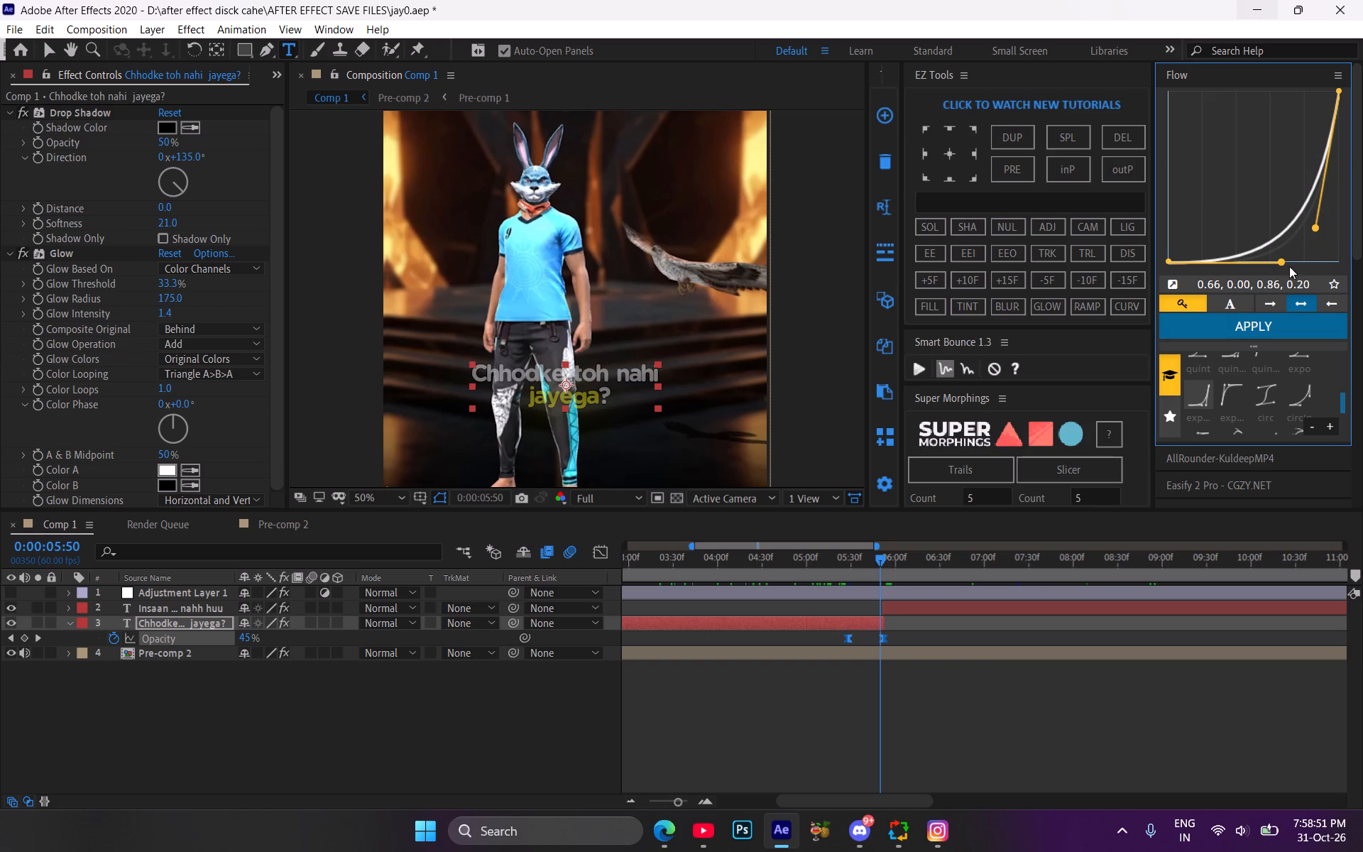
pyautogui.moveTo(1283, 265); pyautogui.dragTo(1298, 251)
pyautogui.click(1256, 324)
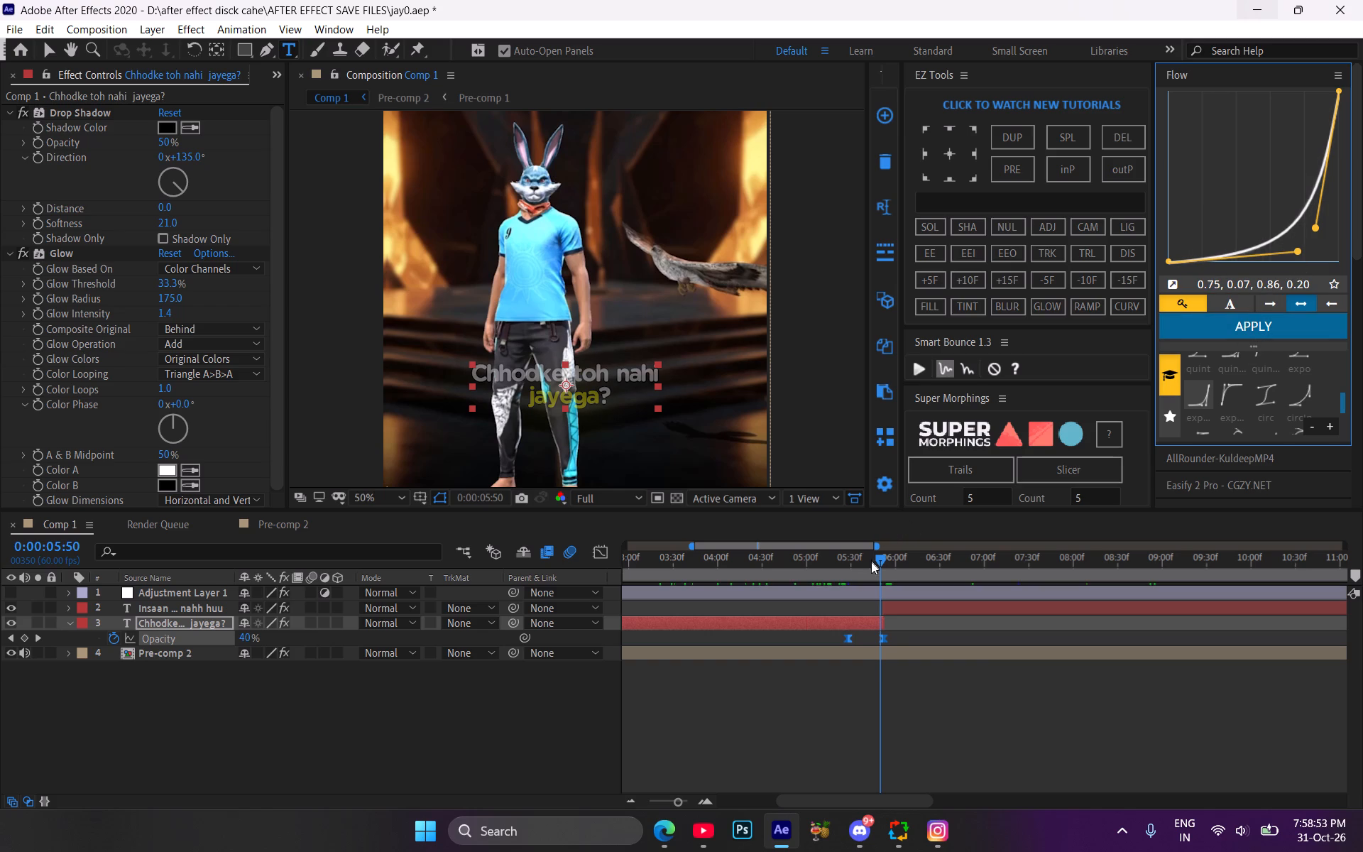
# Preview the first caption's fade-out into the second caption between about 0:00:05:16 and 0:00:06:35, lowering the preview resolution to Quarter.
pyautogui.moveTo(869, 564); pyautogui.dragTo(828, 564)
pyautogui.click(791, 714)
pyautogui.press('space')
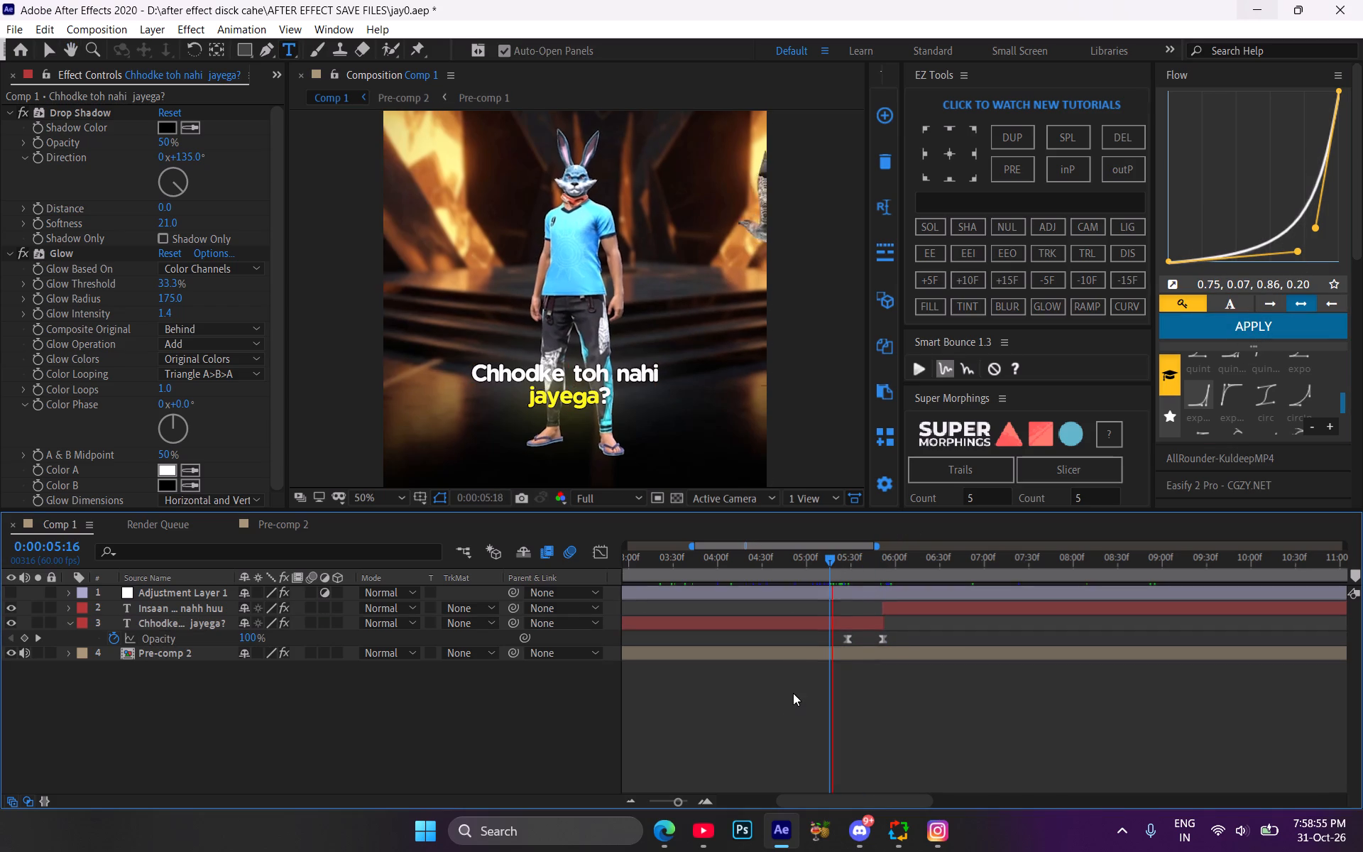
pyautogui.click(840, 553)
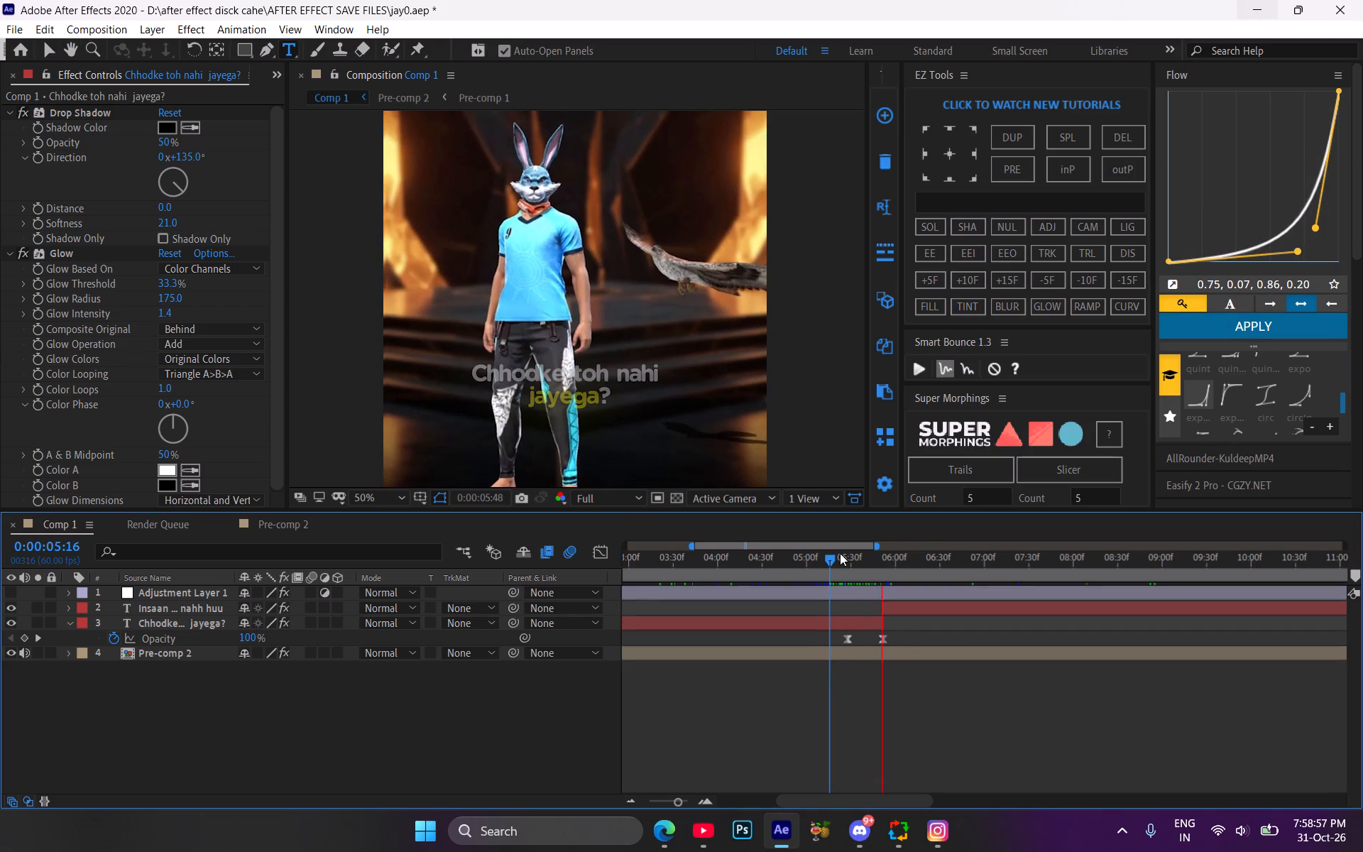
pyautogui.click(621, 499)
pyautogui.click(606, 595)
pyautogui.click(793, 699)
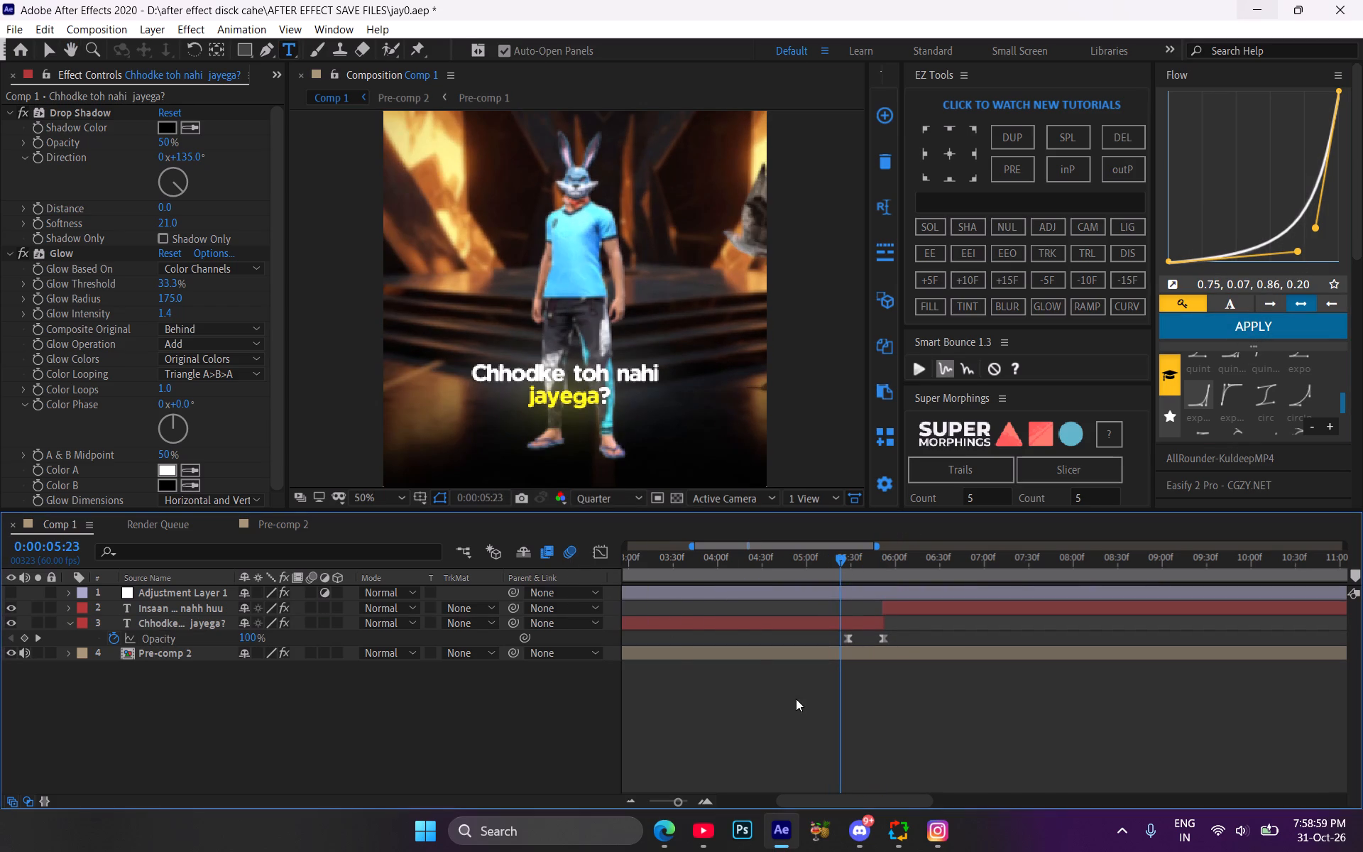
pyautogui.moveTo(860, 567); pyautogui.dragTo(837, 567)
pyautogui.press('space')
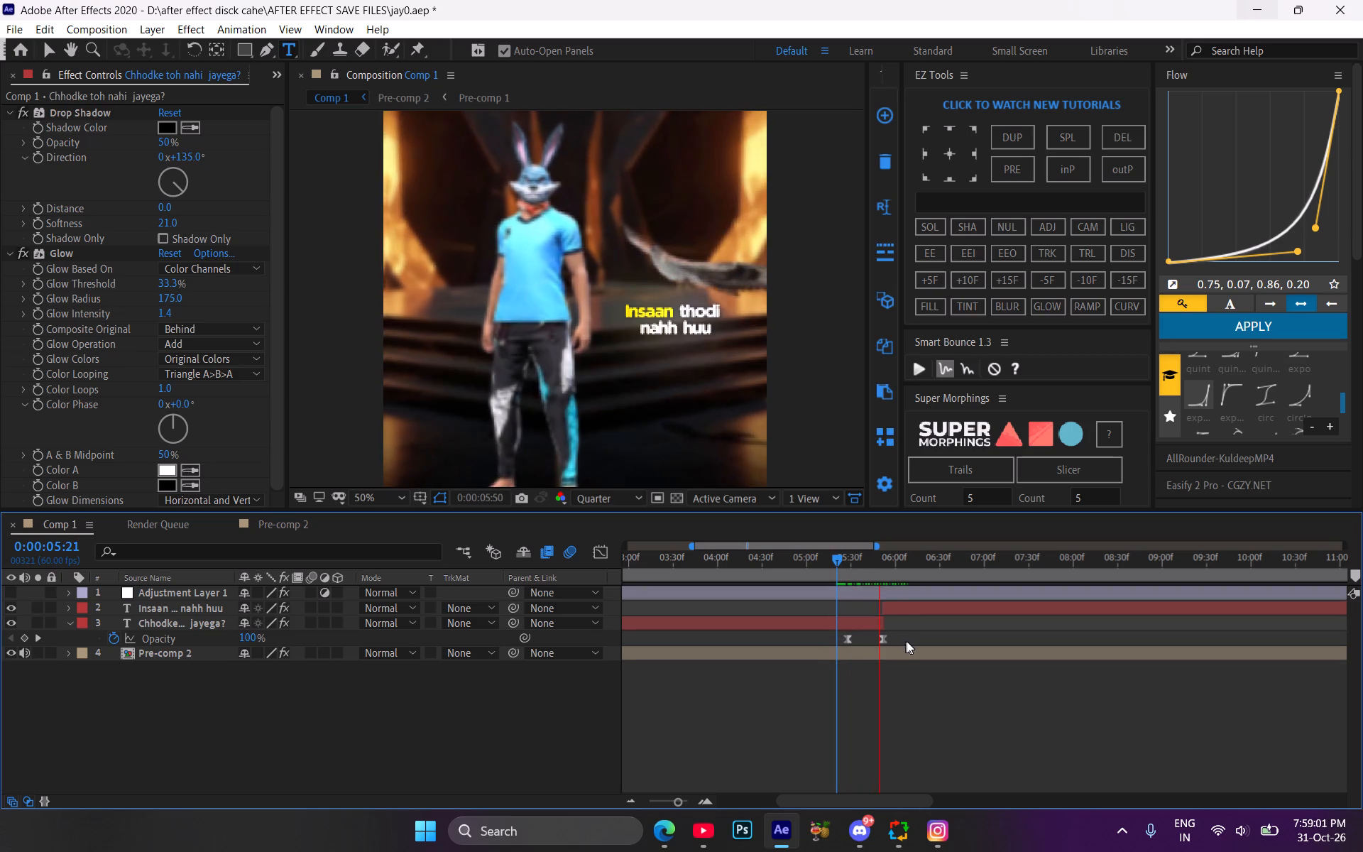
pyautogui.moveTo(843, 561); pyautogui.dragTo(875, 569)
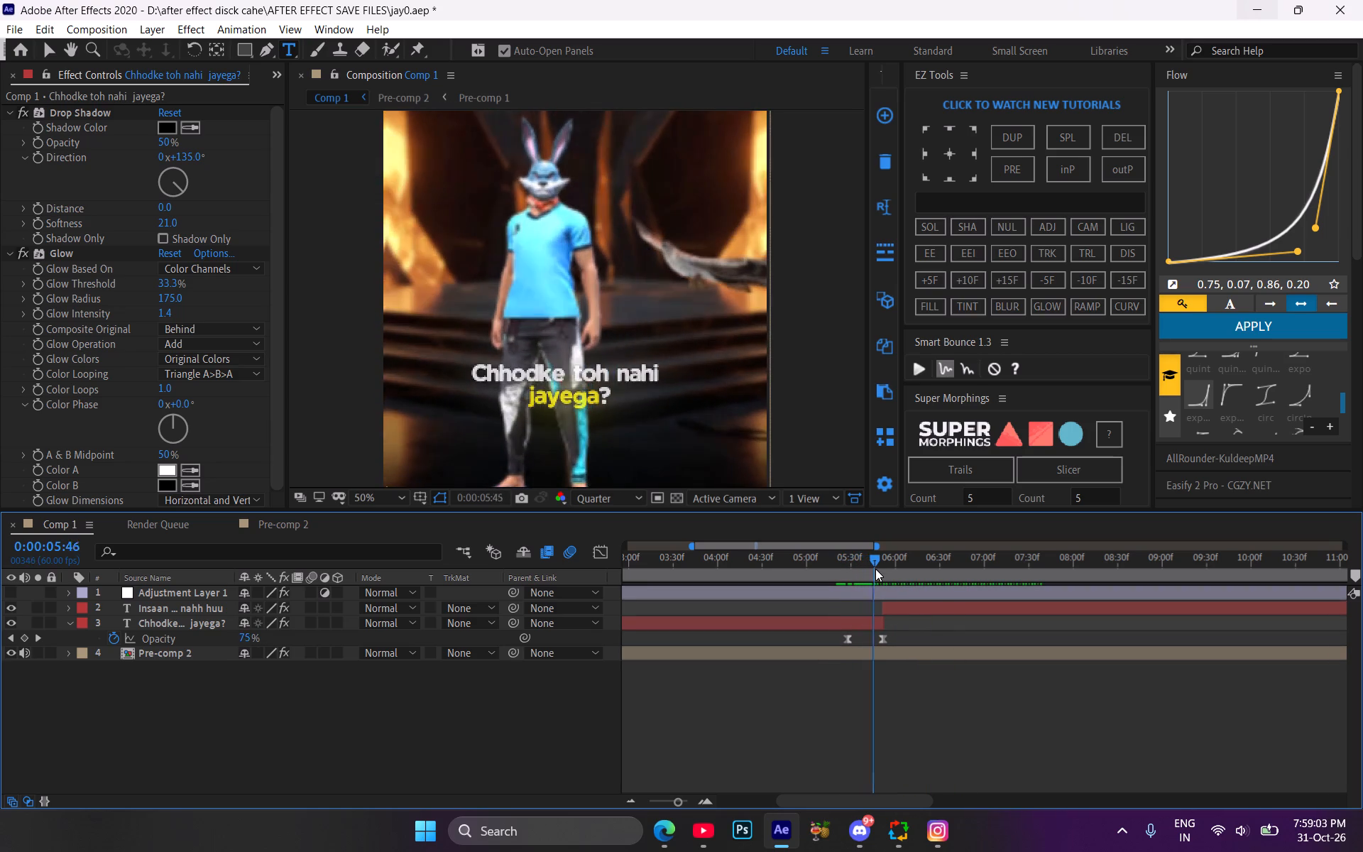
pyautogui.moveTo(875, 569); pyautogui.dragTo(878, 571)
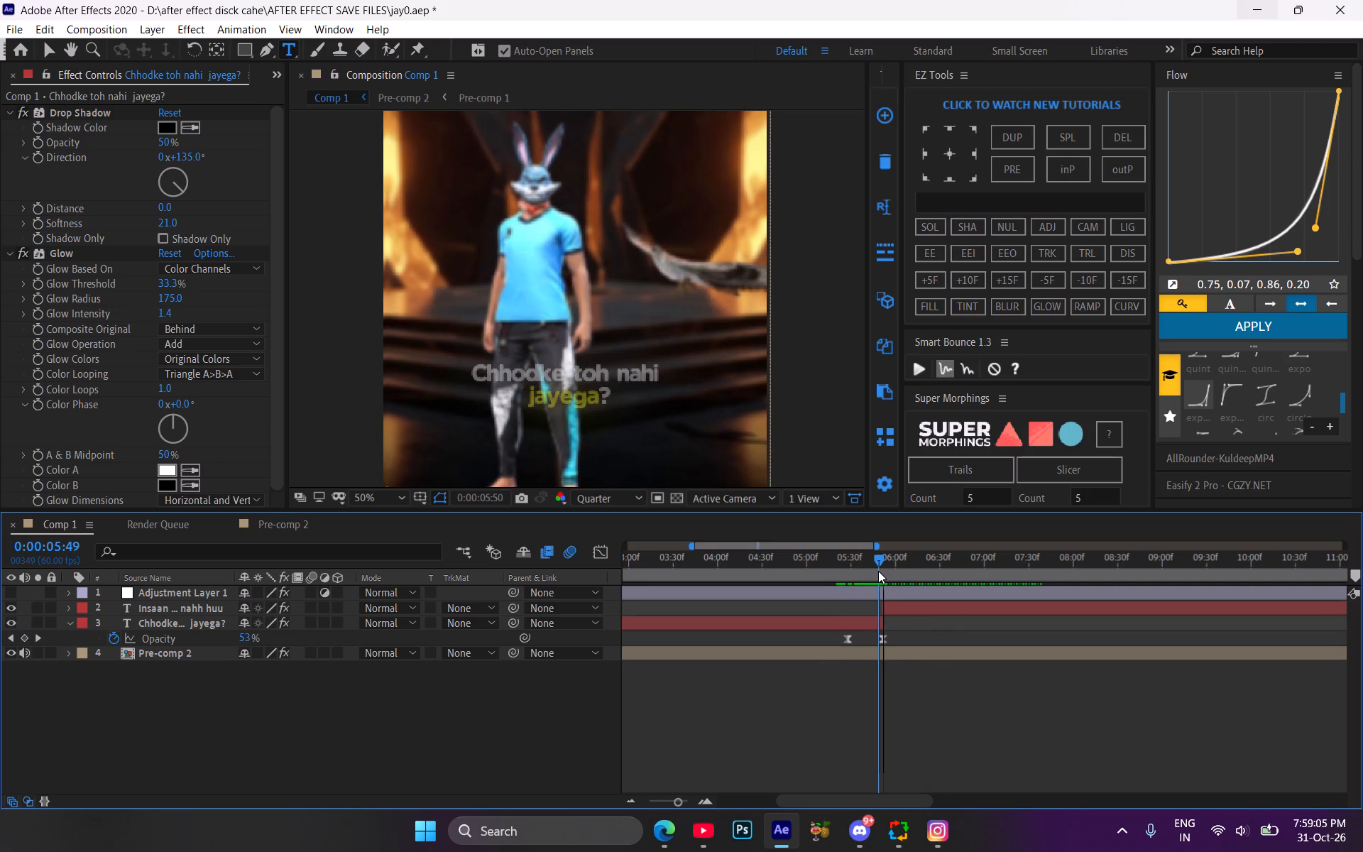
pyautogui.moveTo(878, 571); pyautogui.dragTo(896, 577)
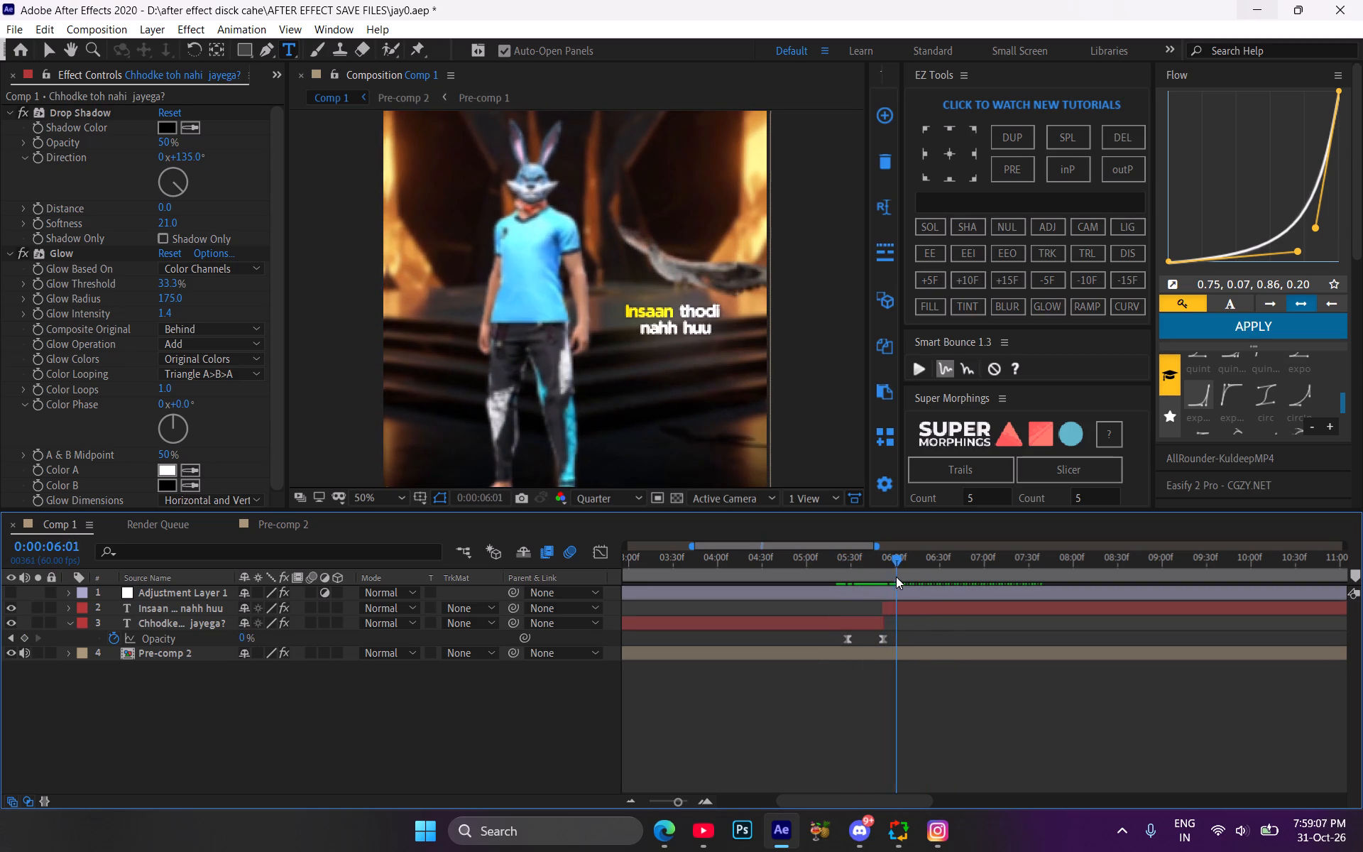
pyautogui.moveTo(896, 577); pyautogui.dragTo(946, 591)
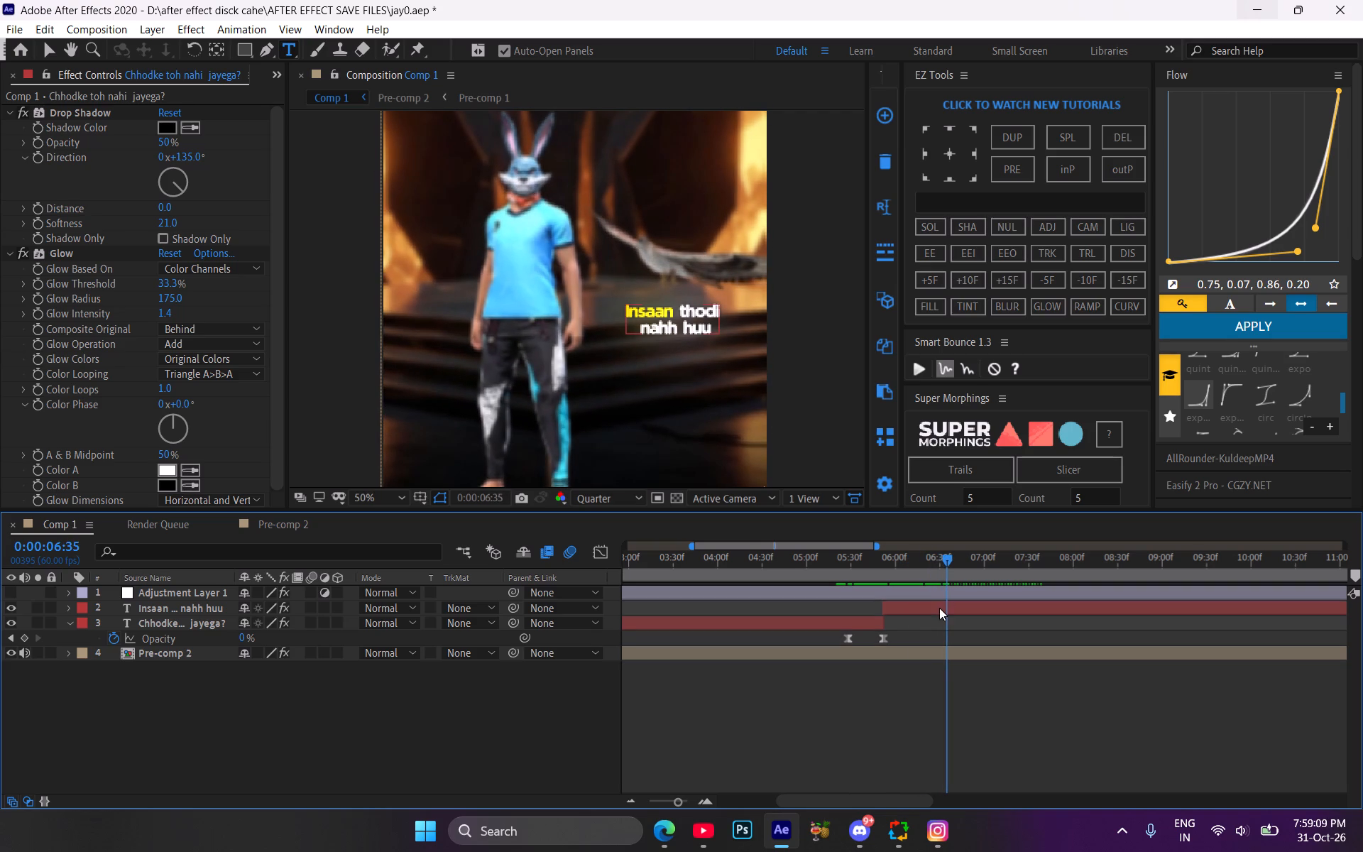
# Set the composition preview resolution to Full.
pyautogui.click(936, 609)
pyautogui.click(623, 496)
pyautogui.click(611, 540)
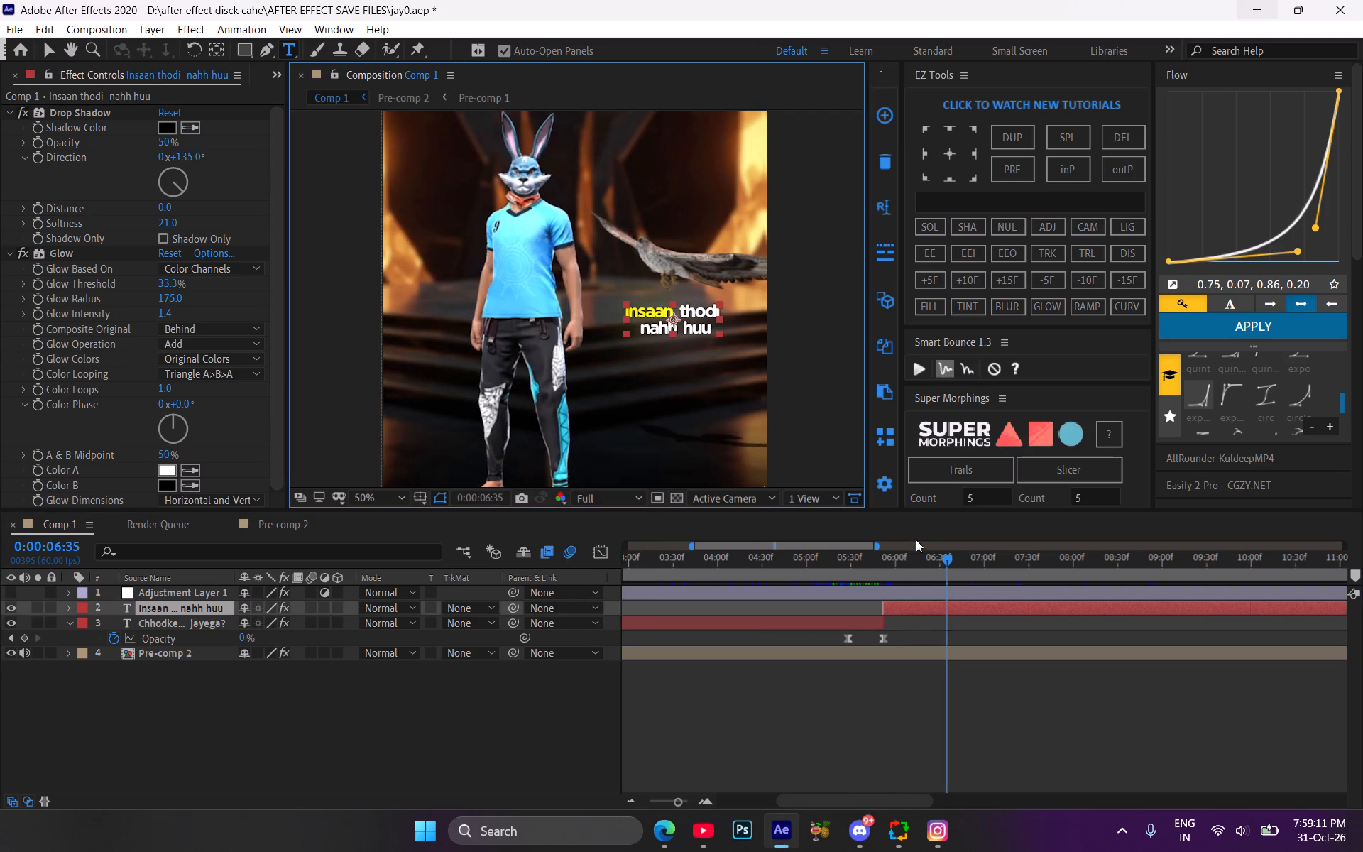
# Set the "Insaan thodi nahh huu" caption's Scale to 60% and switch to the Selection tool.
pyautogui.click(934, 561)
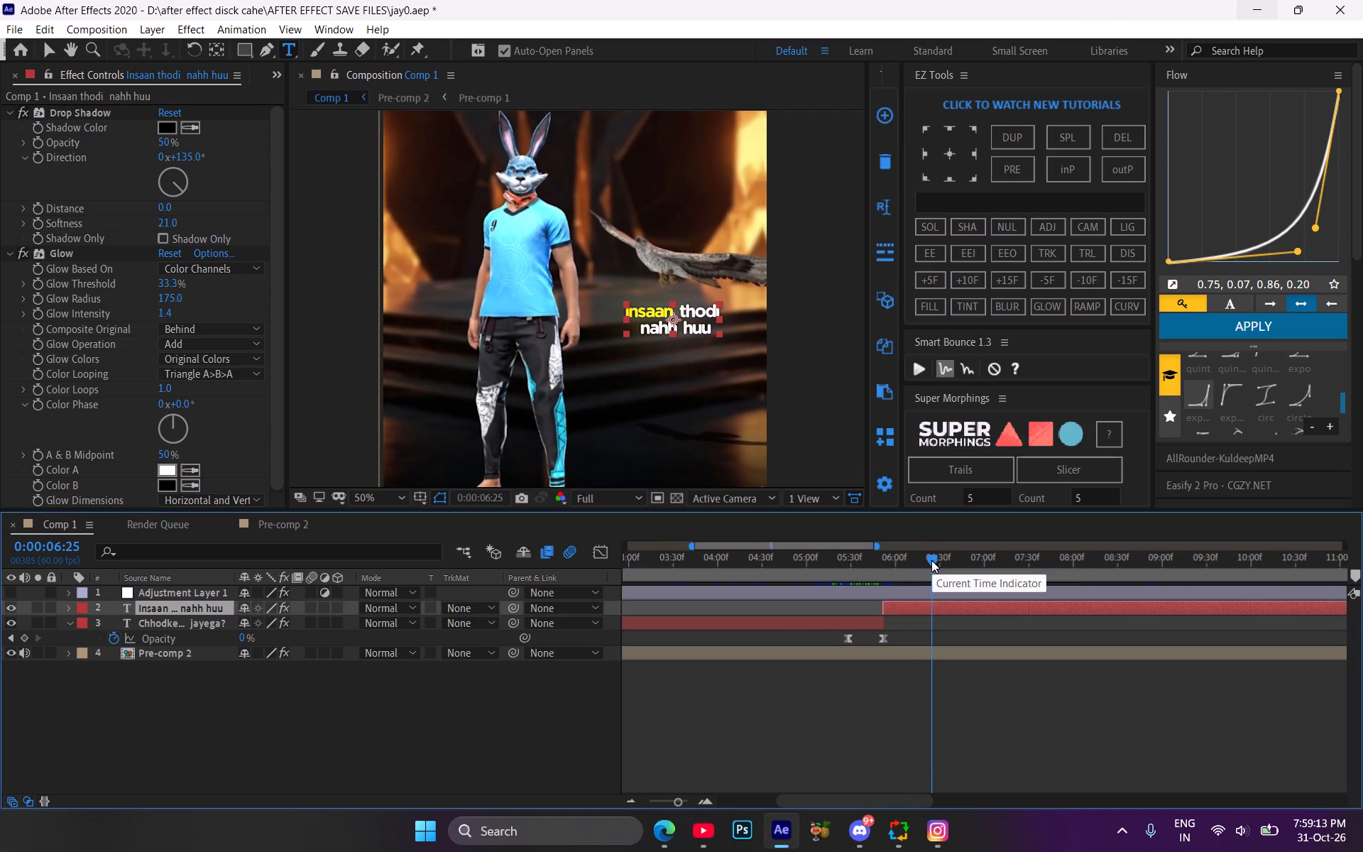
pyautogui.press('s')
pyautogui.click(281, 628)
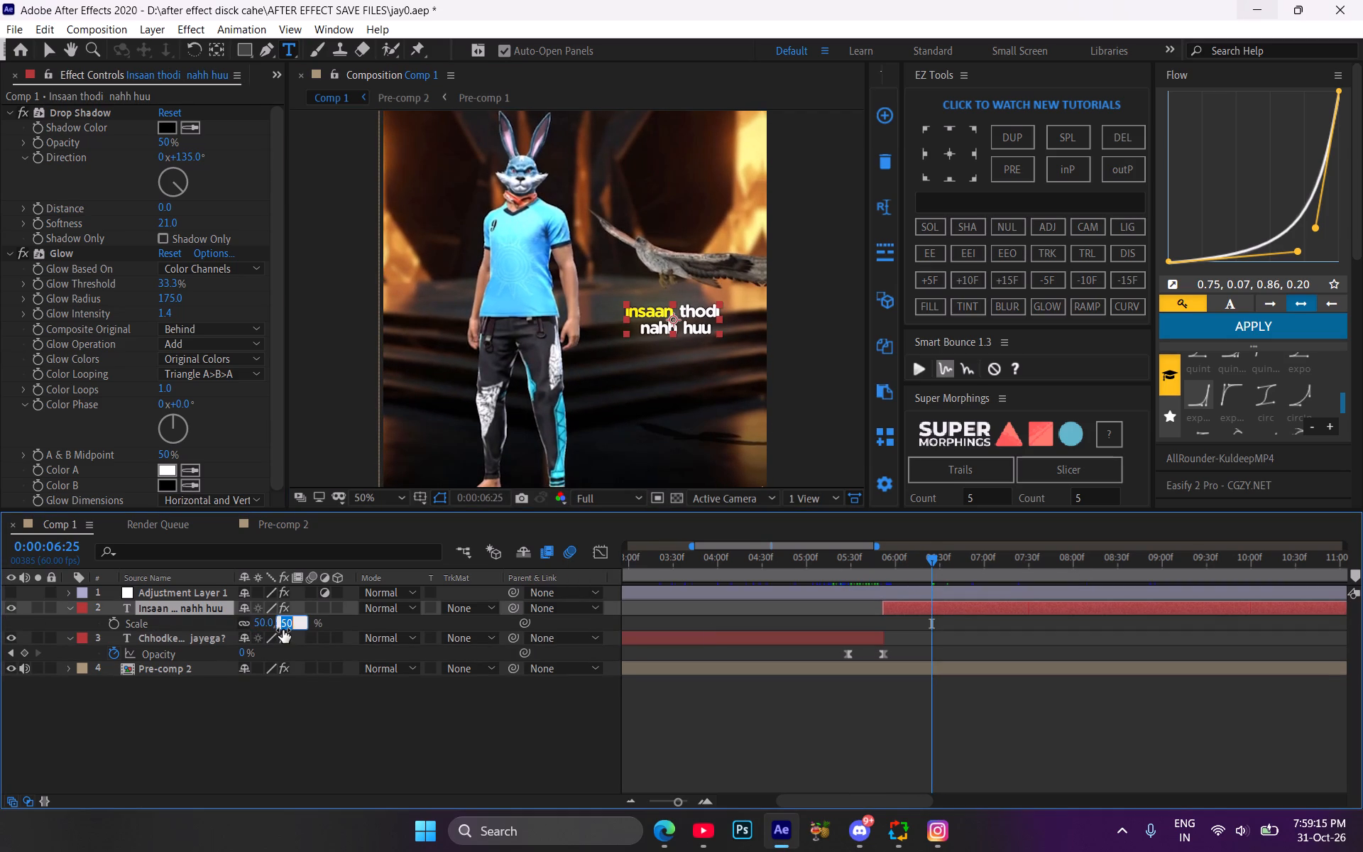
pyautogui.write('60')
pyautogui.press('Return')
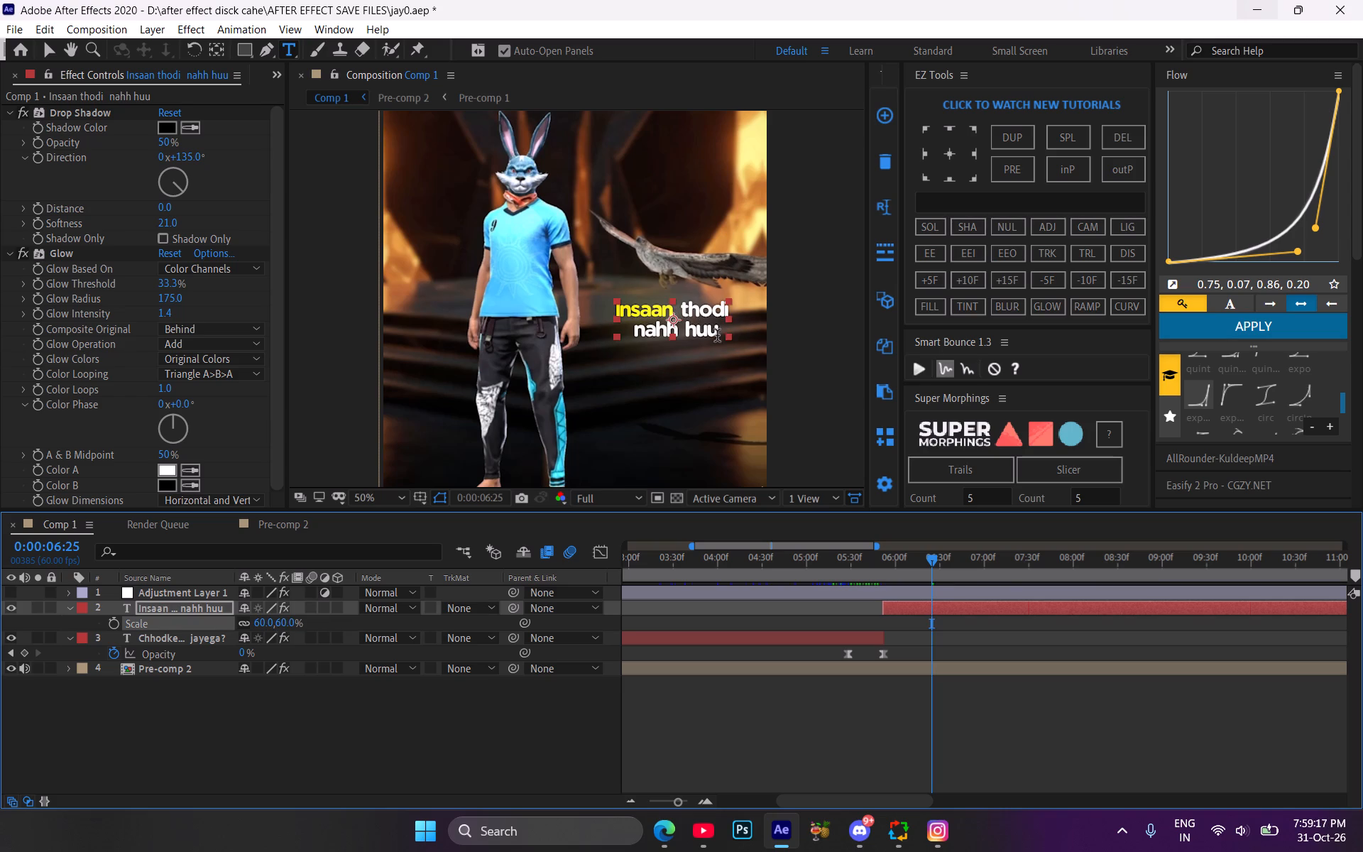
pyautogui.click(45, 56)
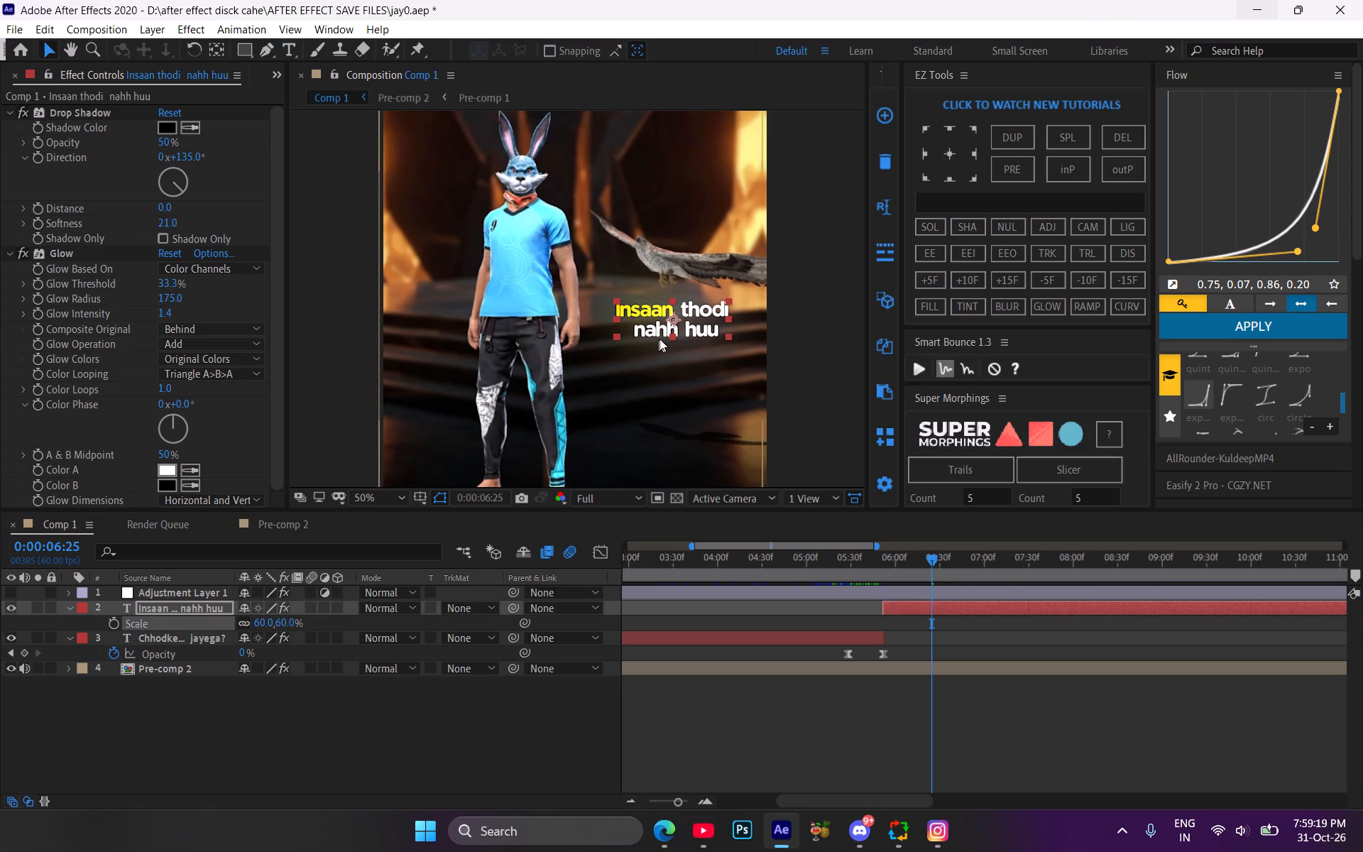
pyautogui.click(676, 327)
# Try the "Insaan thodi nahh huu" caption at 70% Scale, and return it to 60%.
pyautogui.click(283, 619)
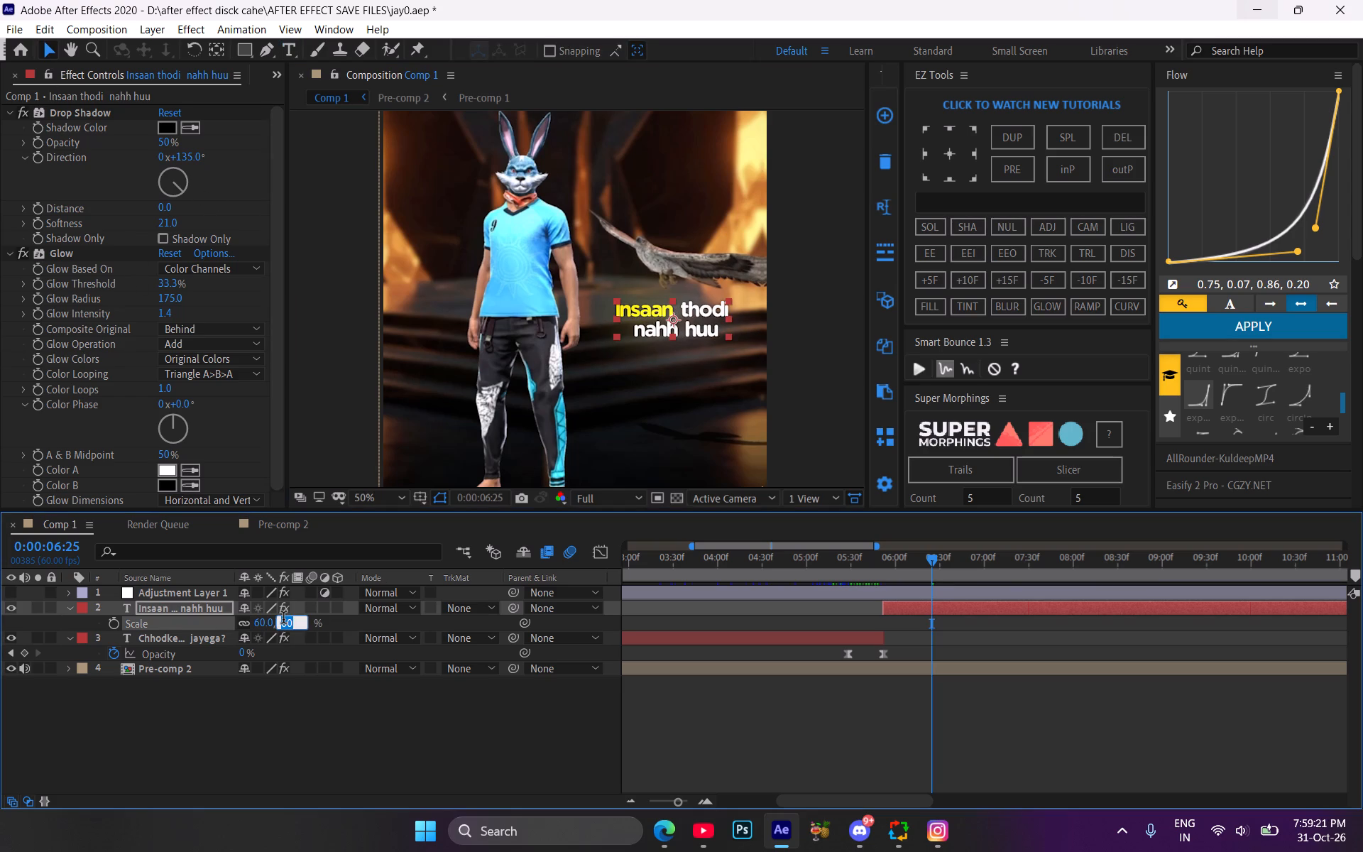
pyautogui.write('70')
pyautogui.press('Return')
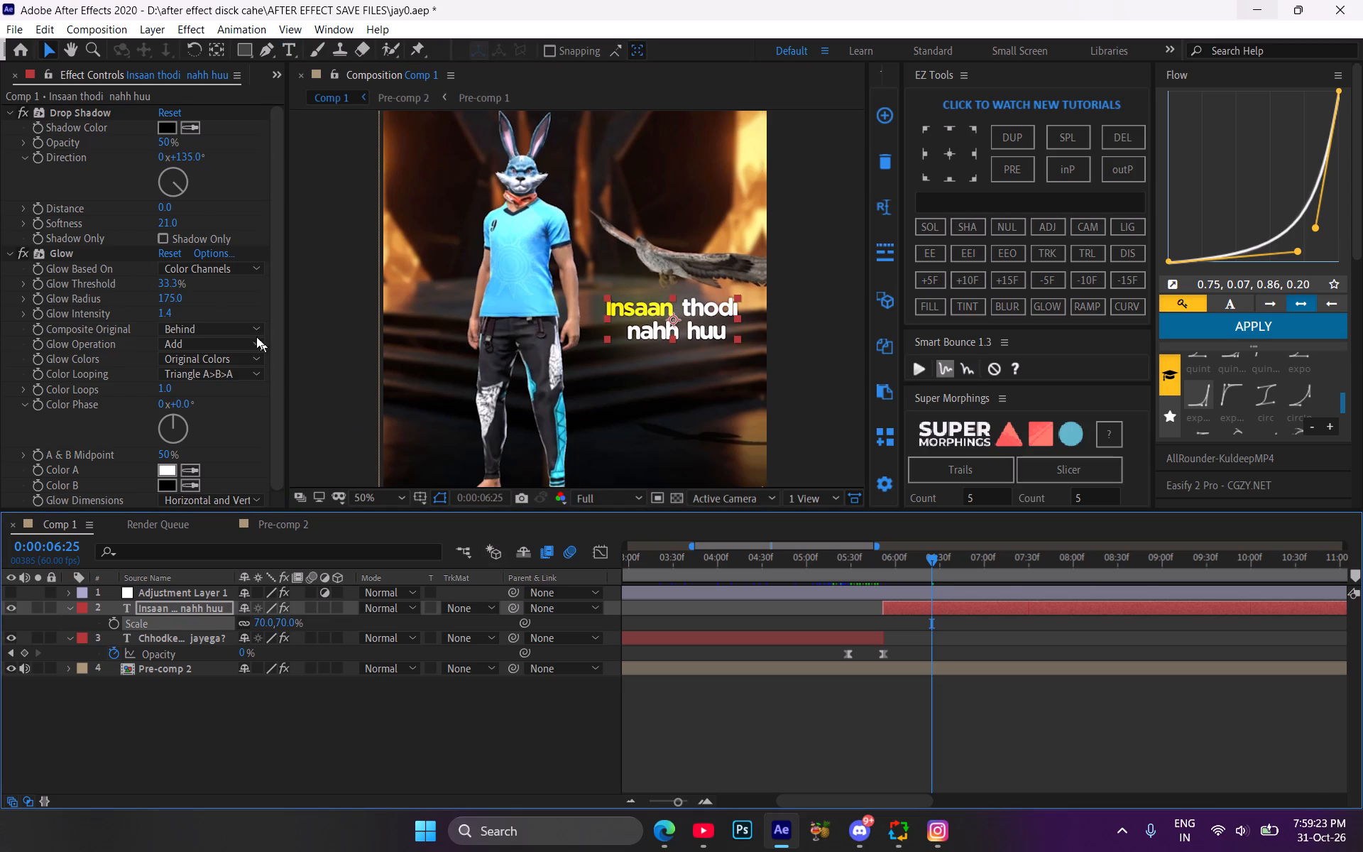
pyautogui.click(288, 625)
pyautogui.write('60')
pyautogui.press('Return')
# Nudge the "Insaan thodi nahh huu" caption slightly down and to the left in the frame.
pyautogui.moveTo(691, 313); pyautogui.dragTo(690, 319)
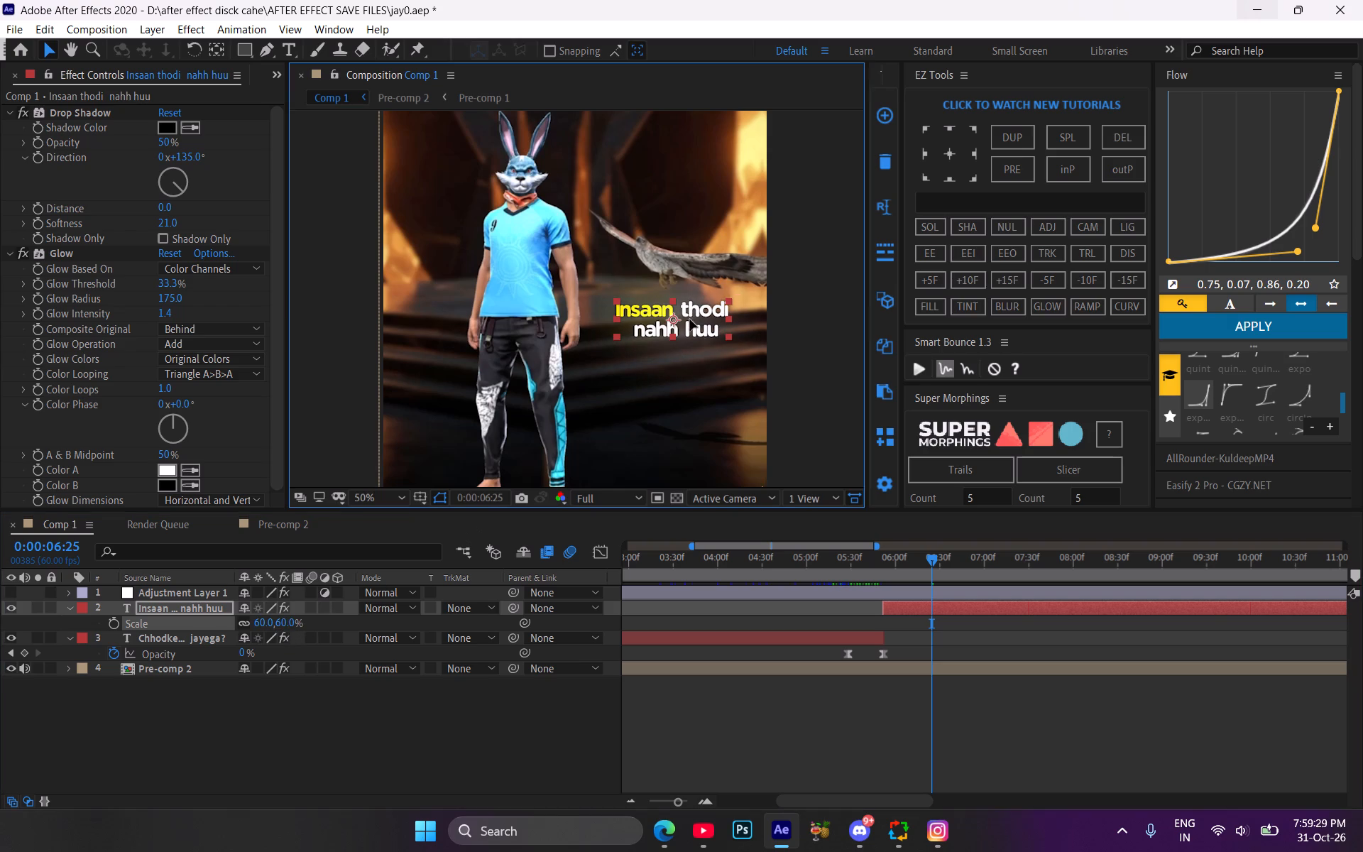
pyautogui.moveTo(690, 319); pyautogui.dragTo(686, 320)
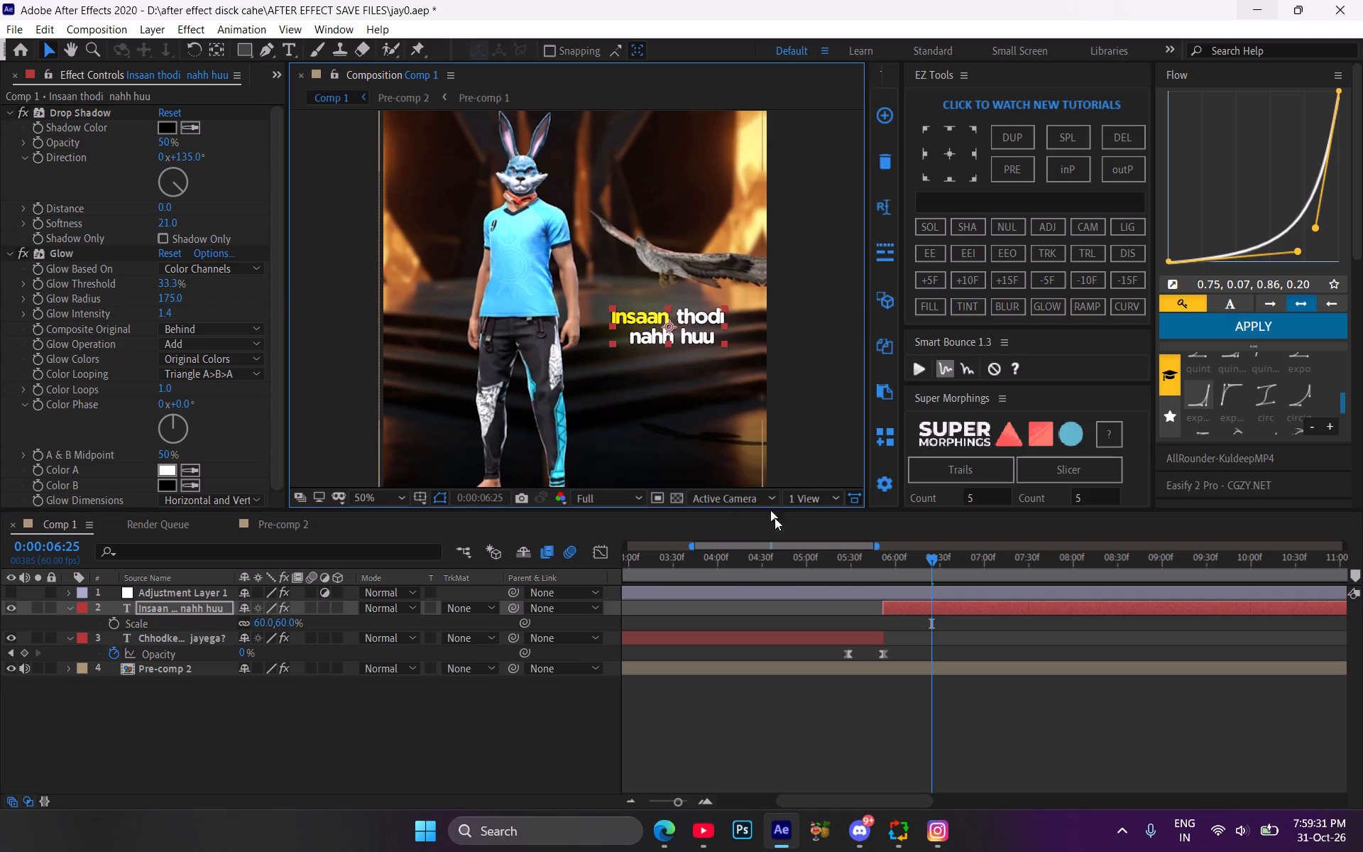
# Apply a Flow curve of 0.21, 0.68, 0.36, 0.85, adapted from an expo preset, to the "Chhodke toh nahi jayega?" caption's Opacity keyframes.
pyautogui.click(886, 566)
pyautogui.moveTo(883, 564); pyautogui.dragTo(890, 571)
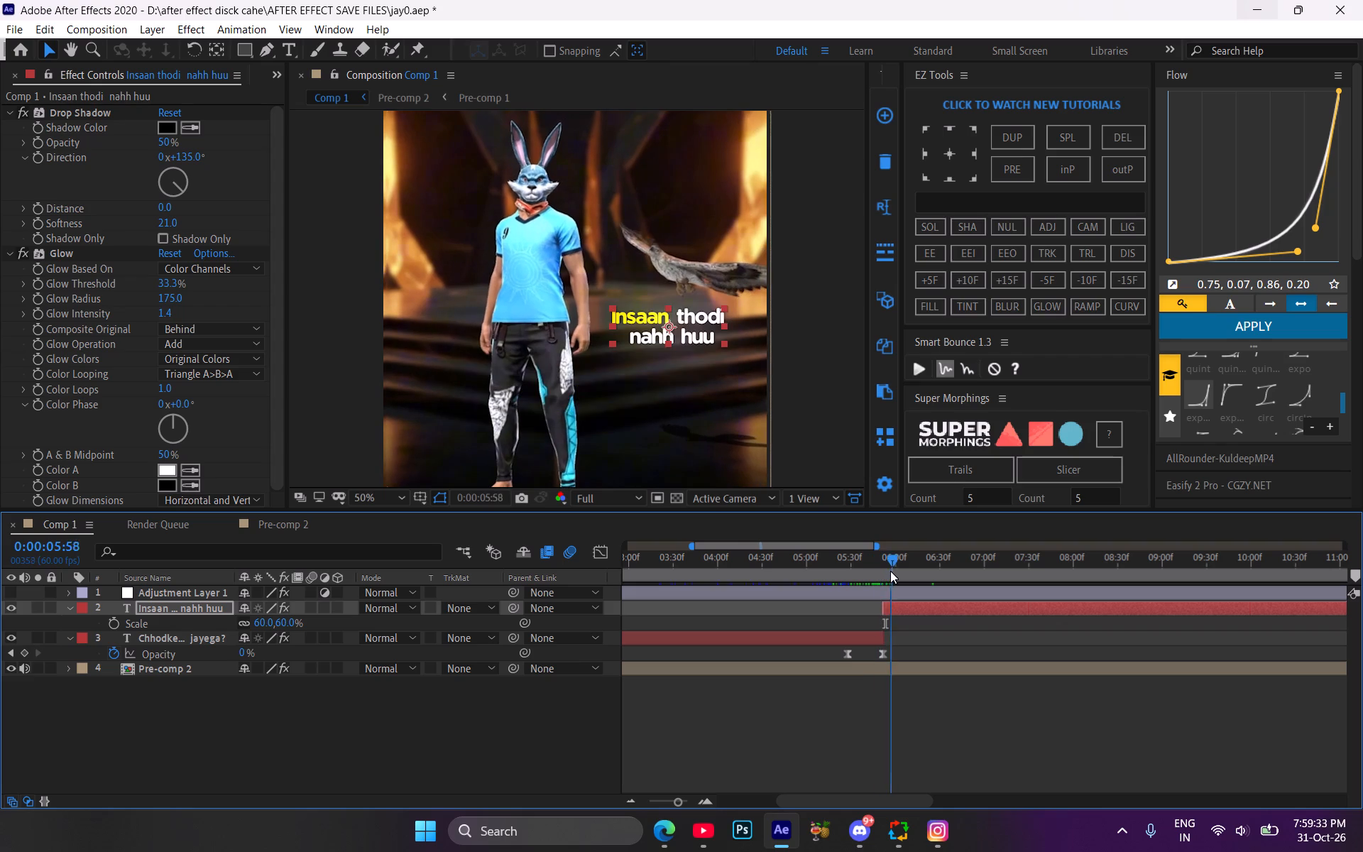
pyautogui.moveTo(890, 571); pyautogui.dragTo(863, 567)
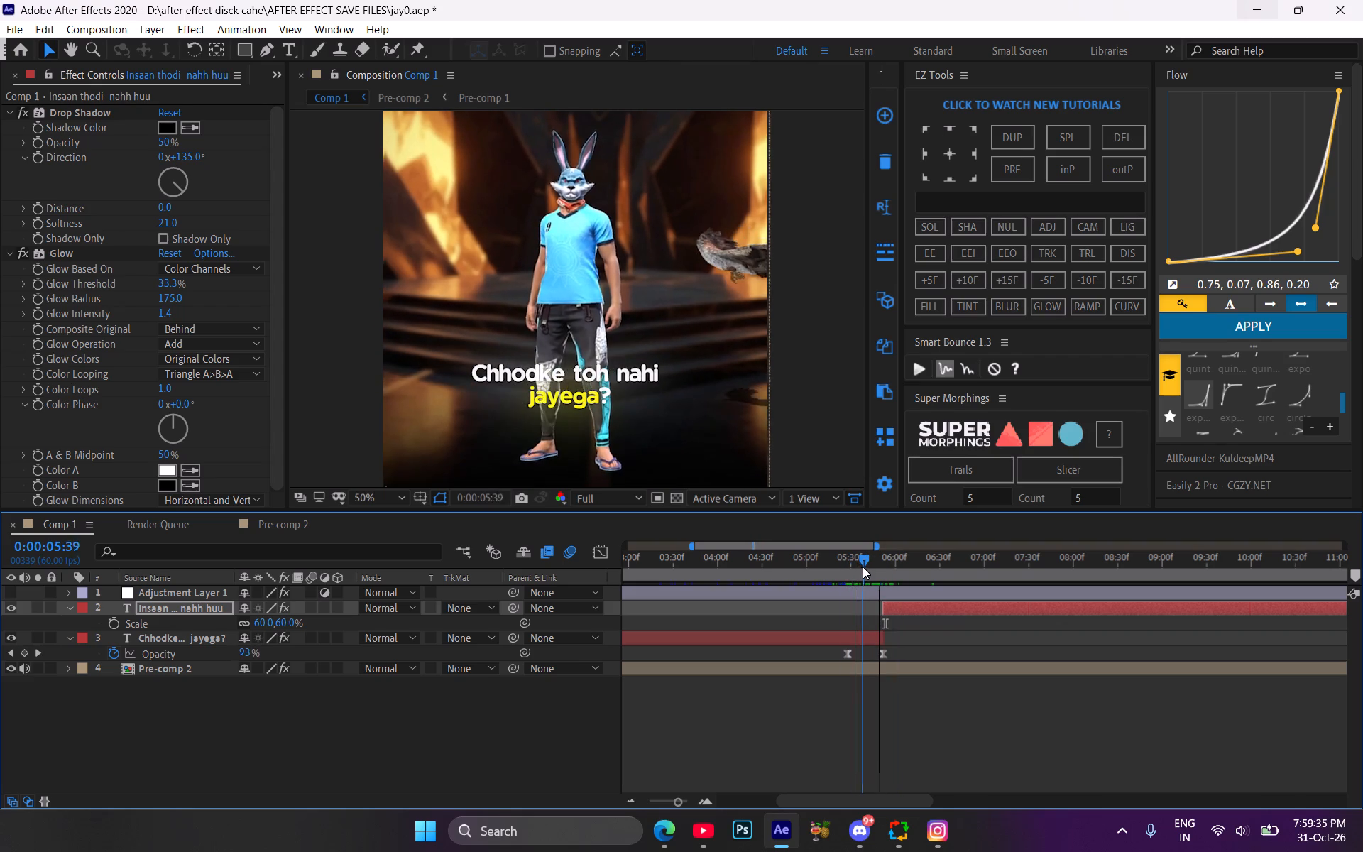
pyautogui.moveTo(863, 567); pyautogui.dragTo(873, 569)
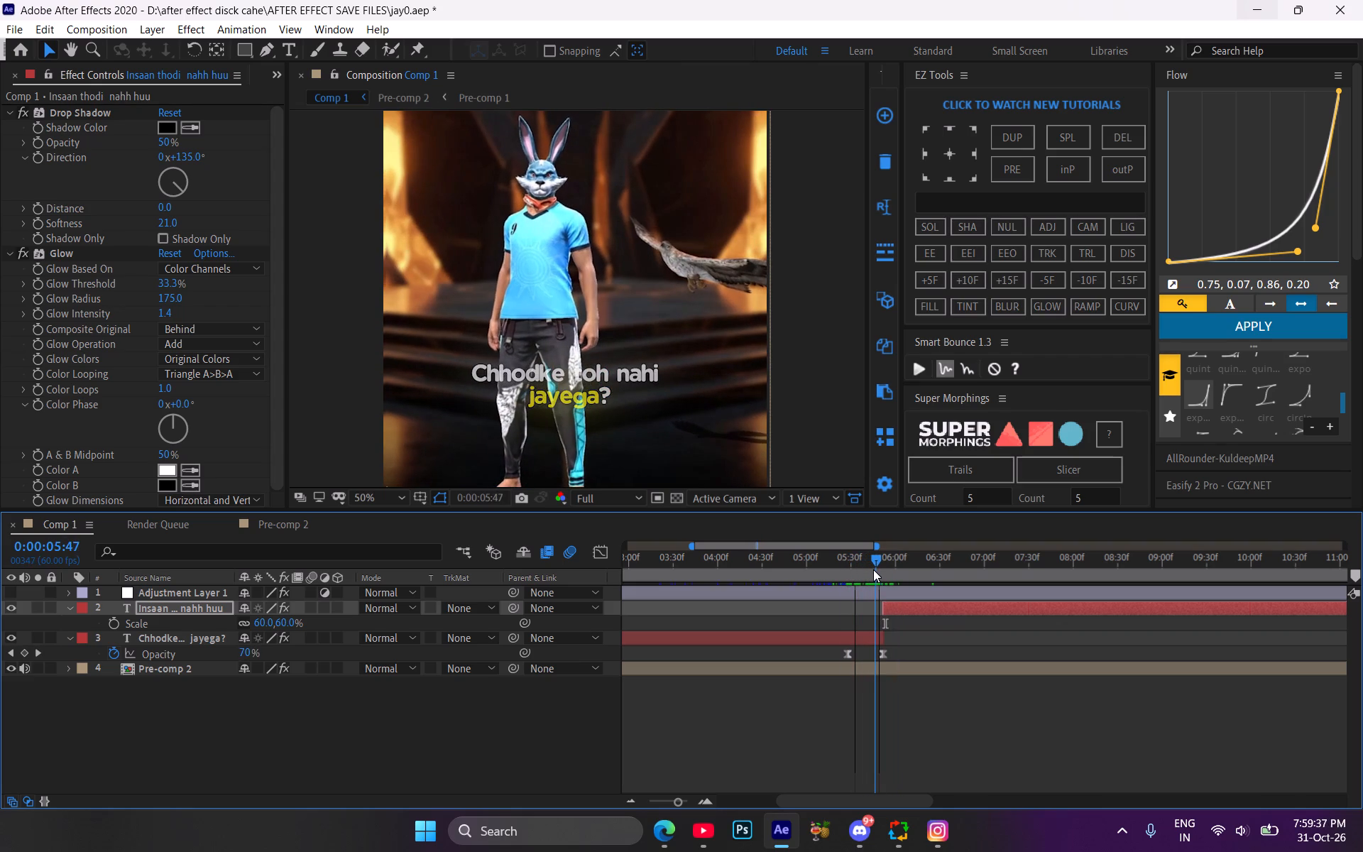
pyautogui.moveTo(873, 569); pyautogui.dragTo(880, 571)
pyautogui.moveTo(898, 649); pyautogui.dragTo(791, 668)
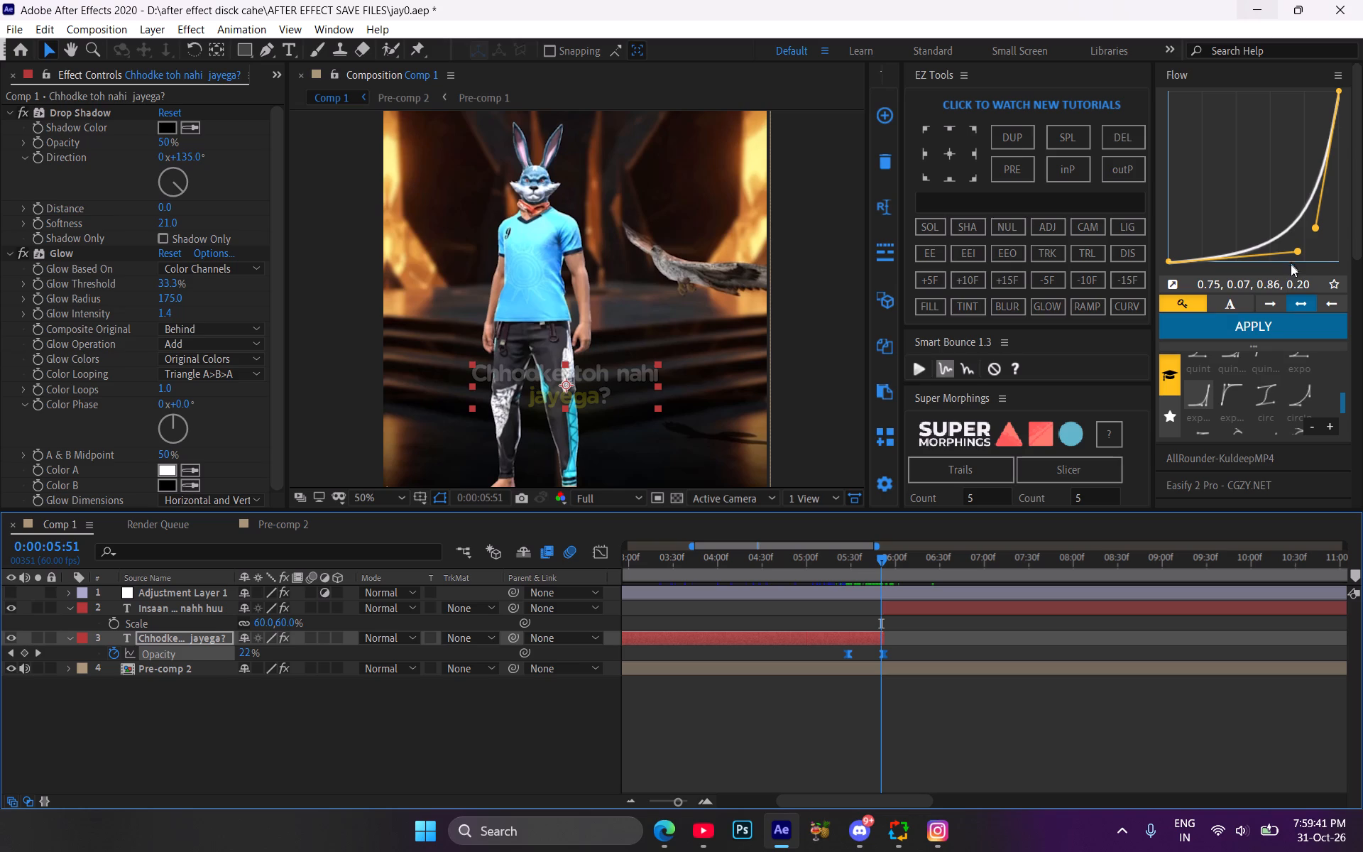
pyautogui.click(1231, 398)
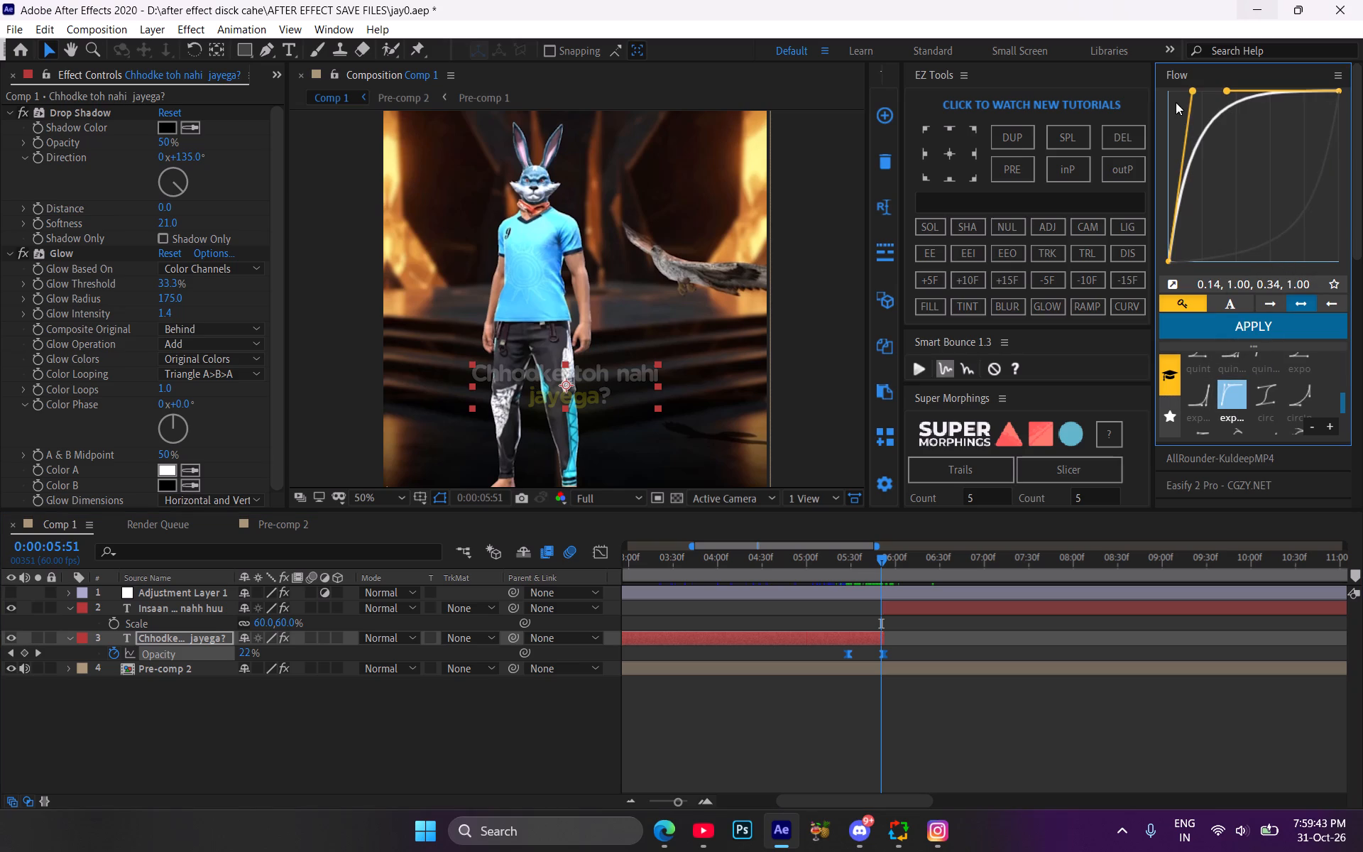
pyautogui.moveTo(1190, 92); pyautogui.dragTo(1203, 136)
pyautogui.moveTo(1227, 88); pyautogui.dragTo(1230, 117)
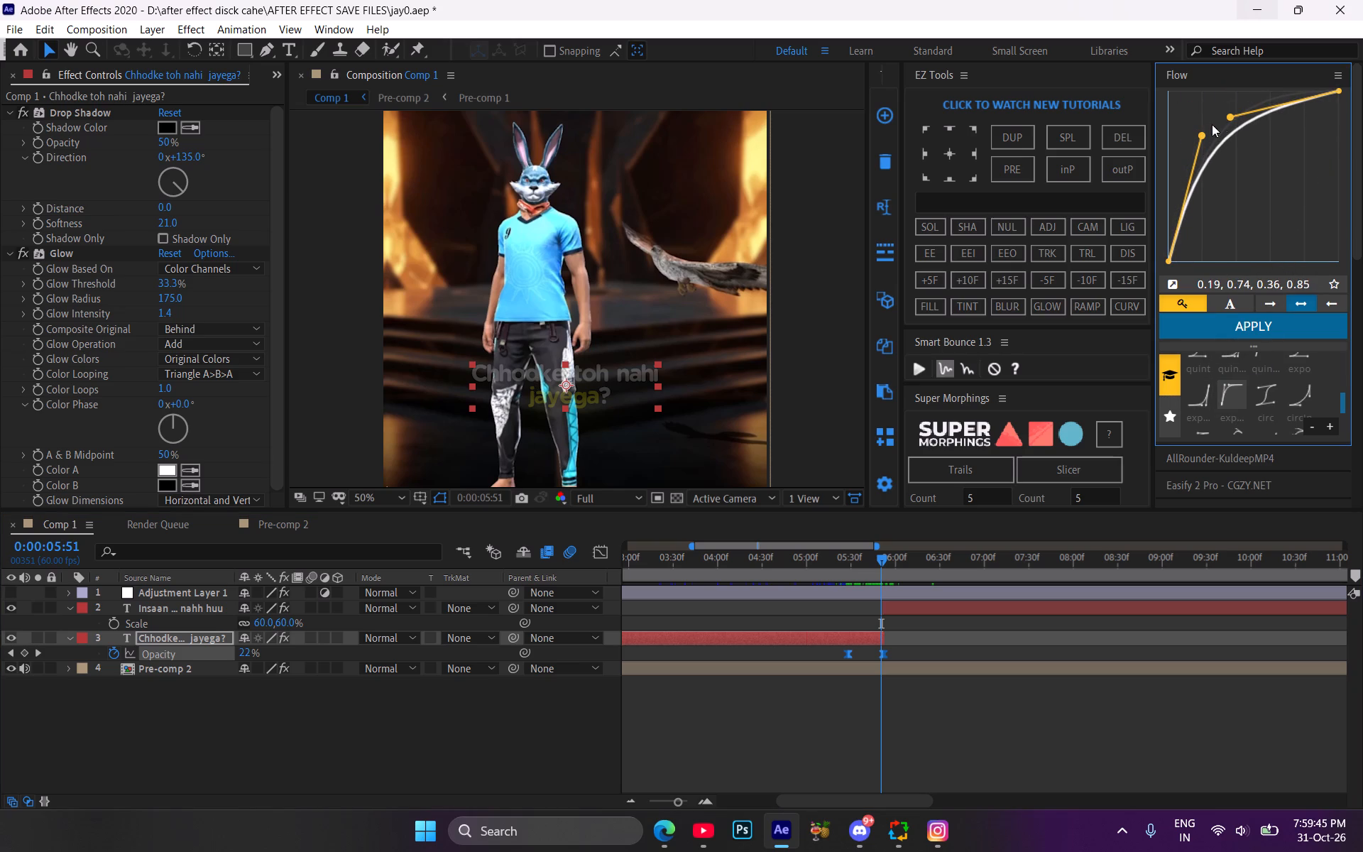
pyautogui.moveTo(1200, 137); pyautogui.dragTo(1206, 146)
pyautogui.click(1236, 324)
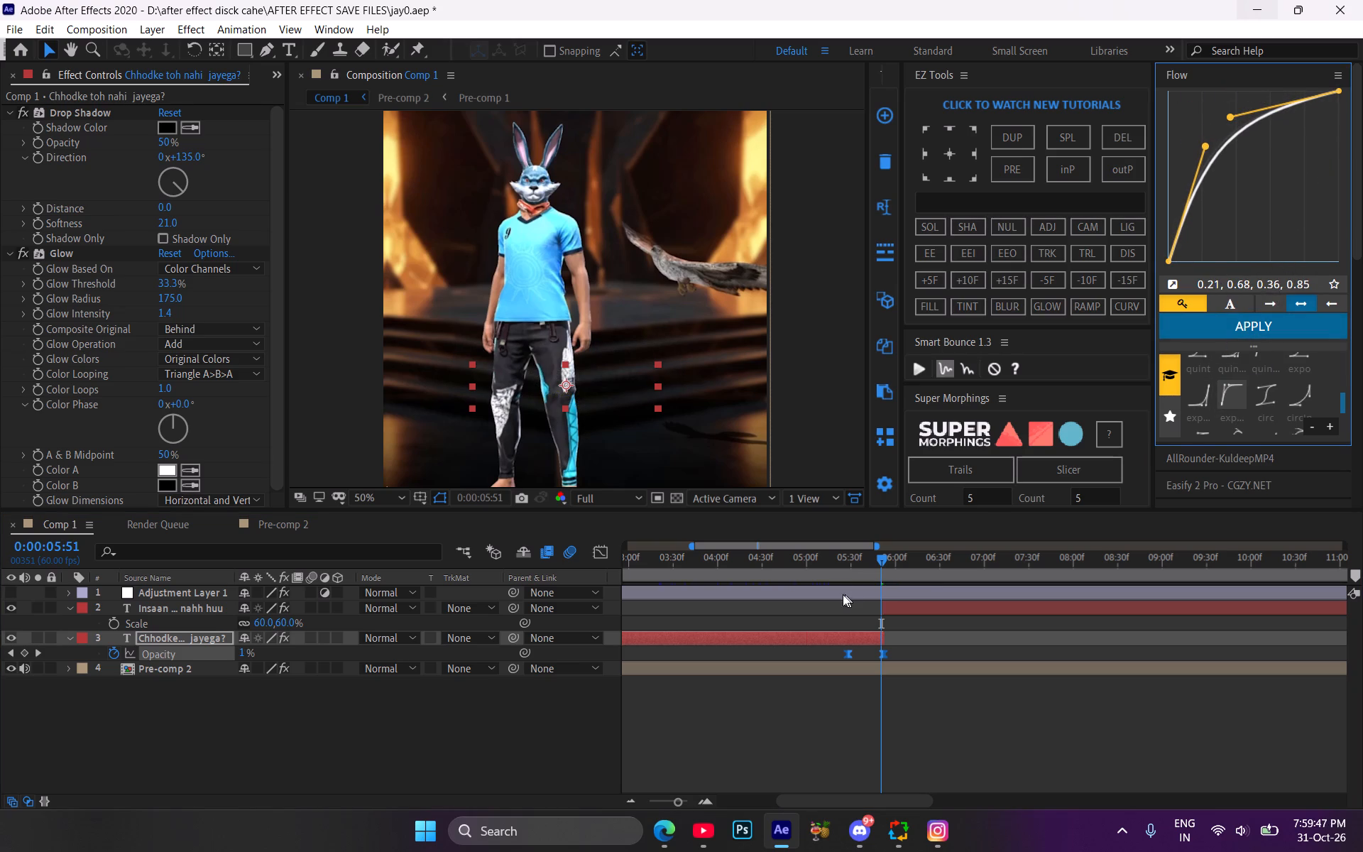
# Extend the start of the "Insaan thodi nahh huu" layer back to about 0:00:05:39, overlapping the first caption.
pyautogui.moveTo(867, 562); pyautogui.dragTo(892, 585)
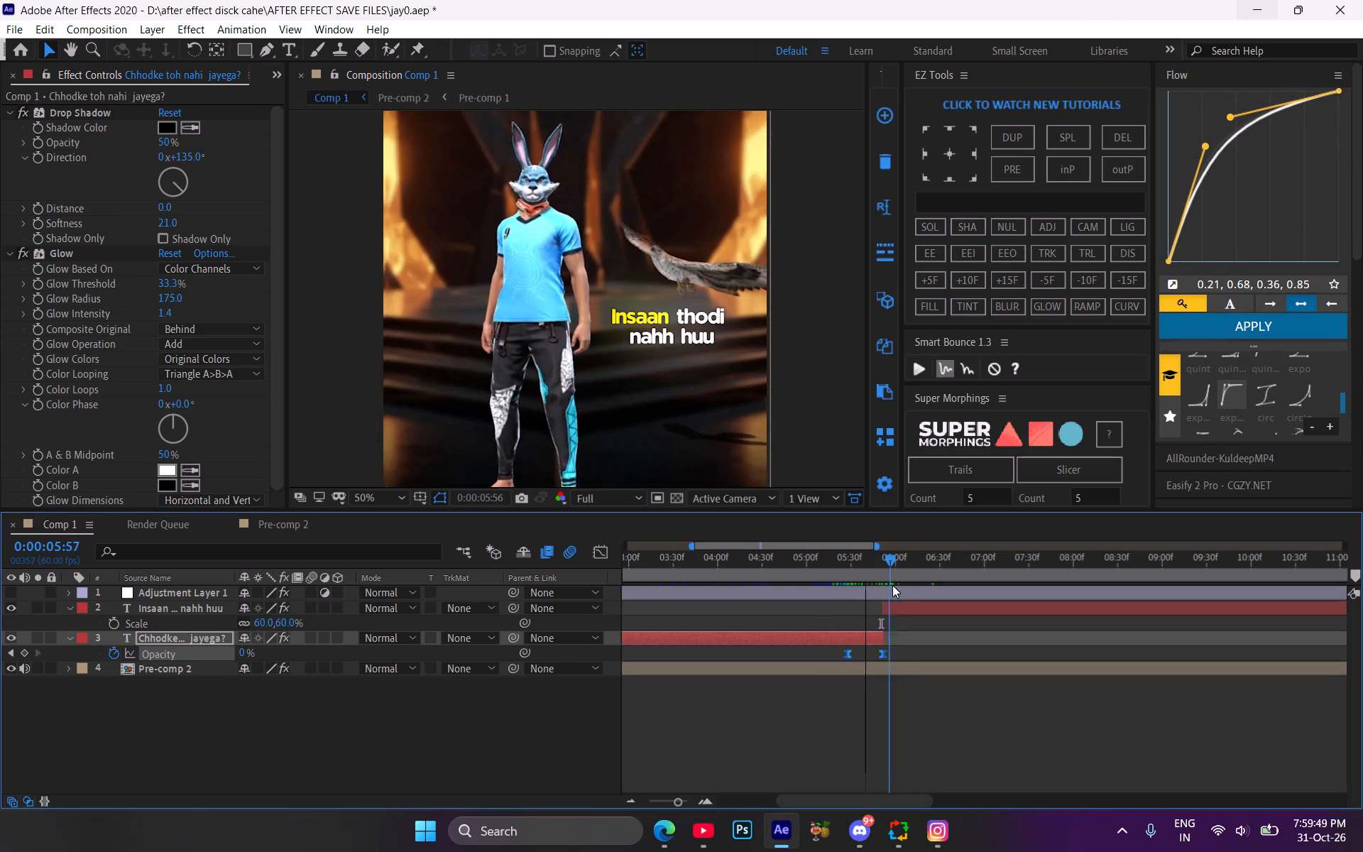
pyautogui.moveTo(892, 585); pyautogui.dragTo(888, 591)
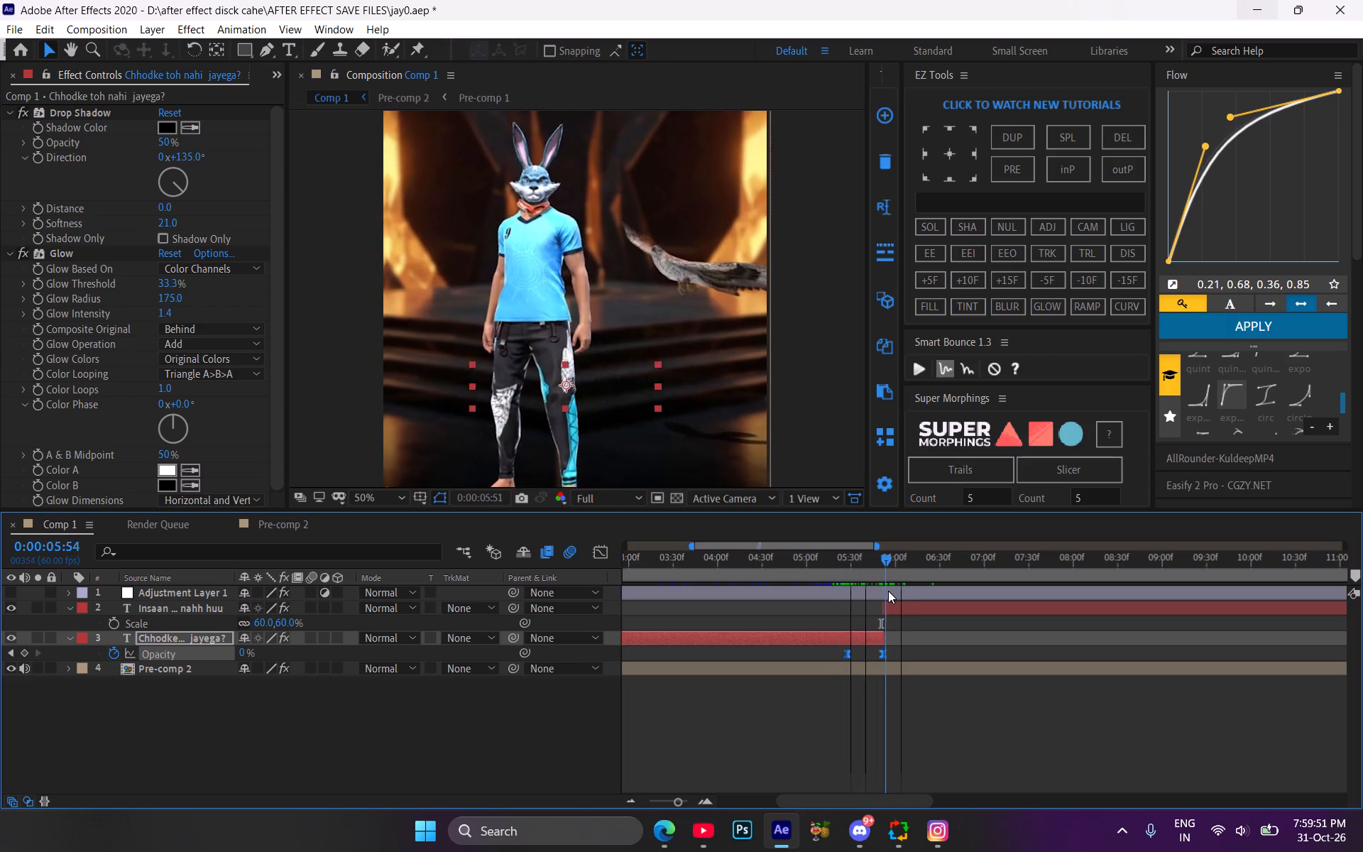
pyautogui.moveTo(888, 591); pyautogui.dragTo(894, 591)
pyautogui.click(897, 606)
pyautogui.moveTo(884, 606); pyautogui.dragTo(870, 604)
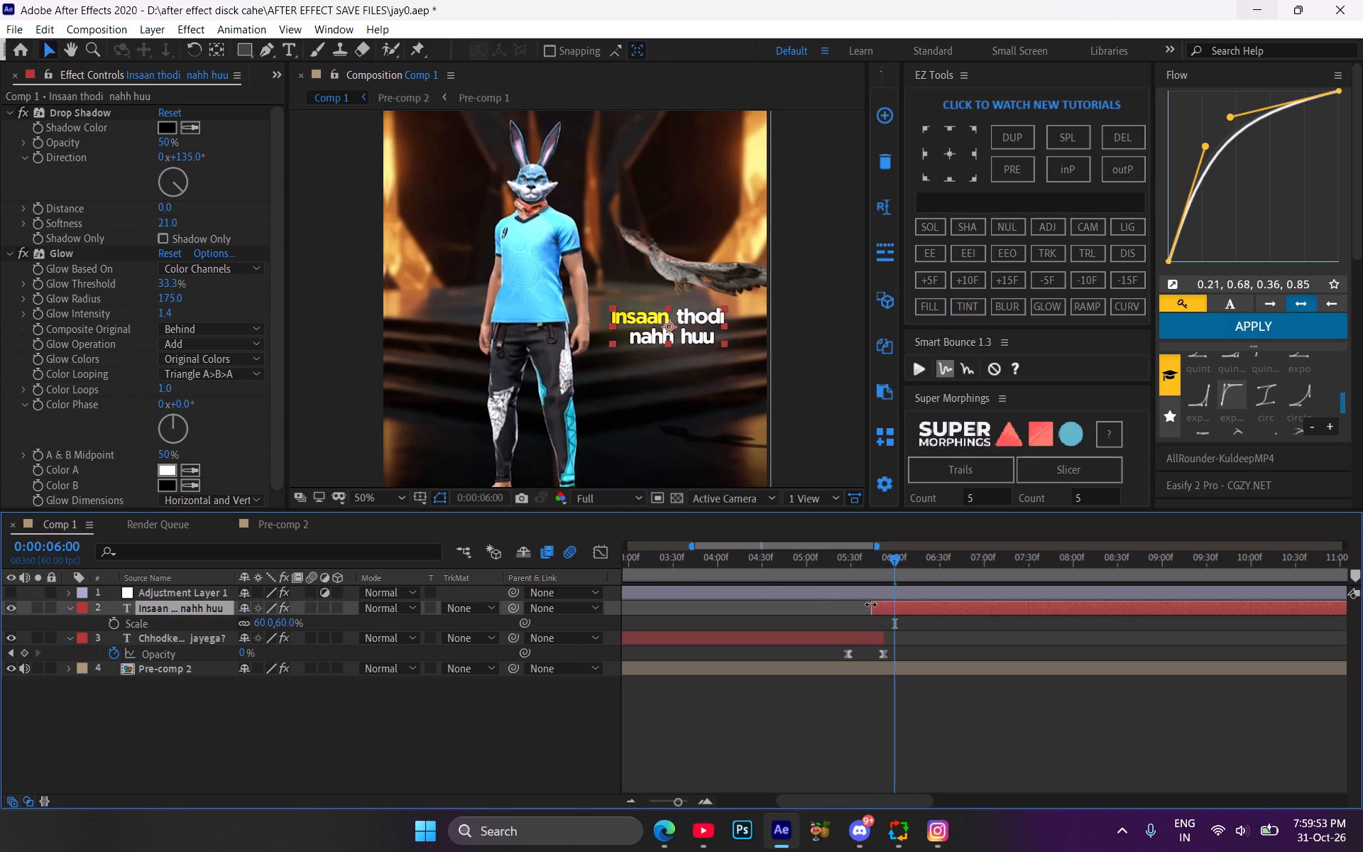
pyautogui.moveTo(870, 604); pyautogui.dragTo(865, 603)
# Keyframe the "Insaan thodi nahh huu" caption's Opacity from 0% at 0:00:05:40 to 100% at 0:00:05:56.
pyautogui.moveTo(882, 570); pyautogui.dragTo(865, 571)
pyautogui.press('t')
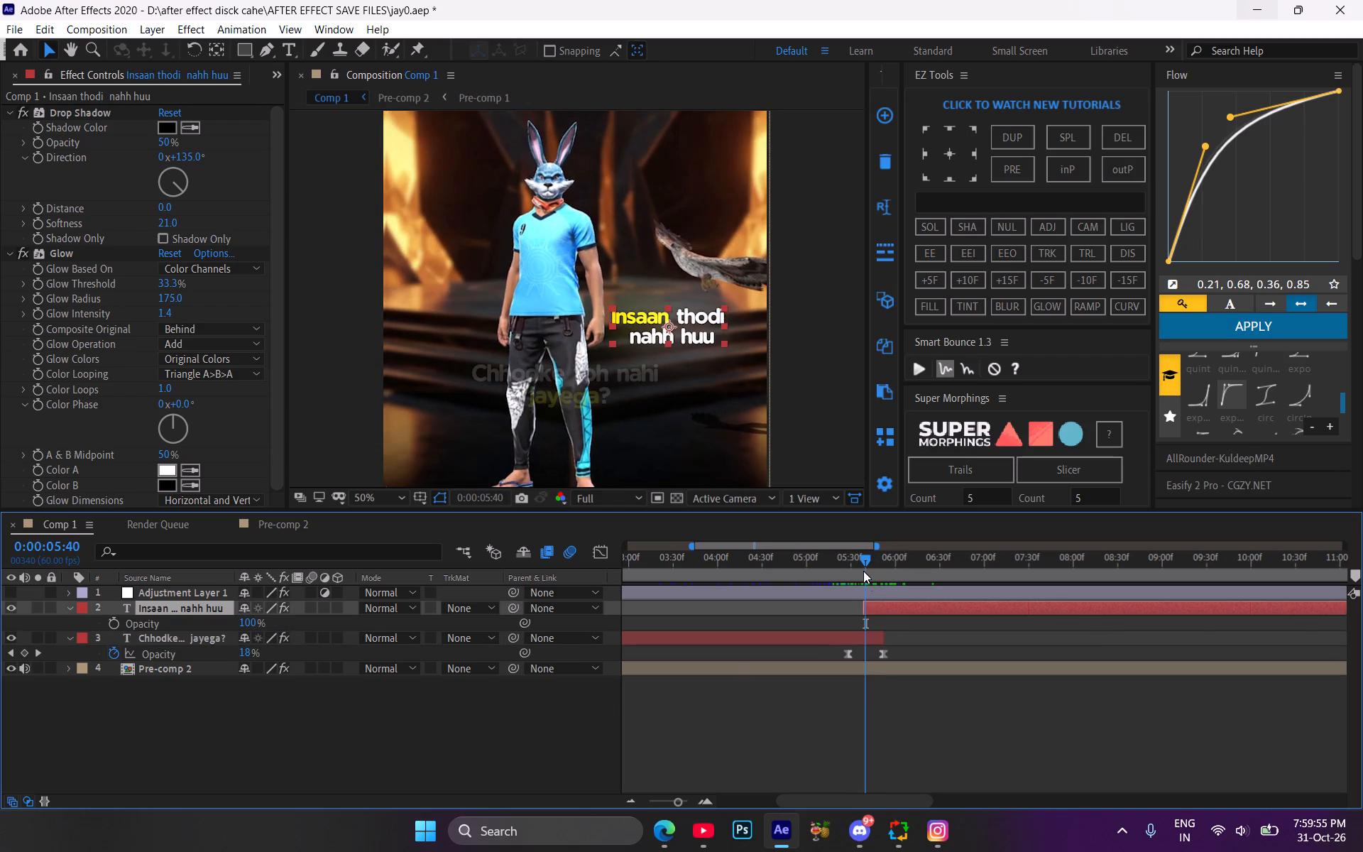
pyautogui.click(114, 625)
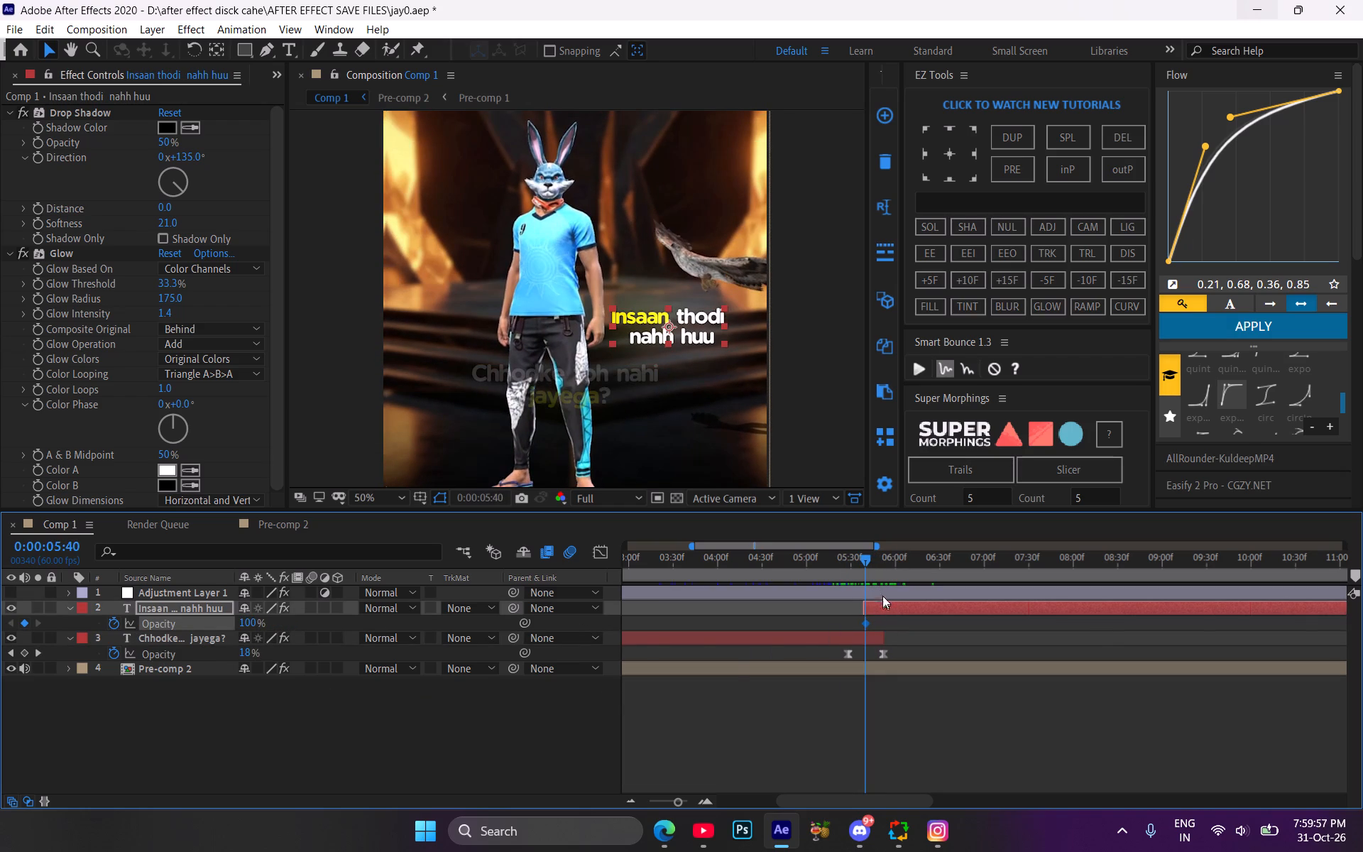
pyautogui.moveTo(870, 559); pyautogui.dragTo(894, 567)
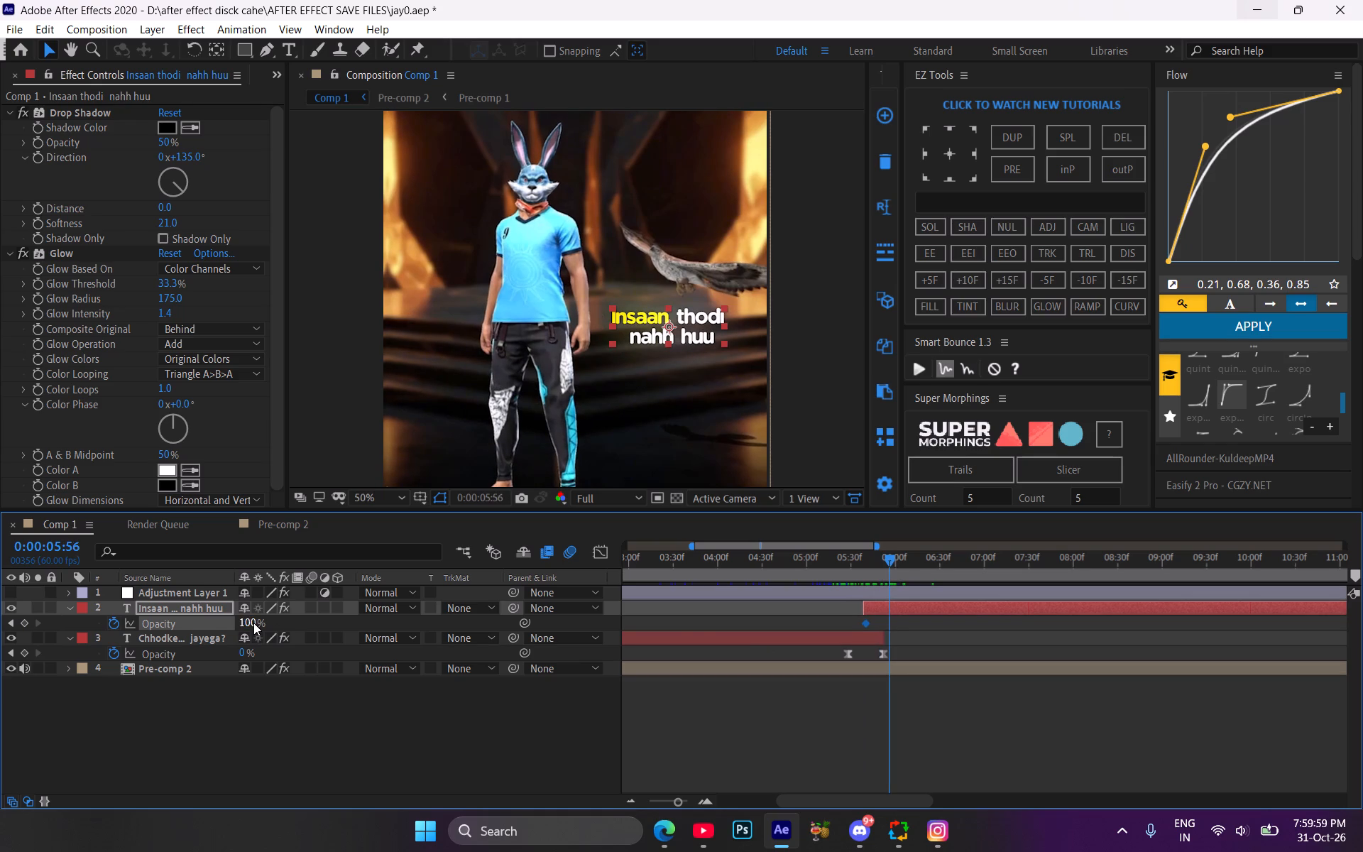
pyautogui.click(26, 625)
pyautogui.moveTo(869, 575); pyautogui.dragTo(858, 570)
pyautogui.click(710, 807)
pyautogui.doubleClick(708, 802)
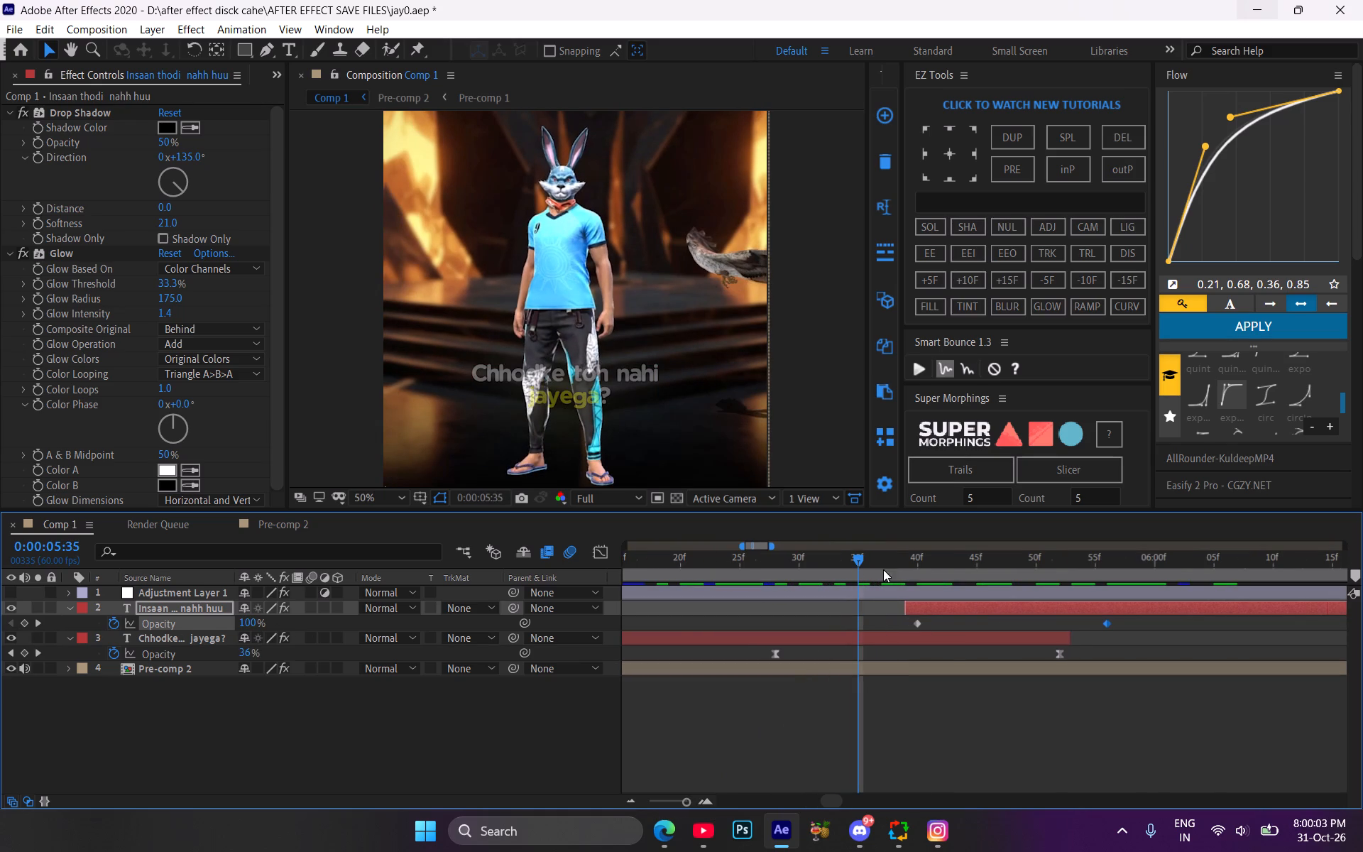
pyautogui.moveTo(877, 555); pyautogui.dragTo(916, 573)
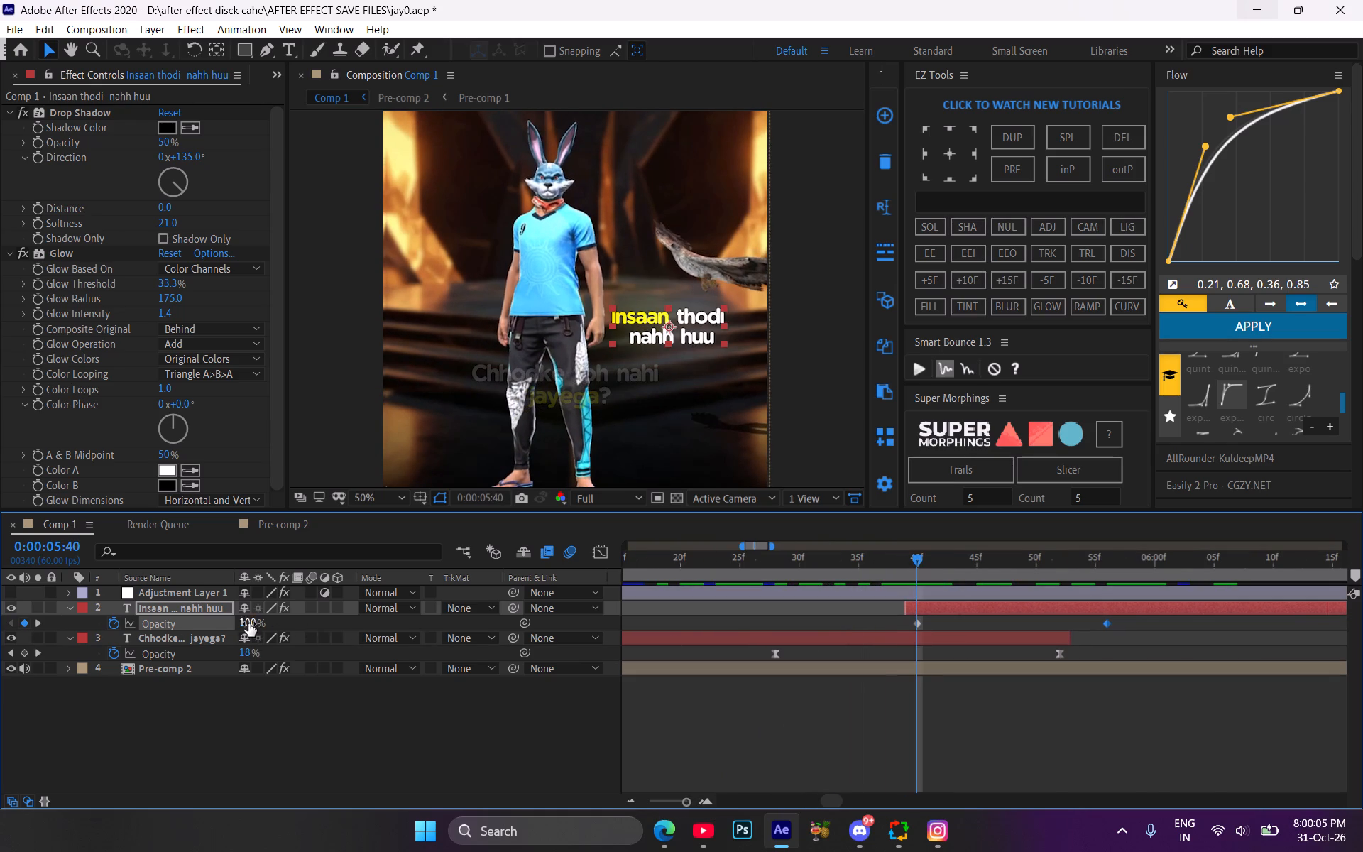
pyautogui.moveTo(248, 623); pyautogui.dragTo(104, 624)
# Apply Easy Ease and the 0.21, 0.68, 0.36, 0.85 Flow curve to the second caption's Opacity keyframes.
pyautogui.moveTo(904, 618); pyautogui.dragTo(1159, 640)
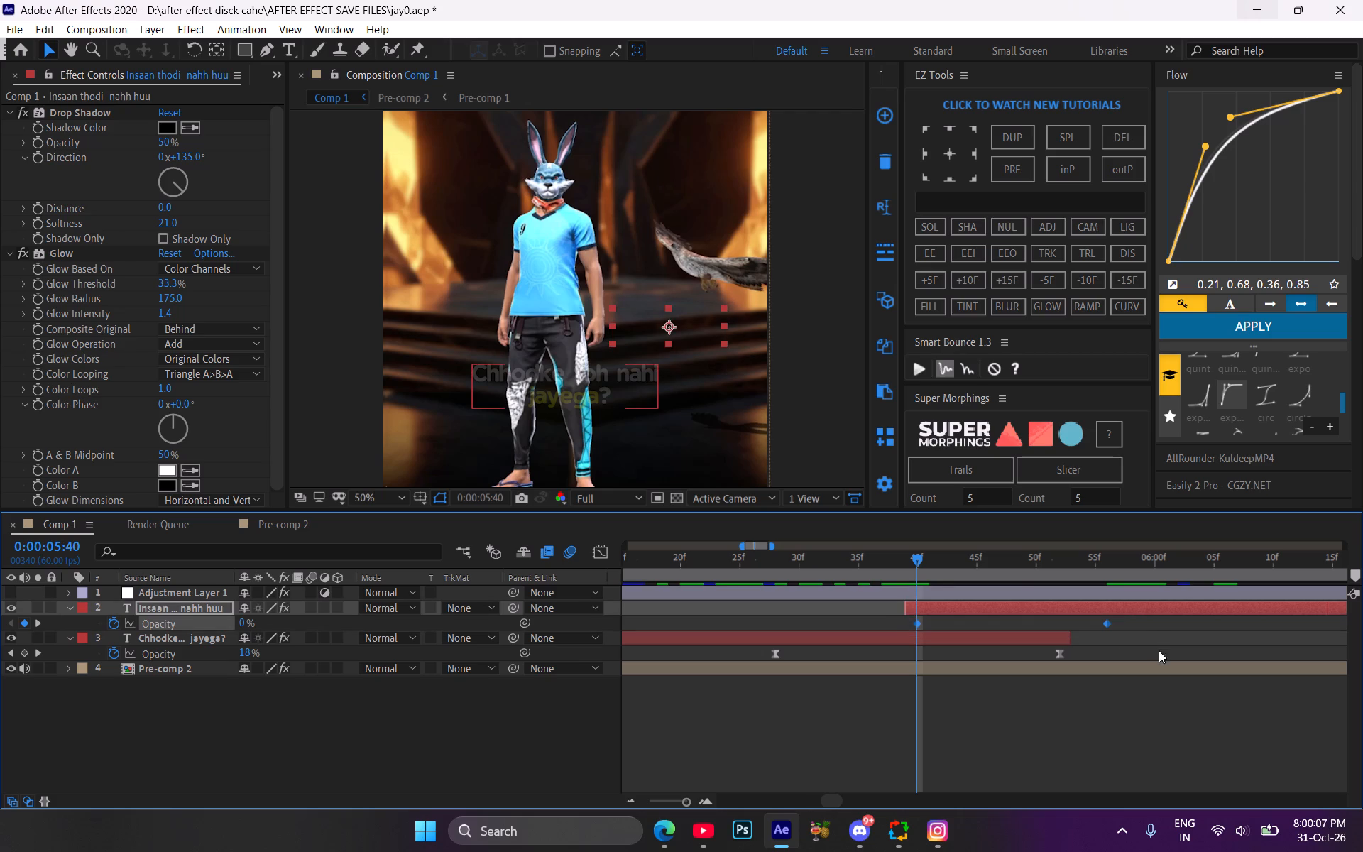
pyautogui.press('F9')
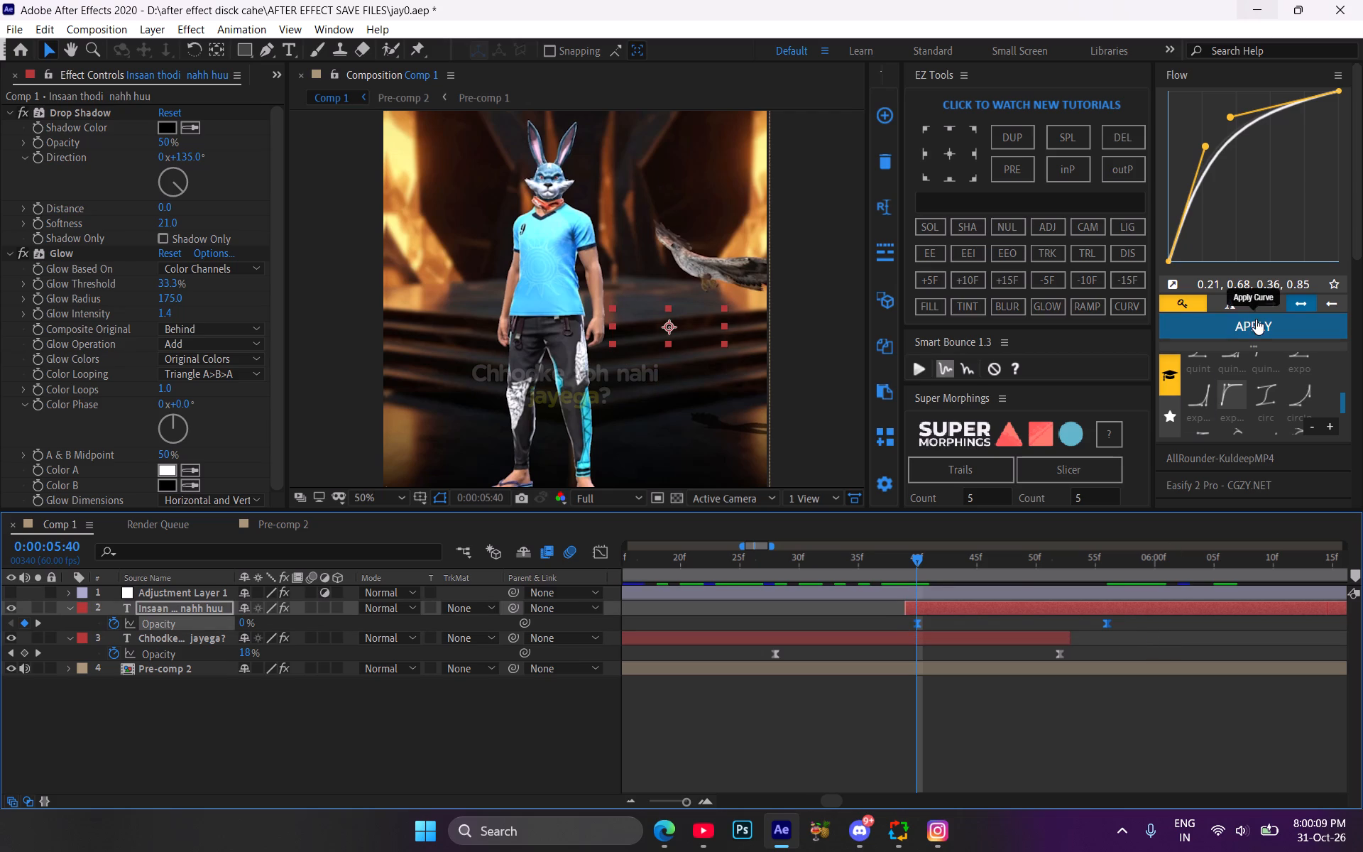
pyautogui.click(1257, 318)
# Move the "Chhodke toh nahi jayega?" caption's 0% Opacity keyframe earlier to about 0:00:05:48 and check the crossfade.
pyautogui.doubleClick(634, 798)
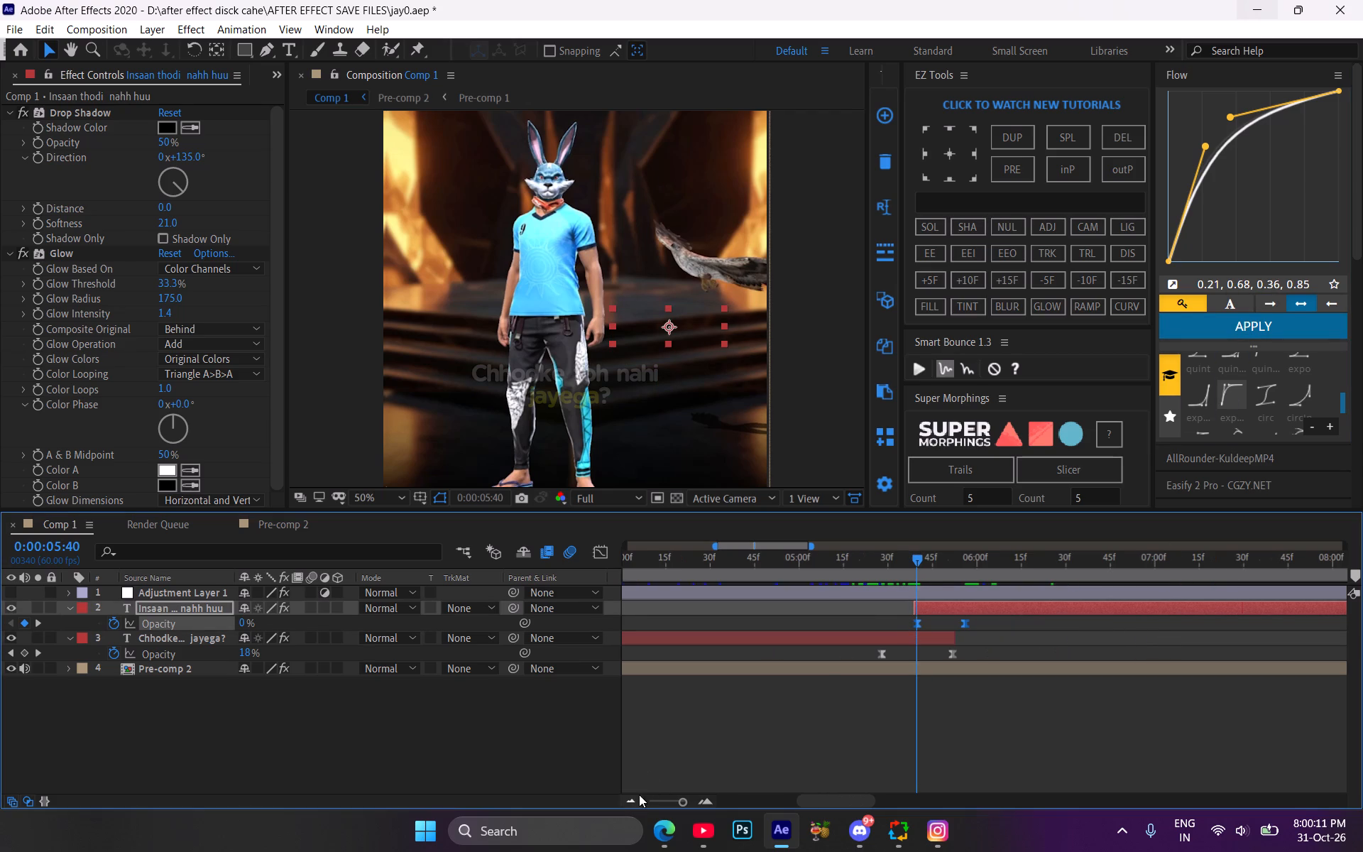
pyautogui.moveTo(913, 559); pyautogui.dragTo(929, 580)
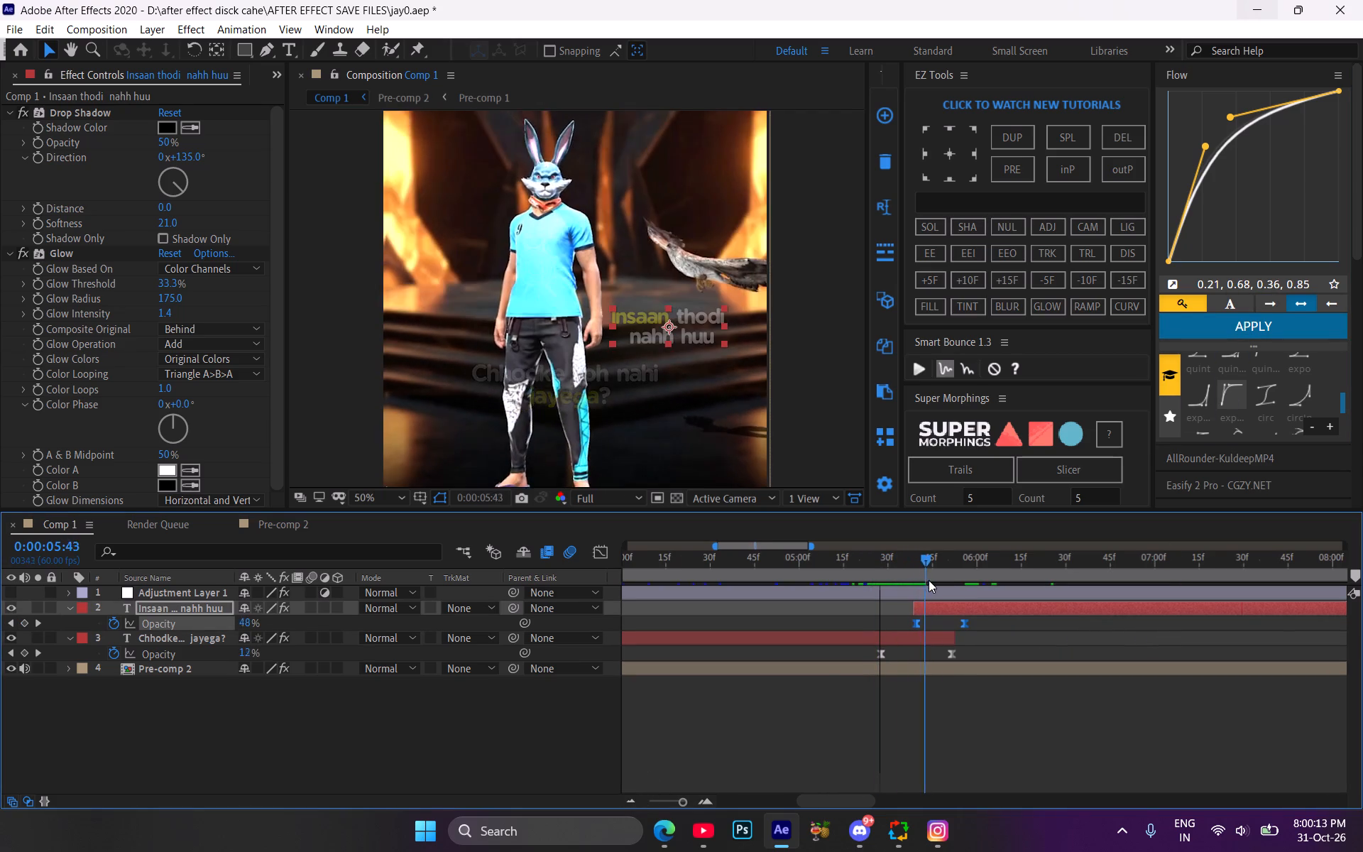
pyautogui.moveTo(929, 580); pyautogui.dragTo(904, 584)
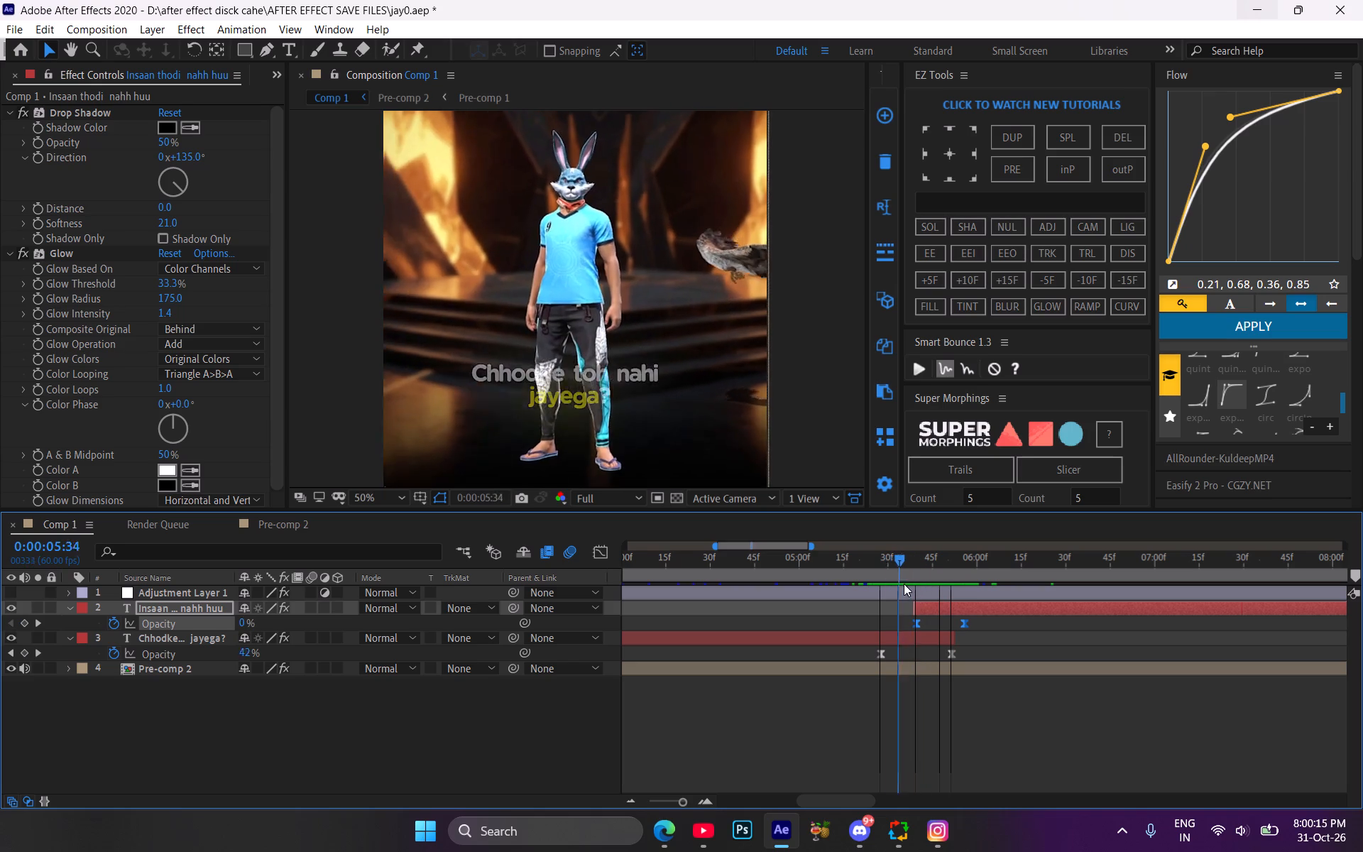
pyautogui.moveTo(904, 584); pyautogui.dragTo(934, 588)
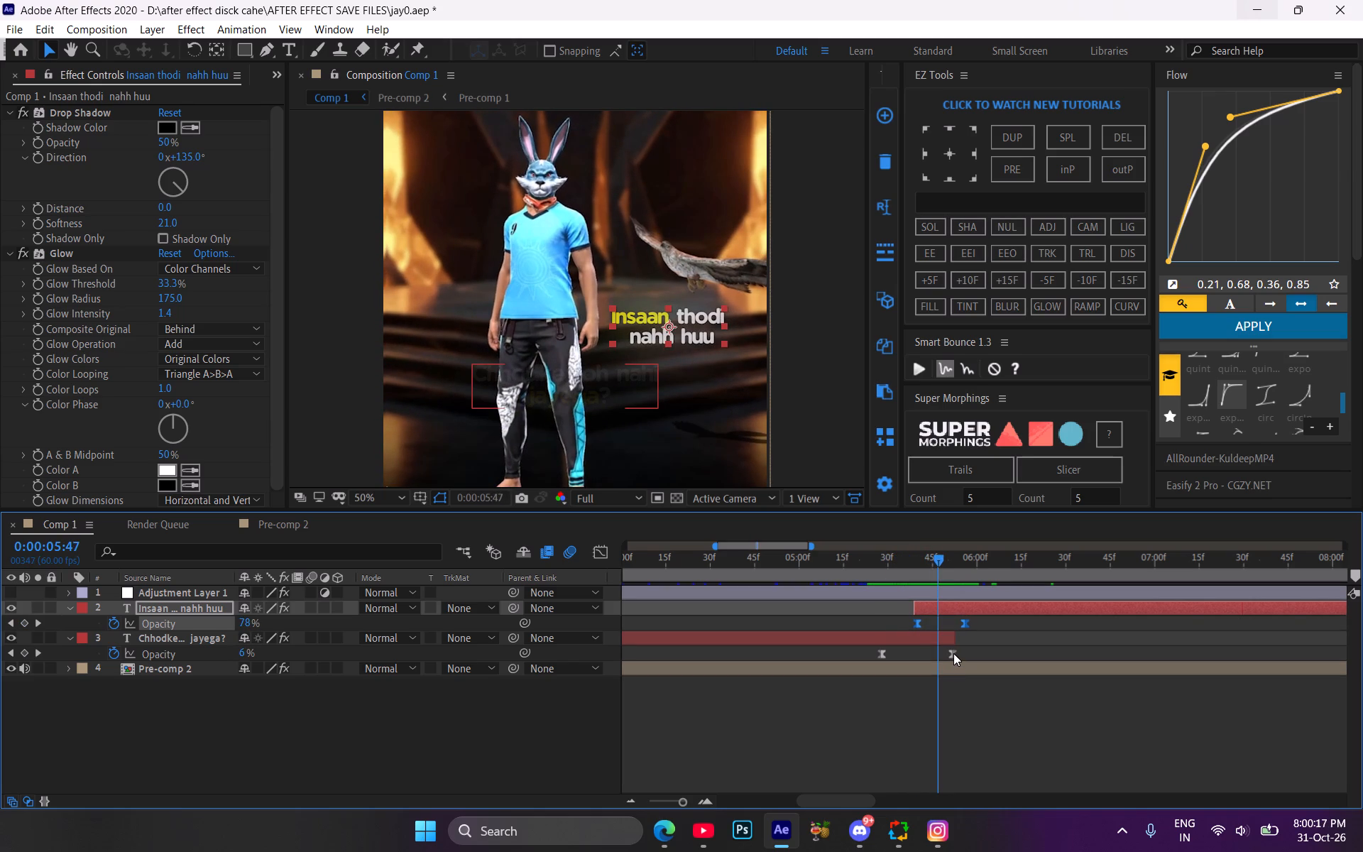
pyautogui.keyDown('alt'); pyautogui.moveTo(952, 652); pyautogui.dragTo(938, 650); pyautogui.keyUp('alt')
pyautogui.click(949, 644)
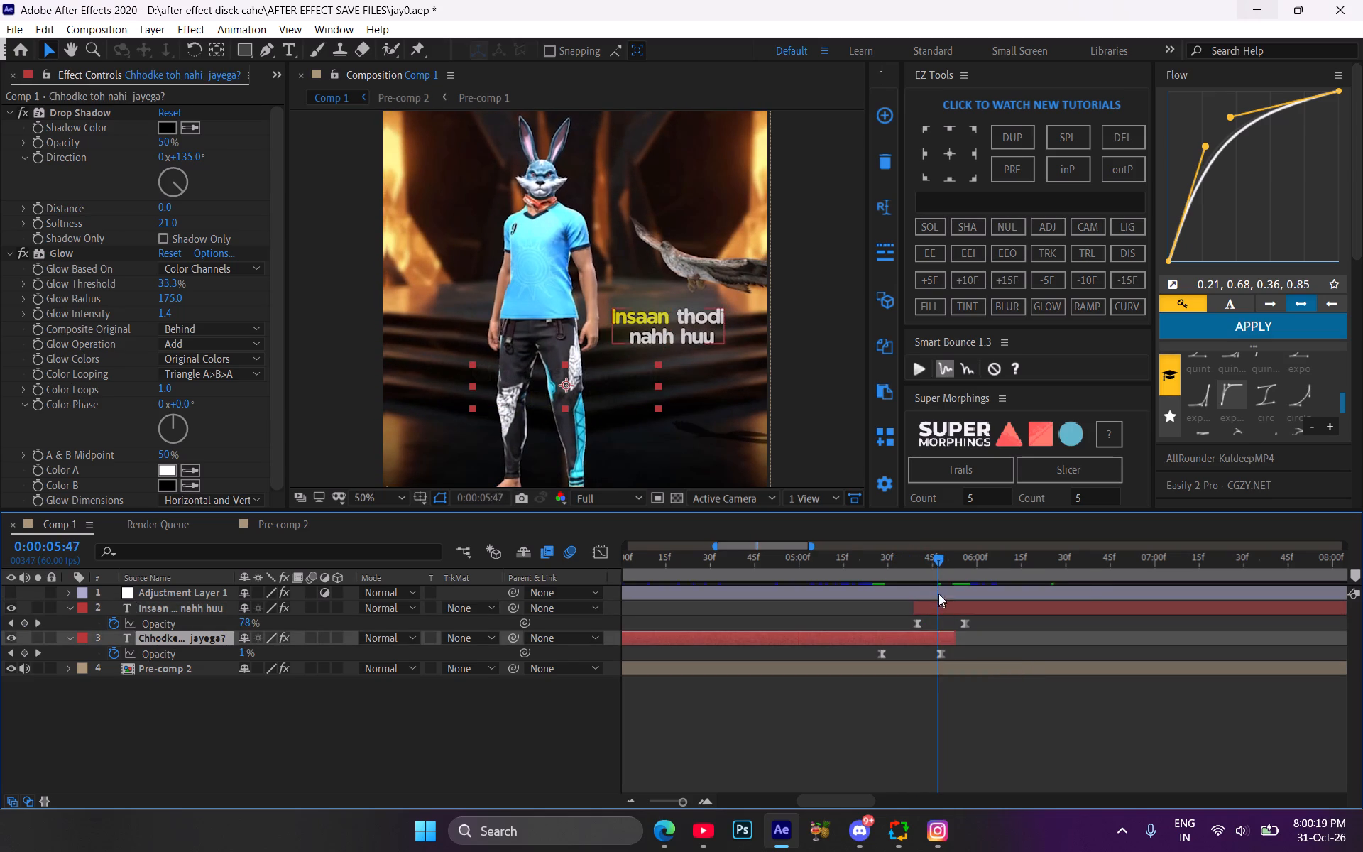
pyautogui.moveTo(932, 559); pyautogui.dragTo(990, 594)
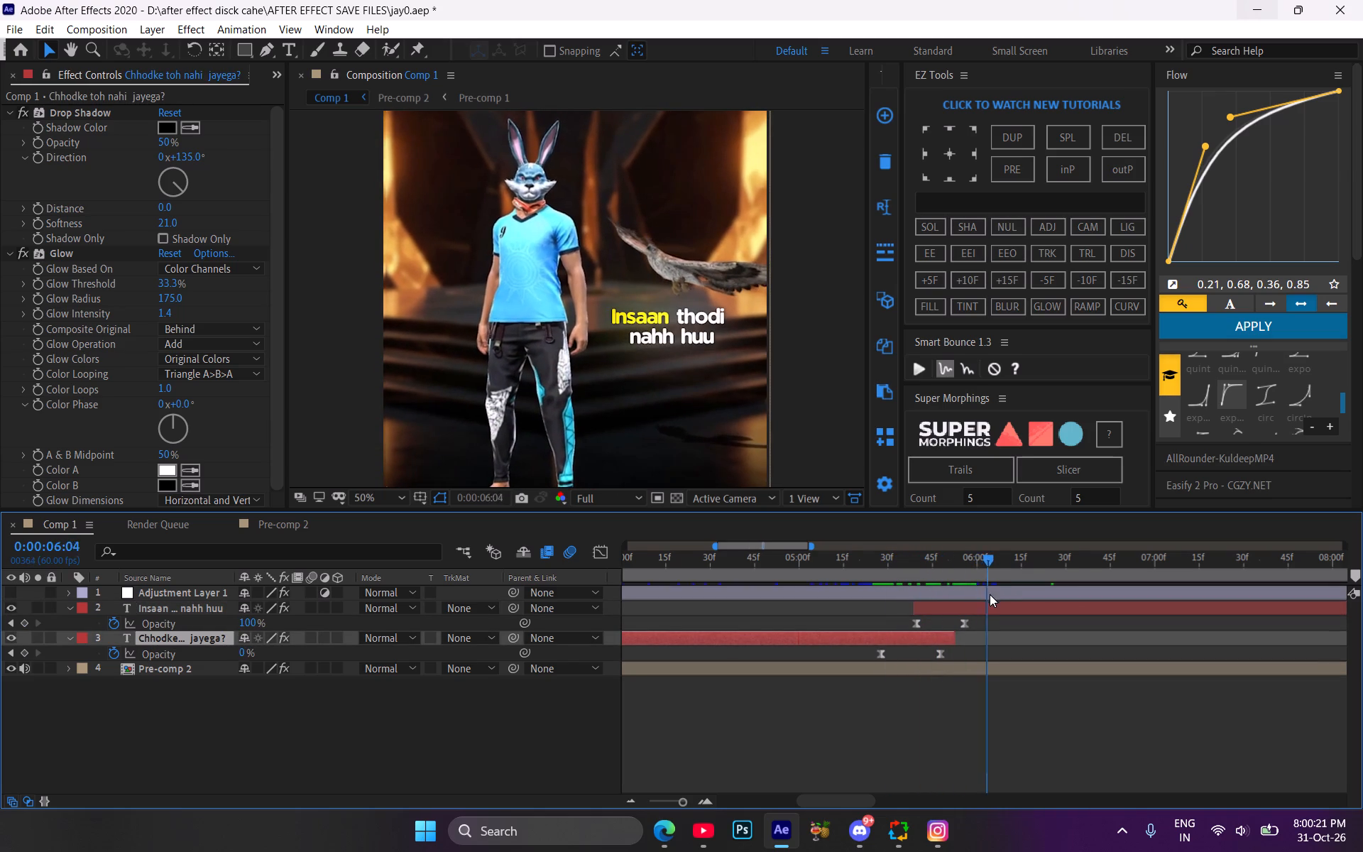
pyautogui.moveTo(990, 594); pyautogui.dragTo(784, 581)
# Collapse the Opacity properties of both caption layers and return to 0:00:00:00 with the whole composition timeline in view.
pyautogui.click(806, 726)
pyautogui.click(77, 638)
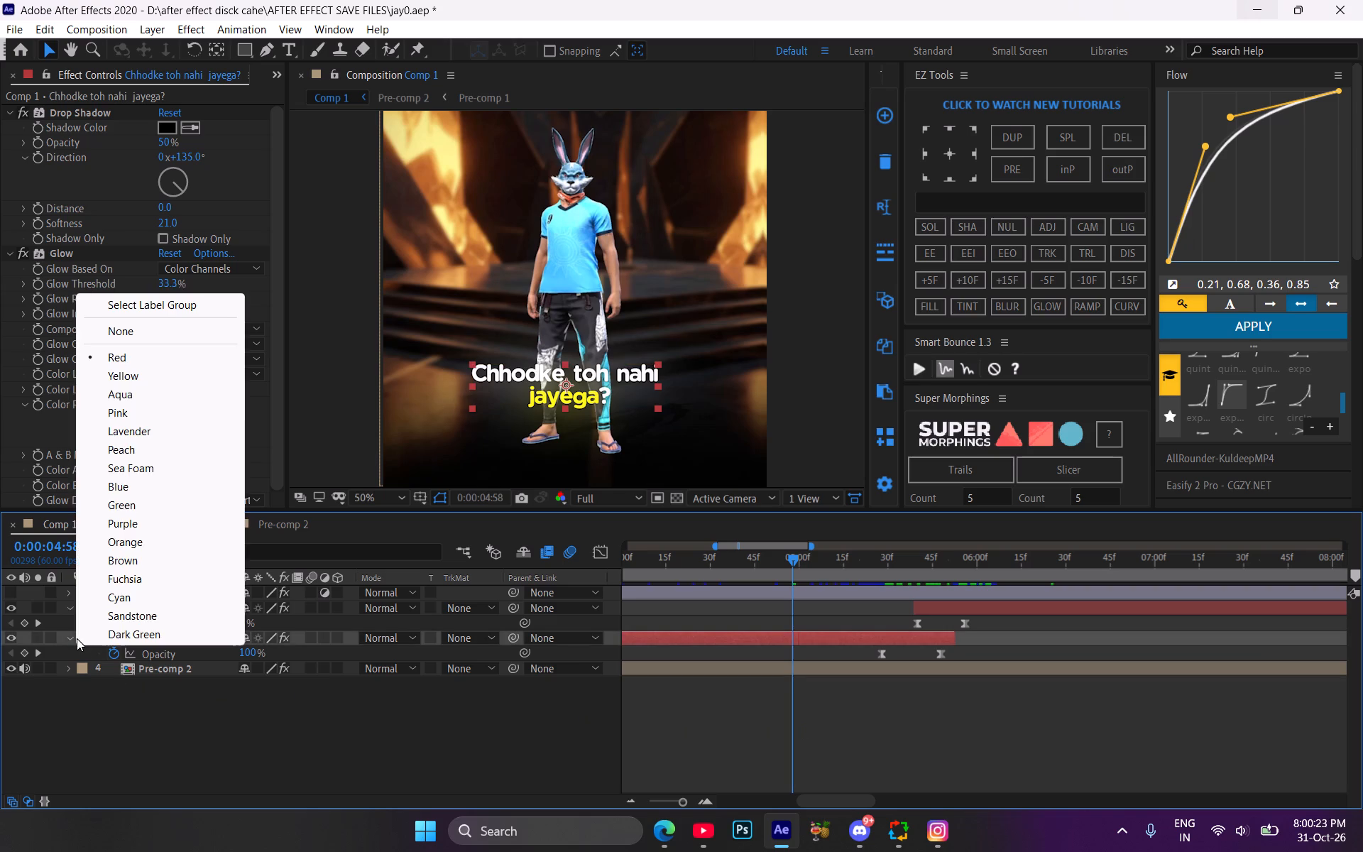
pyautogui.click(71, 639)
pyautogui.click(74, 606)
pyautogui.click(410, 738)
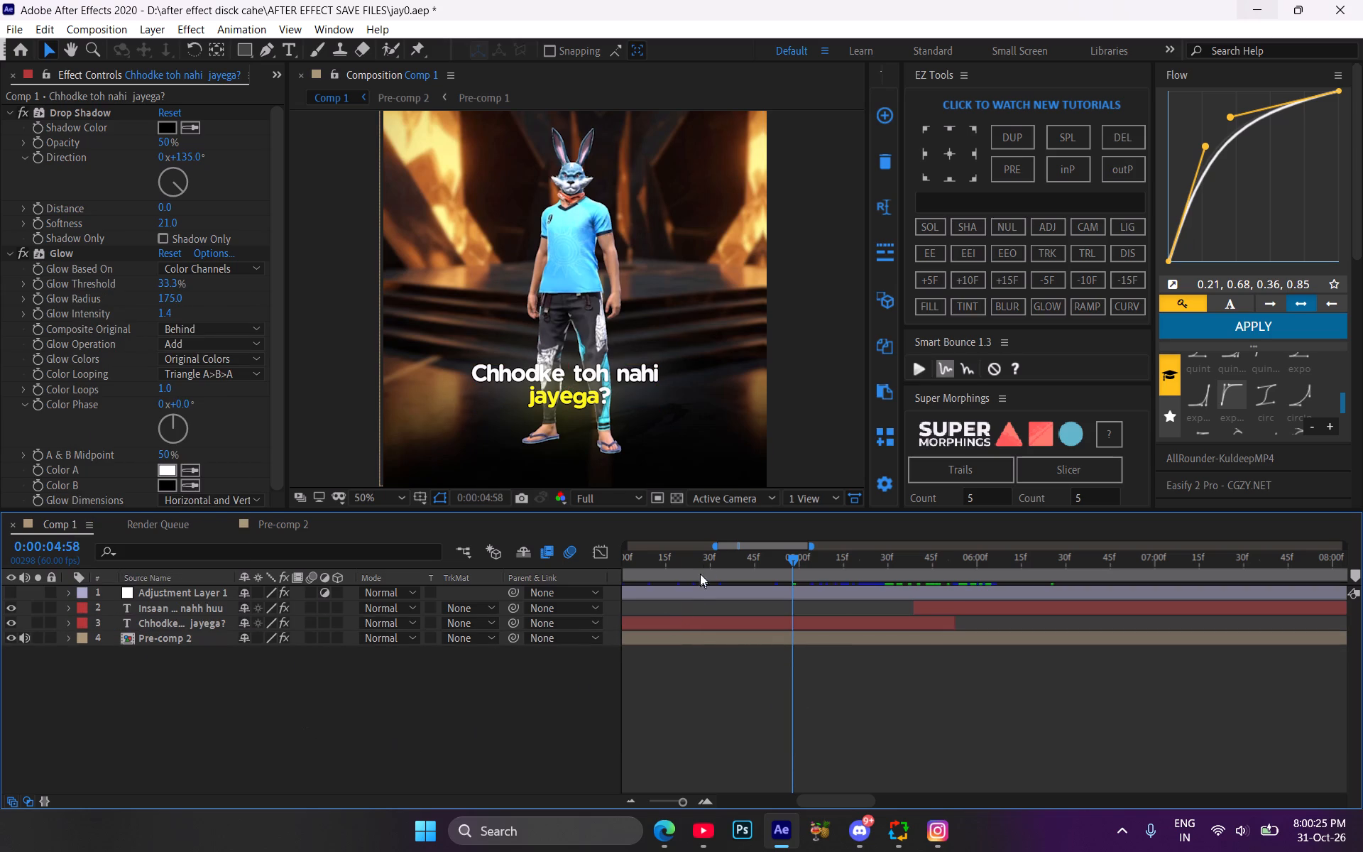
pyautogui.moveTo(704, 564); pyautogui.dragTo(566, 549)
pyautogui.tripleClick(633, 804)
pyautogui.tripleClick(630, 802)
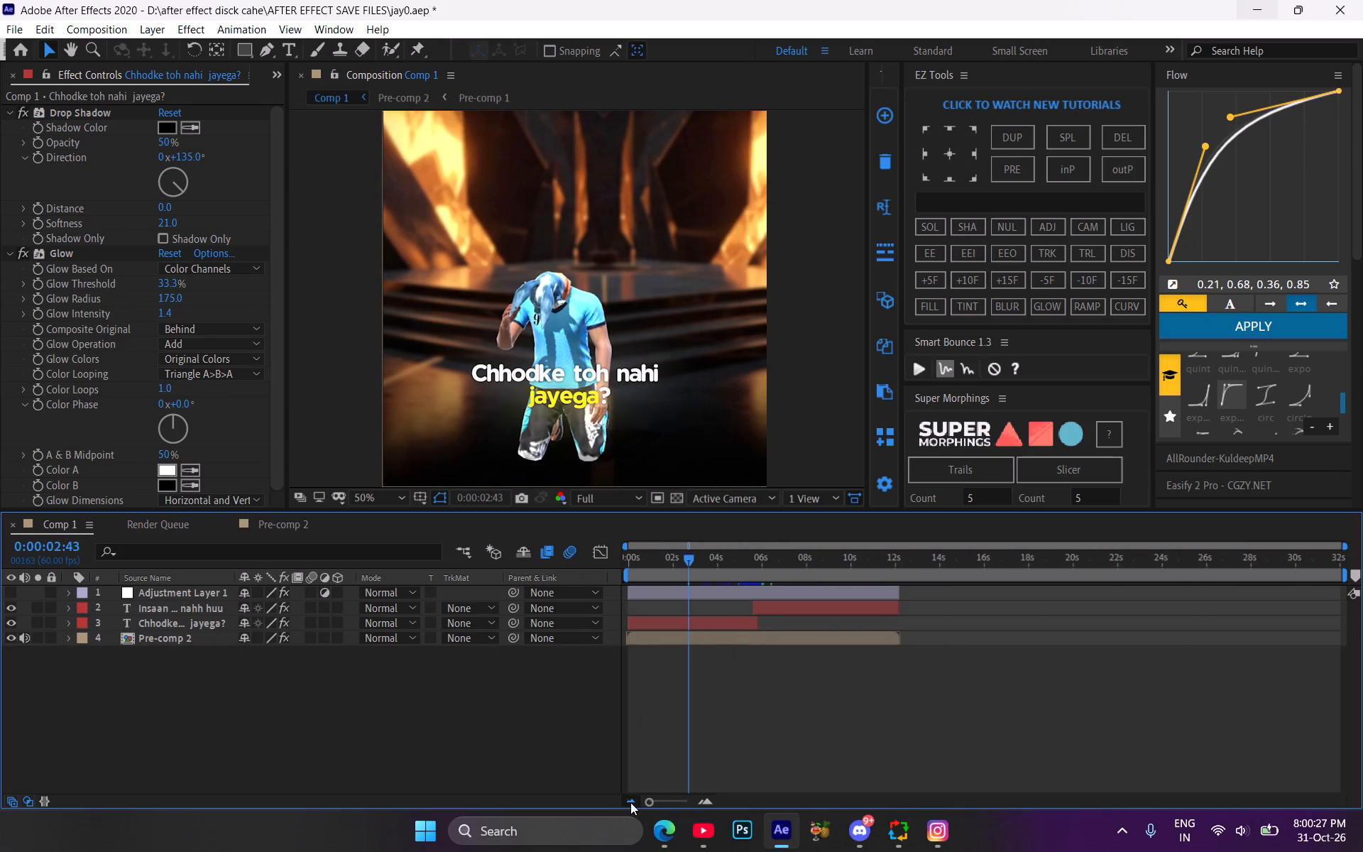
pyautogui.moveTo(673, 558); pyautogui.dragTo(609, 560)
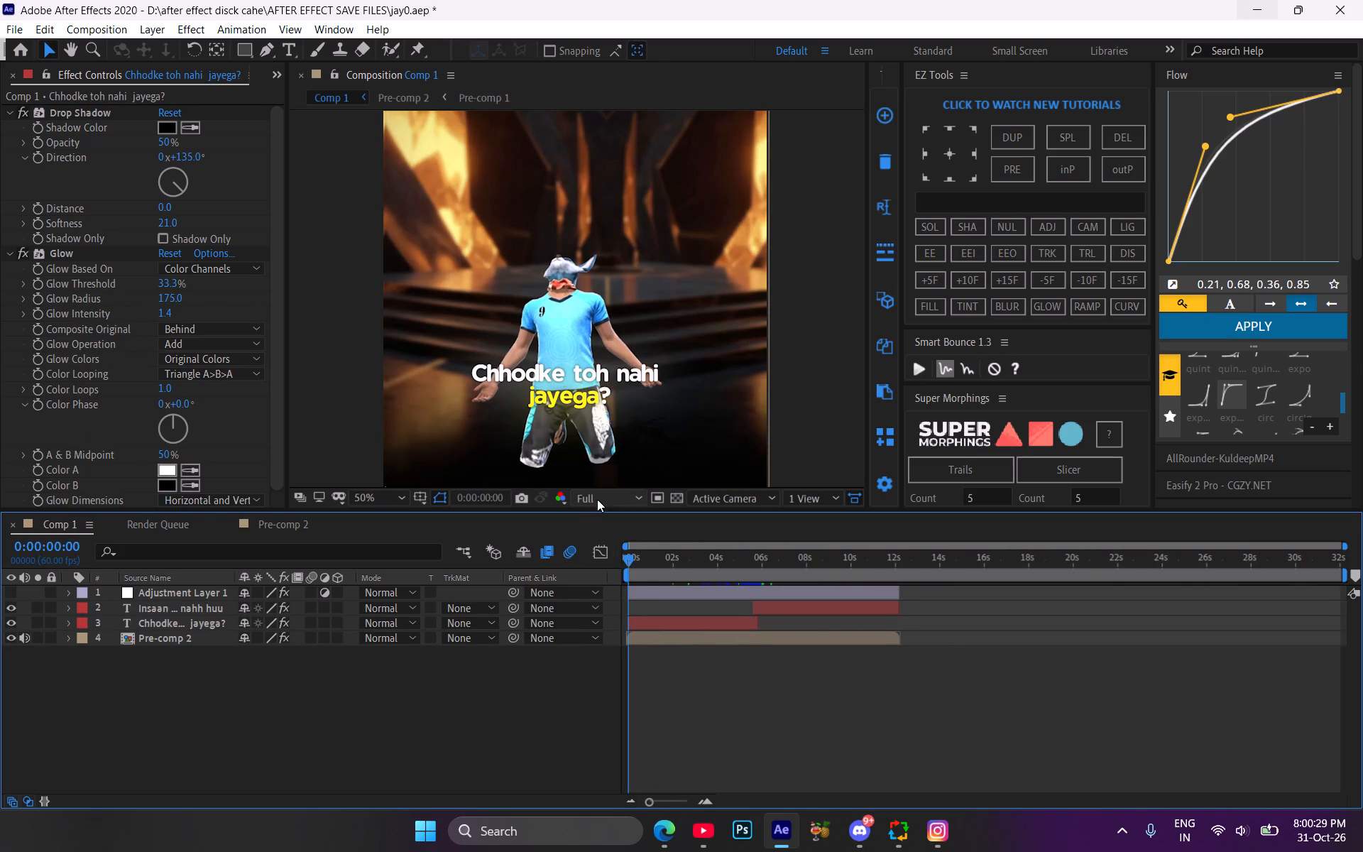
# Set the composition preview resolution to Quarter and play Comp 1 from the start.
pyautogui.click(599, 496)
pyautogui.click(563, 711)
pyautogui.moveTo(640, 564); pyautogui.dragTo(586, 566)
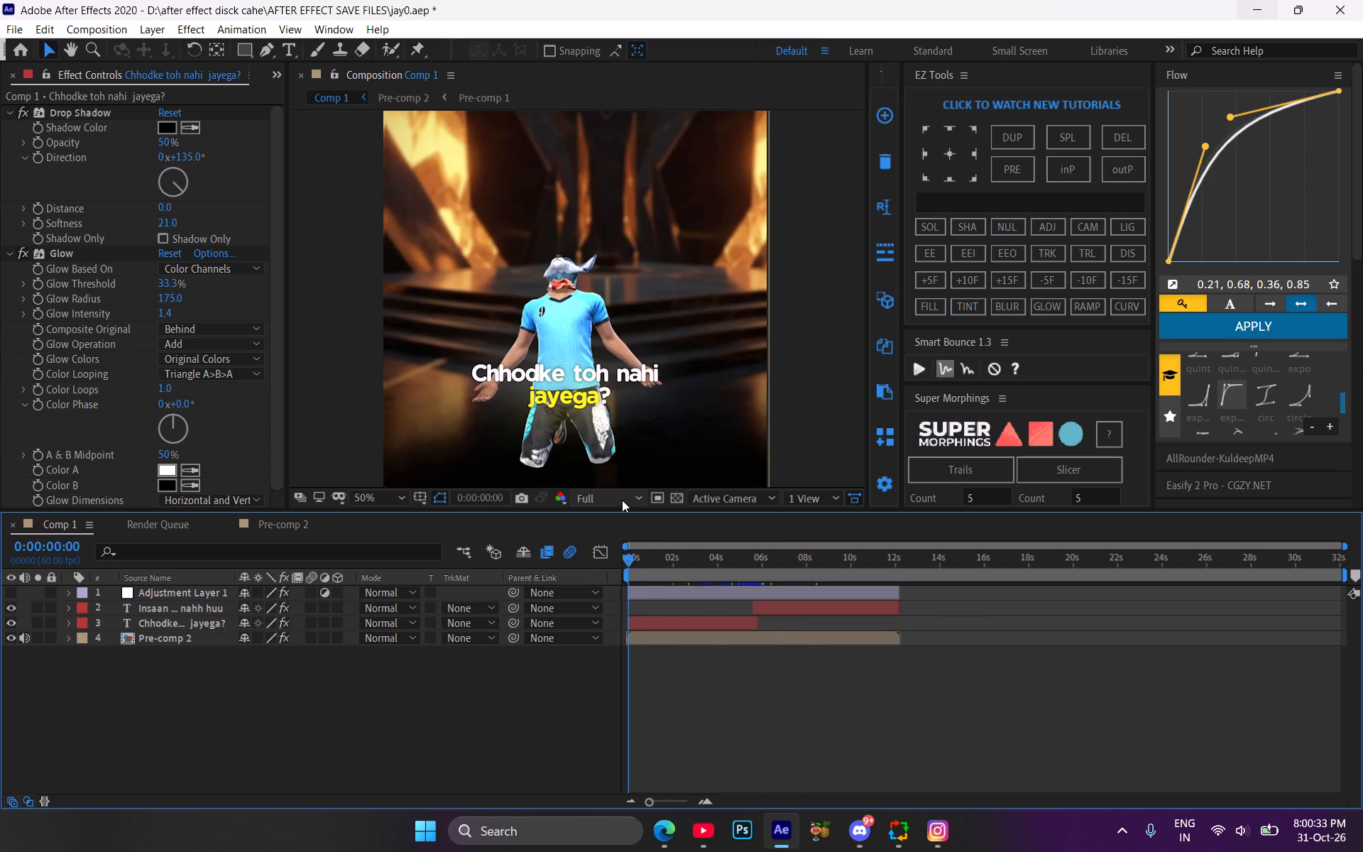
pyautogui.click(622, 500)
pyautogui.click(611, 599)
pyautogui.moveTo(677, 557); pyautogui.dragTo(652, 558)
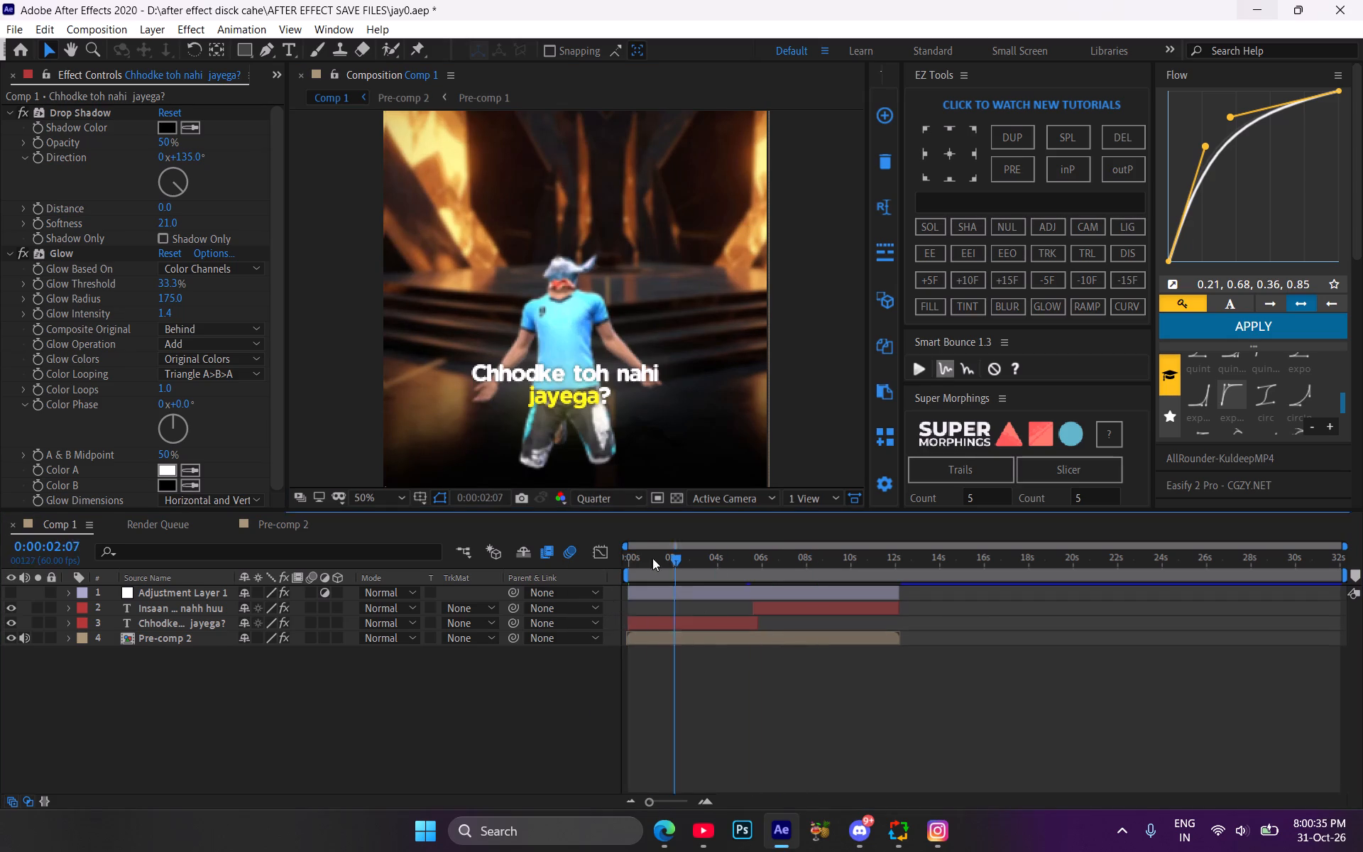
pyautogui.moveTo(652, 558); pyautogui.dragTo(577, 555)
pyautogui.press('space')
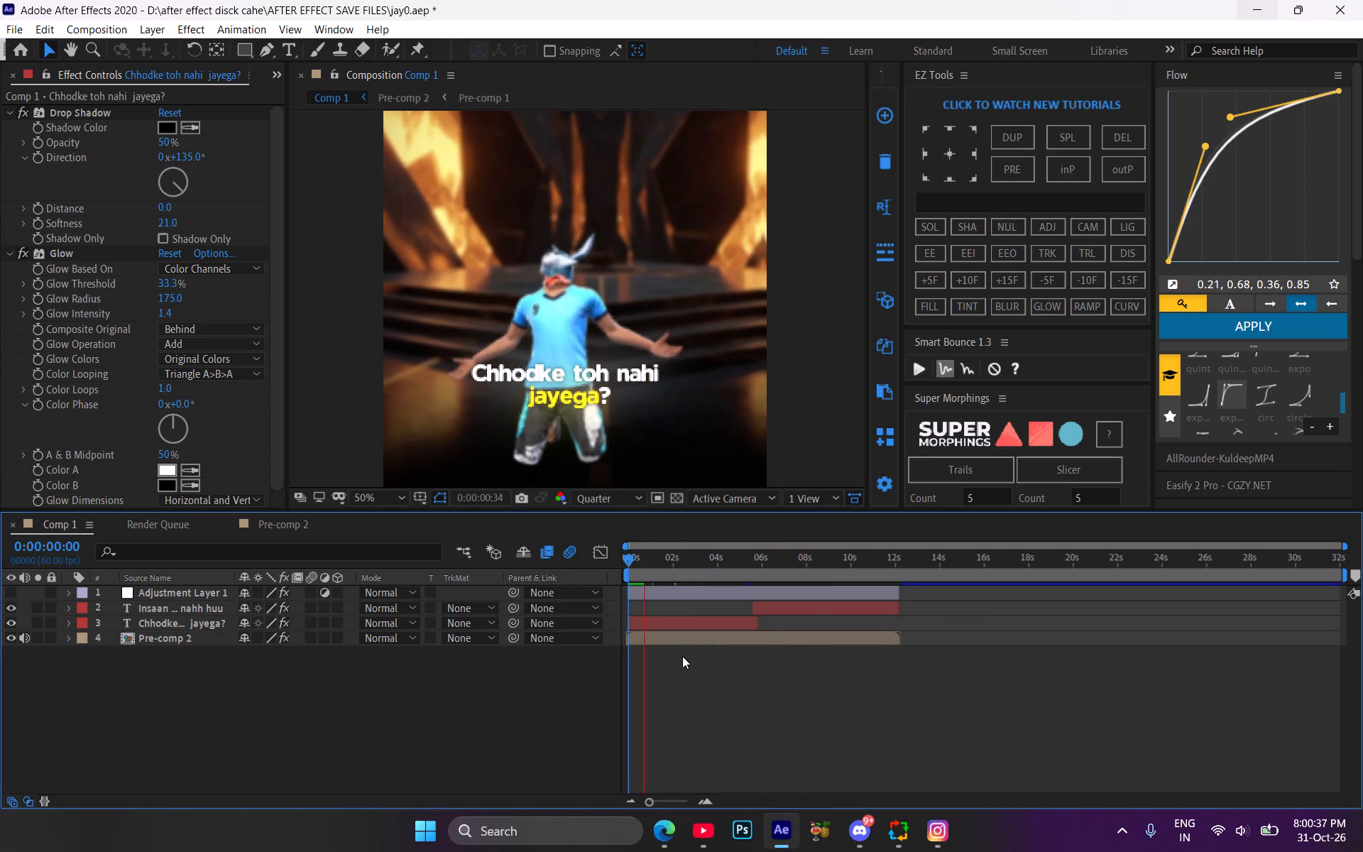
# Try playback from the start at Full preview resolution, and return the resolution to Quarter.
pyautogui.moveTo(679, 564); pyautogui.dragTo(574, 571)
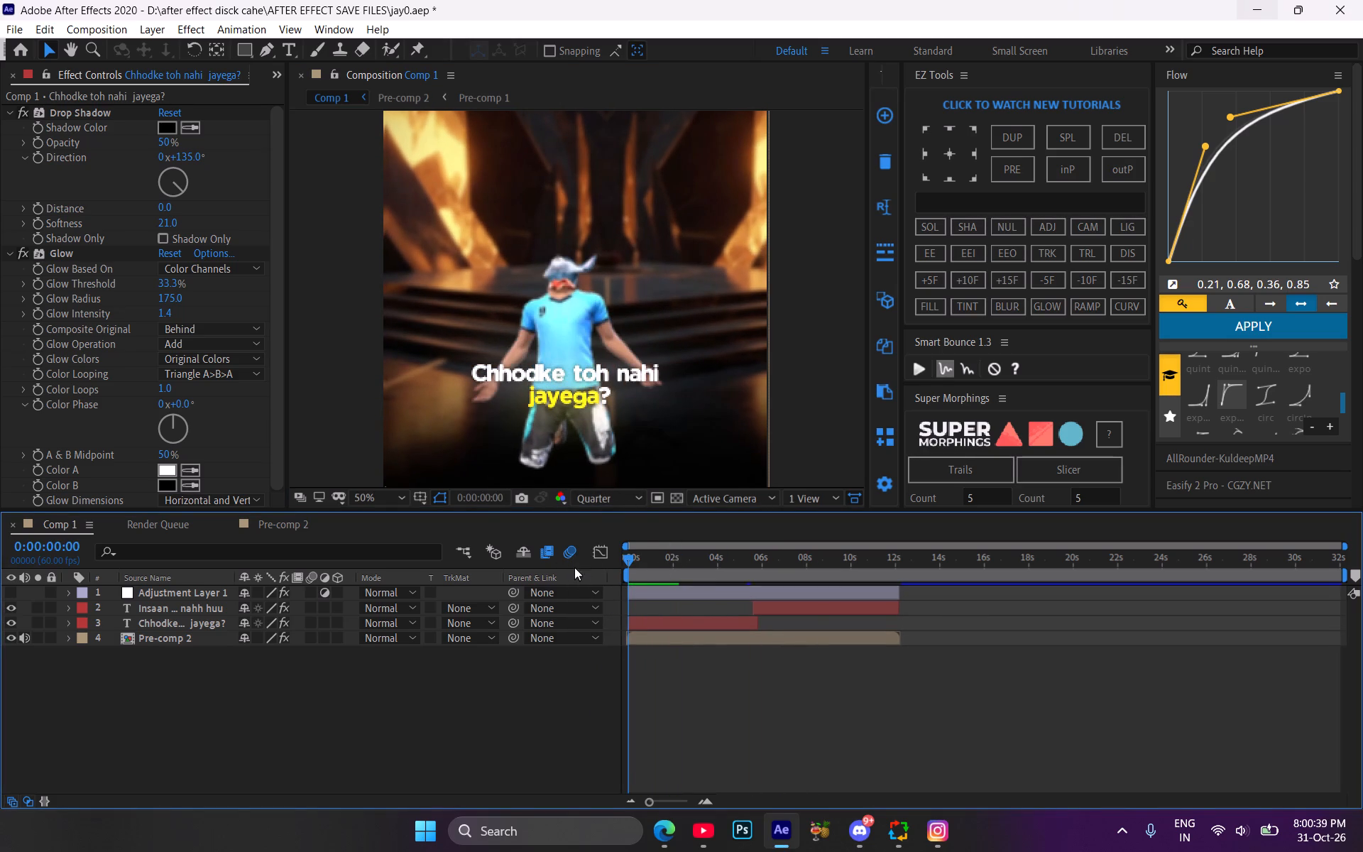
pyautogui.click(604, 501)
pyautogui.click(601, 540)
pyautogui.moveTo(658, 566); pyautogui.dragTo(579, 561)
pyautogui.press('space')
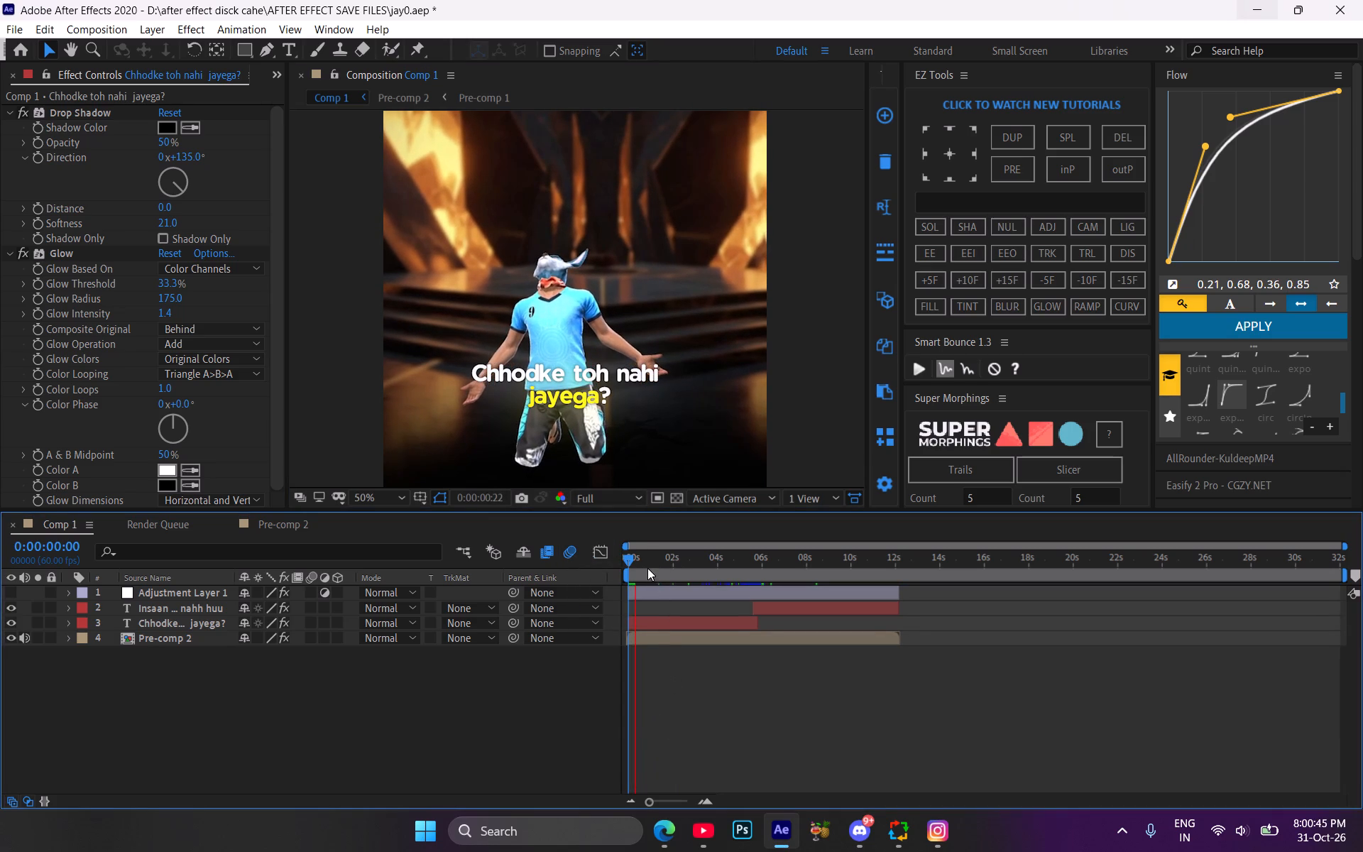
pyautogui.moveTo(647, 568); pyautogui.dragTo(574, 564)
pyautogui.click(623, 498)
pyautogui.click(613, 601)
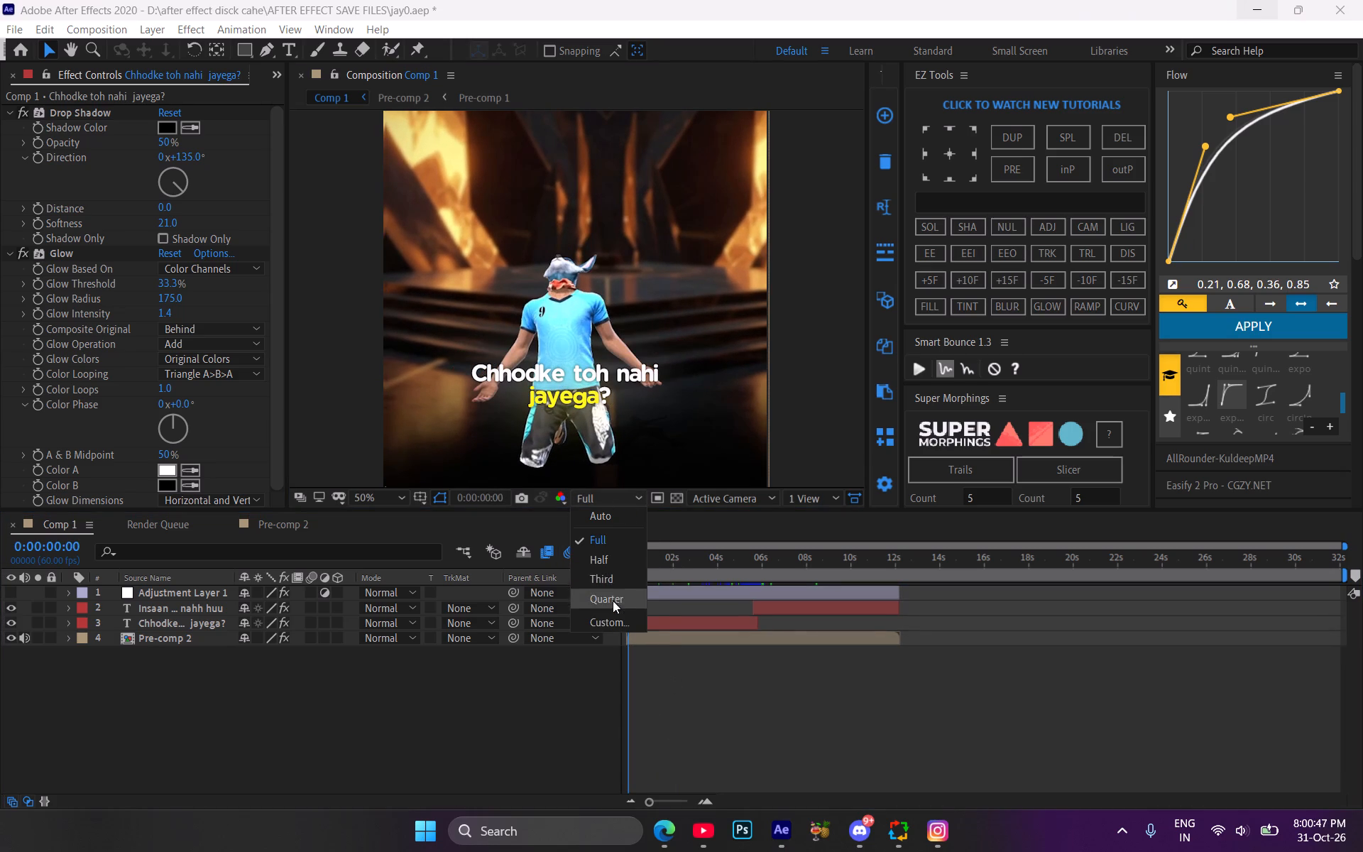
# Play Comp 1 from 0:00:00:00 to the end of the footage to review both captions.
pyautogui.moveTo(649, 569); pyautogui.dragTo(581, 553)
pyautogui.press('space')
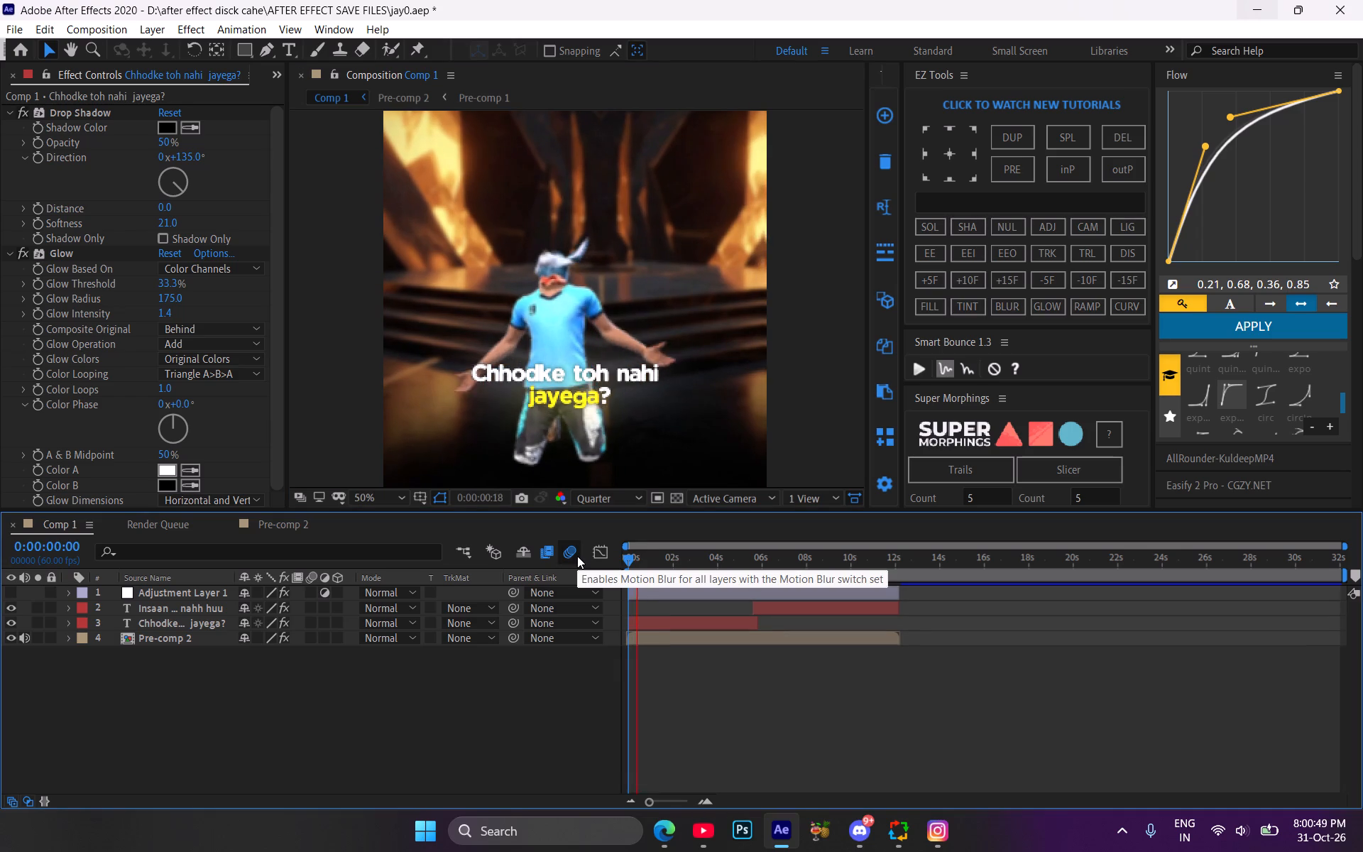
pyautogui.click(647, 562)
pyautogui.moveTo(636, 558); pyautogui.dragTo(635, 558)
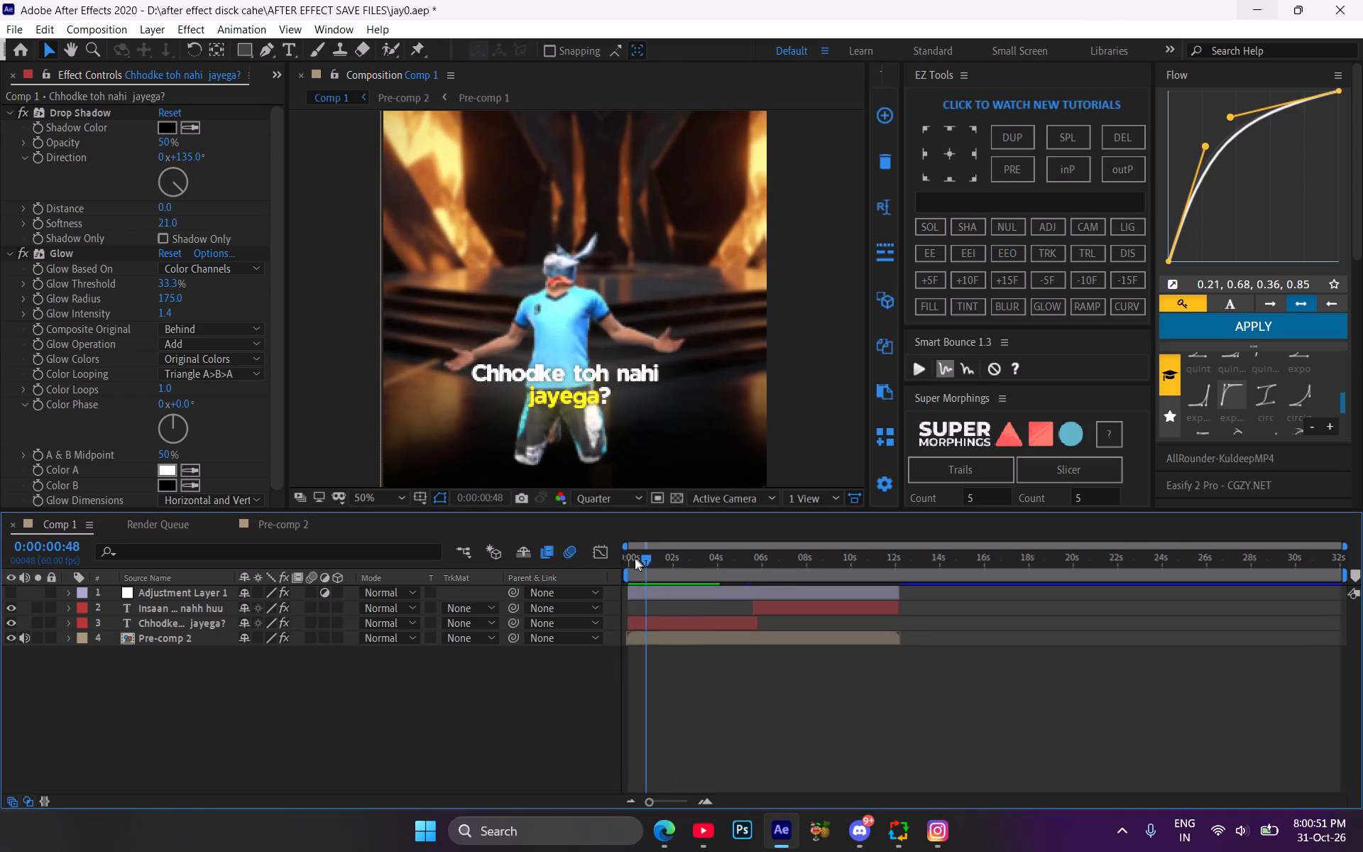
pyautogui.moveTo(635, 558); pyautogui.dragTo(597, 552)
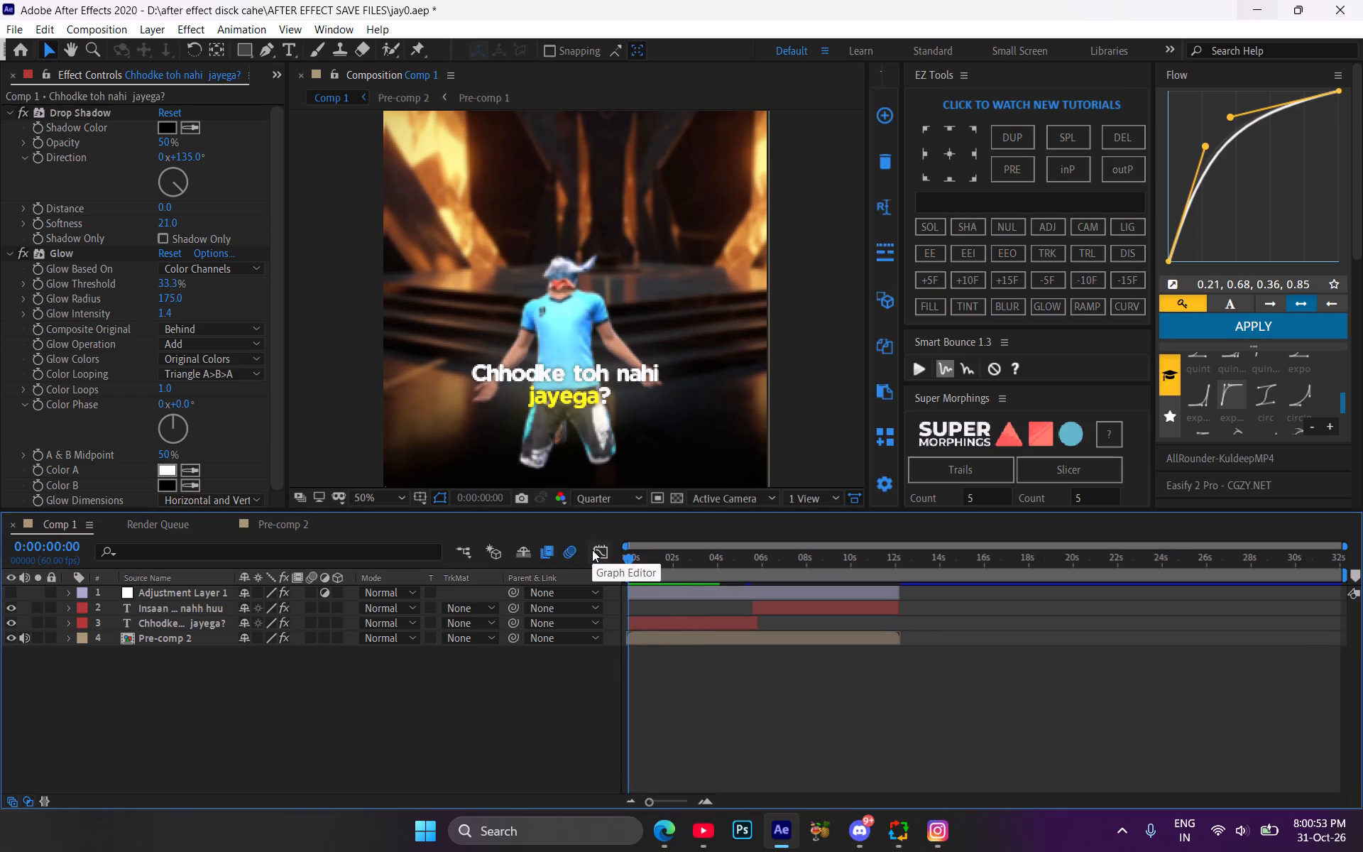
pyautogui.press('space')
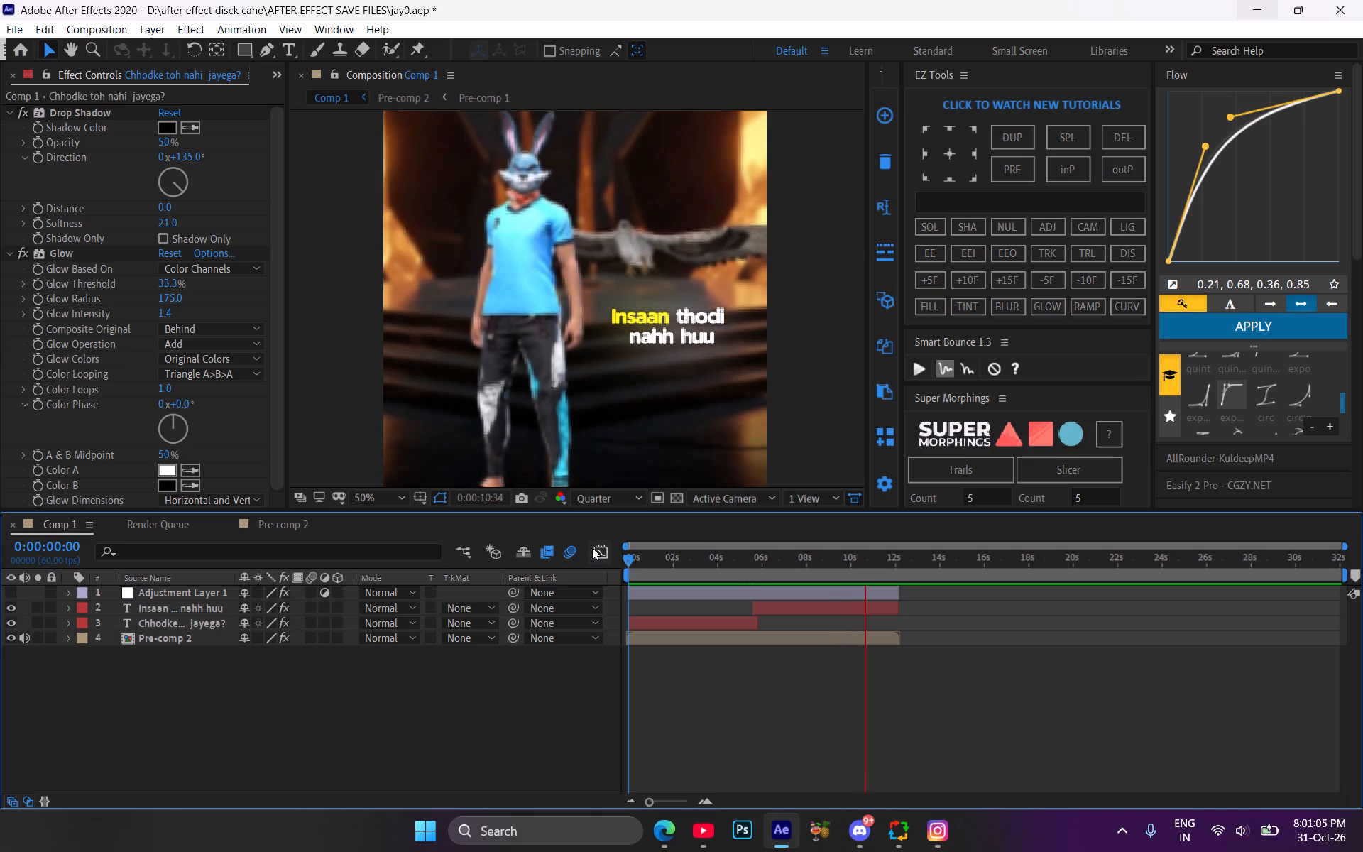
# Shorten Comp 1's work area so that it ends with the Pre-comp 2 layer, just after 0:00:12:14.
pyautogui.click(889, 557)
pyautogui.moveTo(894, 557); pyautogui.dragTo(903, 562)
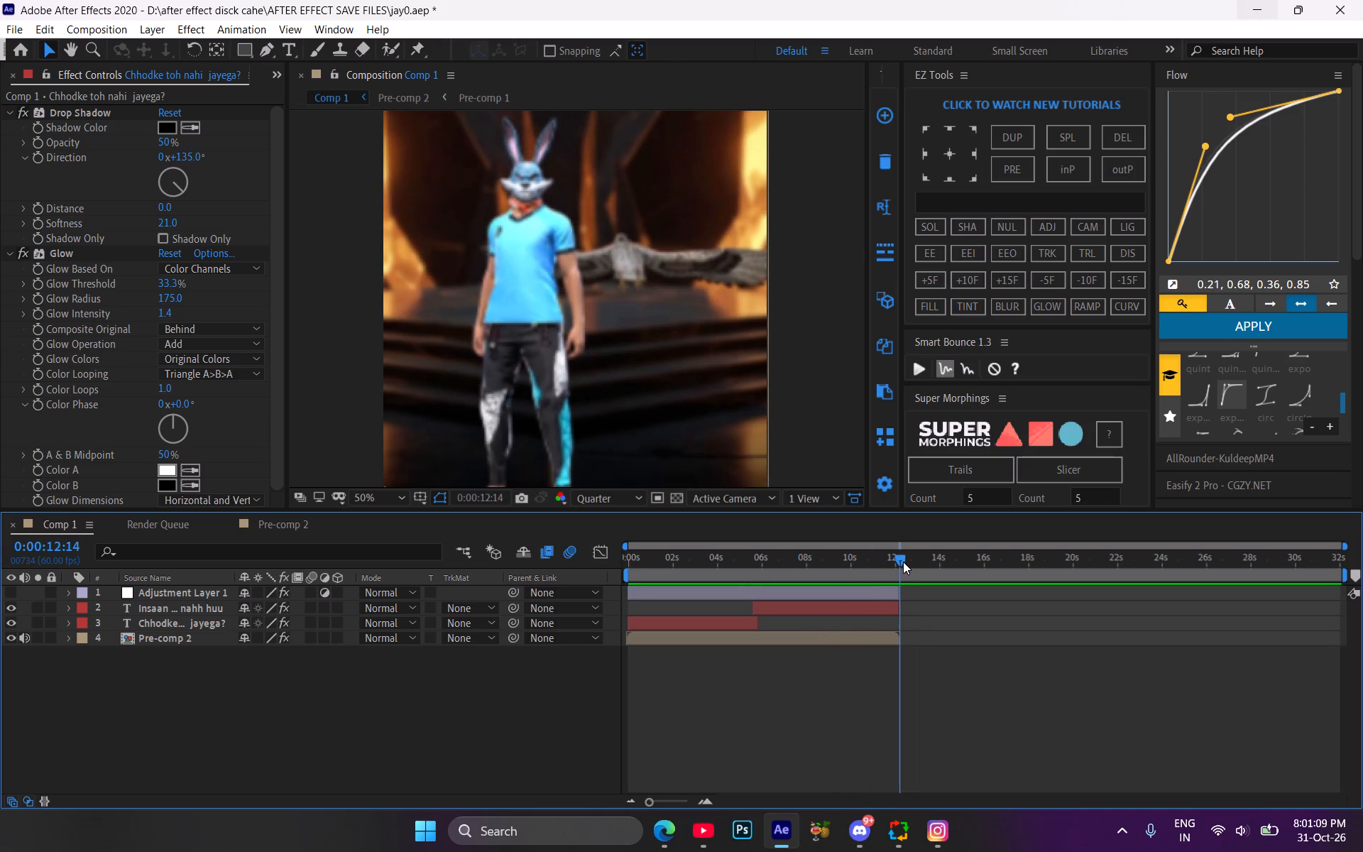
pyautogui.moveTo(903, 562); pyautogui.dragTo(904, 562)
pyautogui.moveTo(1343, 577); pyautogui.dragTo(1218, 595)
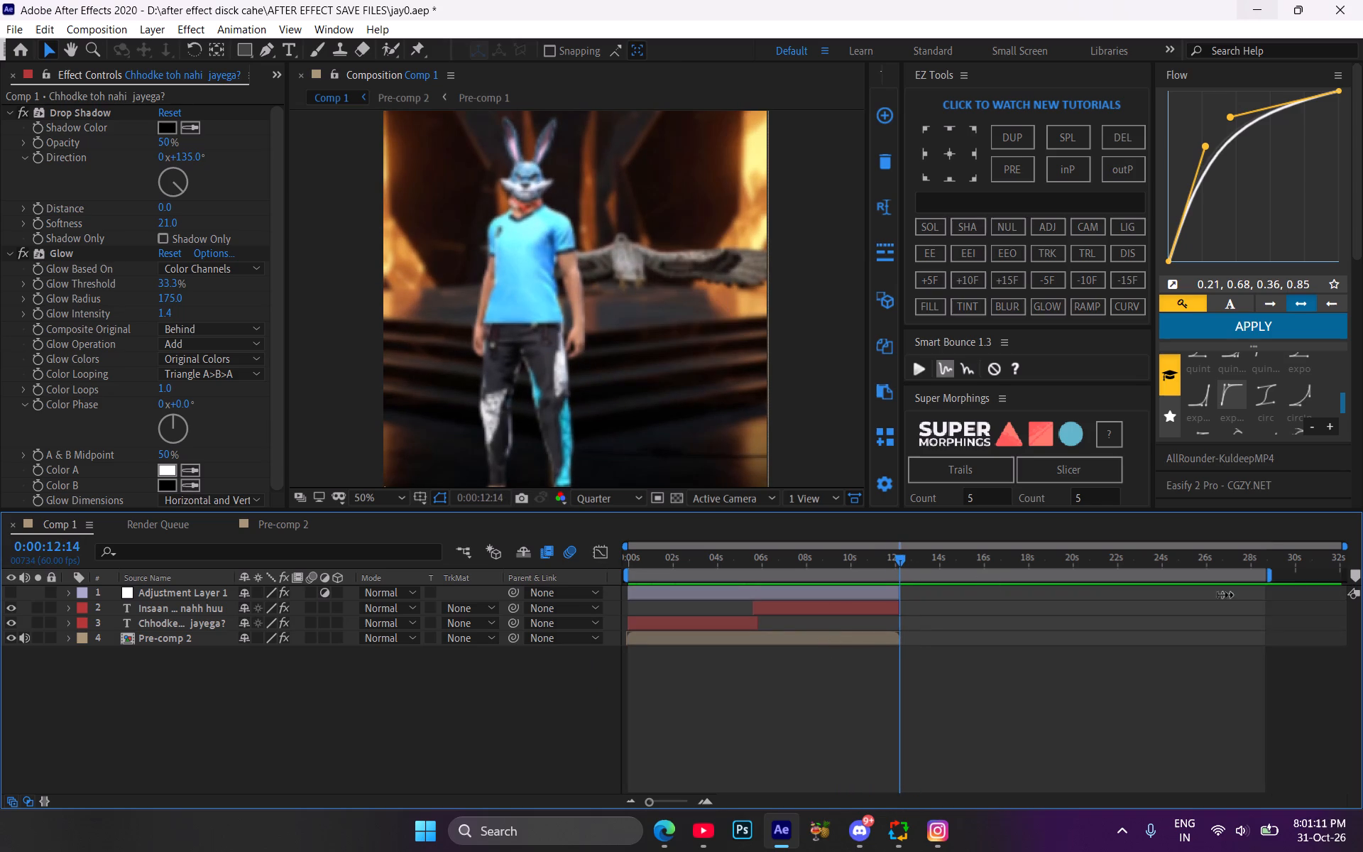
pyautogui.moveTo(1218, 595); pyautogui.dragTo(899, 597)
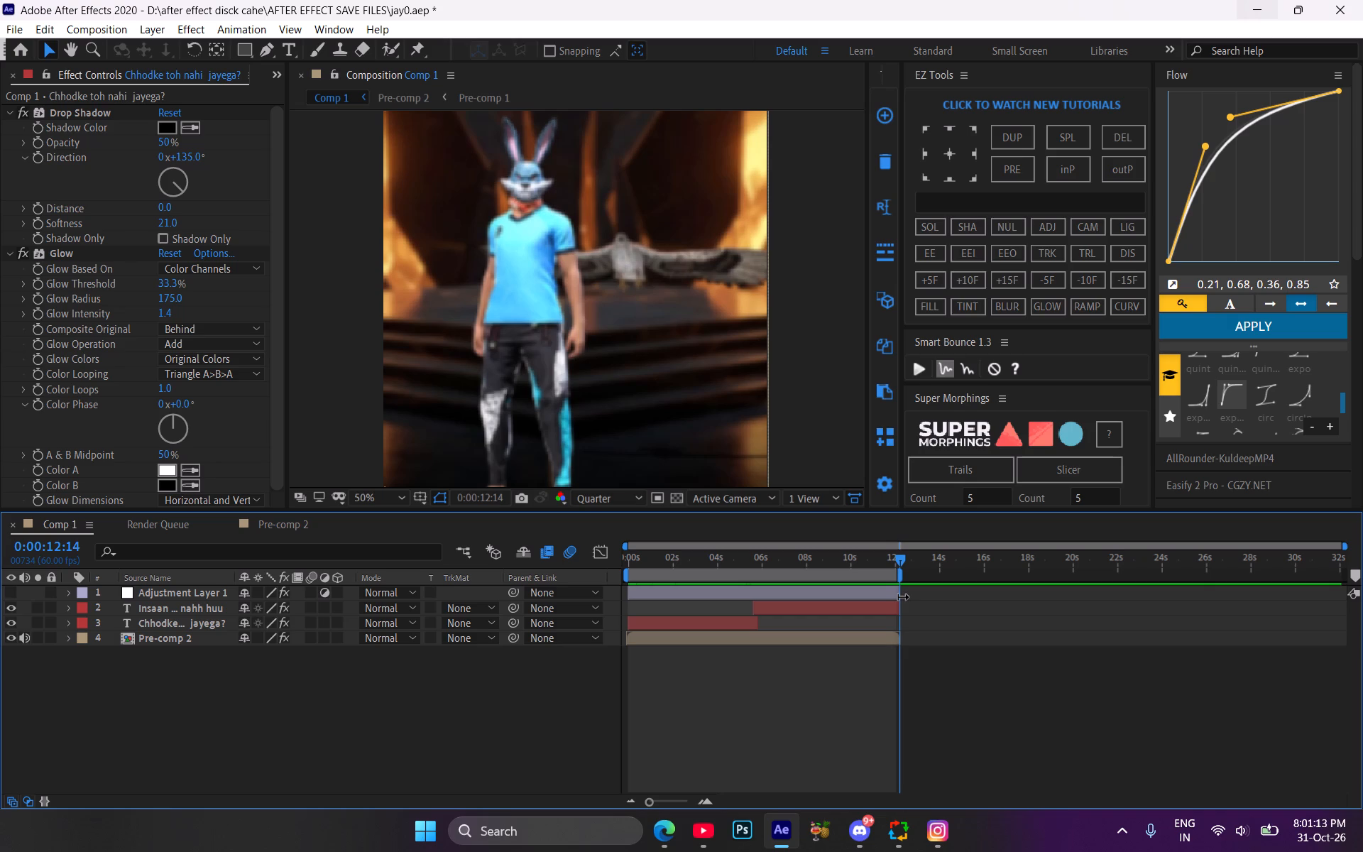
pyautogui.moveTo(899, 597); pyautogui.dragTo(899, 597)
pyautogui.doubleClick(705, 796)
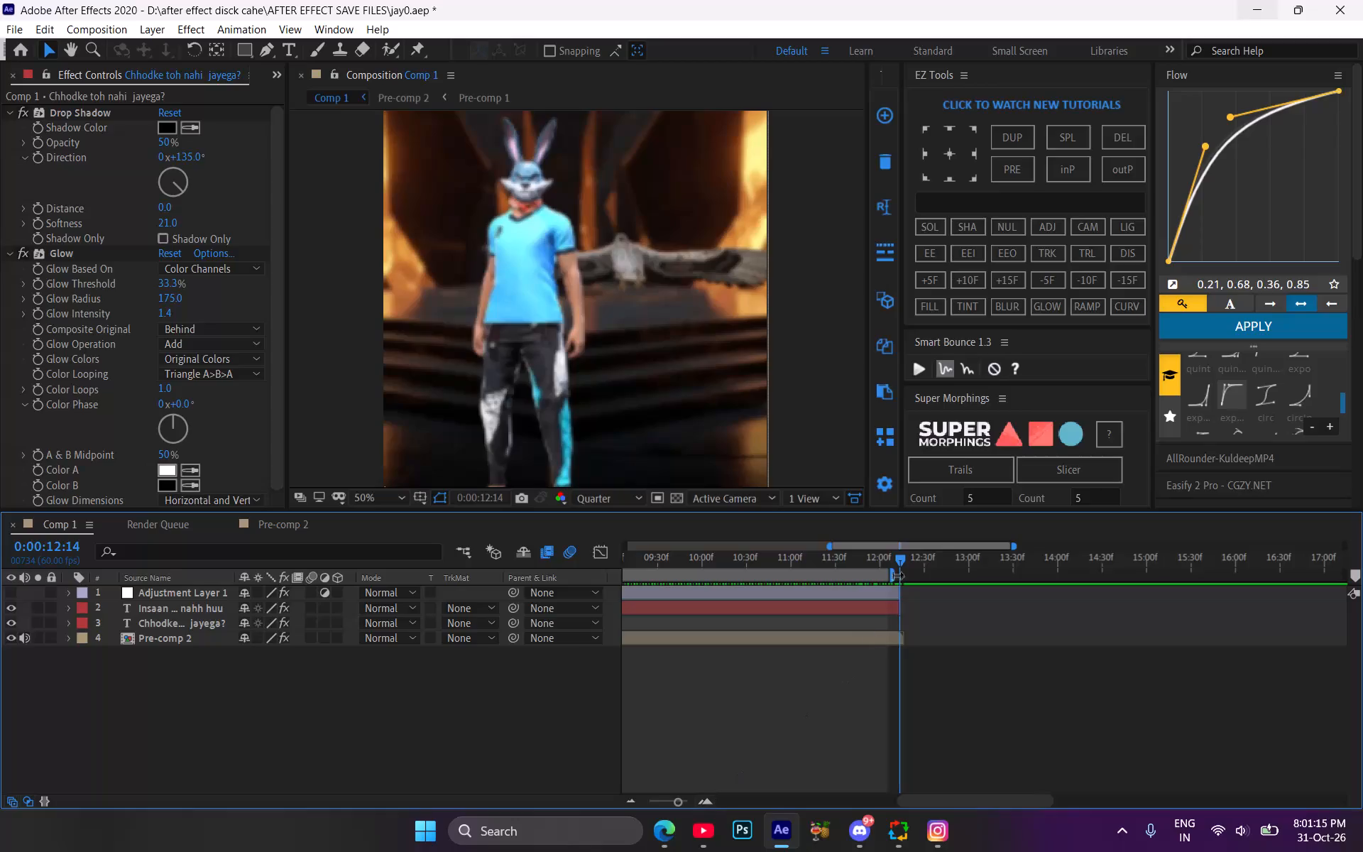
pyautogui.moveTo(889, 574); pyautogui.dragTo(903, 577)
# Extend the ends of the "Insaan thodi nahh huu" layer, Adjustment Layer 1 and the work area to the end of Pre-comp 2.
pyautogui.doubleClick(696, 799)
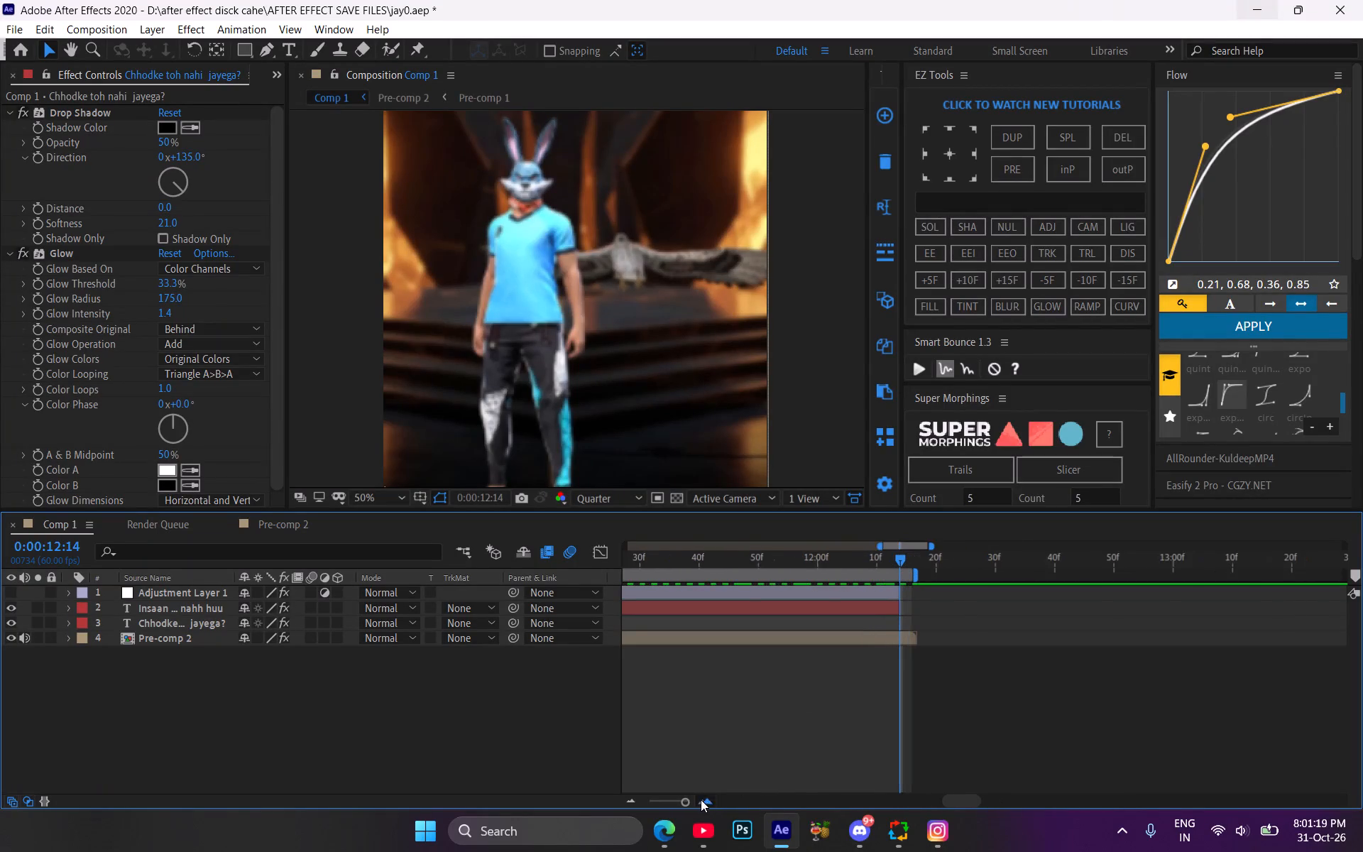
pyautogui.click(700, 799)
pyautogui.moveTo(902, 610); pyautogui.dragTo(924, 617)
pyautogui.moveTo(902, 591); pyautogui.dragTo(905, 591)
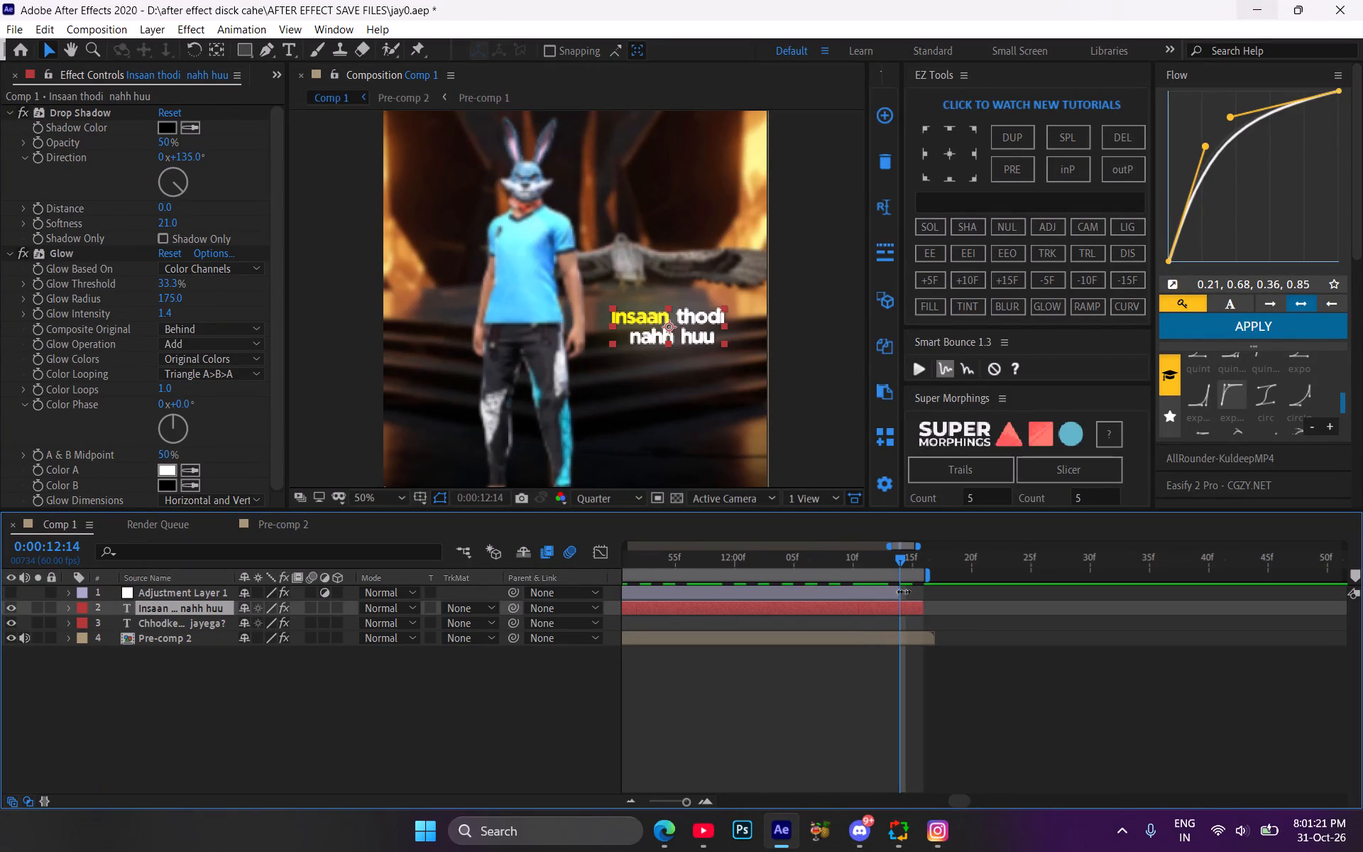
pyautogui.moveTo(905, 591); pyautogui.dragTo(922, 596)
pyautogui.moveTo(926, 574); pyautogui.dragTo(936, 577)
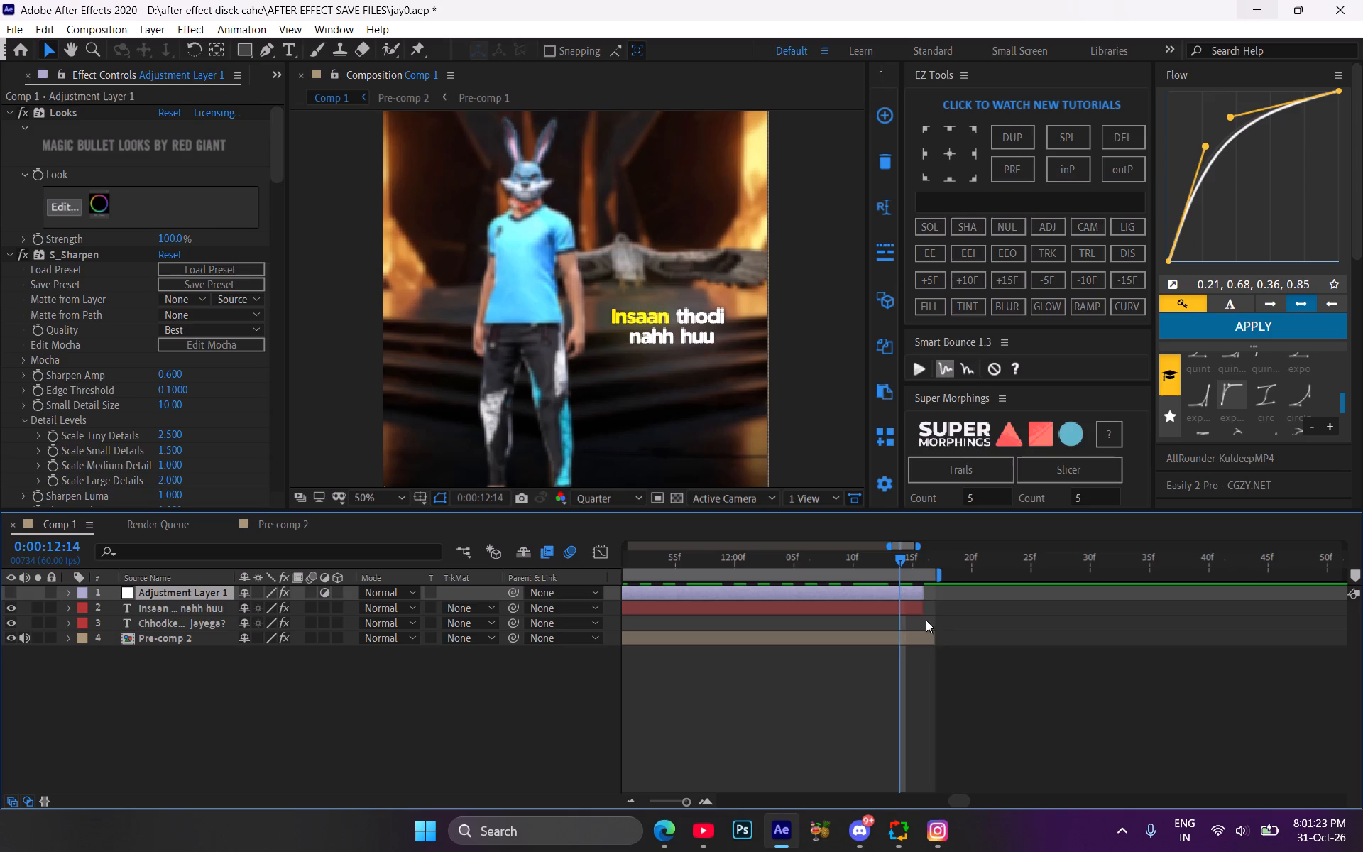
pyautogui.moveTo(926, 604); pyautogui.dragTo(932, 605)
pyautogui.moveTo(922, 586); pyautogui.dragTo(936, 591)
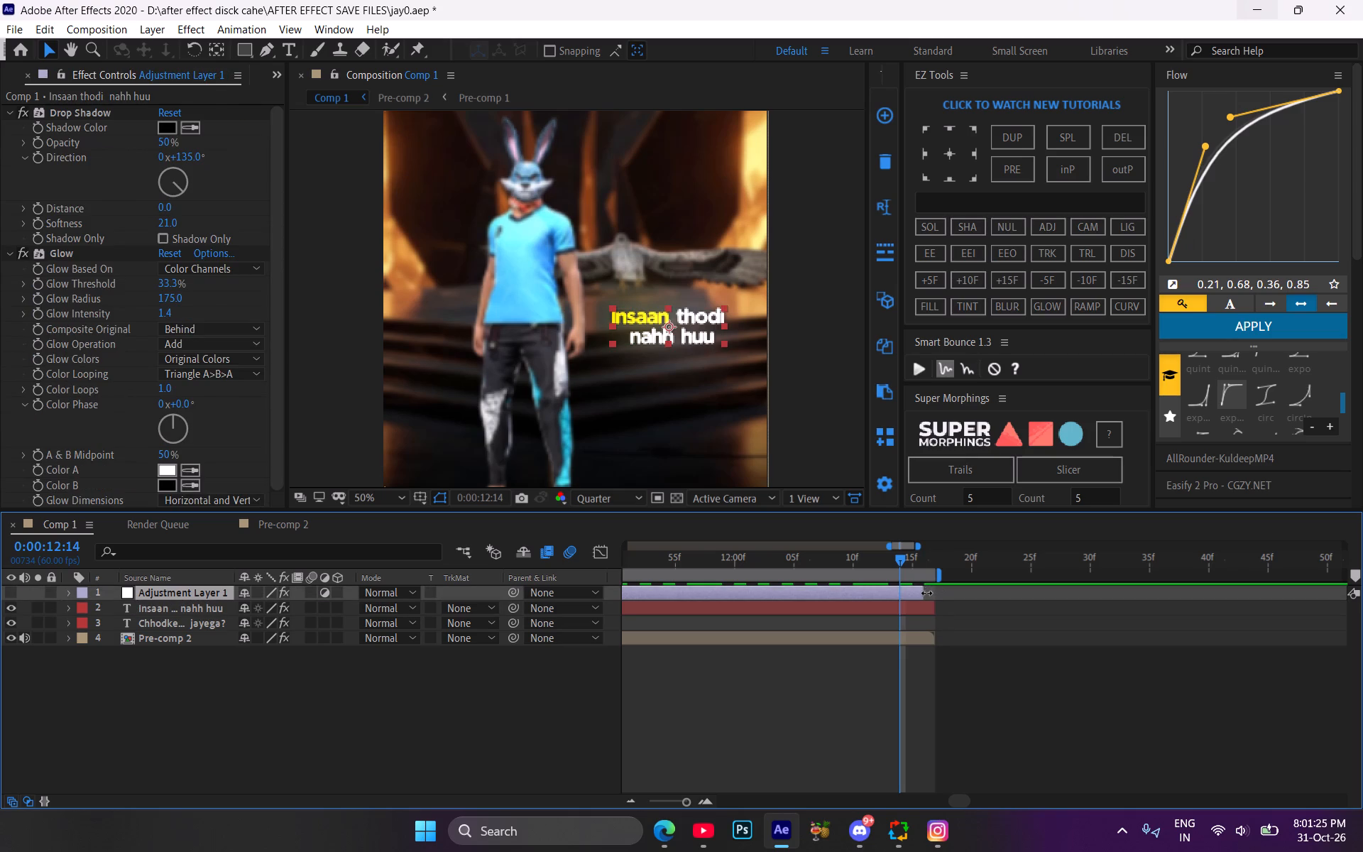
pyautogui.moveTo(926, 593); pyautogui.dragTo(935, 595)
# Pre-compose all four Comp 1 layers as Pre-comp 3, moving all attributes and adjusting the duration to the selected layers.
pyautogui.tripleClick(632, 792)
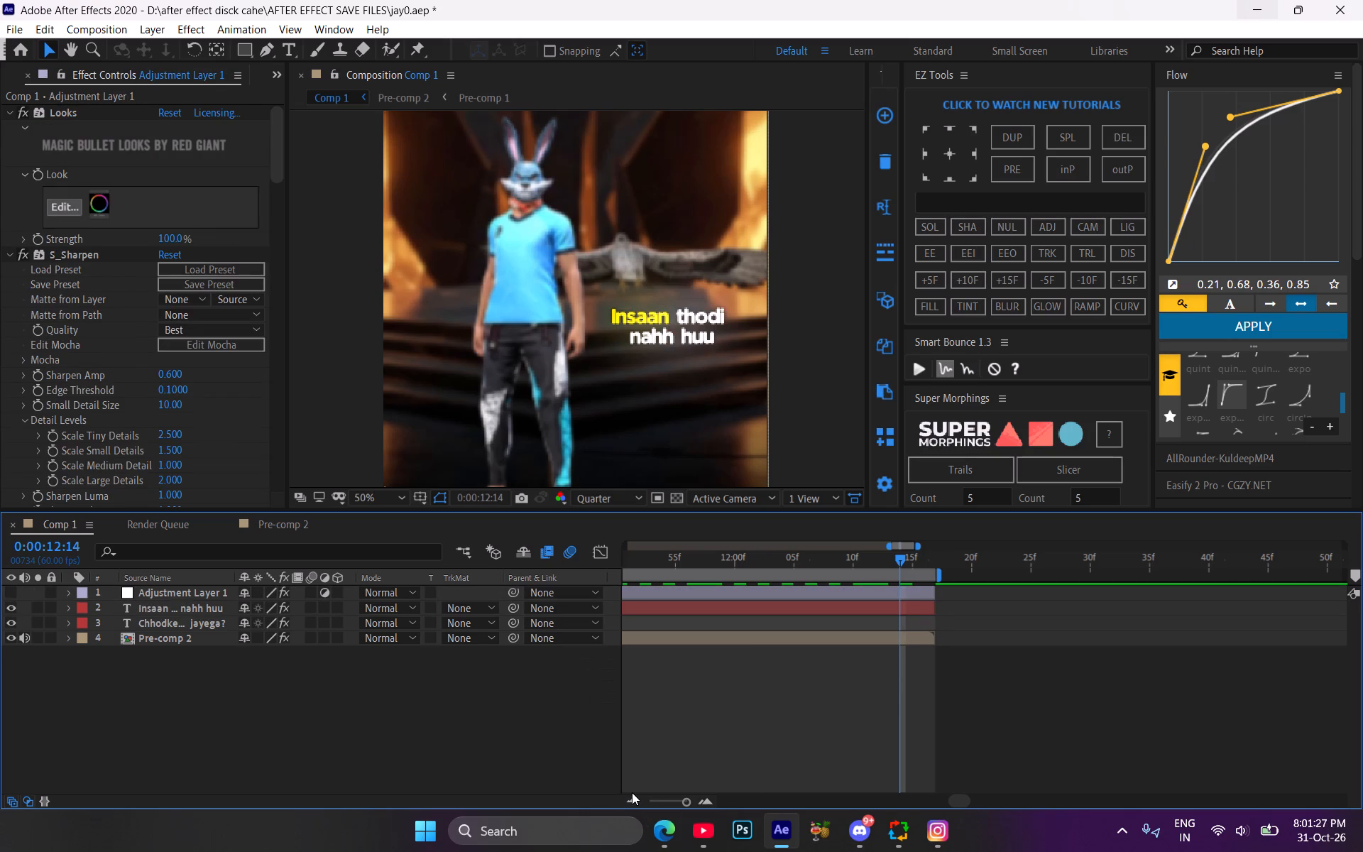
pyautogui.tripleClick(632, 794)
pyautogui.moveTo(892, 551); pyautogui.dragTo(520, 570)
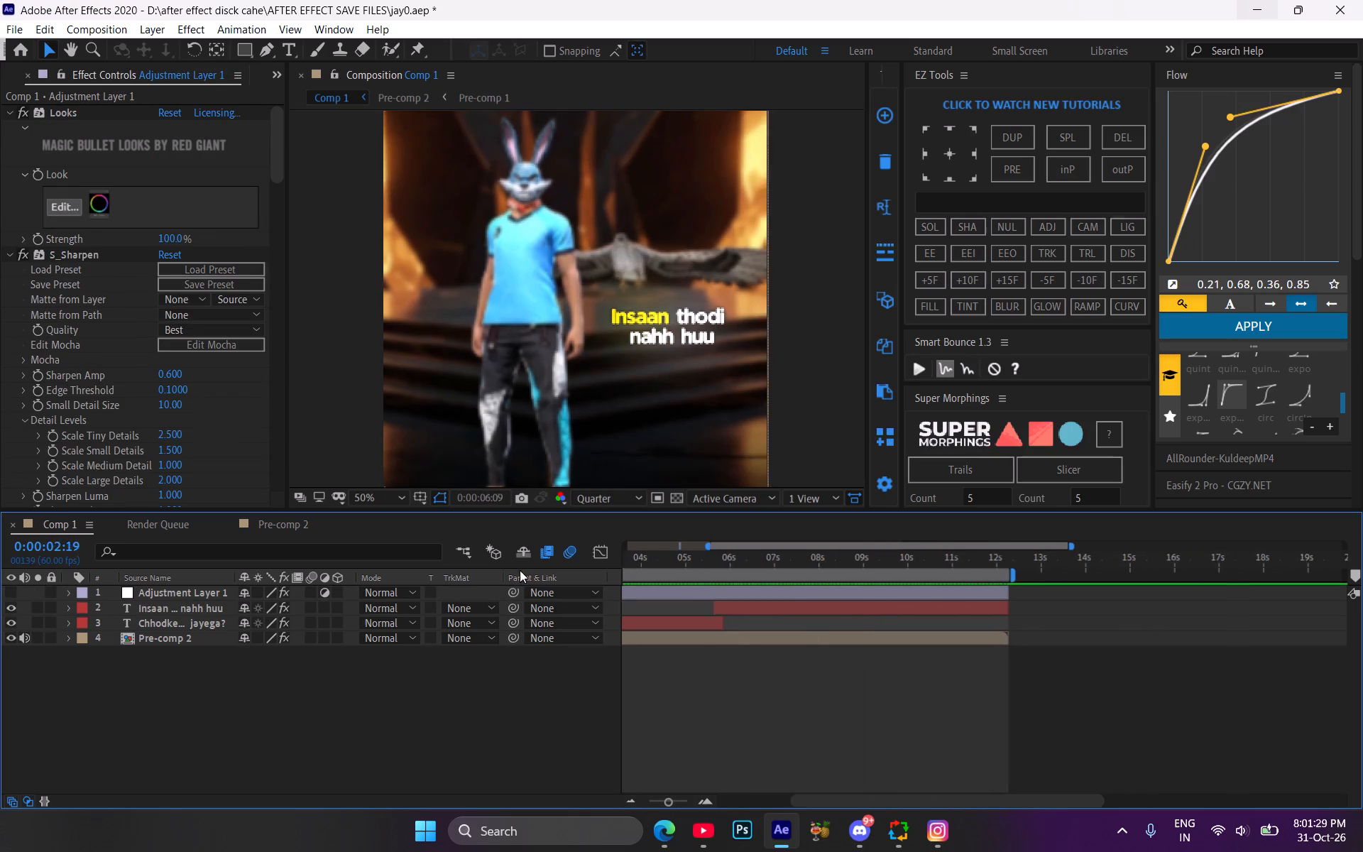
pyautogui.moveTo(520, 570); pyautogui.dragTo(517, 569)
pyautogui.tripleClick(631, 796)
pyautogui.click(630, 796)
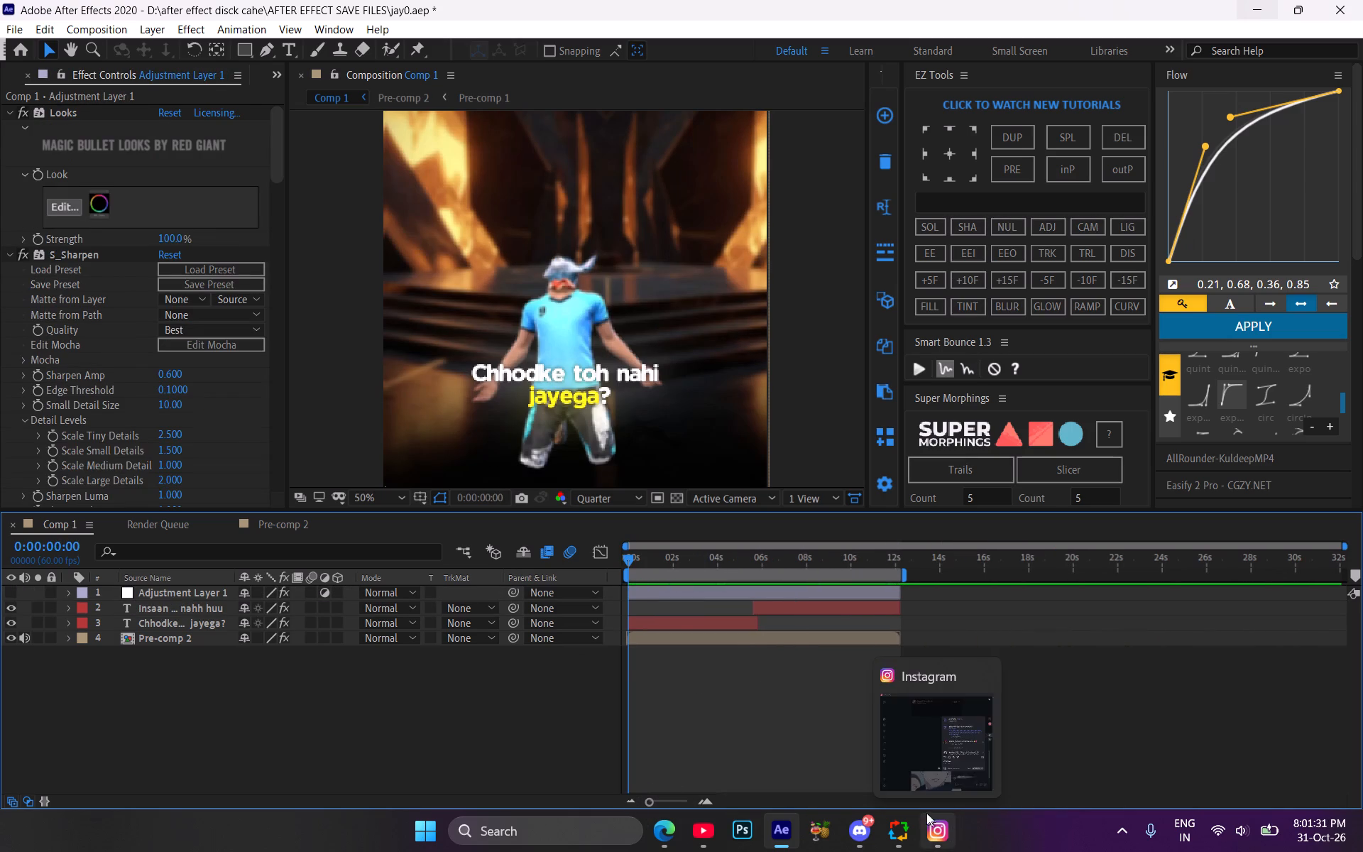
pyautogui.moveTo(633, 558); pyautogui.dragTo(596, 555)
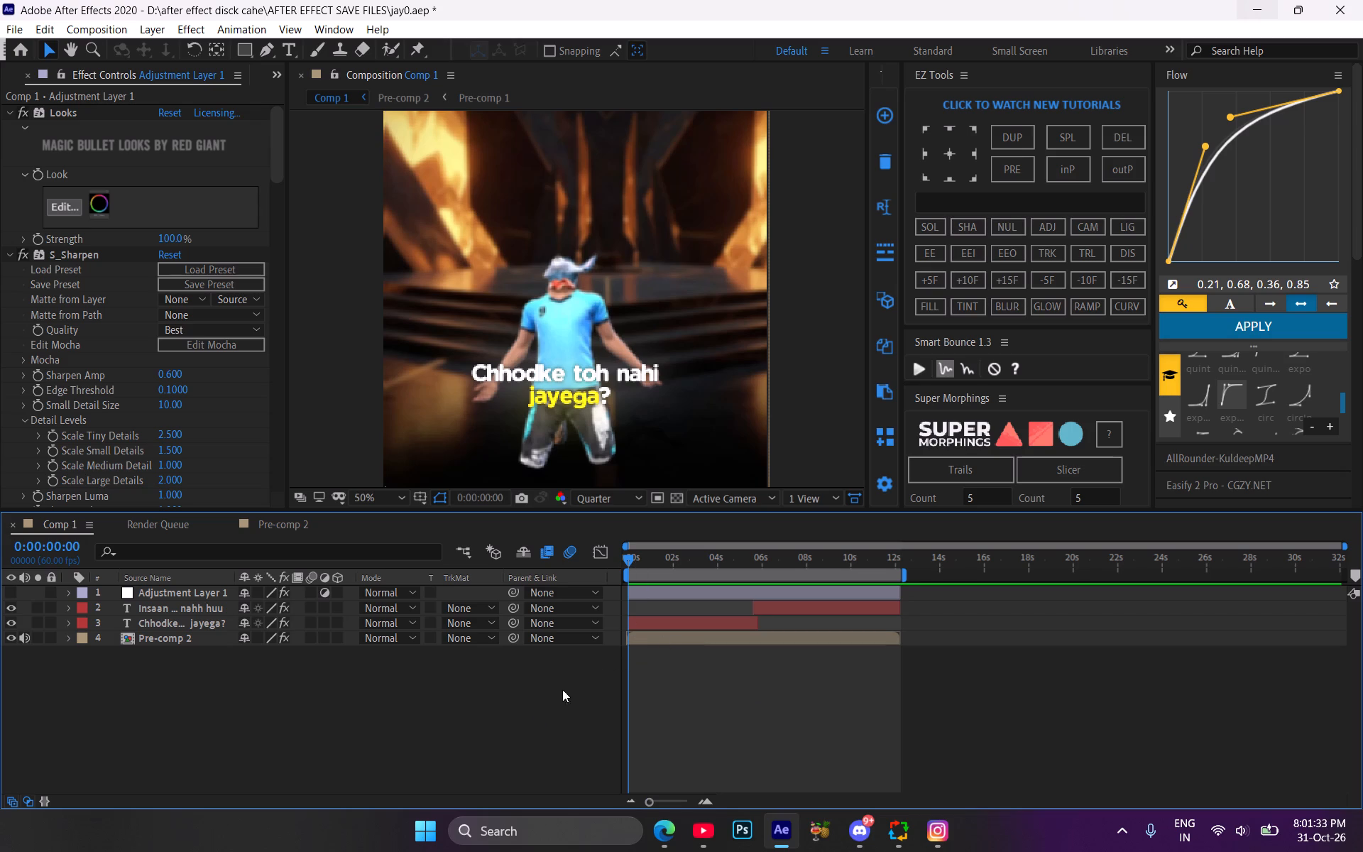
pyautogui.moveTo(589, 686); pyautogui.dragTo(535, 533)
pyautogui.rightClick(628, 644)
pyautogui.click(678, 555)
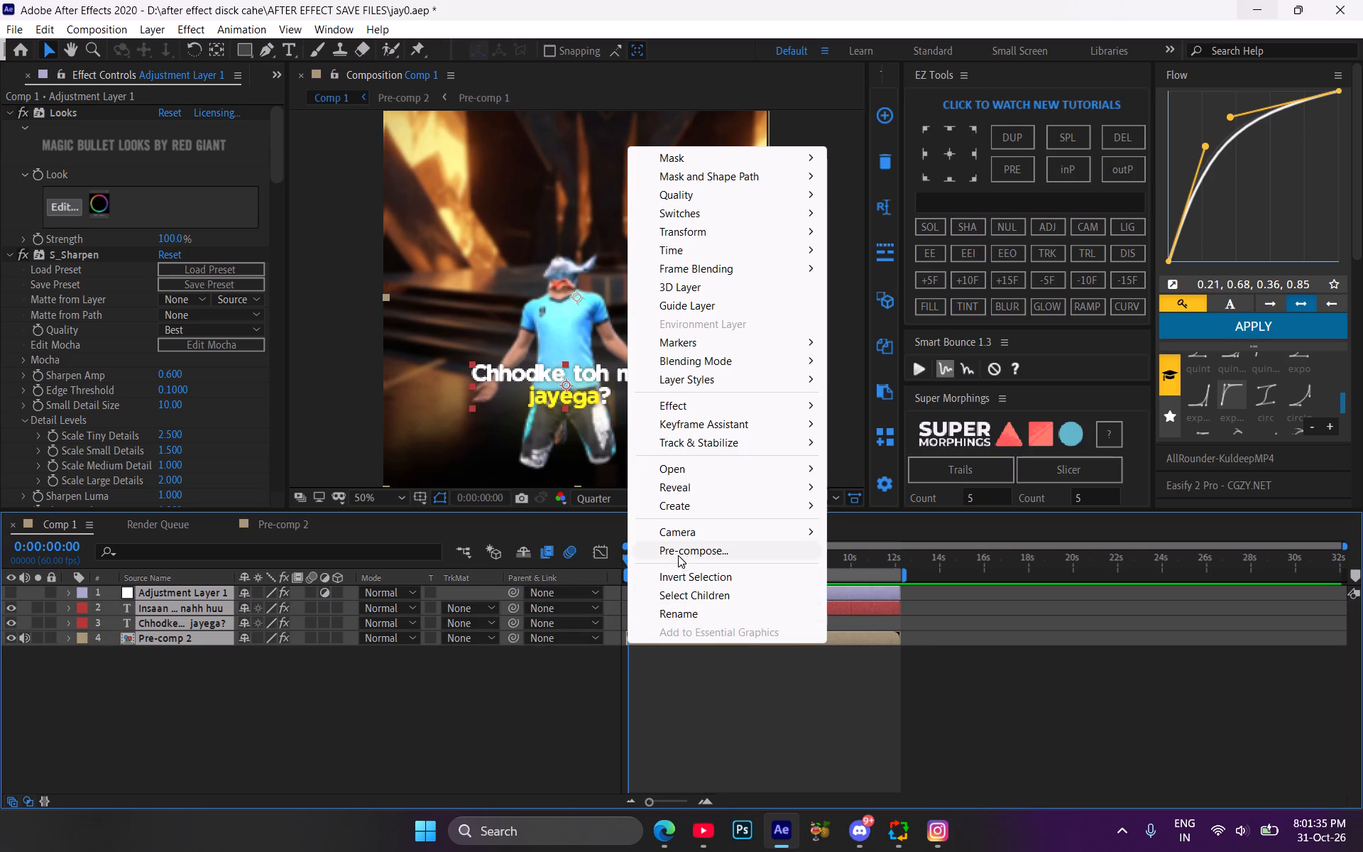
pyautogui.click(717, 523)
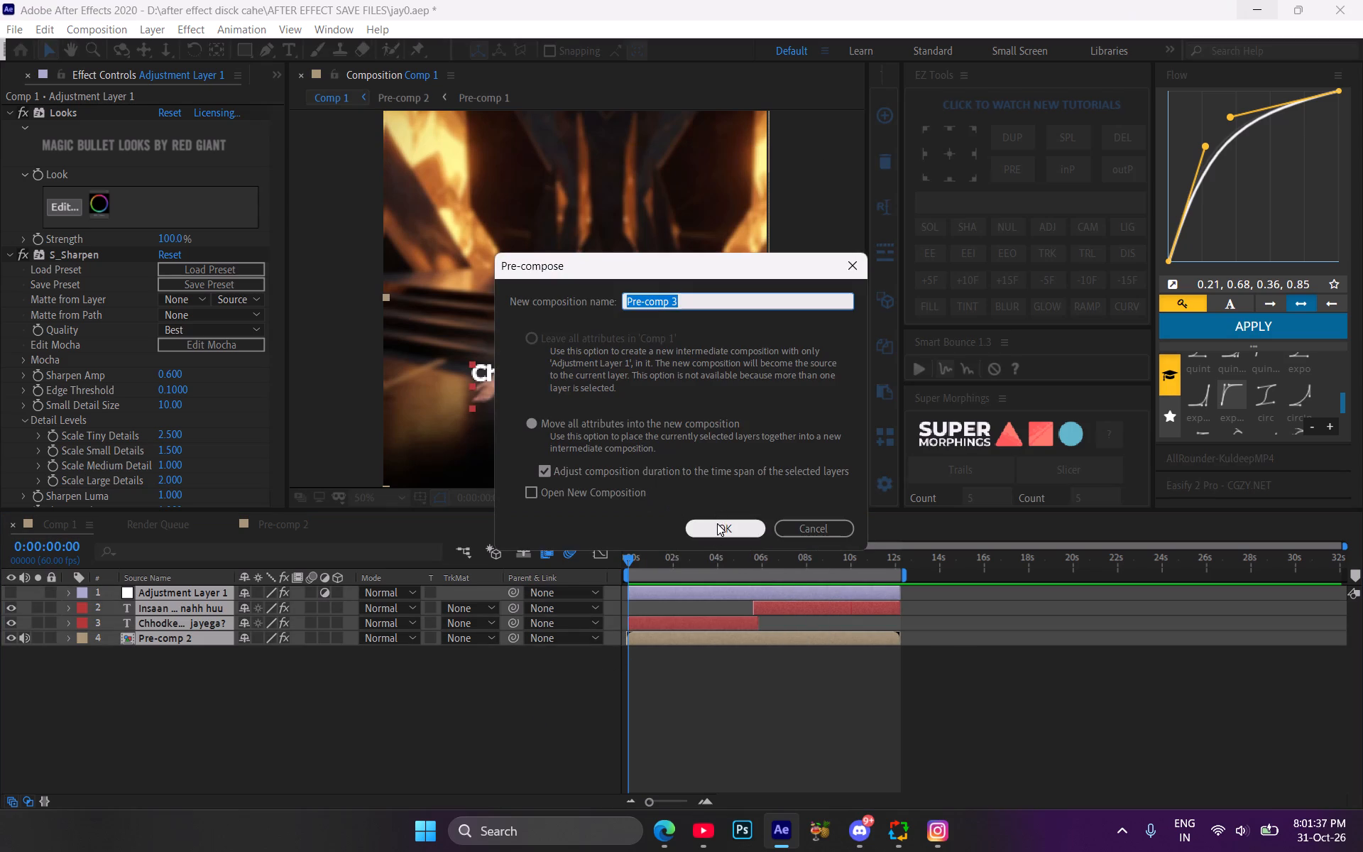
# Open Pre-comp 3 and add a null object directly above the Pre-comp 2 layer.
pyautogui.doubleClick(638, 591)
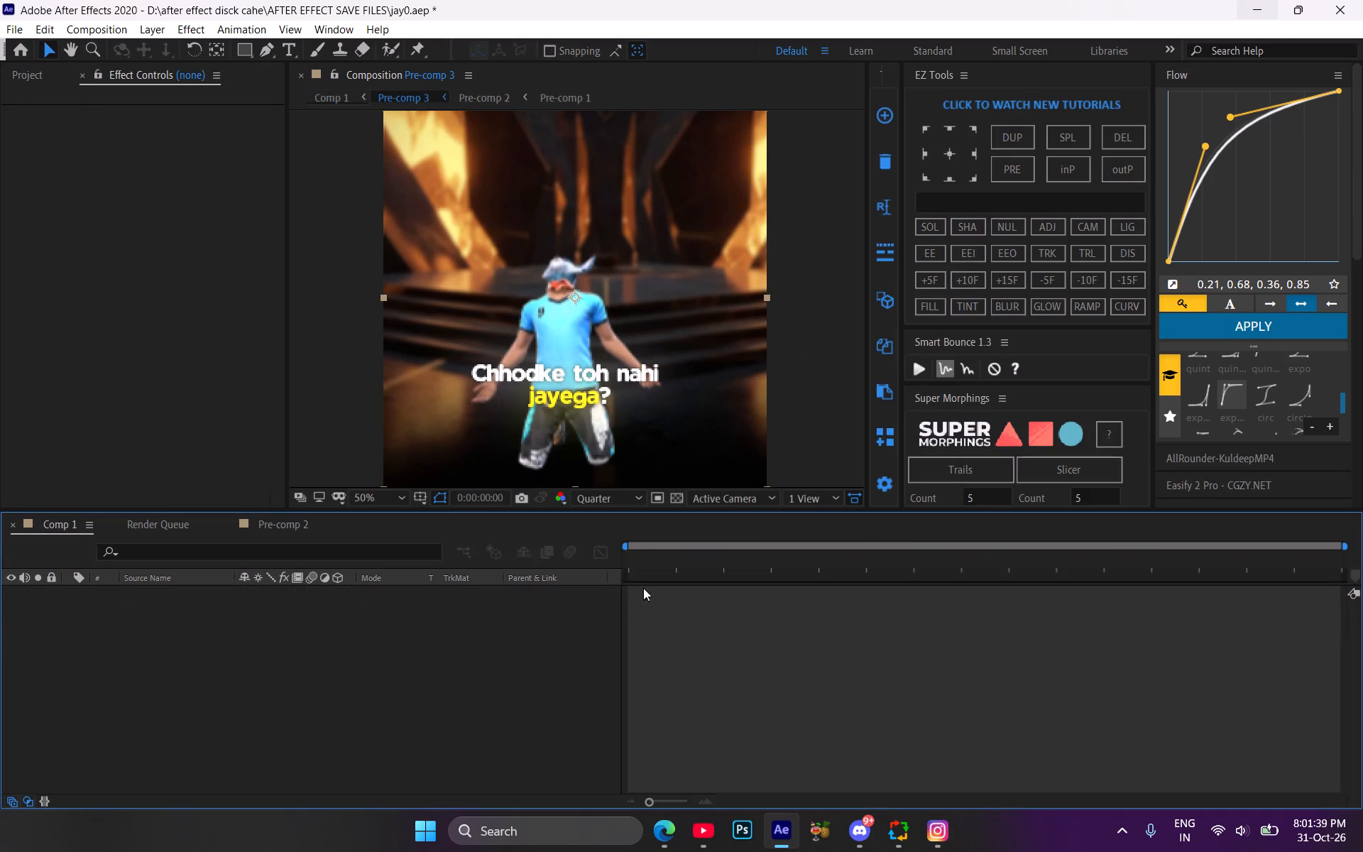
pyautogui.moveTo(638, 568); pyautogui.dragTo(631, 566)
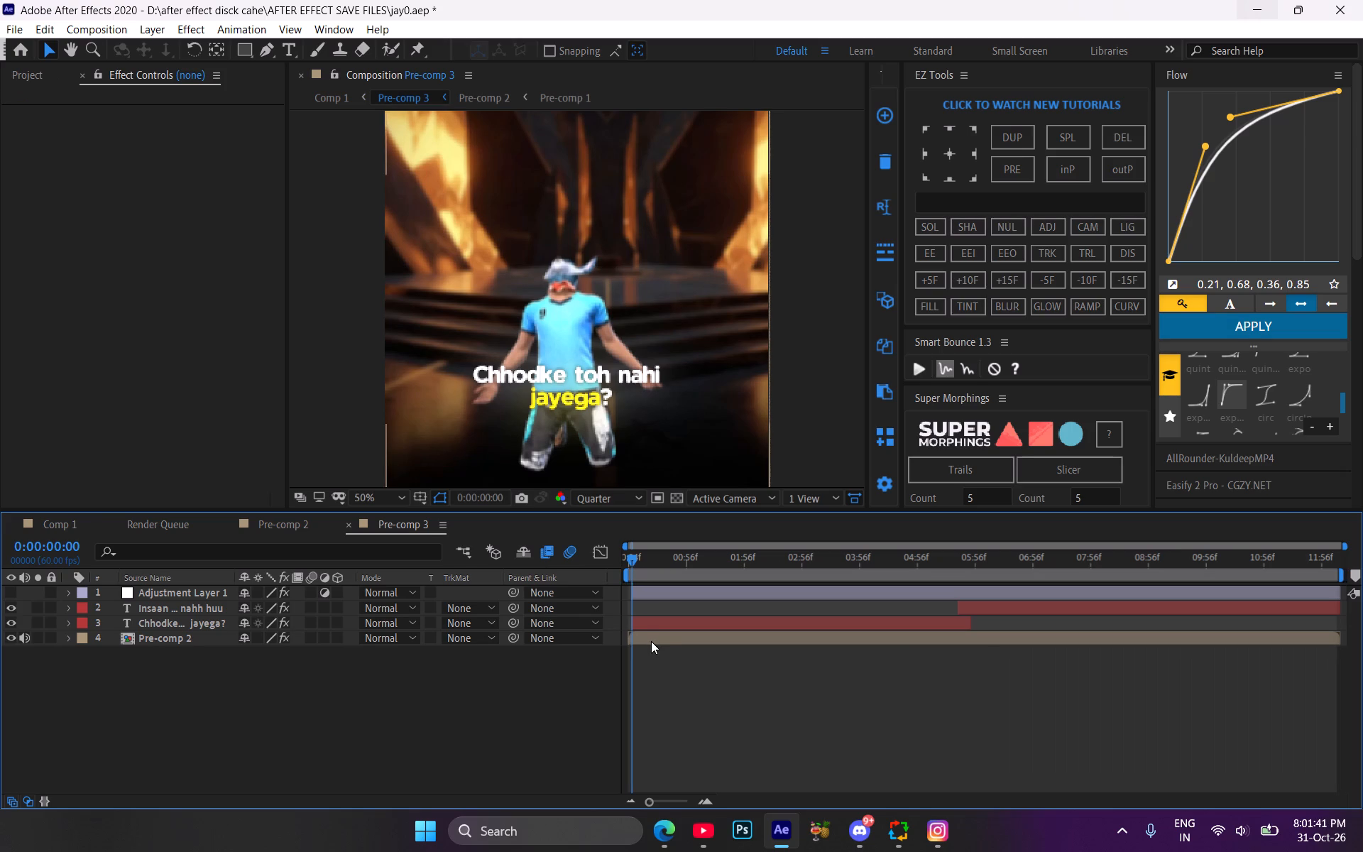
pyautogui.click(650, 638)
pyautogui.rightClick(529, 722)
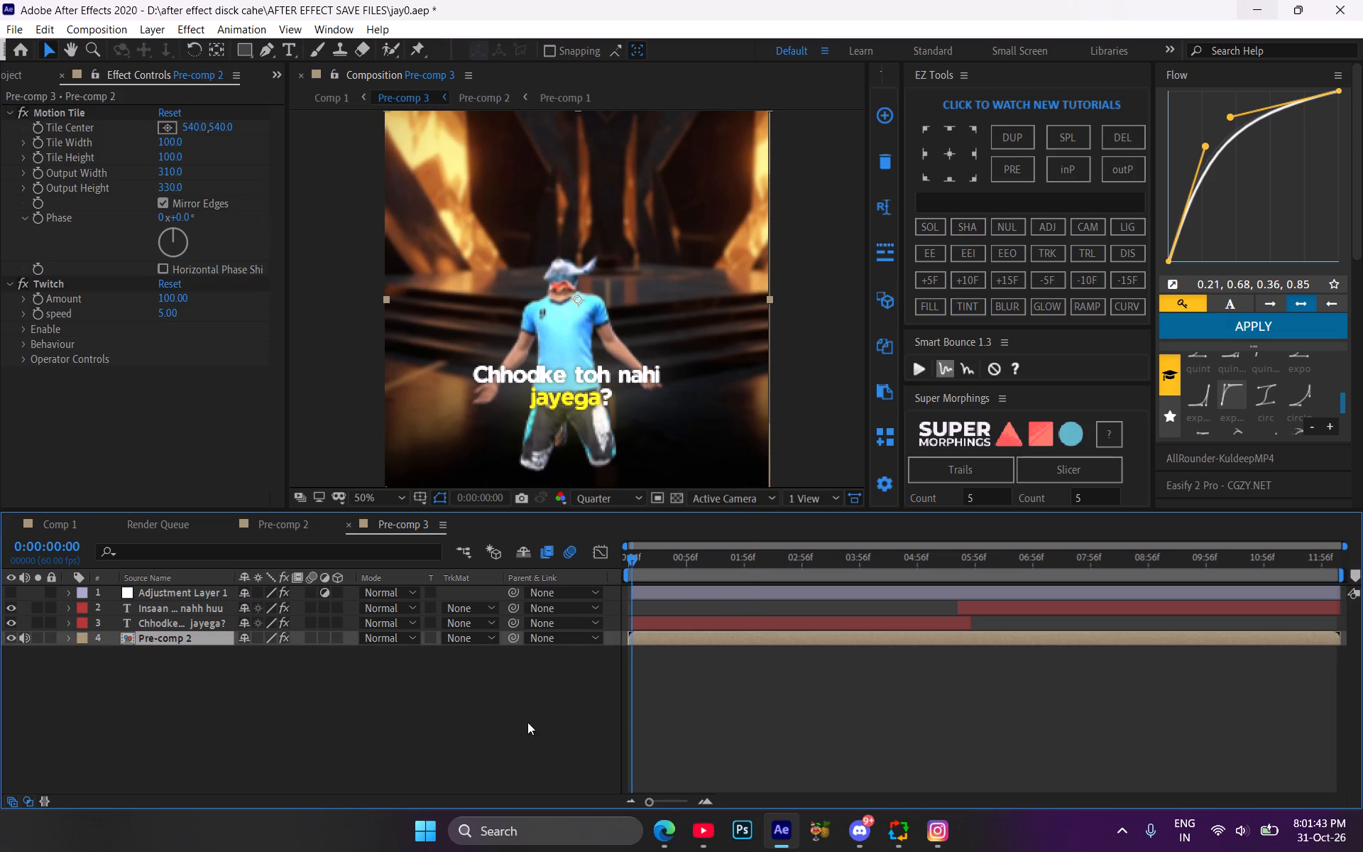
pyautogui.click(640, 535)
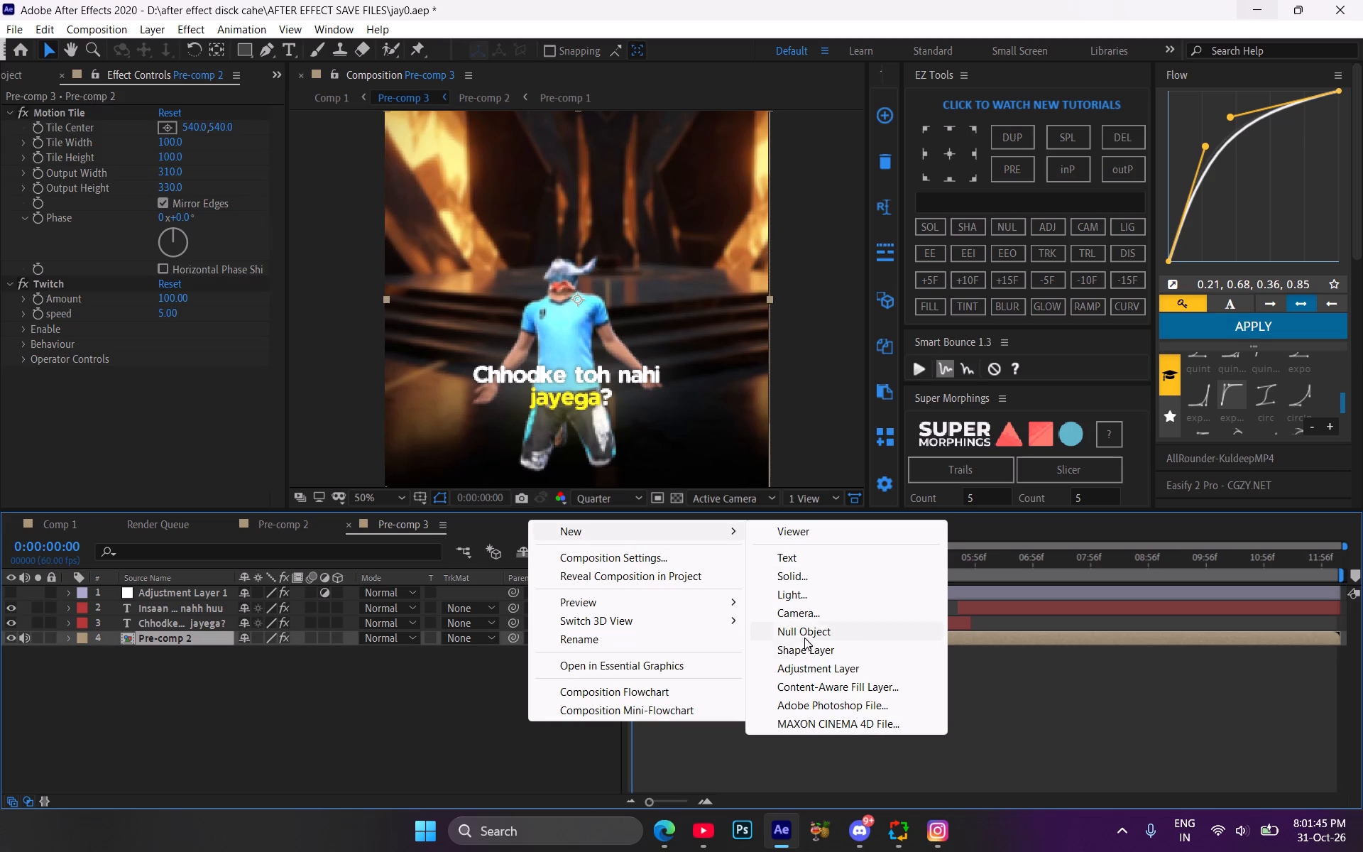
pyautogui.click(803, 633)
# Split the new null layer at 0:00:01:48, delete its later part and select the remaining part.
pyautogui.moveTo(699, 559); pyautogui.dragTo(733, 569)
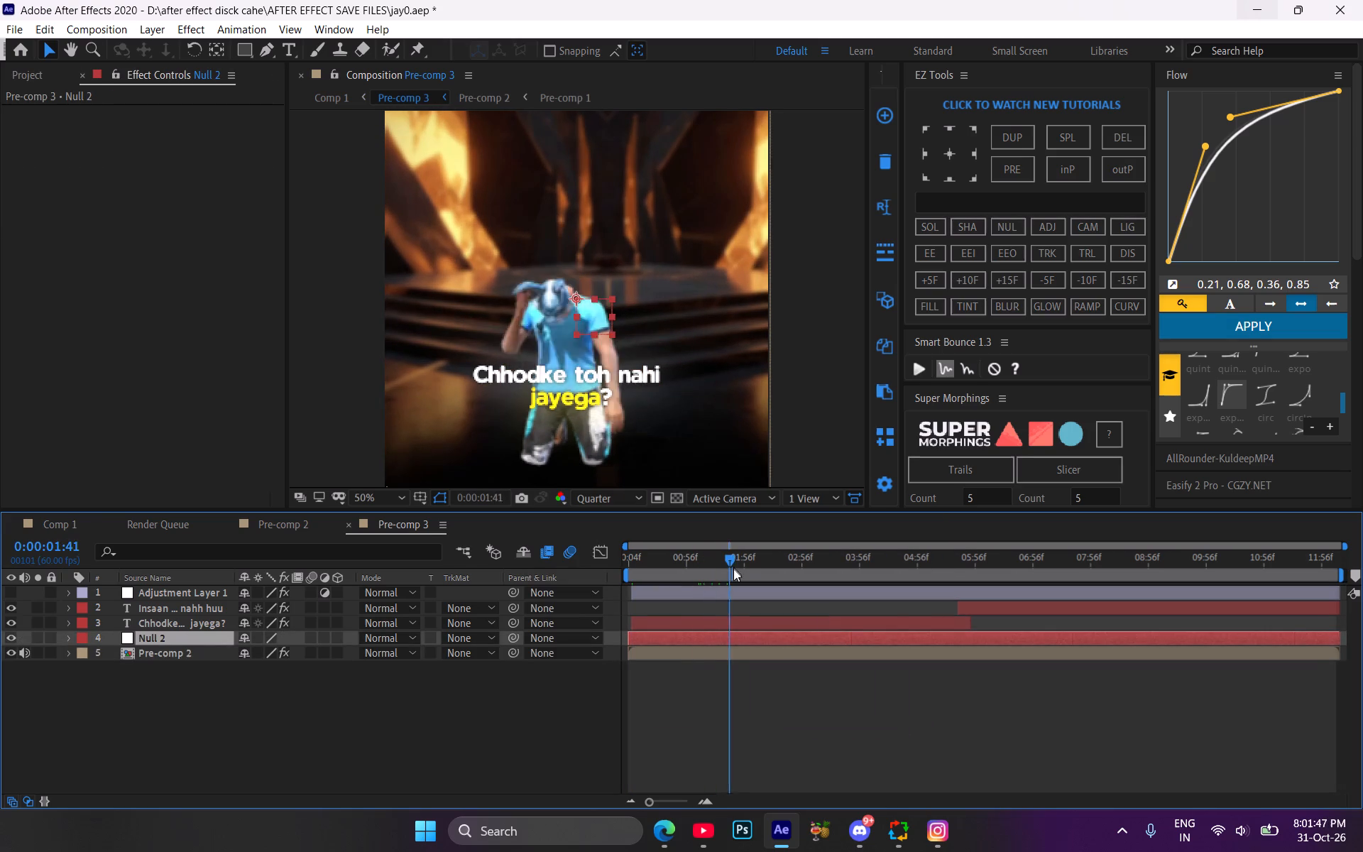
pyautogui.moveTo(733, 569); pyautogui.dragTo(735, 569)
pyautogui.click(735, 634)
pyautogui.hotkey('ctrl', 'shift', 'd')
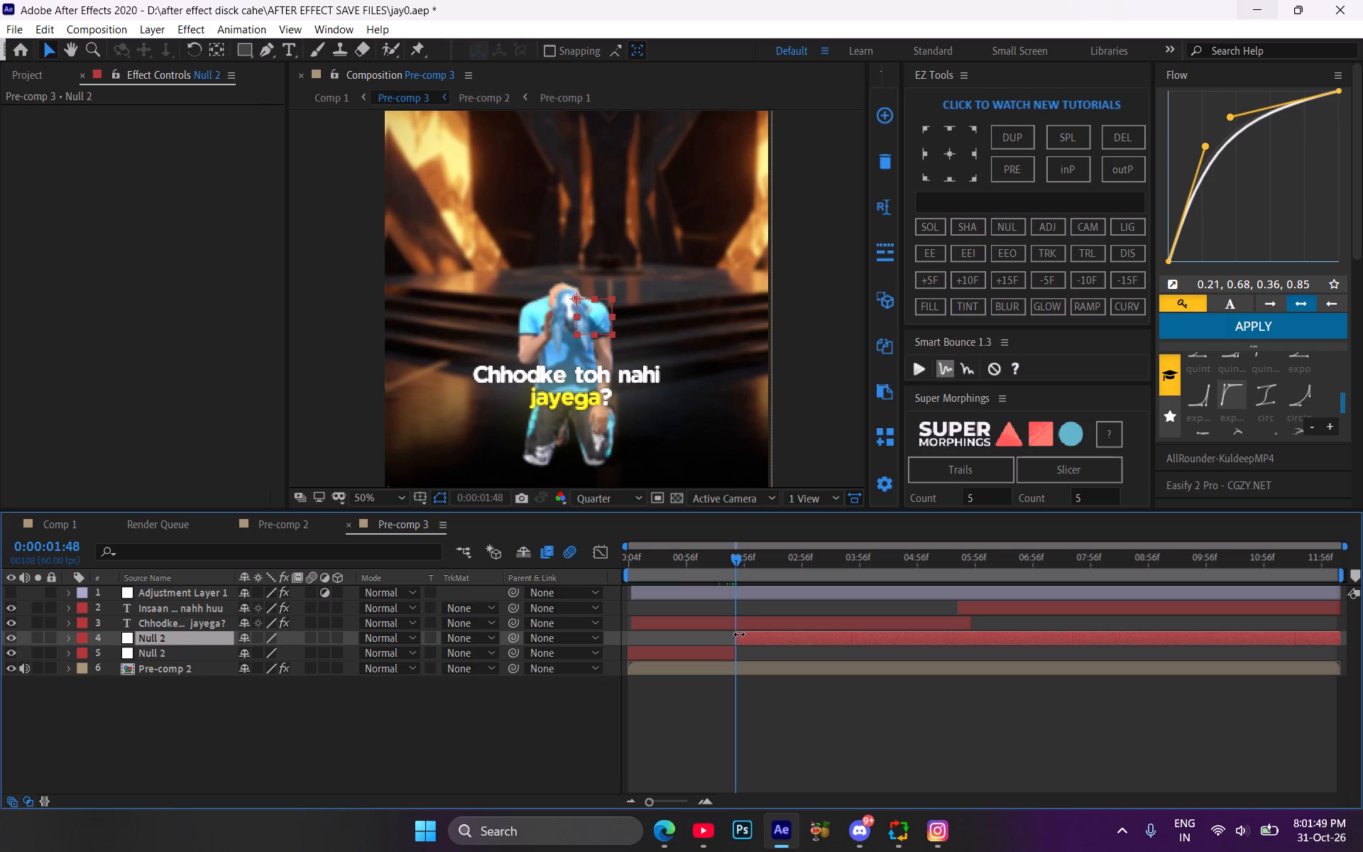
pyautogui.press('Delete')
pyautogui.click(668, 645)
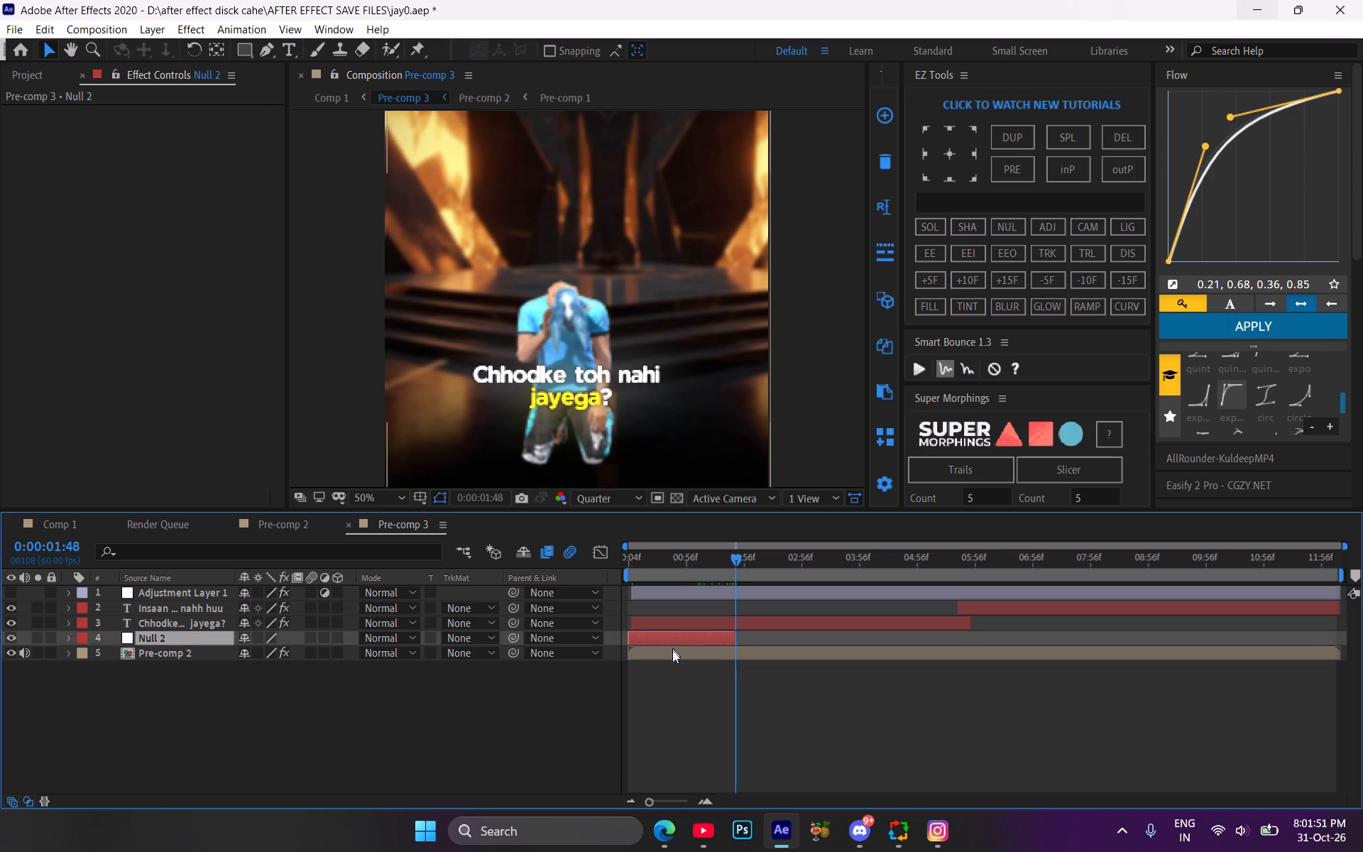
# Parent the Pre-comp 2 layer to the Null 2 layer.
pyautogui.click(672, 650)
pyautogui.moveTo(509, 650); pyautogui.dragTo(180, 641)
# Add a Scale keyframe of 500% to Null 2 at the very start of Pre-comp 3.
pyautogui.moveTo(684, 569); pyautogui.dragTo(600, 565)
pyautogui.moveTo(682, 562); pyautogui.dragTo(596, 551)
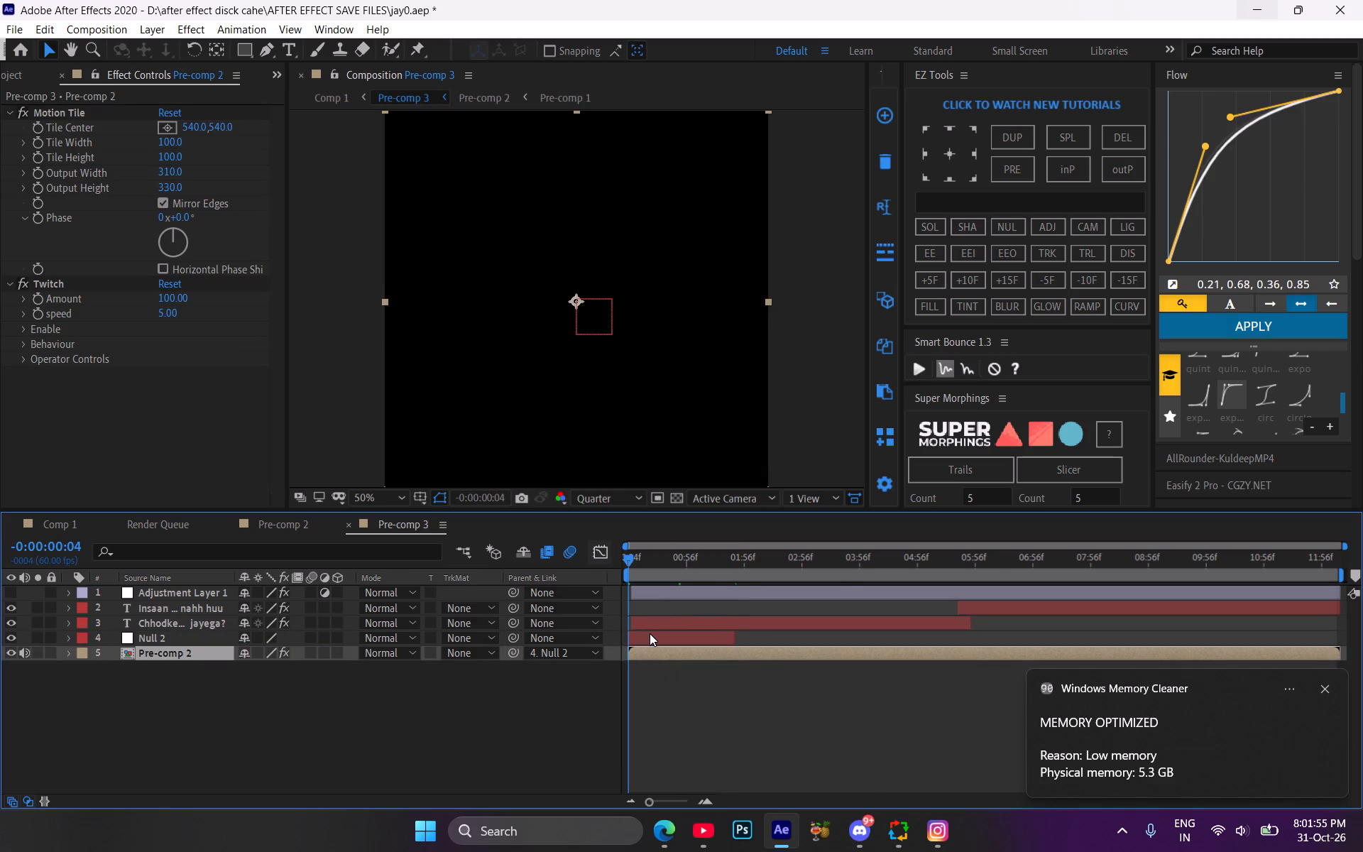
pyautogui.click(650, 633)
pyautogui.press('s')
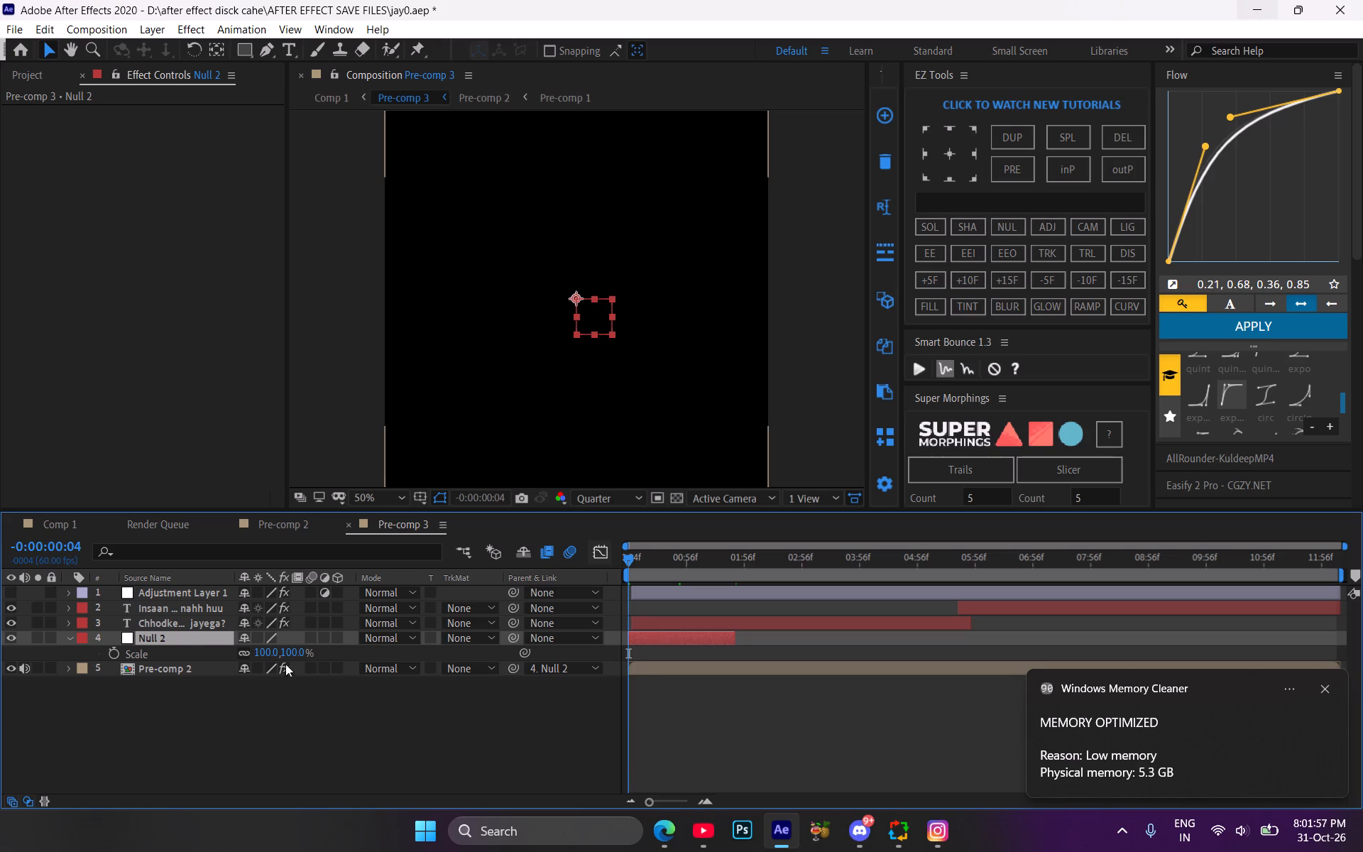
pyautogui.click(112, 652)
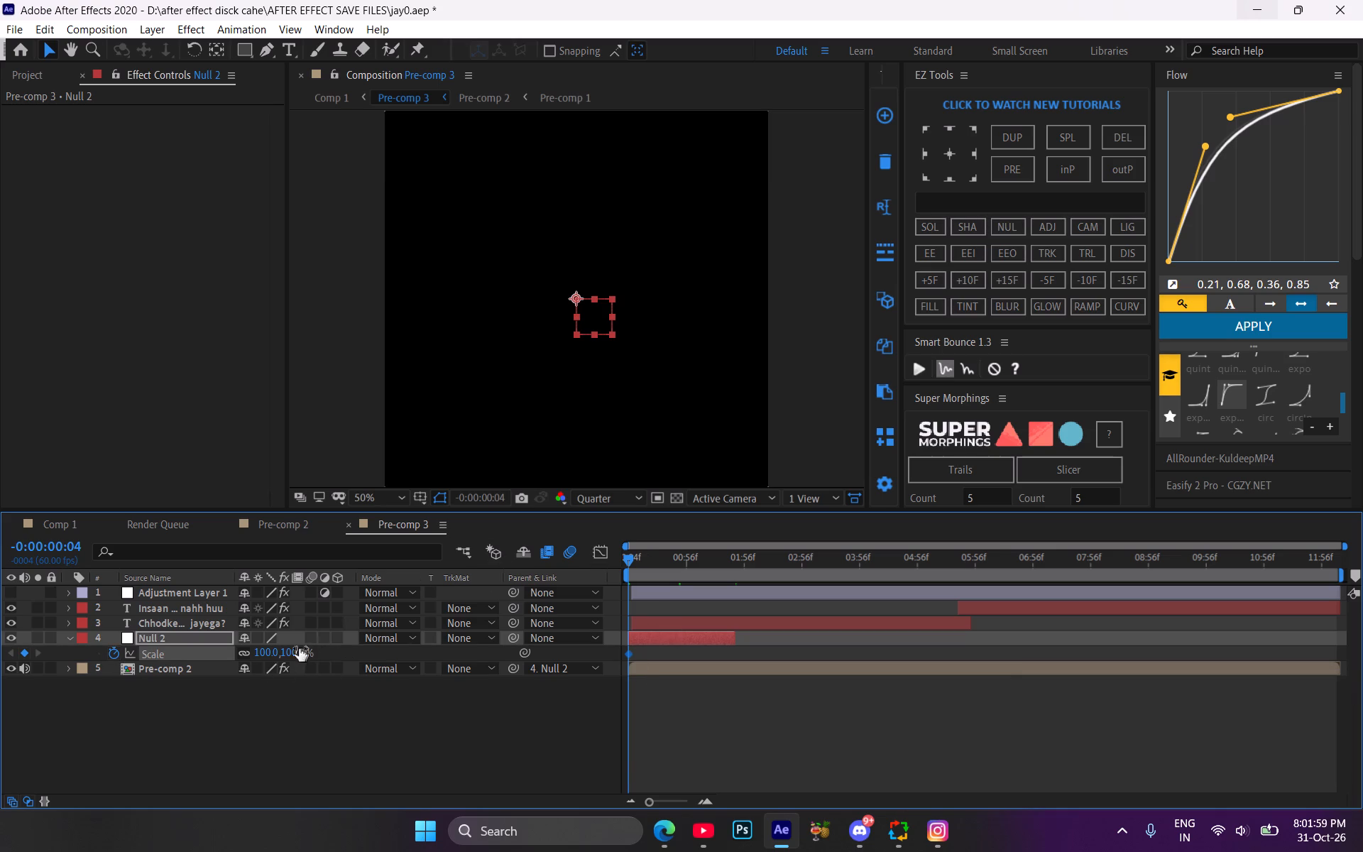
pyautogui.click(290, 654)
pyautogui.write('500')
pyautogui.press('Return')
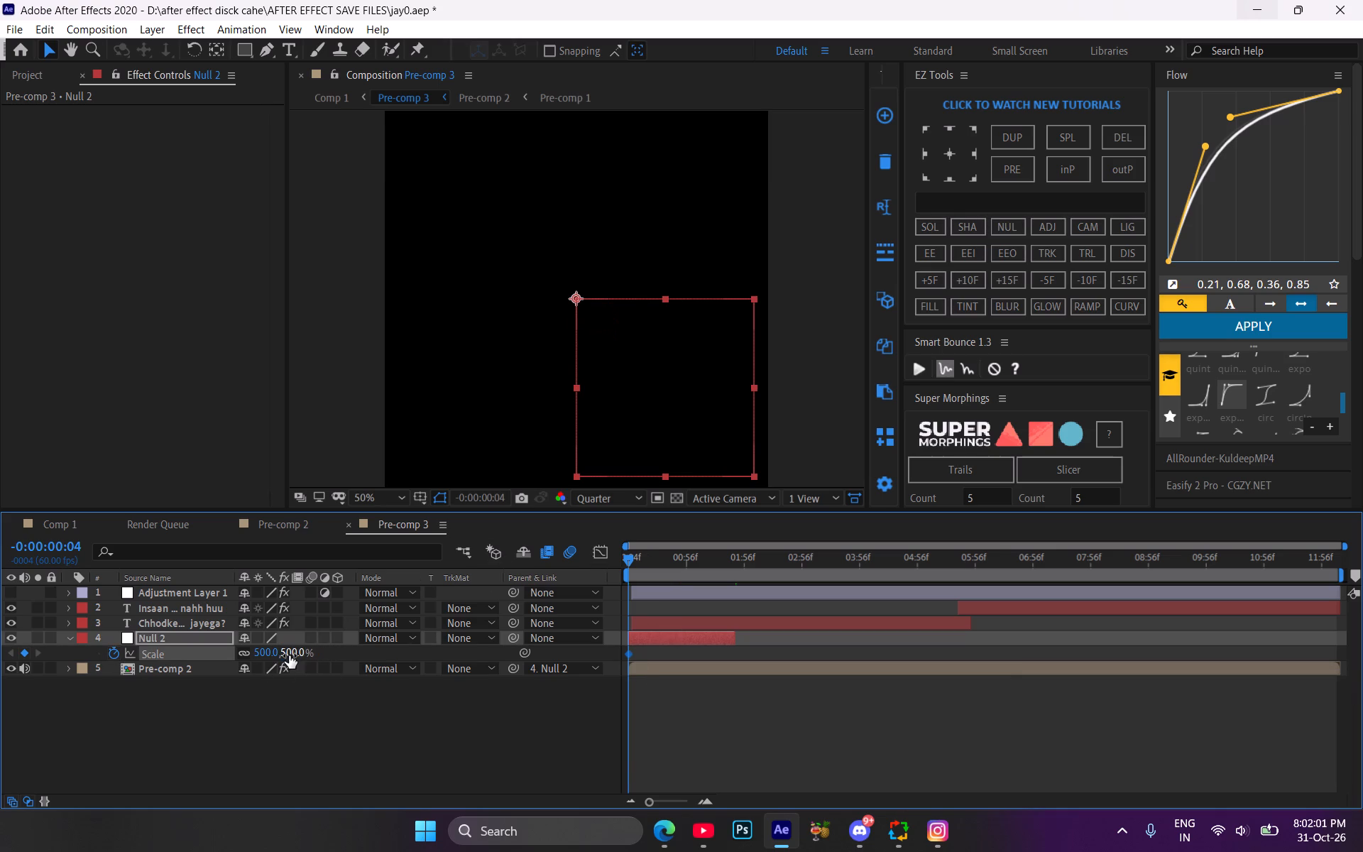
# Keyframe Null 2's Scale to 100% at 0:00:01:04 and shift that keyframe slightly later.
pyautogui.moveTo(652, 564); pyautogui.dragTo(694, 562)
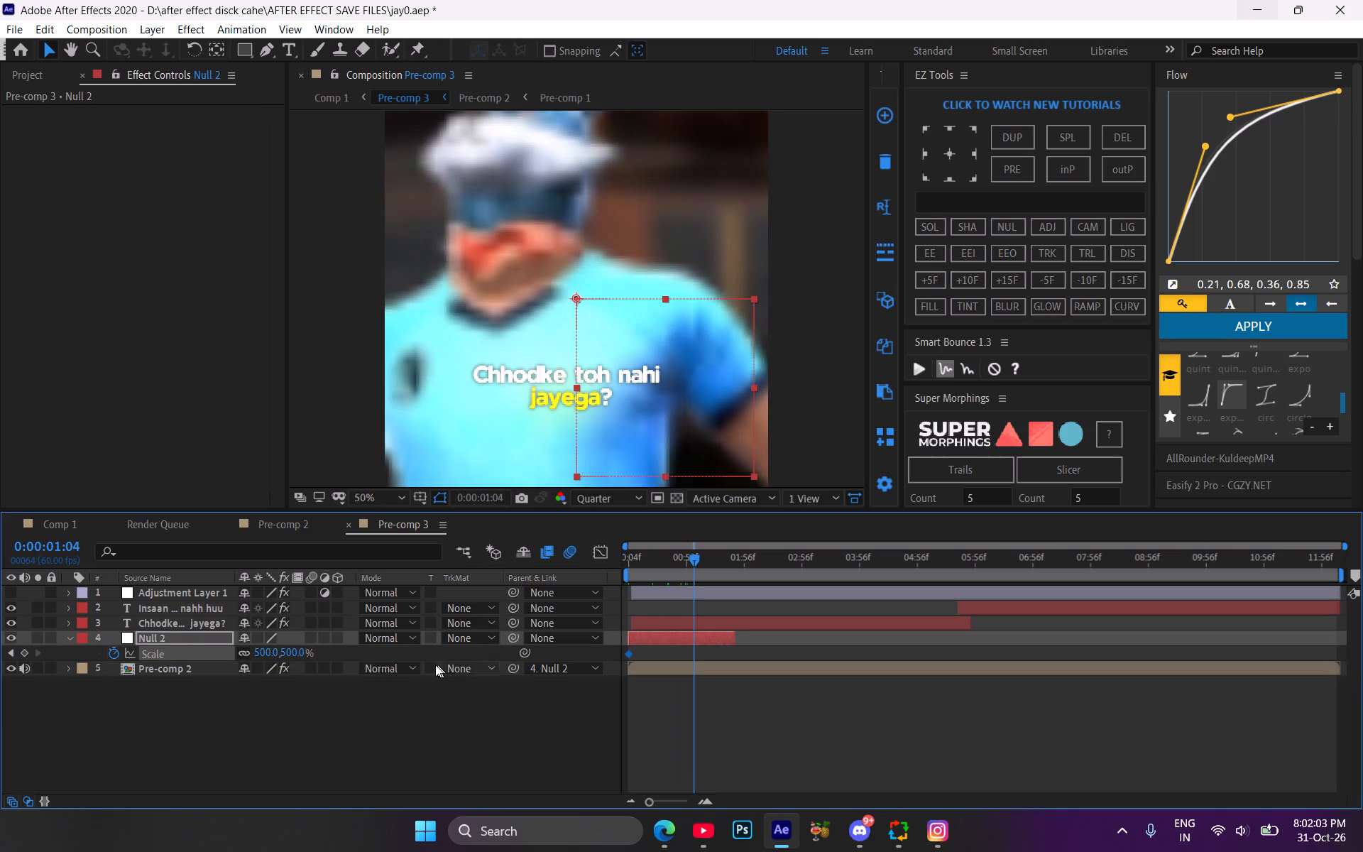
pyautogui.click(291, 652)
pyautogui.write('10')
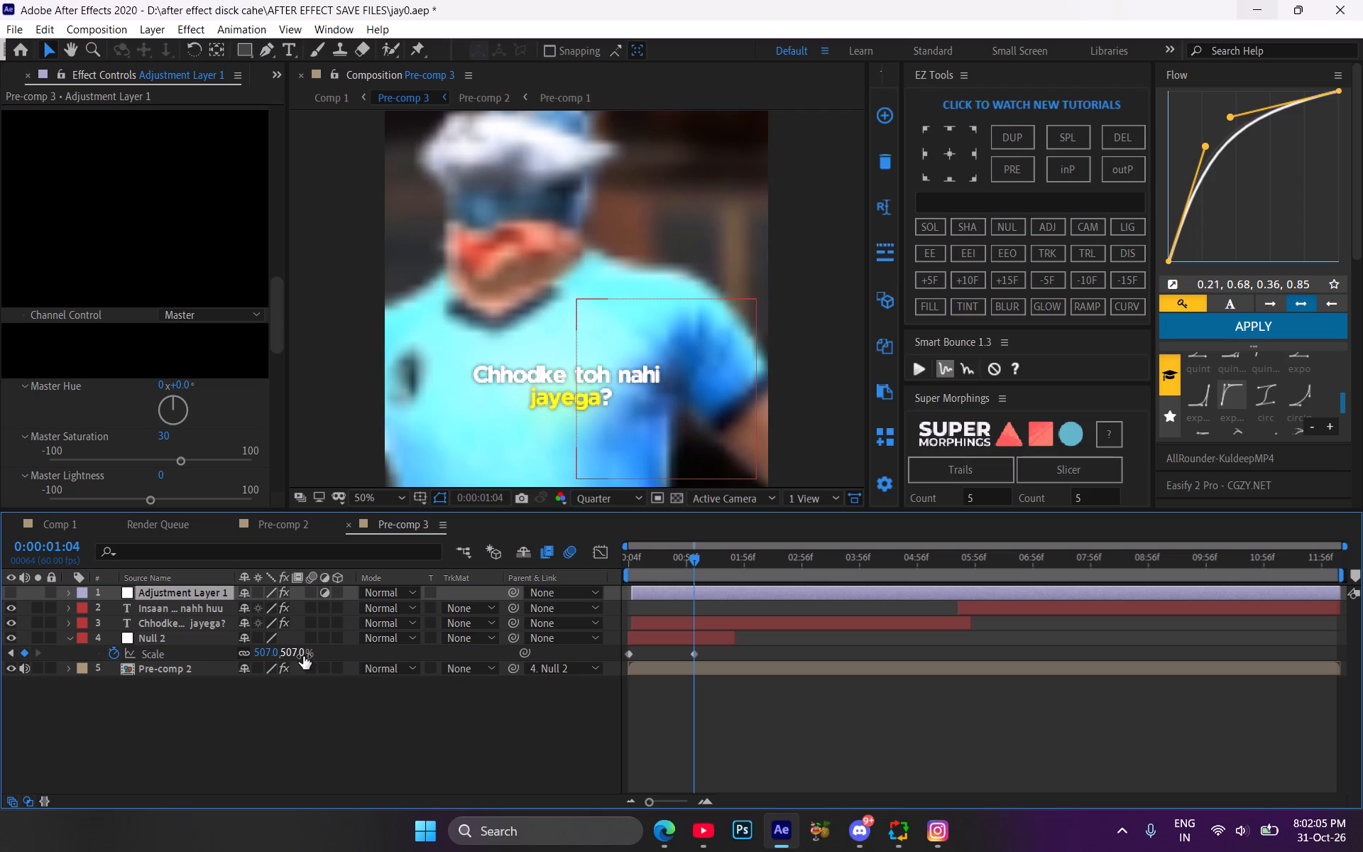
pyautogui.click(303, 656)
pyautogui.write('100')
pyautogui.press('Return')
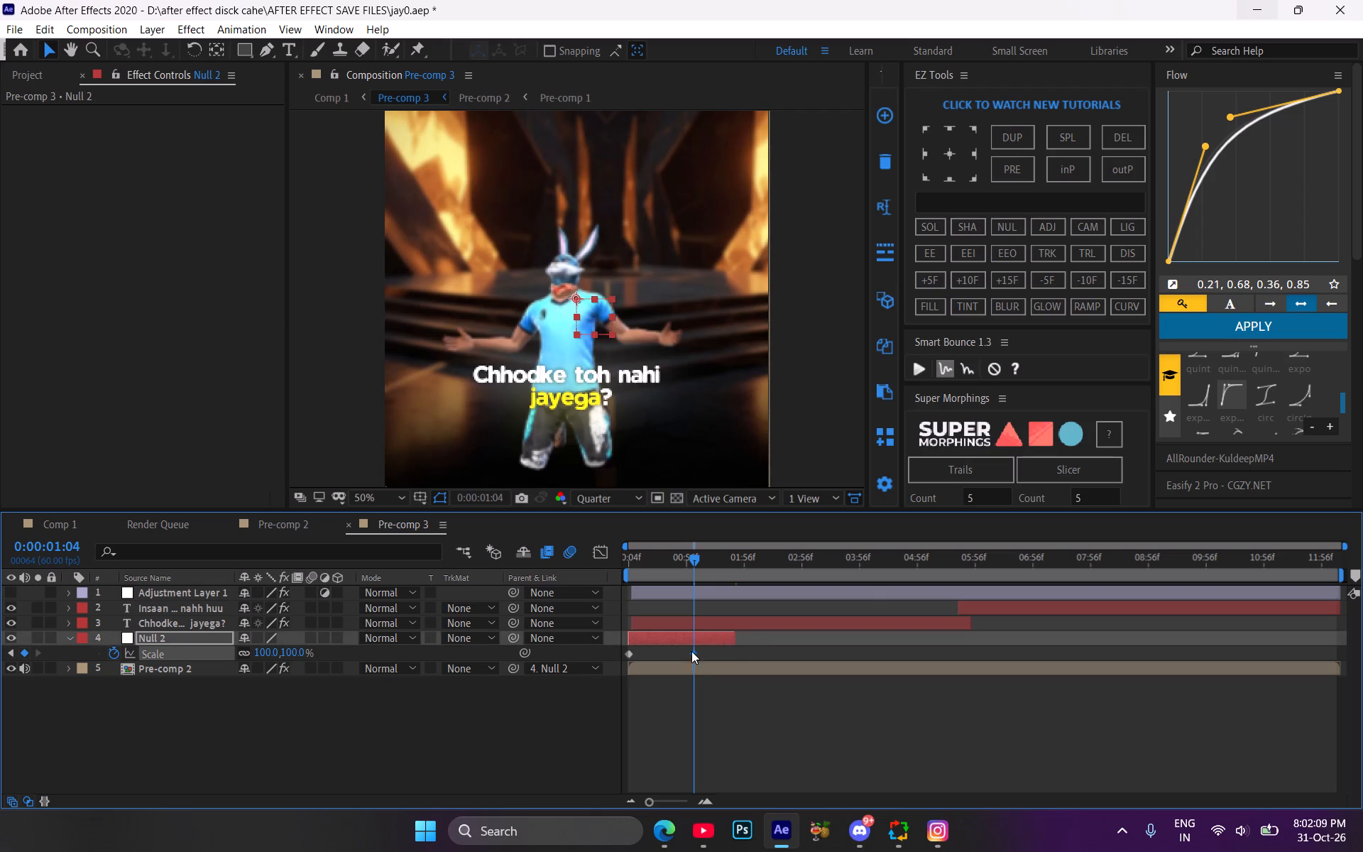
pyautogui.moveTo(693, 650); pyautogui.dragTo(711, 655)
# Apply Easy Ease and the 0.21, 0.68, 0.36, 0.85 Flow curve to both Null 2 Scale keyframes, and preview from the start.
pyautogui.moveTo(735, 656); pyautogui.dragTo(603, 660)
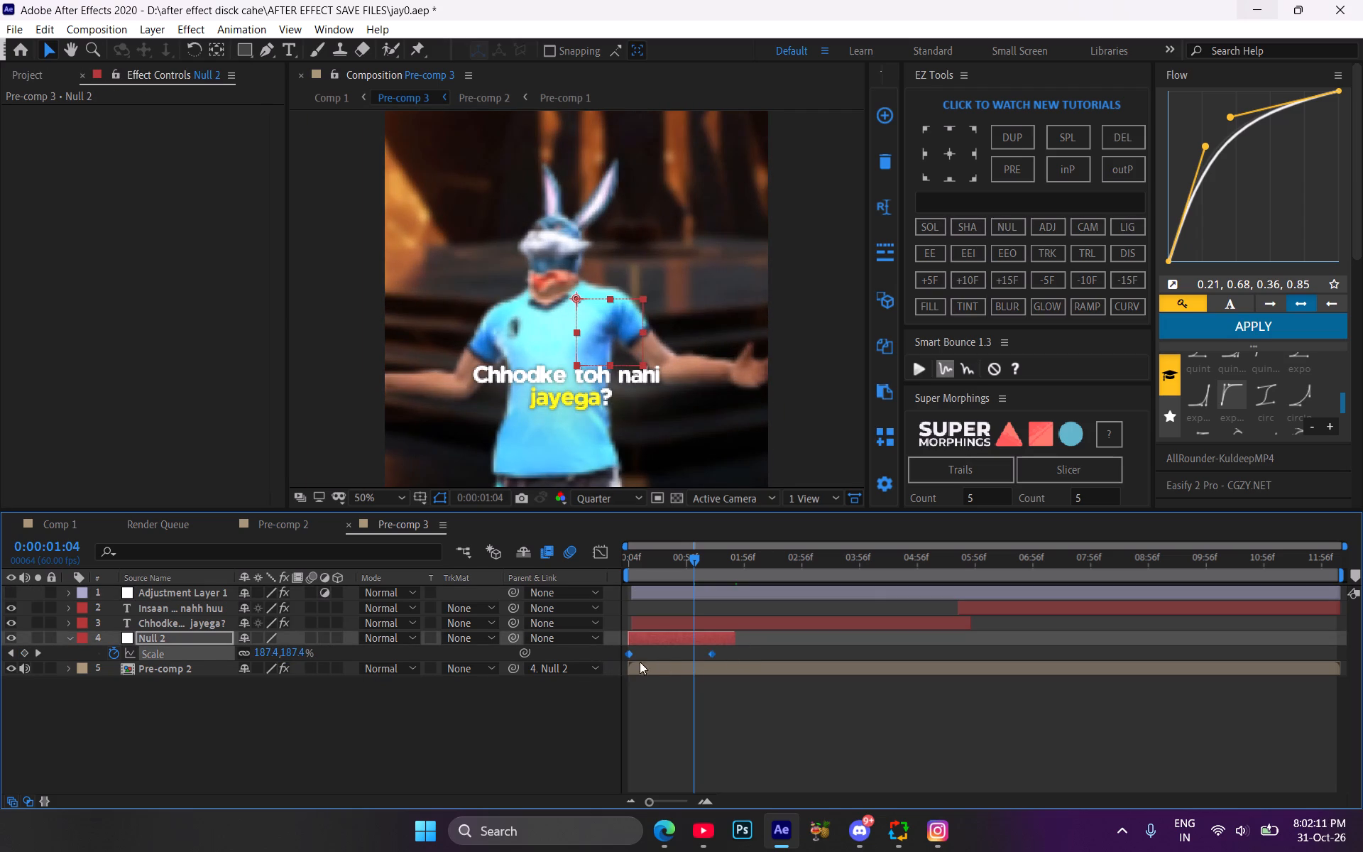
pyautogui.press('F9')
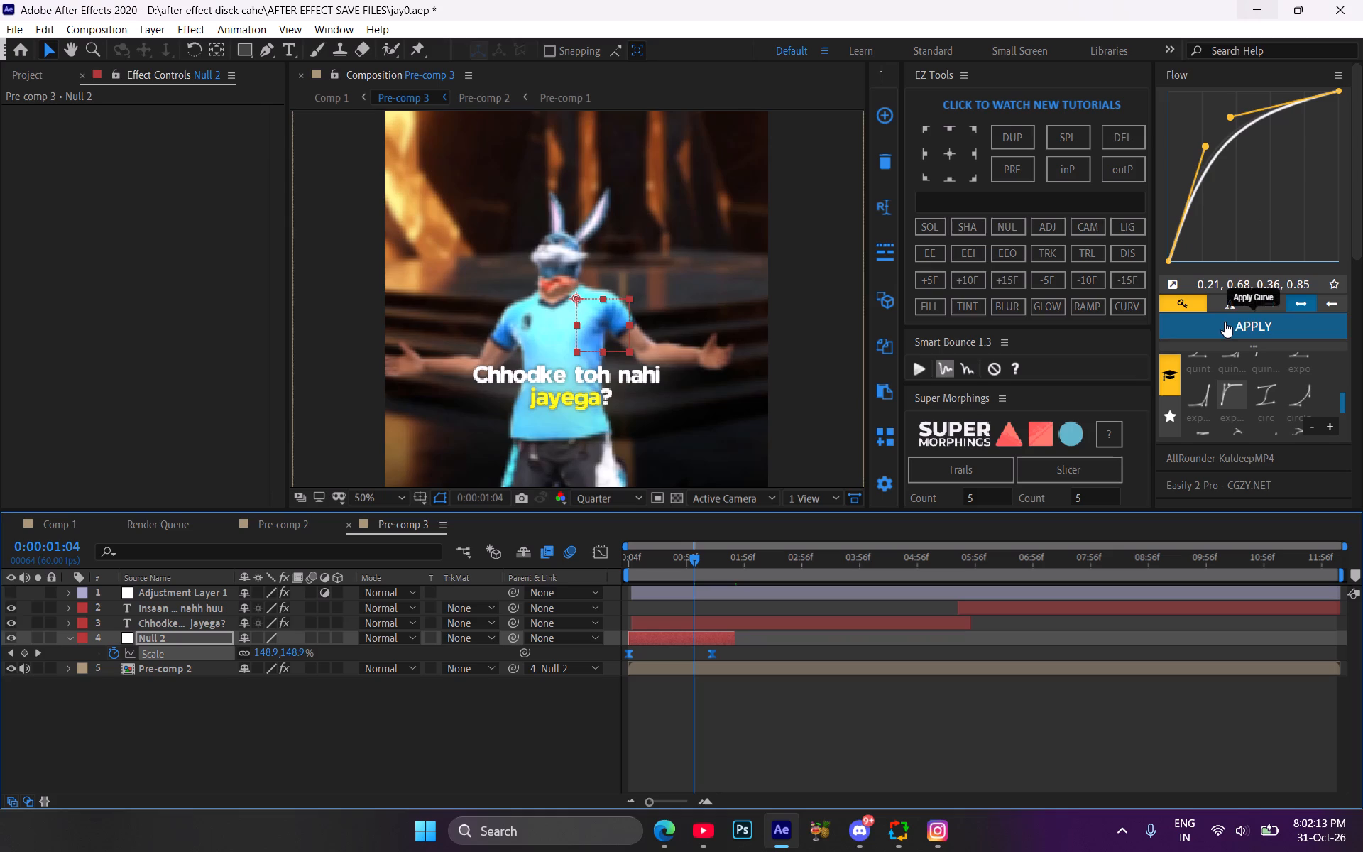
pyautogui.click(1225, 322)
pyautogui.moveTo(690, 570); pyautogui.dragTo(647, 573)
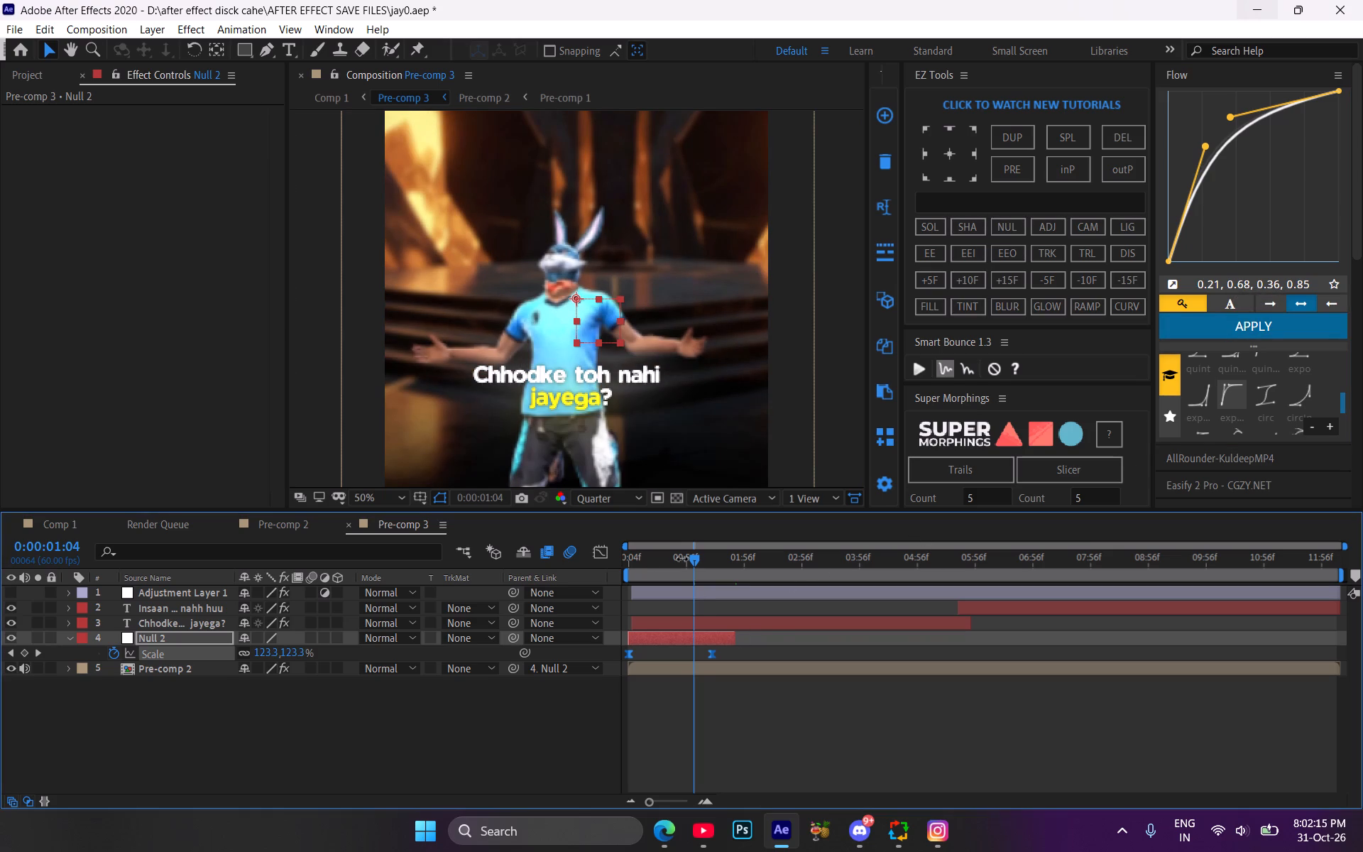
pyautogui.moveTo(691, 556); pyautogui.dragTo(607, 564)
pyautogui.press('space')
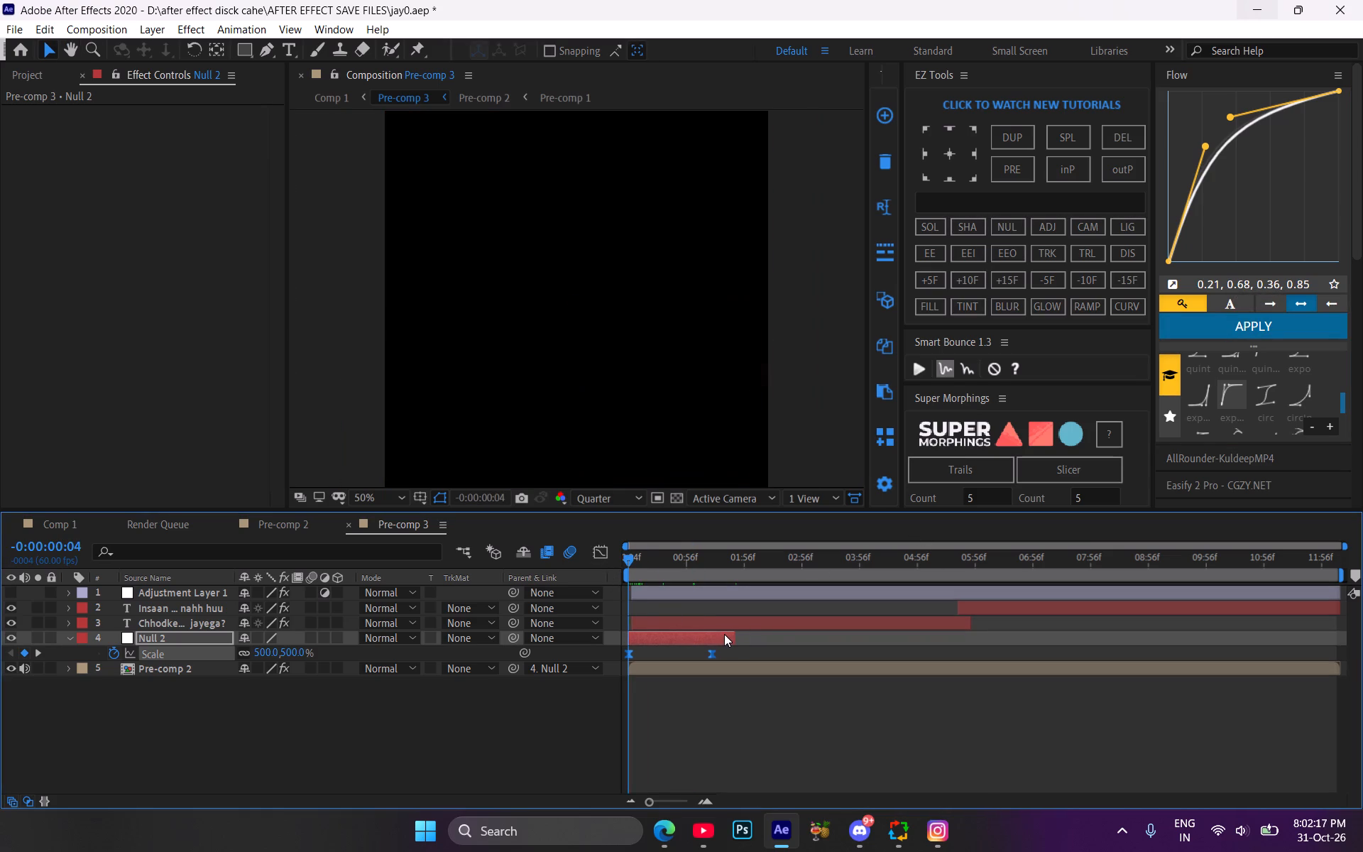
# Reshape the Flow curve to 0.07, 0.78, 0.14, 0.88, apply it to the Null 2 Scale keyframes and check the zoom.
pyautogui.moveTo(677, 553); pyautogui.dragTo(655, 556)
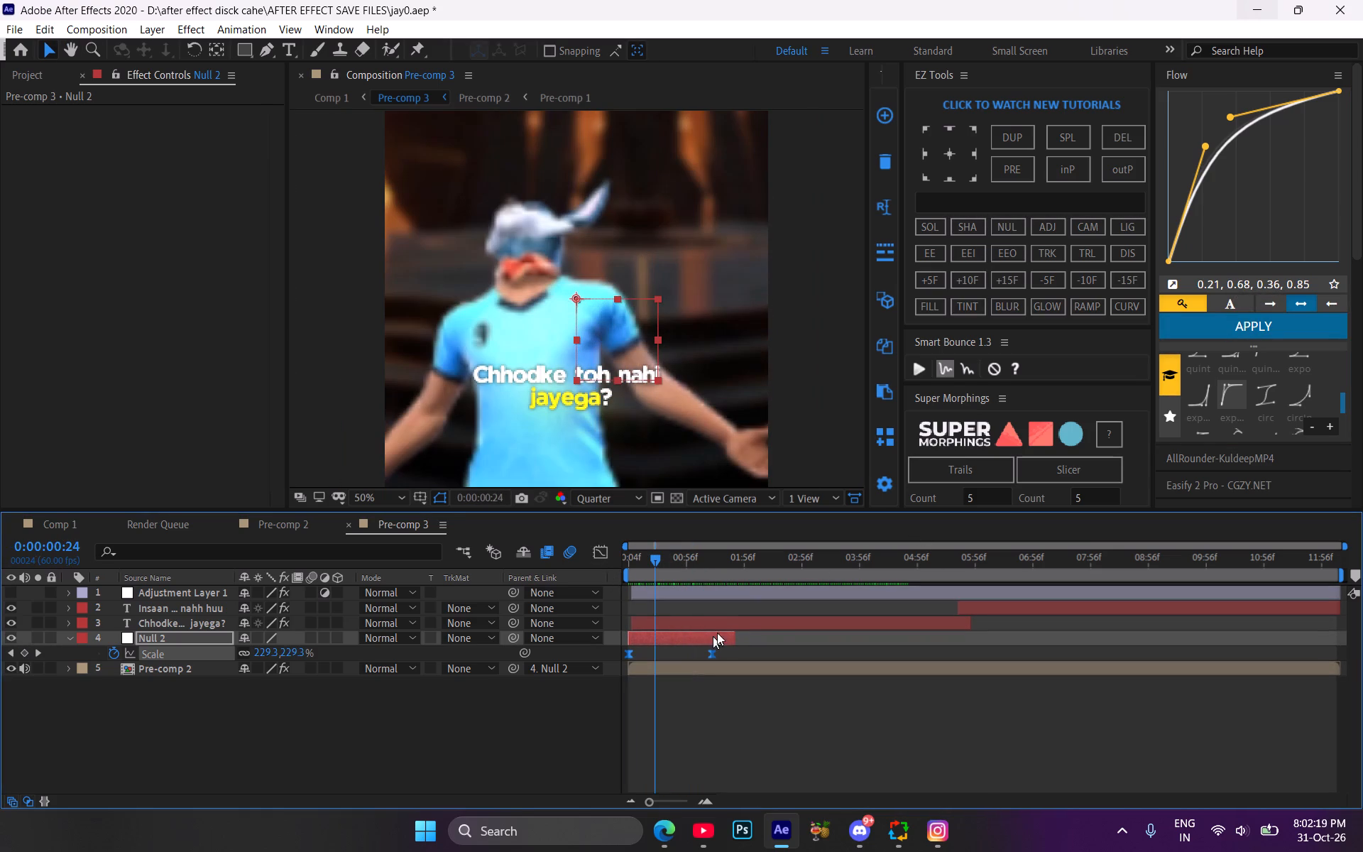
pyautogui.moveTo(1202, 146); pyautogui.dragTo(1172, 130)
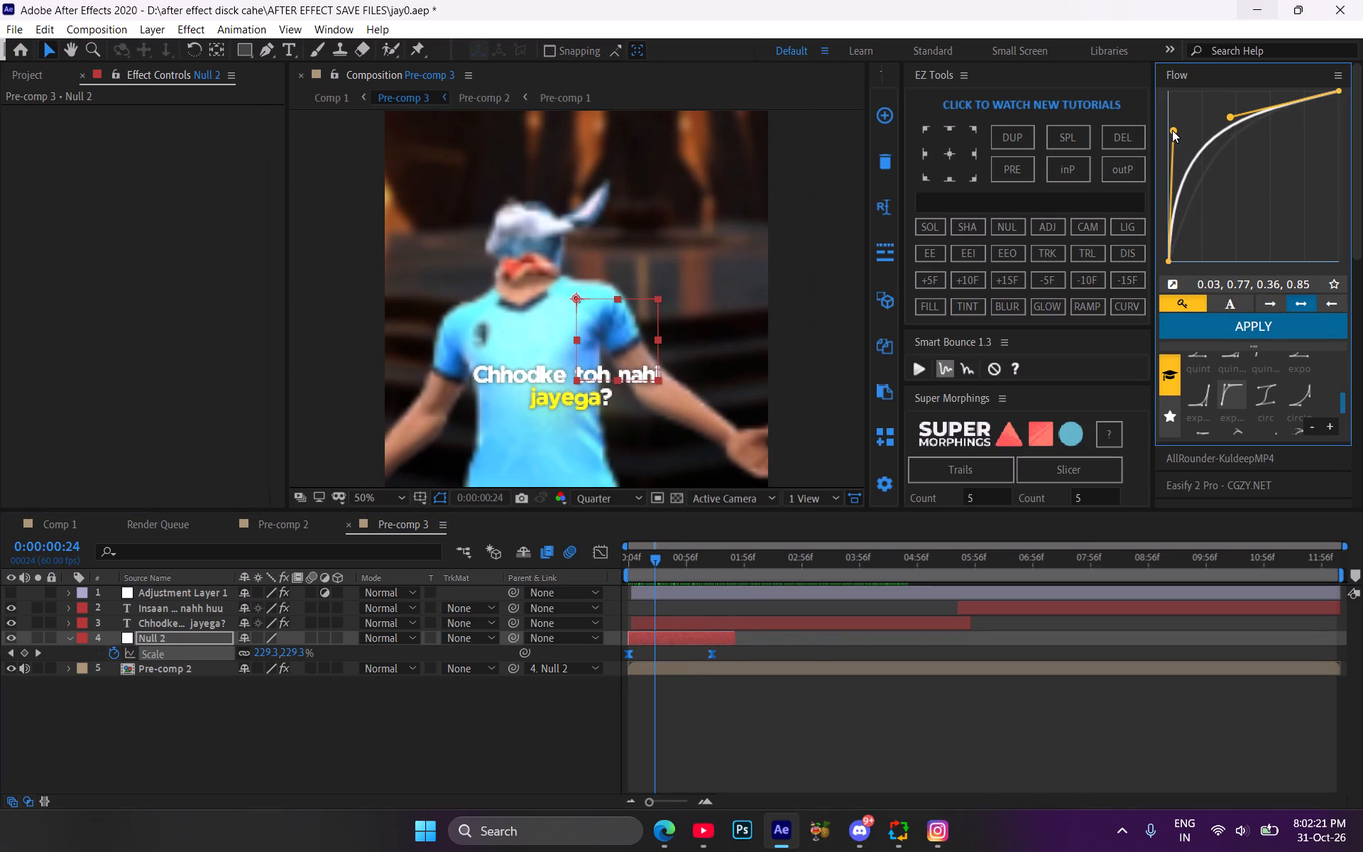
pyautogui.moveTo(1172, 130); pyautogui.dragTo(1170, 130)
pyautogui.moveTo(1227, 115); pyautogui.dragTo(1197, 89)
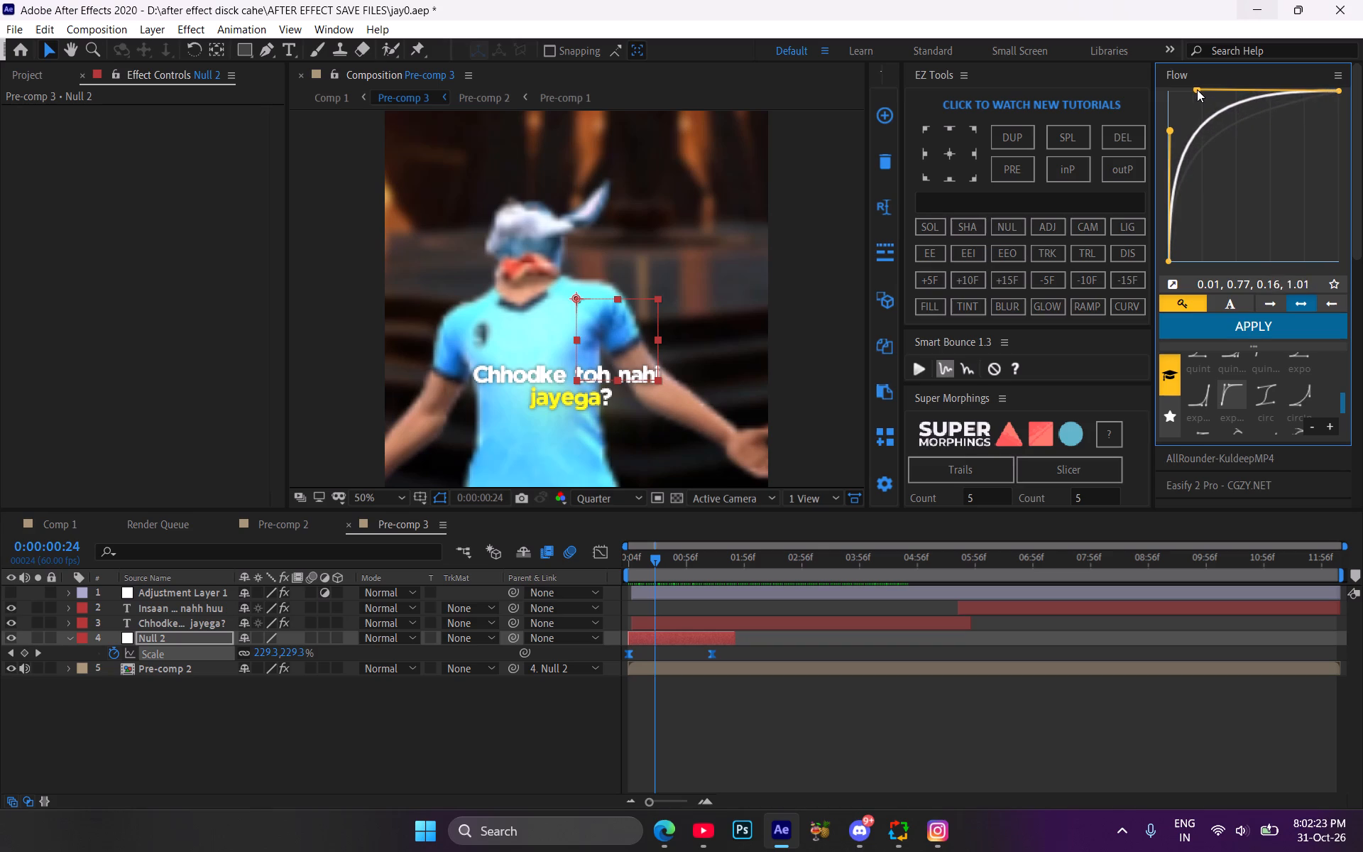
pyautogui.moveTo(1197, 89); pyautogui.dragTo(1188, 102)
pyautogui.moveTo(1172, 131); pyautogui.dragTo(1183, 133)
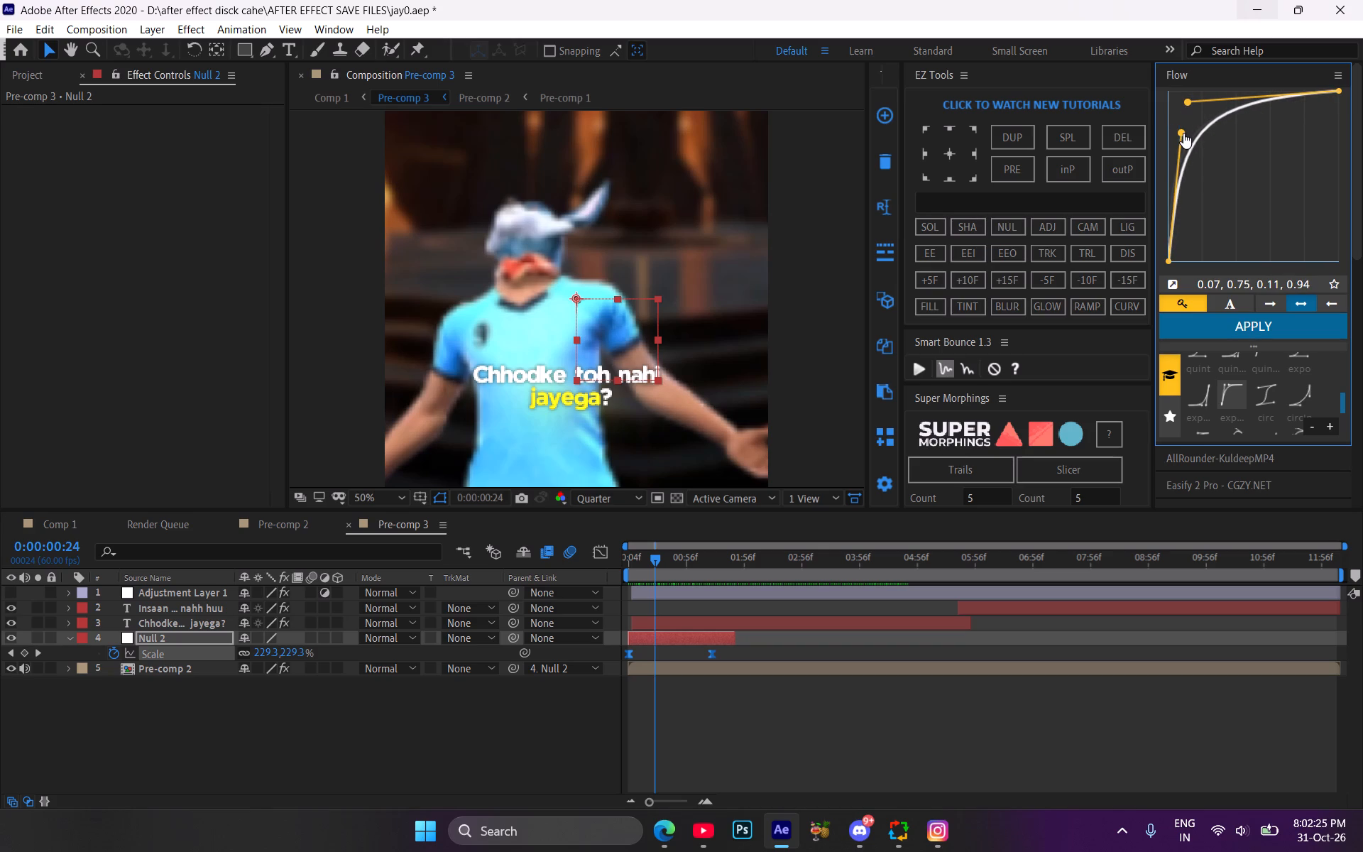
pyautogui.moveTo(1183, 133); pyautogui.dragTo(1181, 129)
pyautogui.moveTo(1186, 102); pyautogui.dragTo(1193, 111)
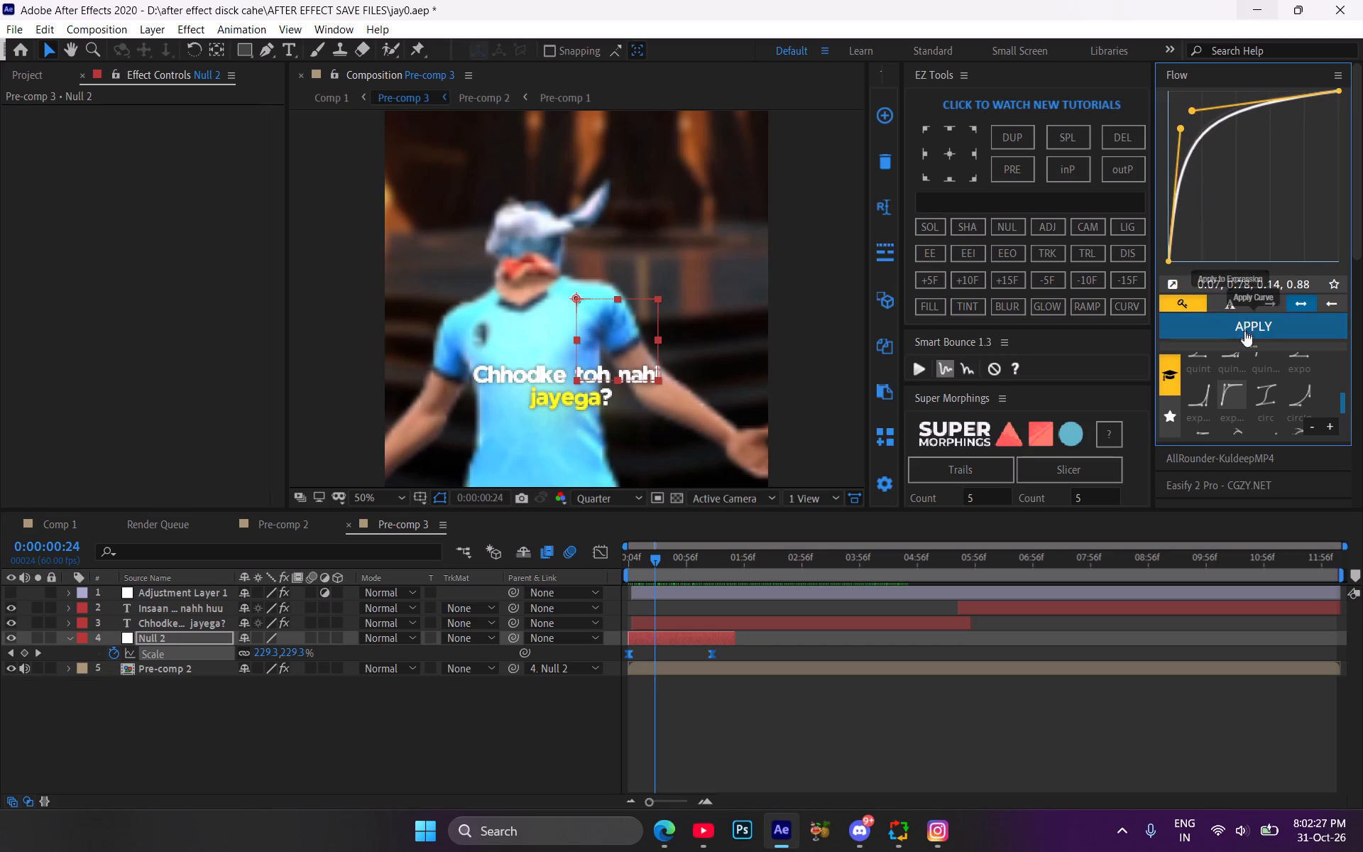
pyautogui.click(1244, 332)
pyautogui.moveTo(659, 564); pyautogui.dragTo(652, 565)
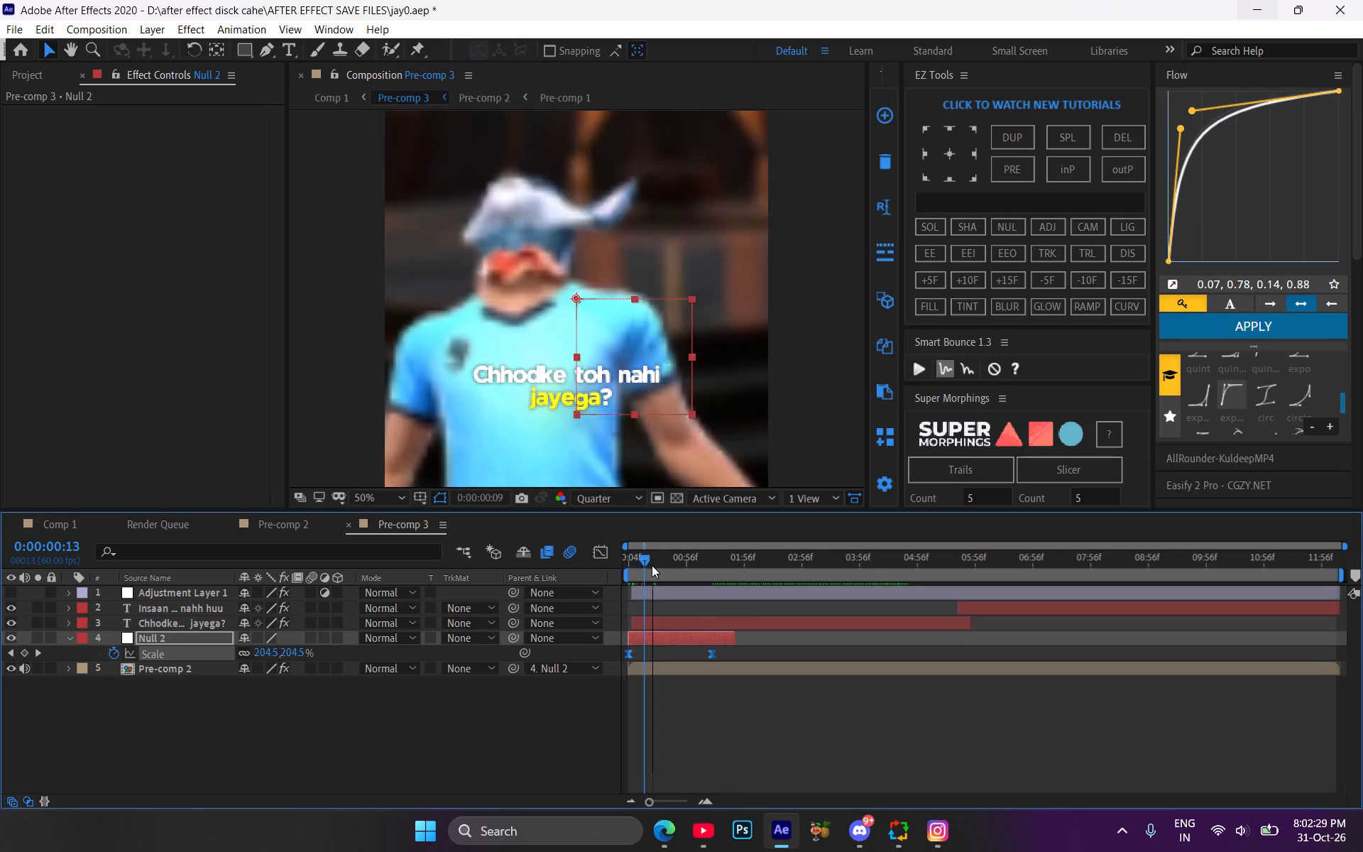
pyautogui.moveTo(652, 565); pyautogui.dragTo(651, 565)
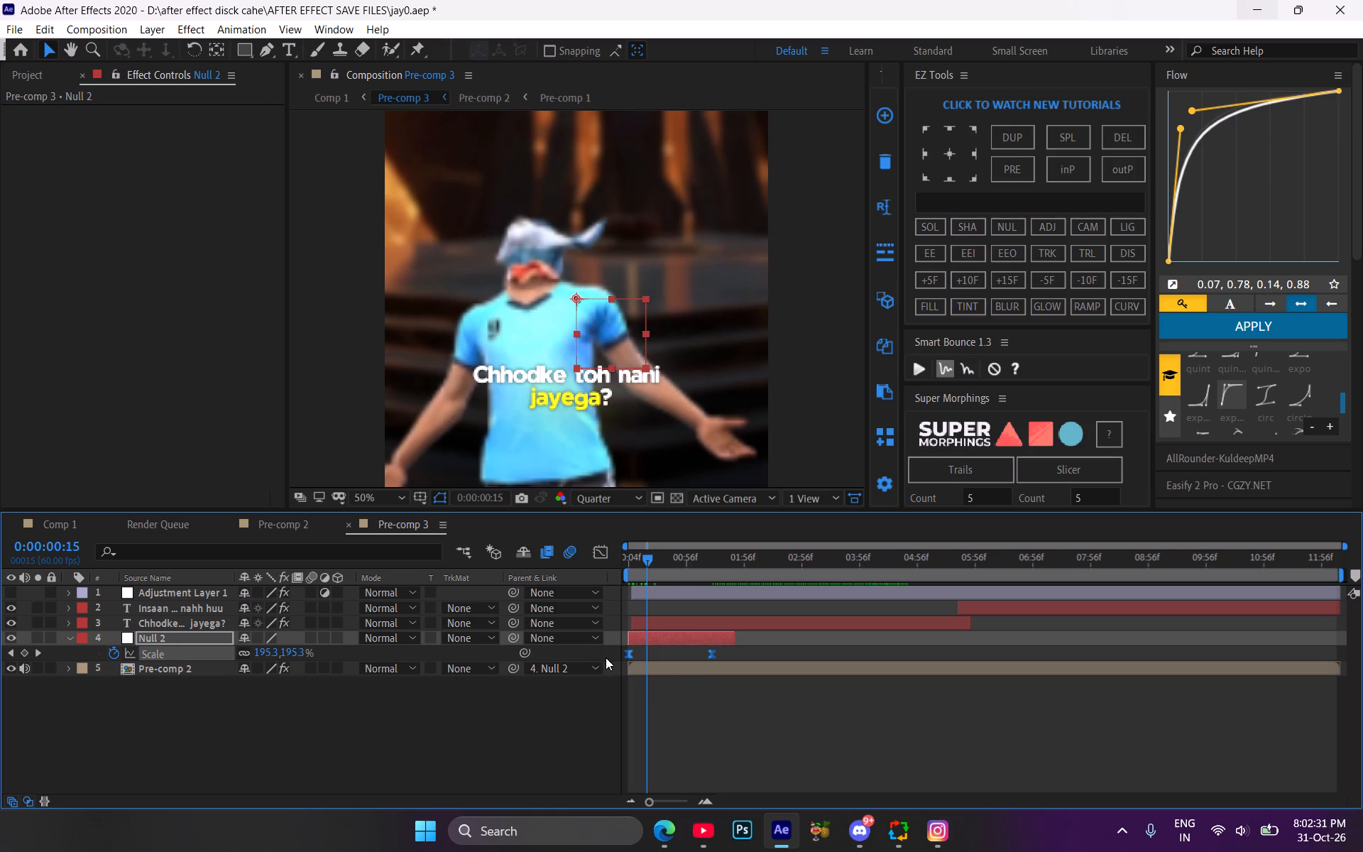
# Shorten the zoom by moving Null 2's last Scale keyframe to just before 0:00:00:56, and collapse the layer.
pyautogui.keyDown('alt'); pyautogui.moveTo(713, 655); pyautogui.dragTo(683, 656); pyautogui.keyUp('alt')
pyautogui.keyDown('alt'); pyautogui.click(666, 726); pyautogui.keyUp('alt')
pyautogui.click(73, 634)
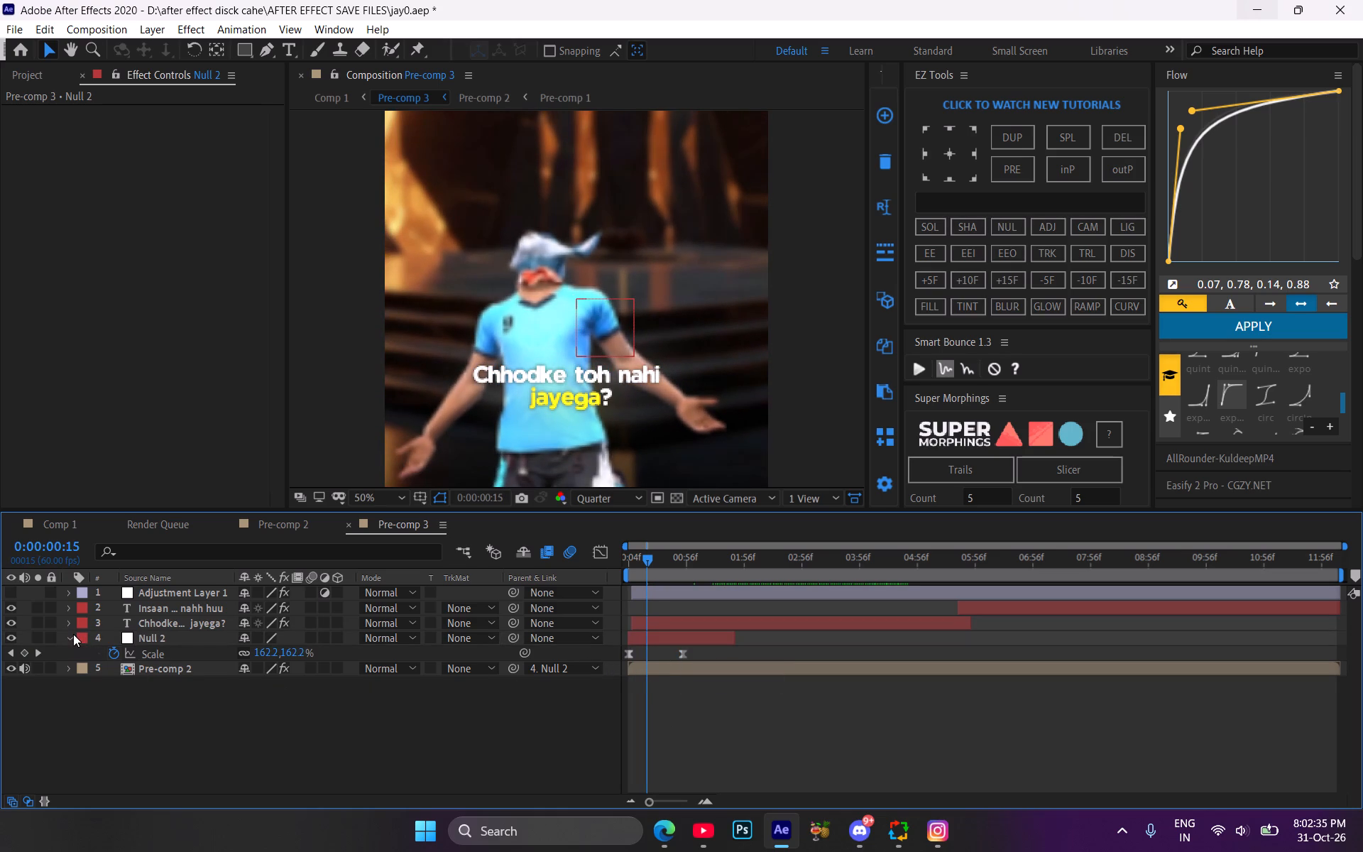
# Keyframe the "Chhodke toh nahi jayega?" layer's Opacity from 0% at 0:00:00:03 to 100% at 0:00:00:27.
pyautogui.moveTo(646, 558); pyautogui.dragTo(635, 557)
pyautogui.click(642, 623)
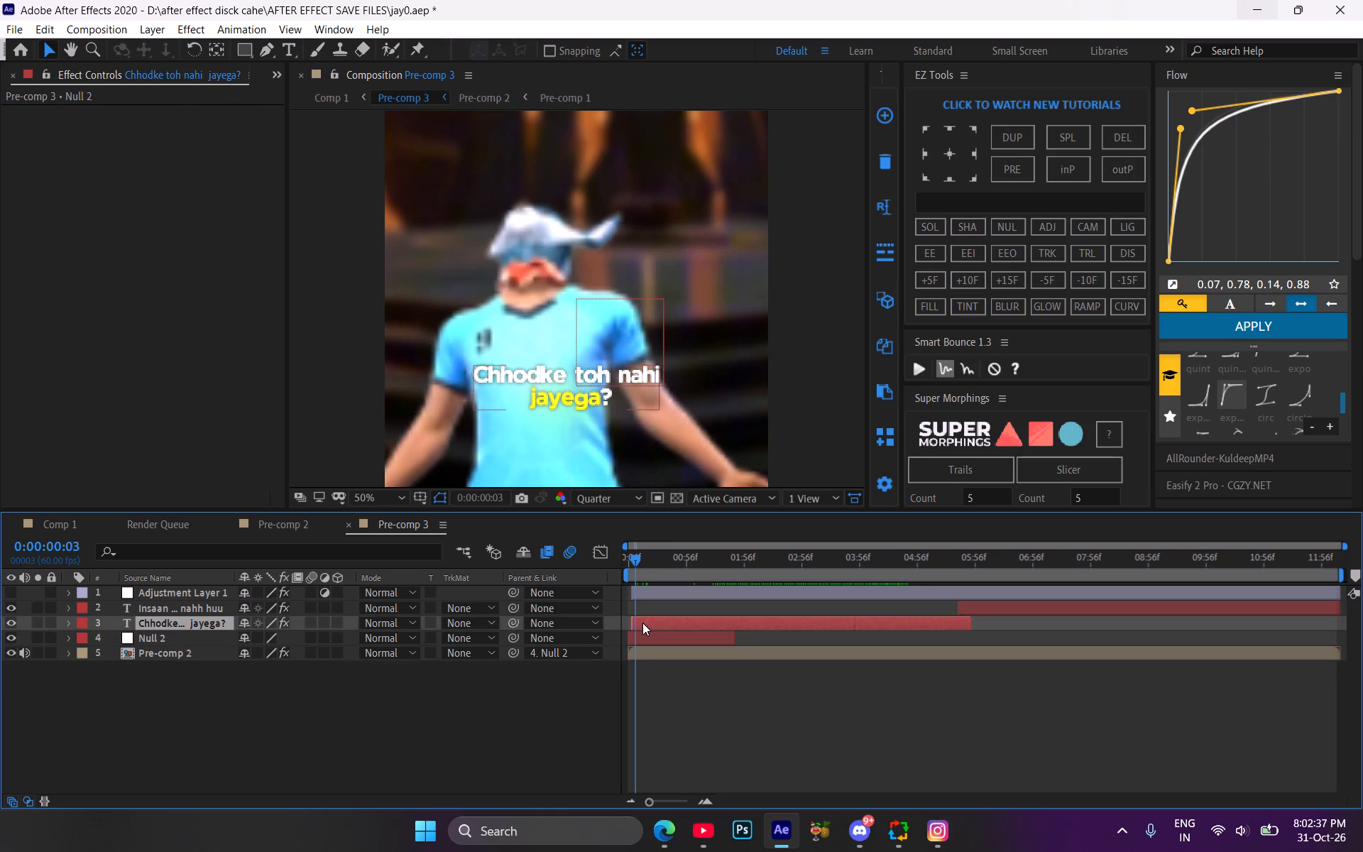
pyautogui.press('t')
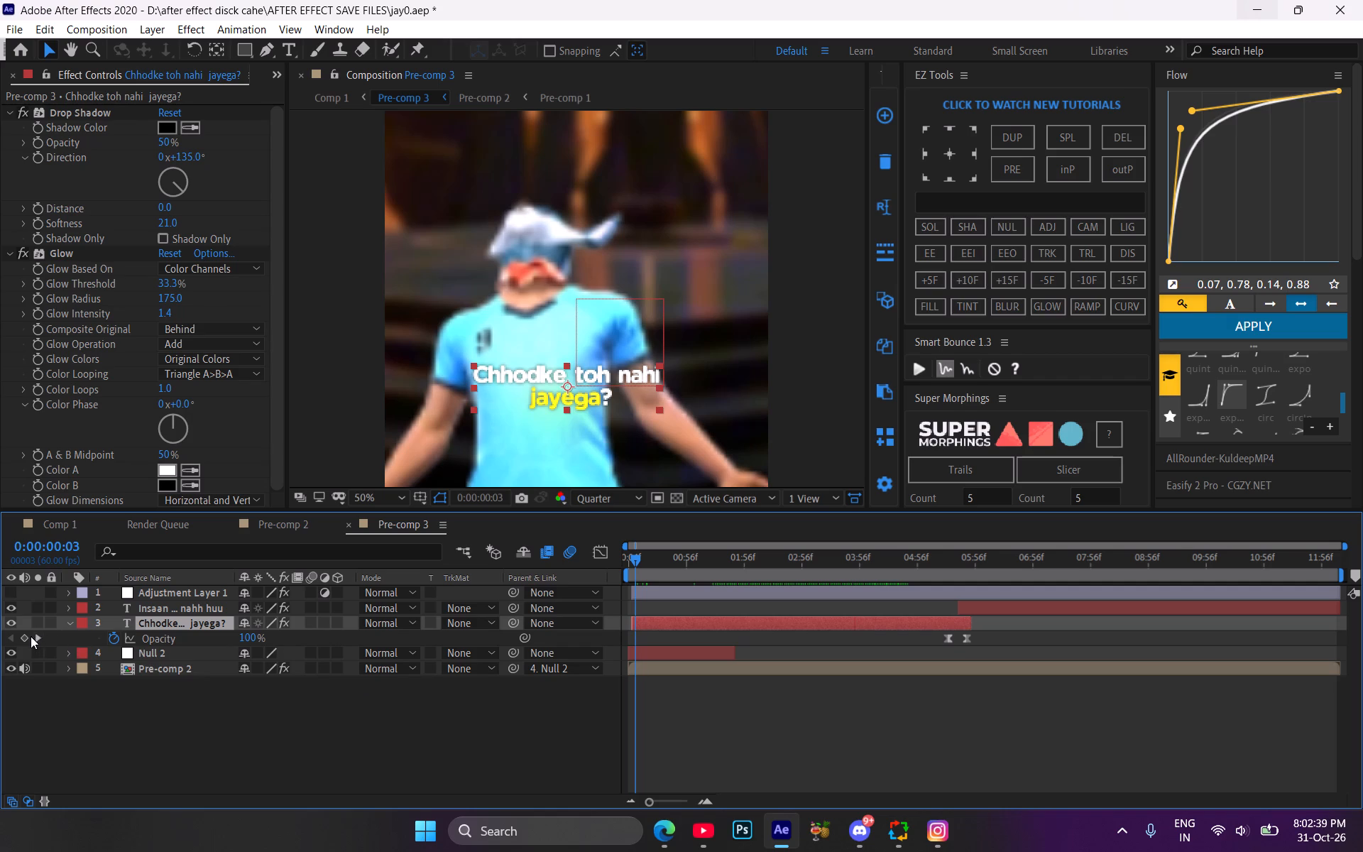
pyautogui.click(28, 636)
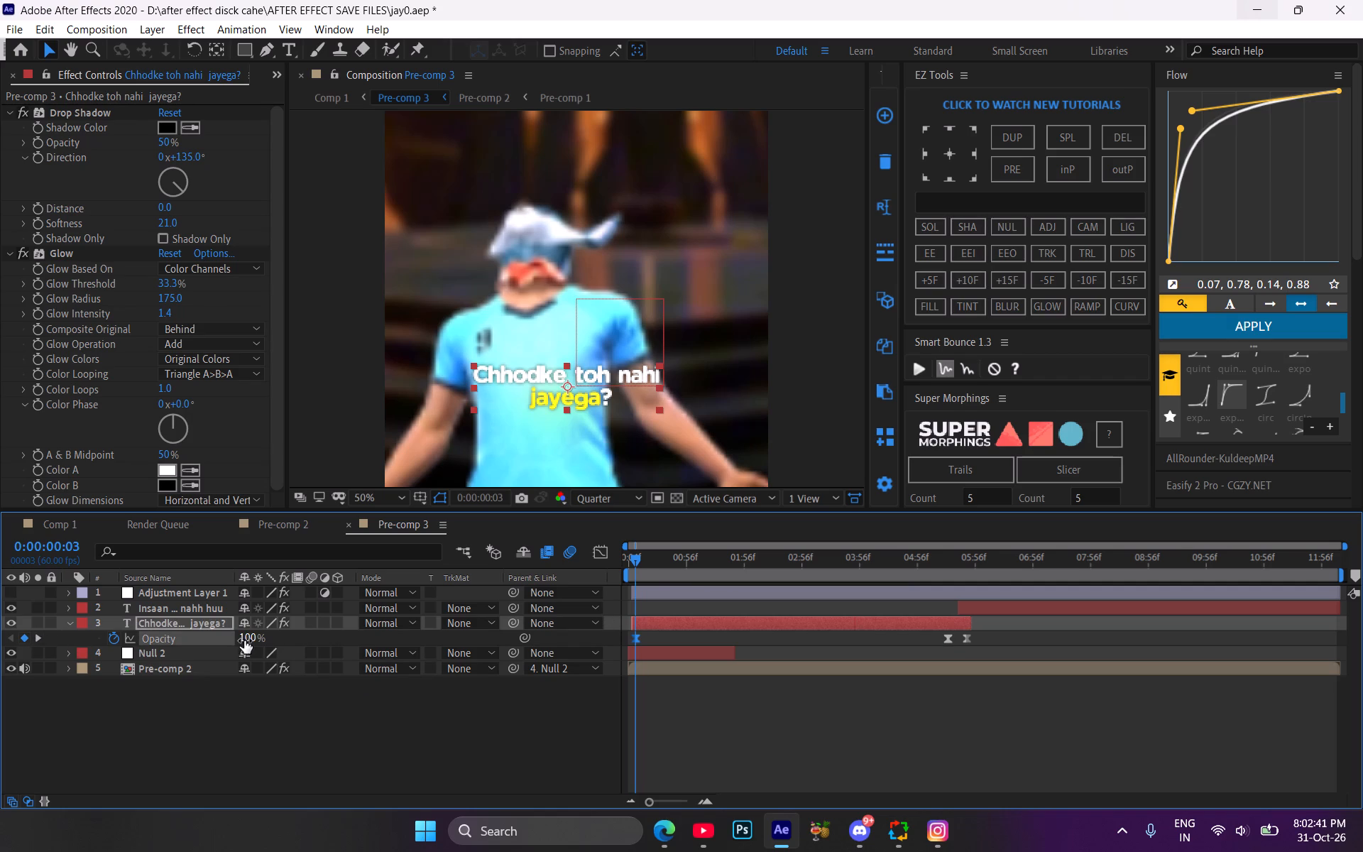
pyautogui.moveTo(246, 640); pyautogui.dragTo(72, 612)
pyautogui.moveTo(642, 555); pyautogui.dragTo(658, 560)
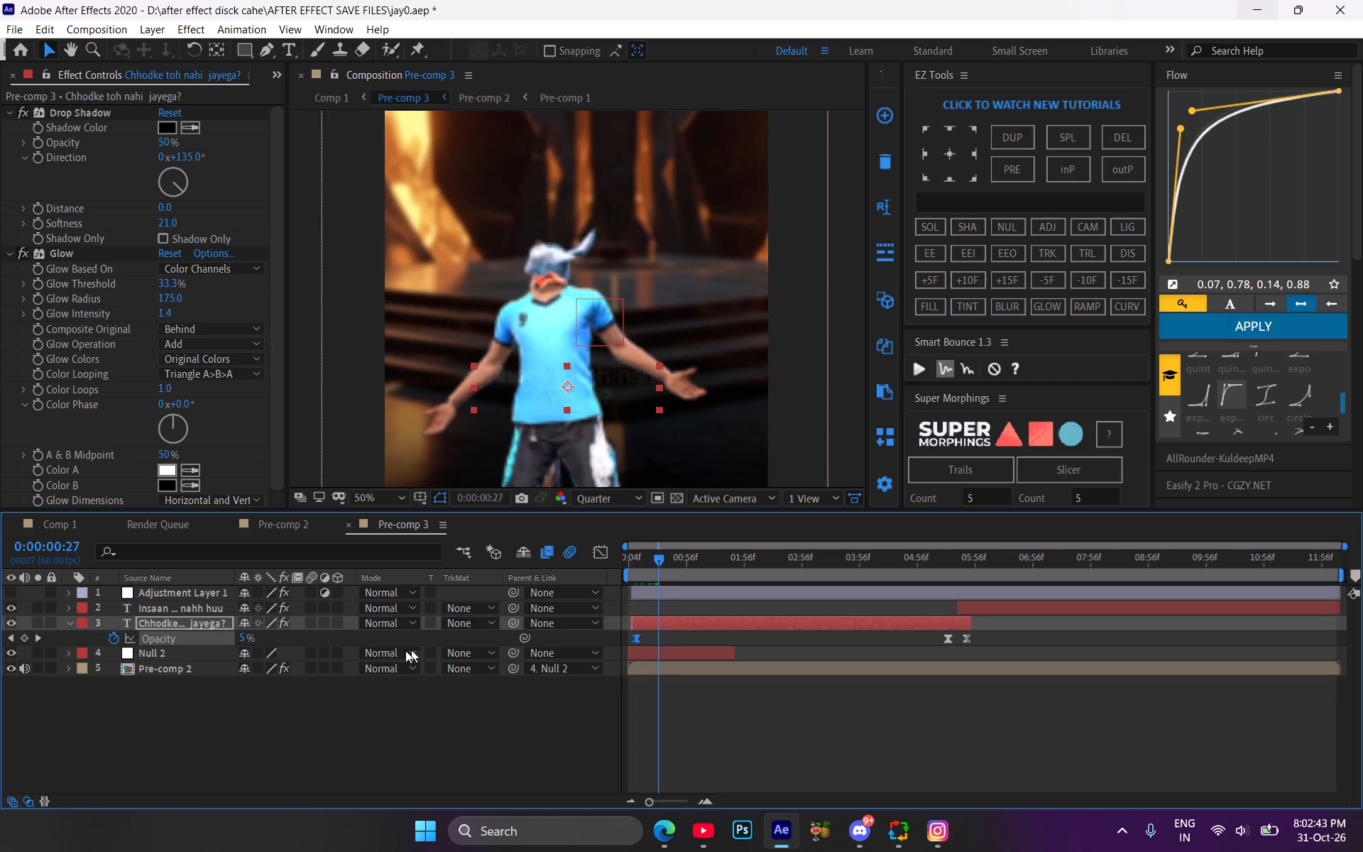
pyautogui.moveTo(243, 638); pyautogui.dragTo(603, 612)
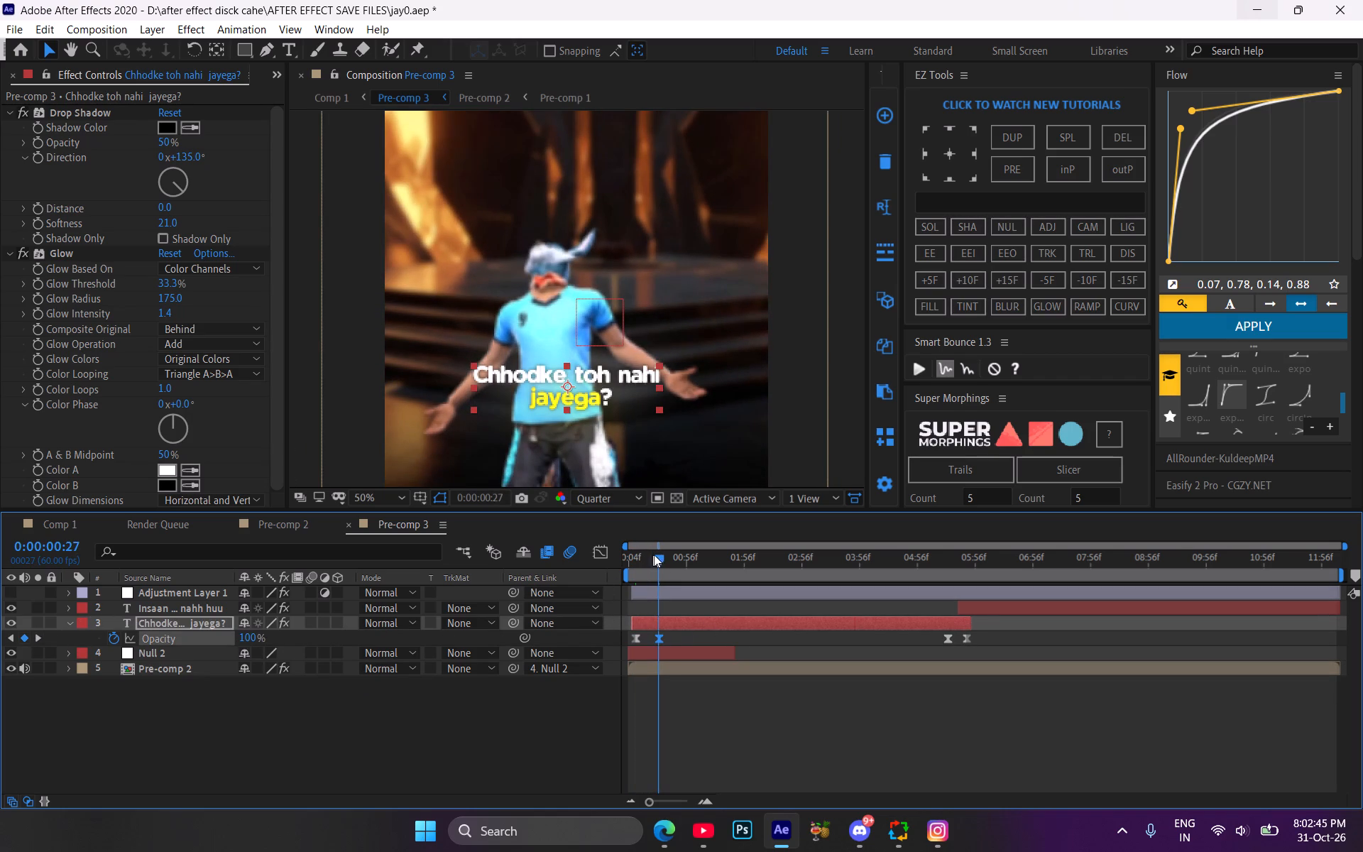
pyautogui.moveTo(656, 558); pyautogui.dragTo(634, 567)
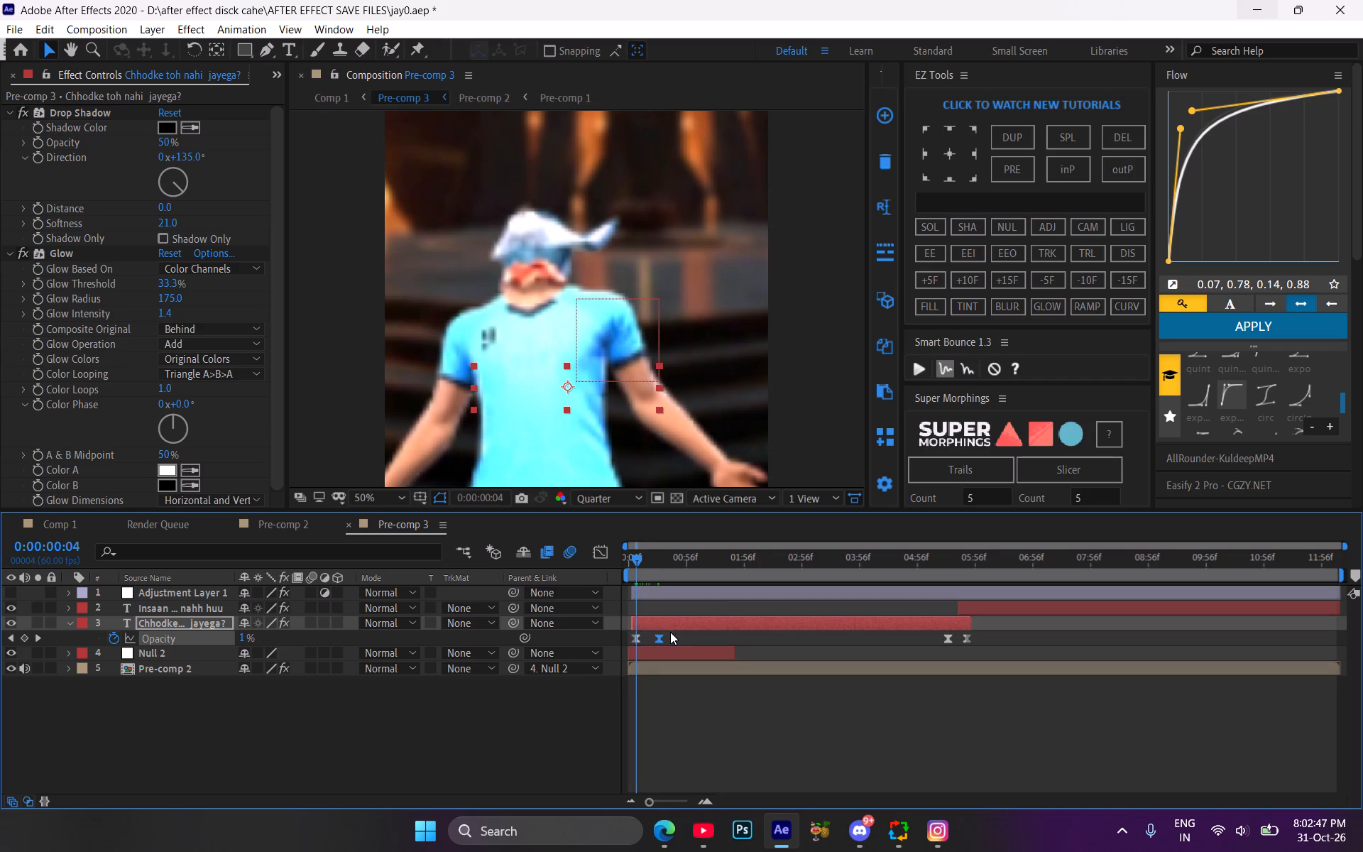
# Apply the 0.07, 0.78, 0.14, 0.88 Flow curve to the caption's two fade-in Opacity keyframes and collapse the layer.
pyautogui.moveTo(673, 633); pyautogui.dragTo(590, 652)
pyautogui.click(1284, 327)
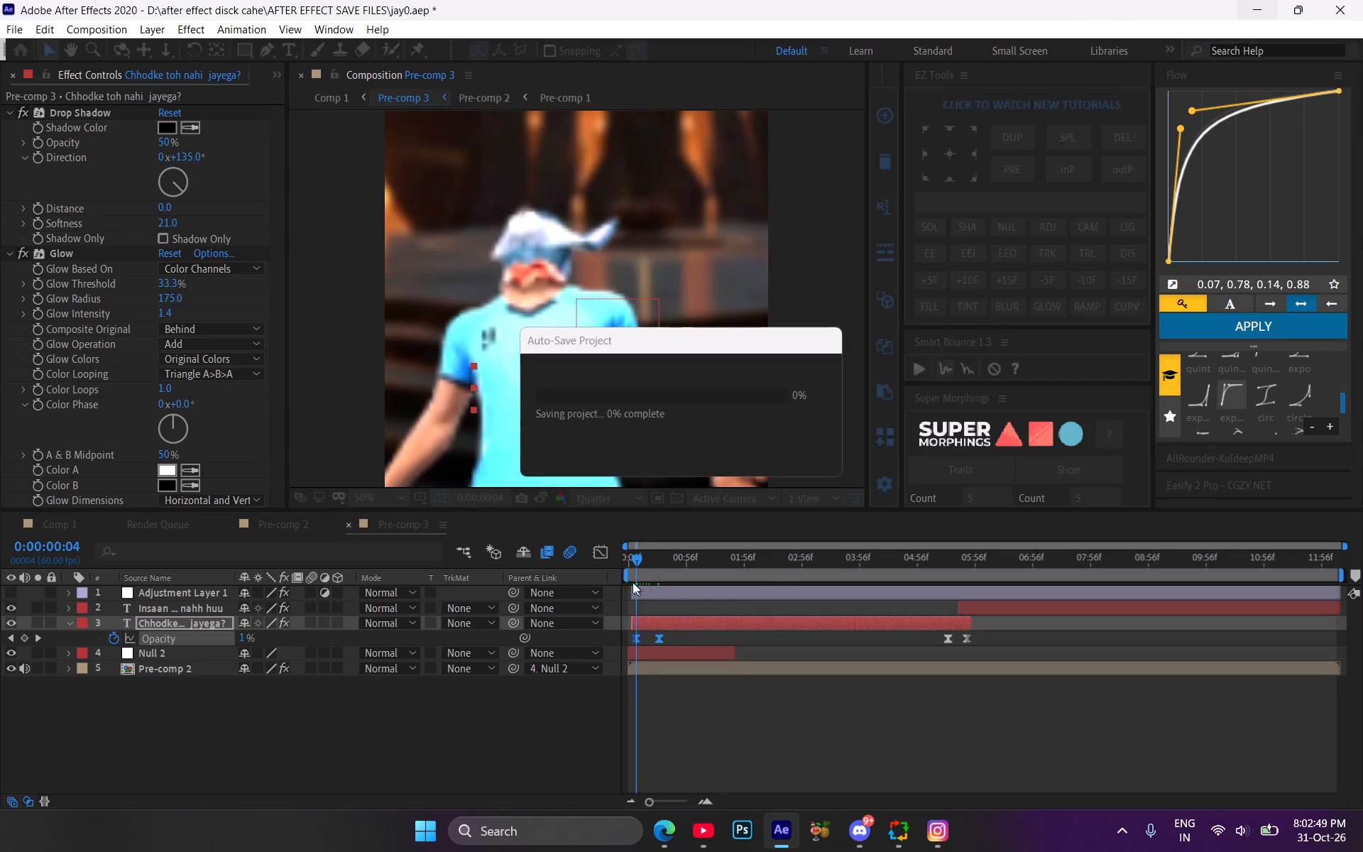
pyautogui.moveTo(647, 559); pyautogui.dragTo(572, 565)
pyautogui.click(66, 621)
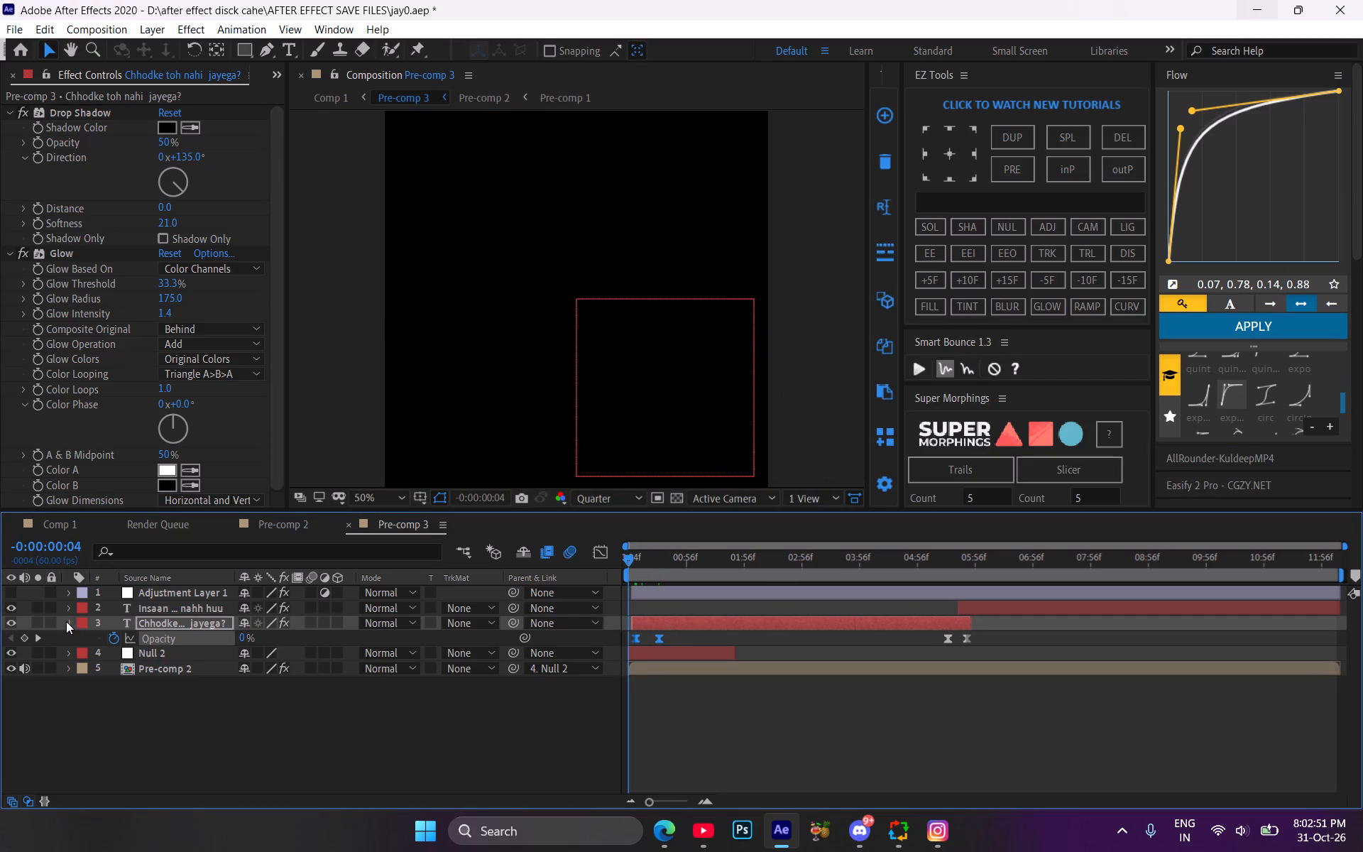
# Extend the starts of the "Chhodke toh nahi jayega?" layer and Adjustment Layer 1 to the beginning of Pre-comp 3.
pyautogui.click(634, 621)
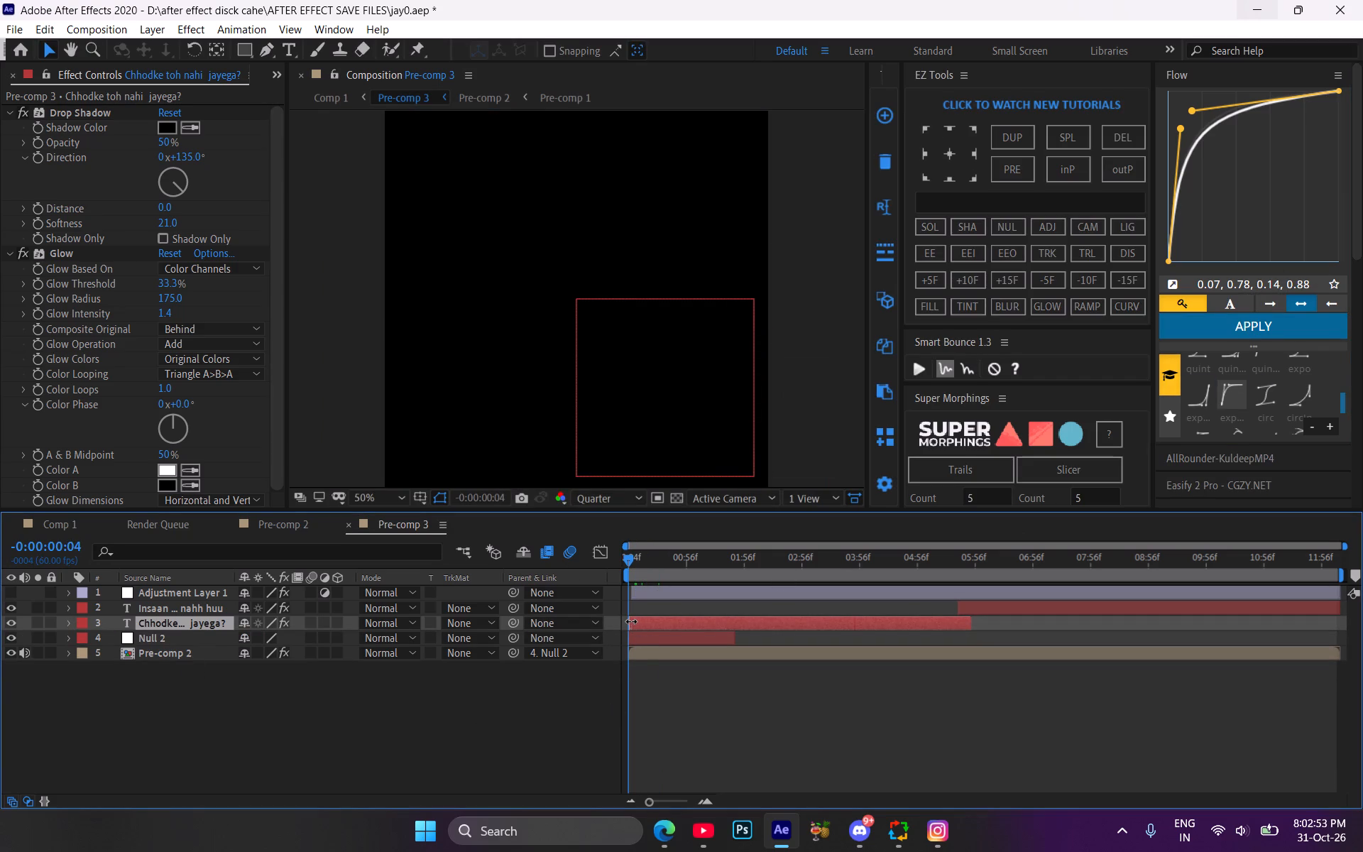
pyautogui.moveTo(635, 574); pyautogui.dragTo(627, 569)
pyautogui.click(625, 564)
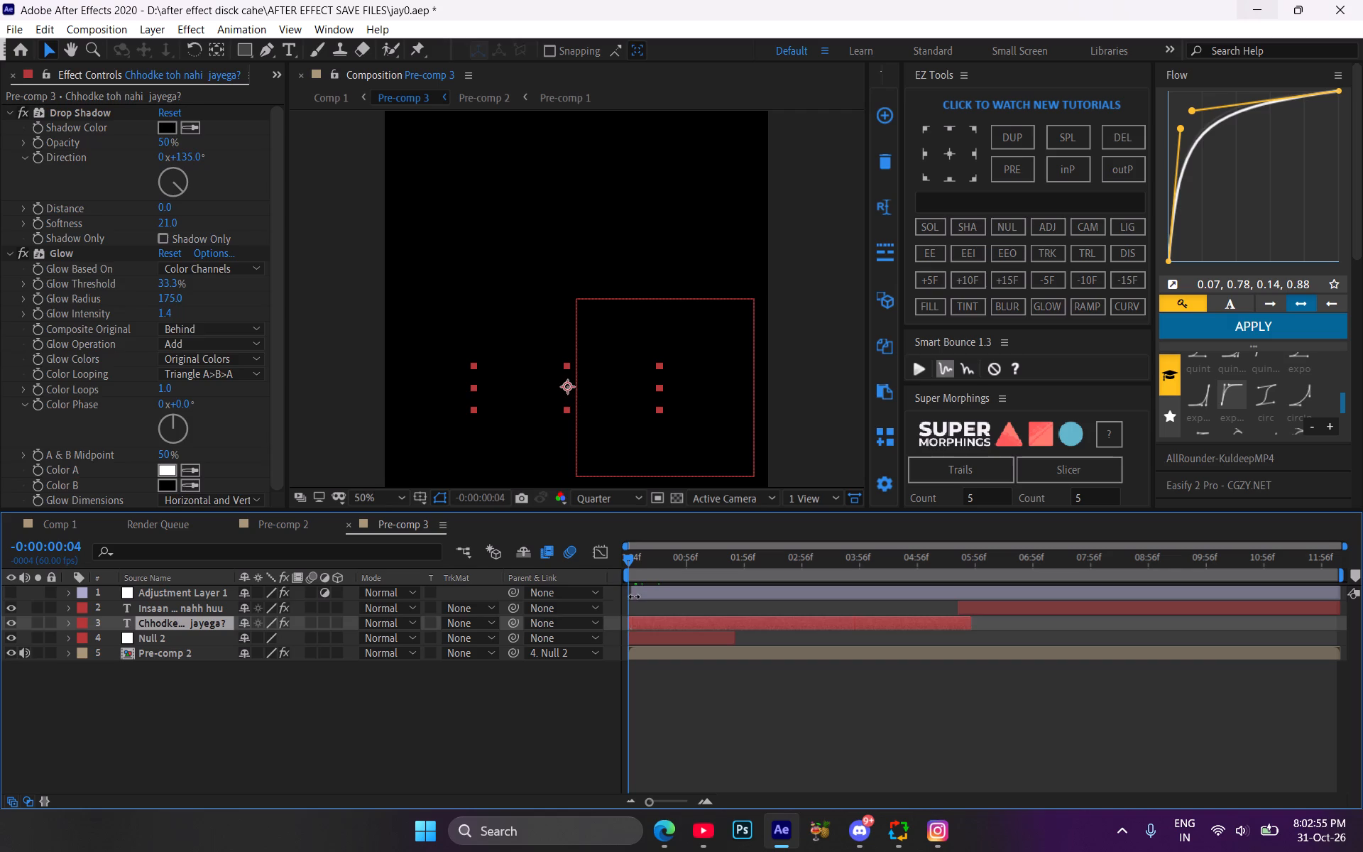
pyautogui.click(634, 596)
# Play back the opening of Pre-comp 3 to check the zoom-out and the caption's fade-in.
pyautogui.moveTo(633, 553); pyautogui.dragTo(627, 553)
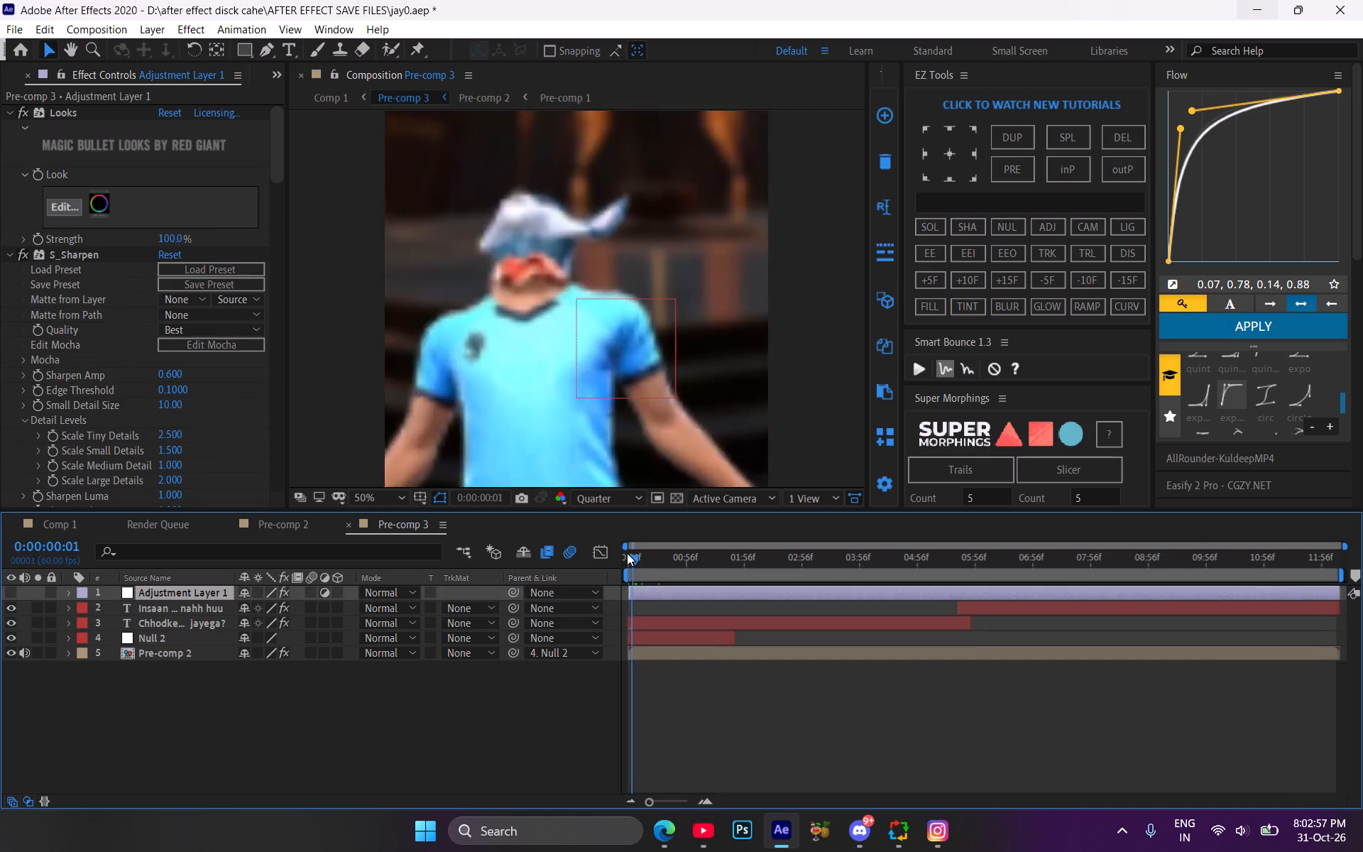
pyautogui.moveTo(627, 553); pyautogui.dragTo(618, 556)
pyautogui.click(567, 757)
pyautogui.press('space')
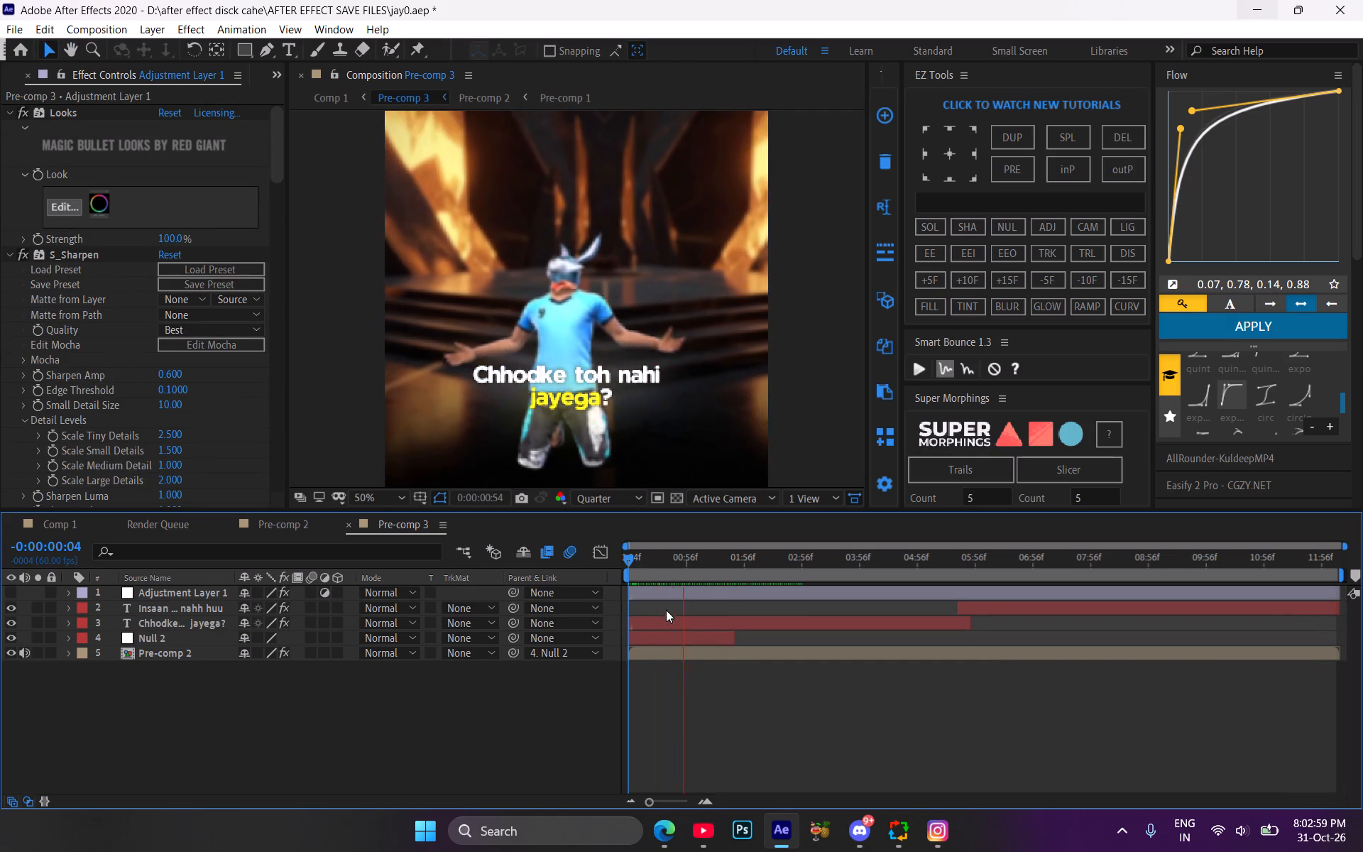
pyautogui.click(640, 569)
pyautogui.click(636, 564)
pyautogui.moveTo(636, 564); pyautogui.dragTo(571, 551)
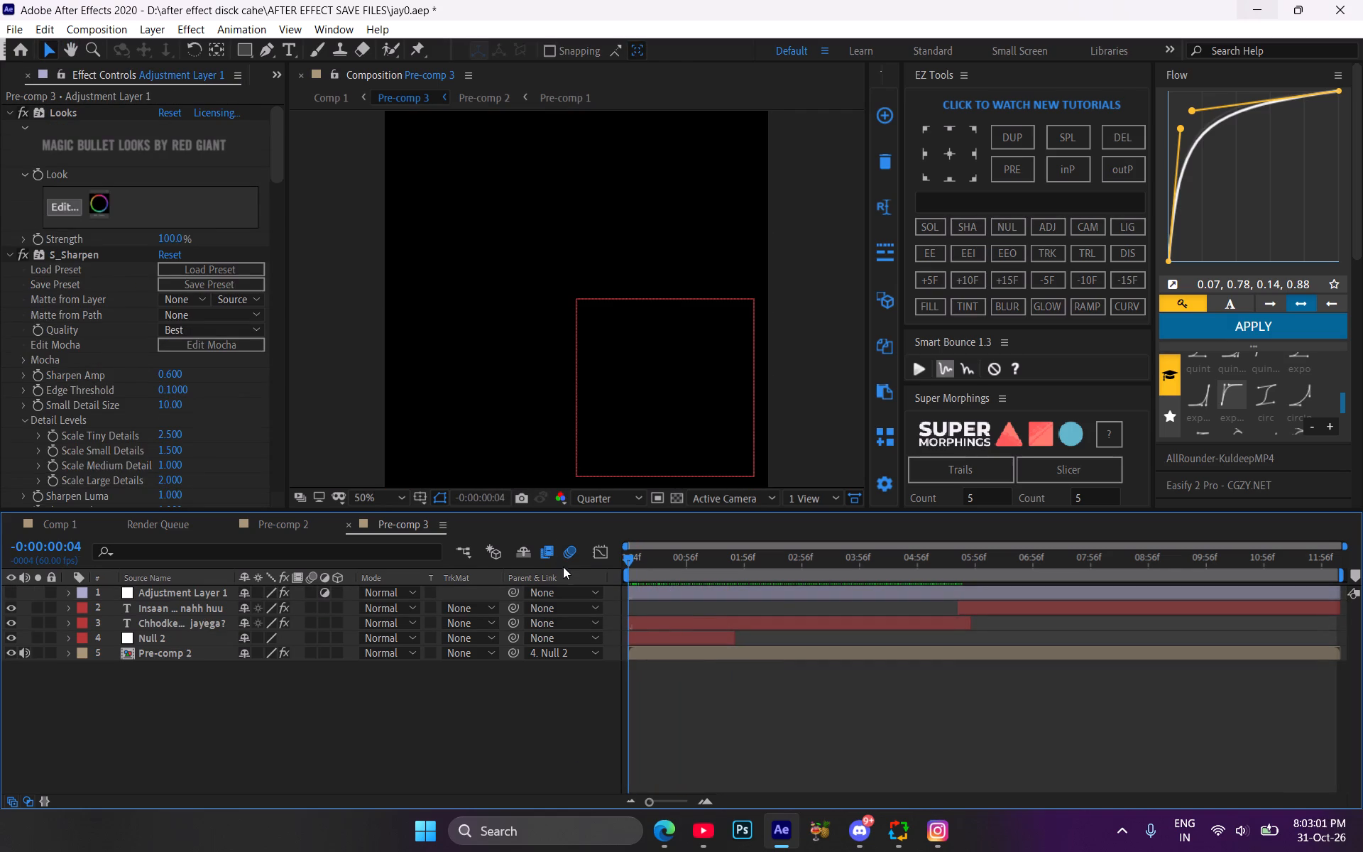
pyautogui.press('space')
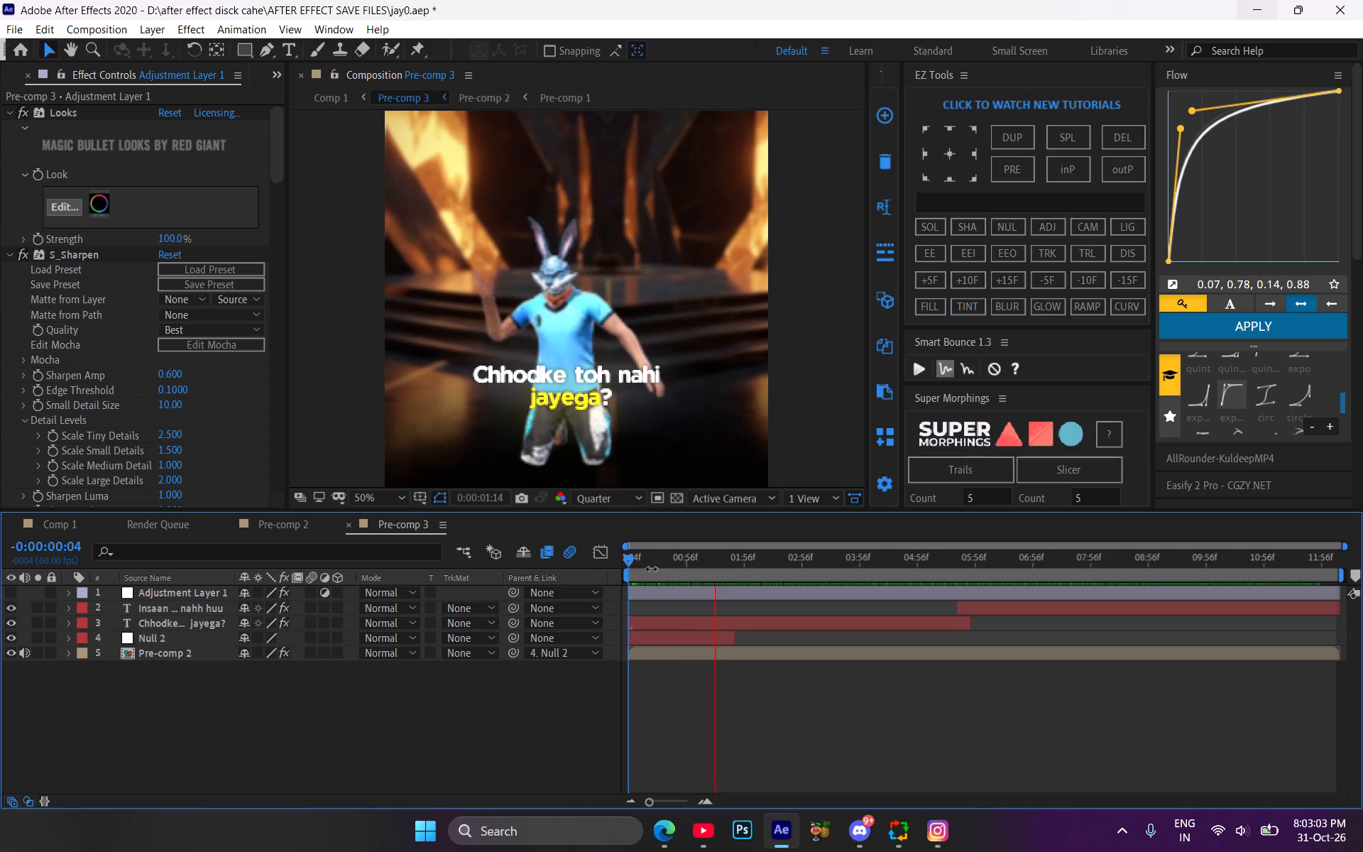
pyautogui.moveTo(637, 559); pyautogui.dragTo(621, 557)
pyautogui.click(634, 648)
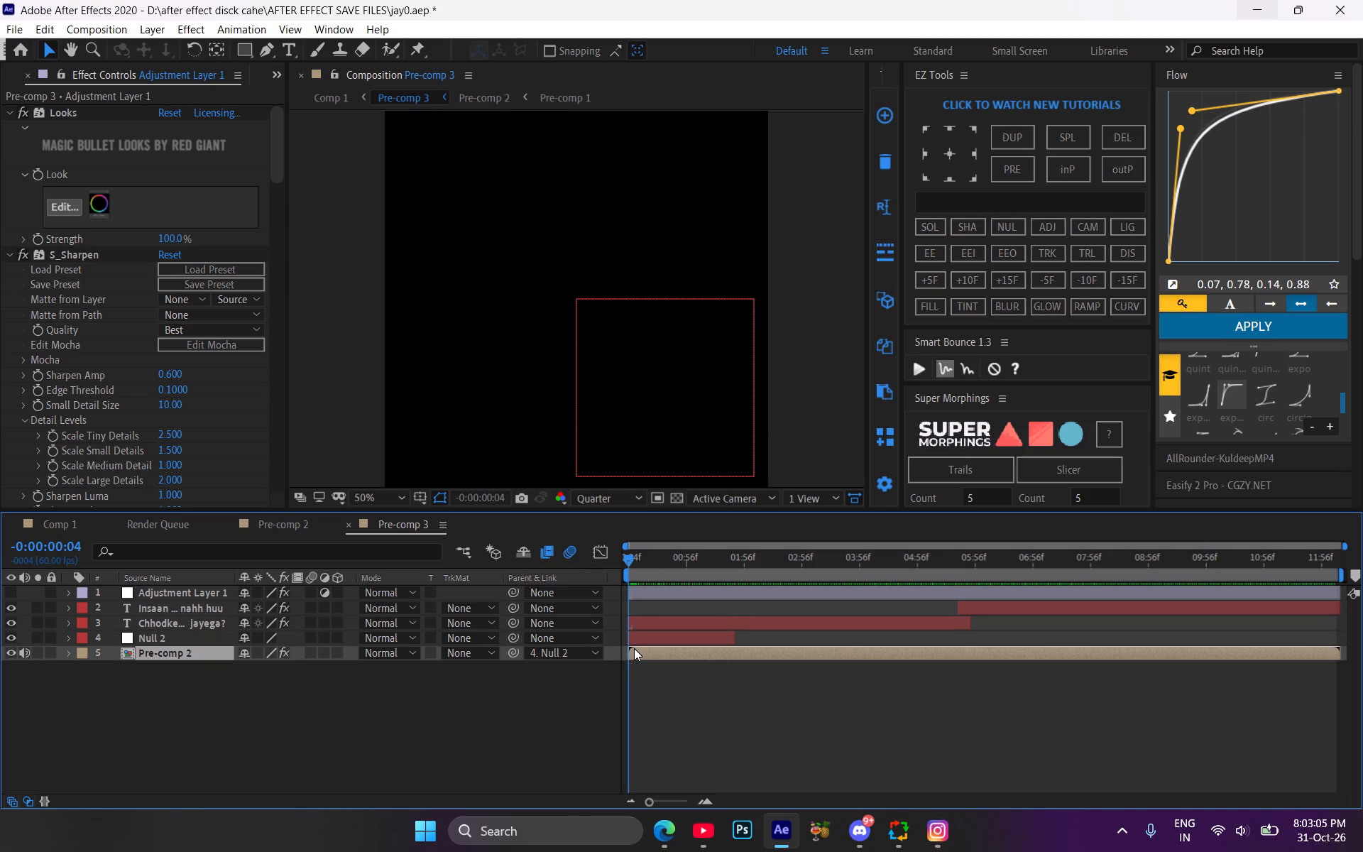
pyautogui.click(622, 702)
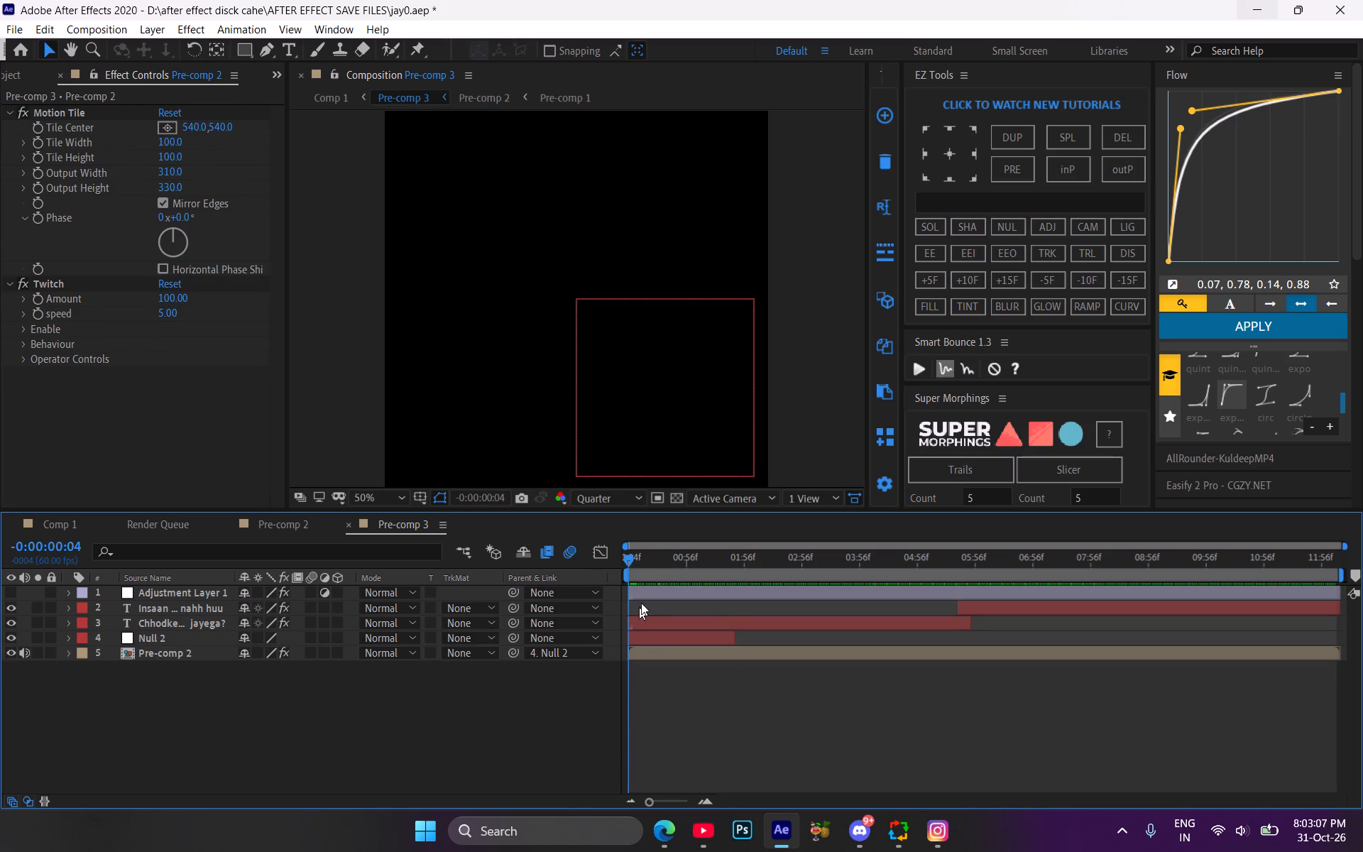
# Scrub through the opening second of Pre-comp 3 to examine the zoom-out against the caption's fade-in timing.
pyautogui.moveTo(637, 564); pyautogui.dragTo(631, 564)
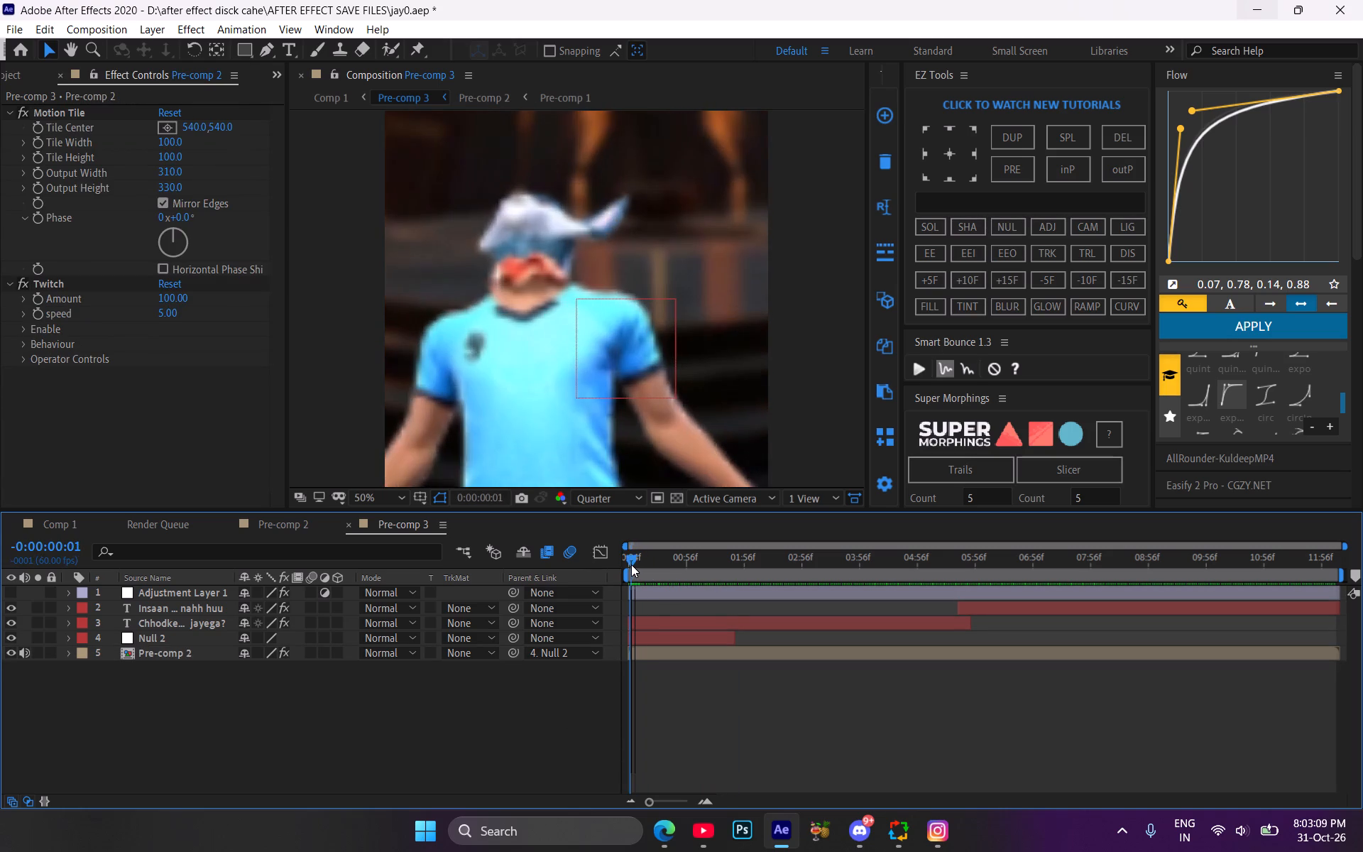
pyautogui.moveTo(631, 564); pyautogui.dragTo(663, 573)
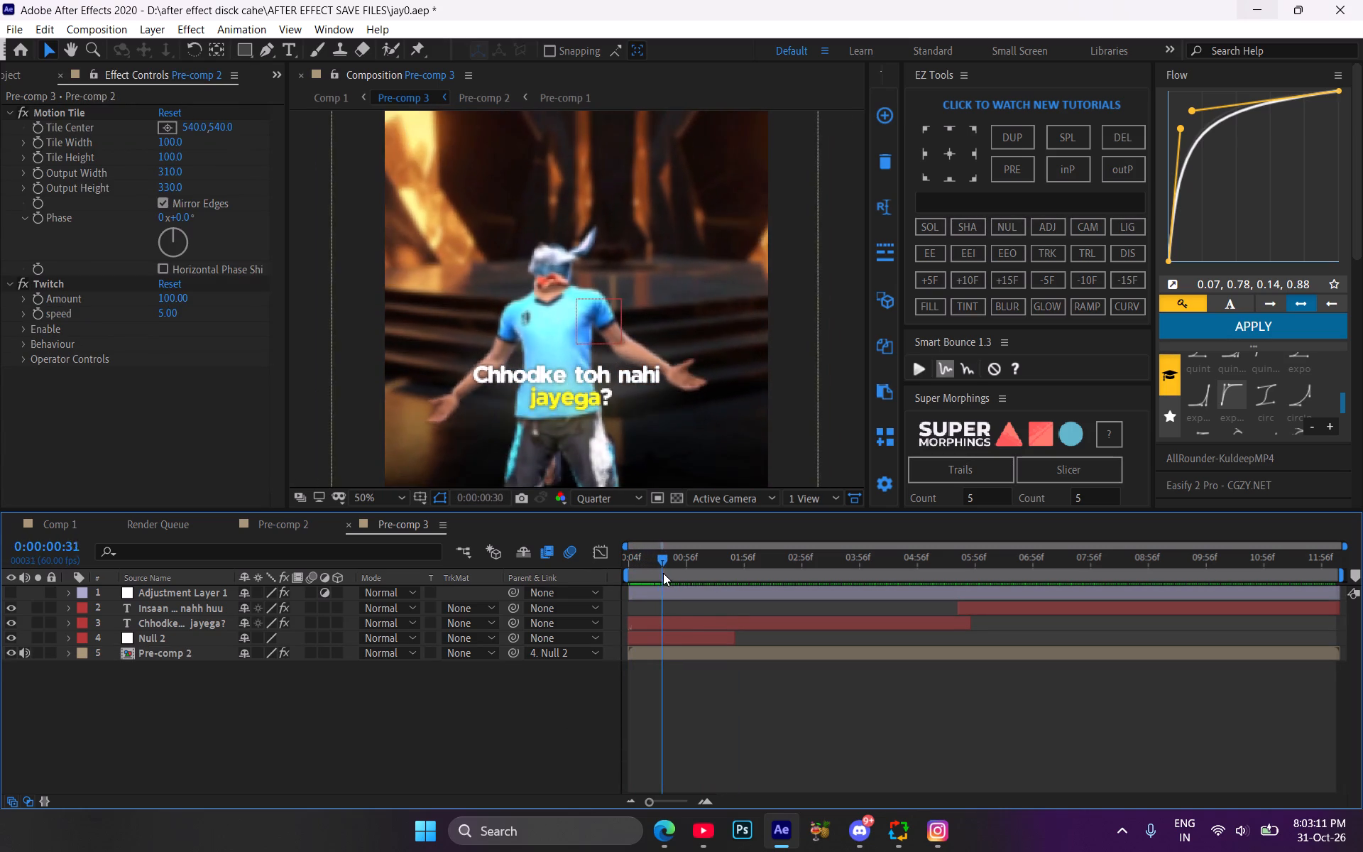
pyautogui.moveTo(663, 573); pyautogui.dragTo(667, 567)
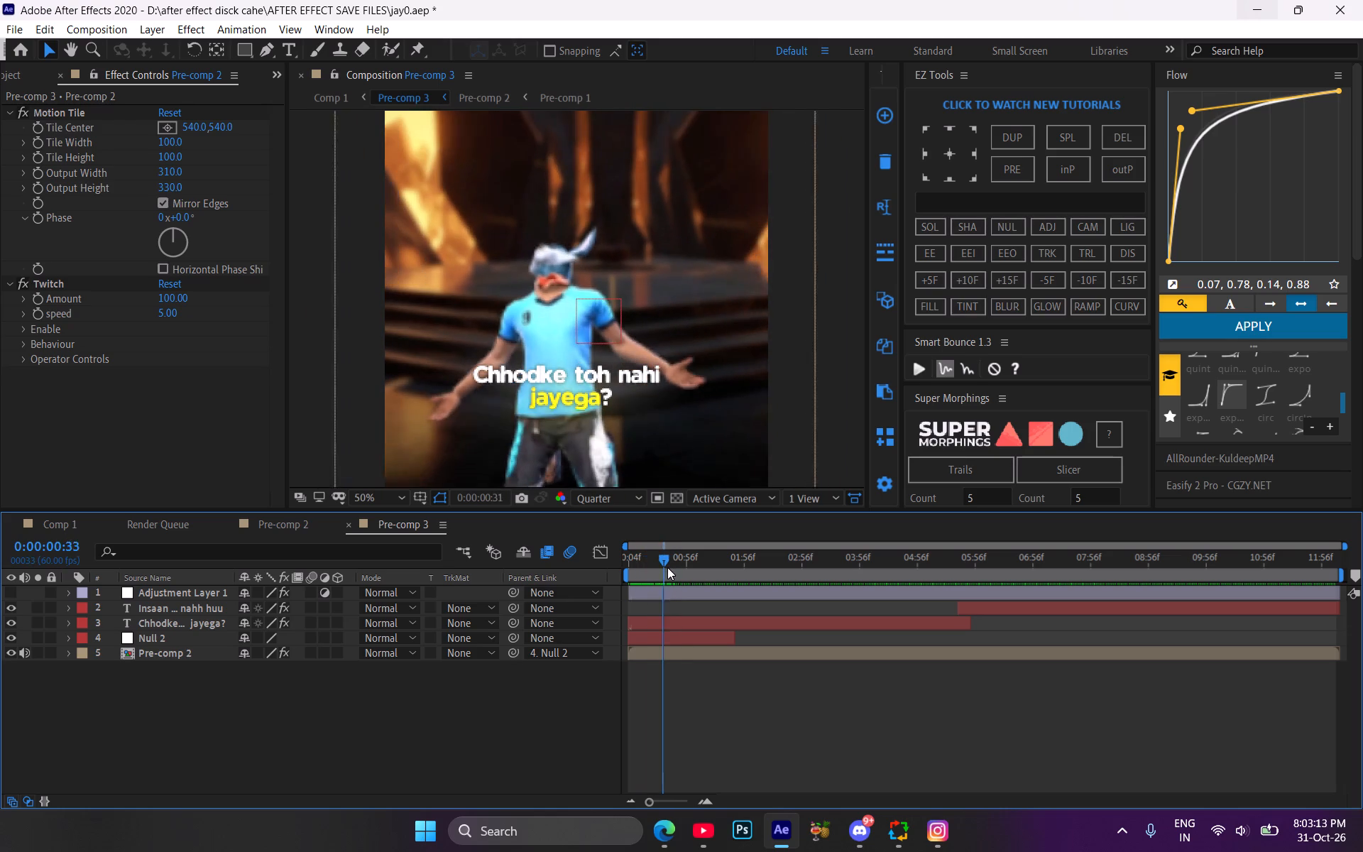
pyautogui.moveTo(667, 567); pyautogui.dragTo(669, 567)
pyautogui.doubleClick(631, 789)
pyautogui.click(630, 796)
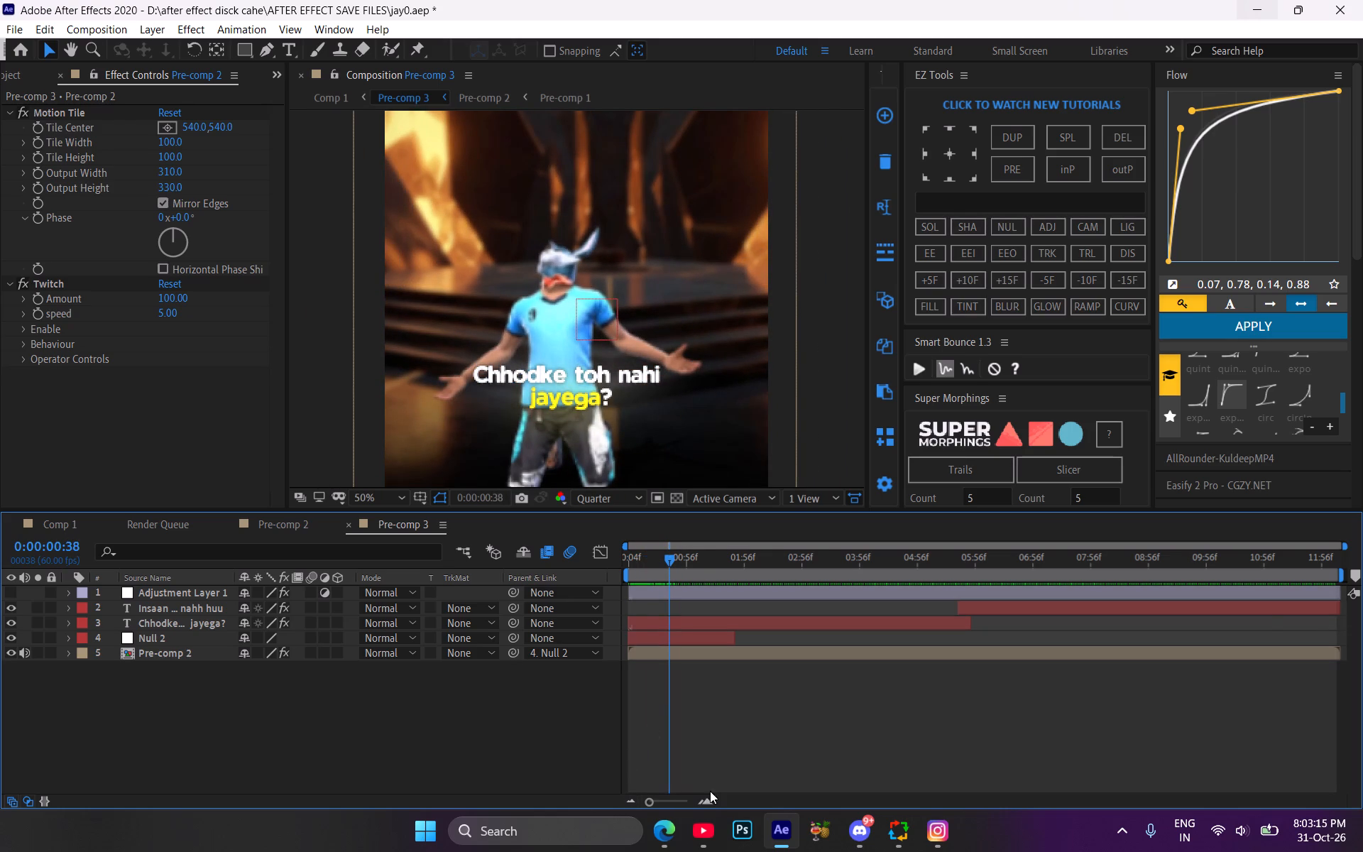
pyautogui.click(708, 797)
pyautogui.tripleClick(627, 804)
pyautogui.moveTo(669, 555); pyautogui.dragTo(635, 561)
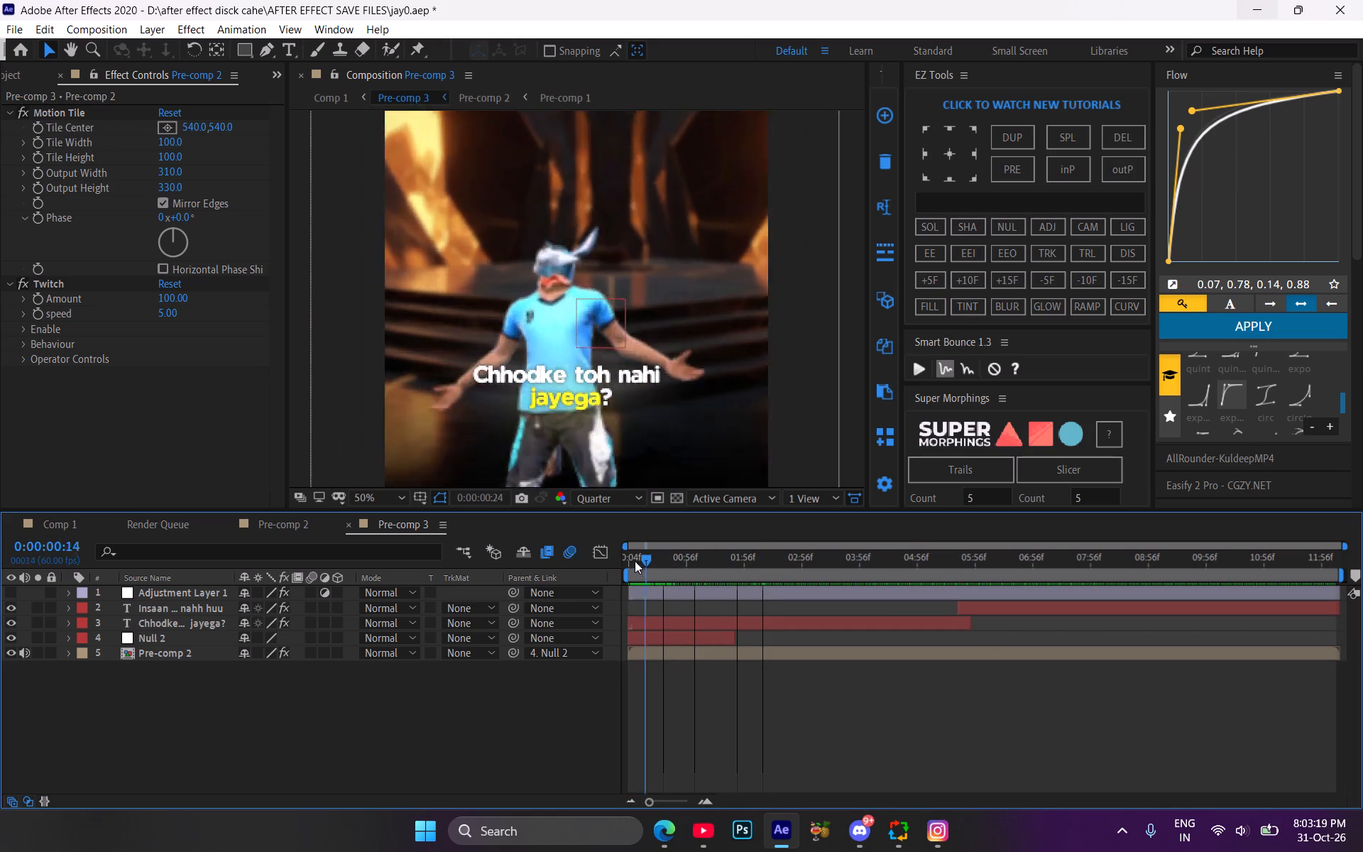
pyautogui.moveTo(635, 561); pyautogui.dragTo(632, 556)
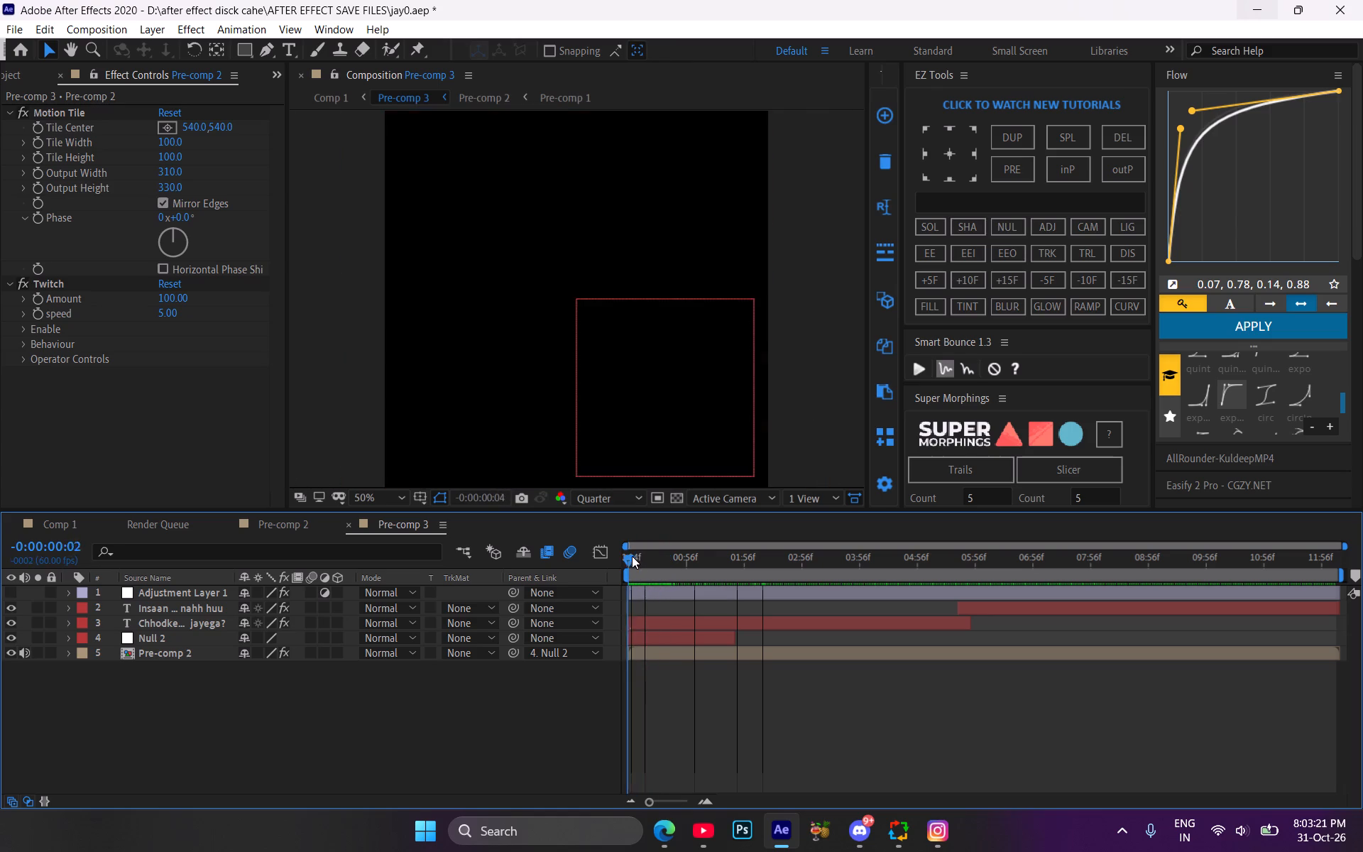
pyautogui.moveTo(632, 556); pyautogui.dragTo(686, 576)
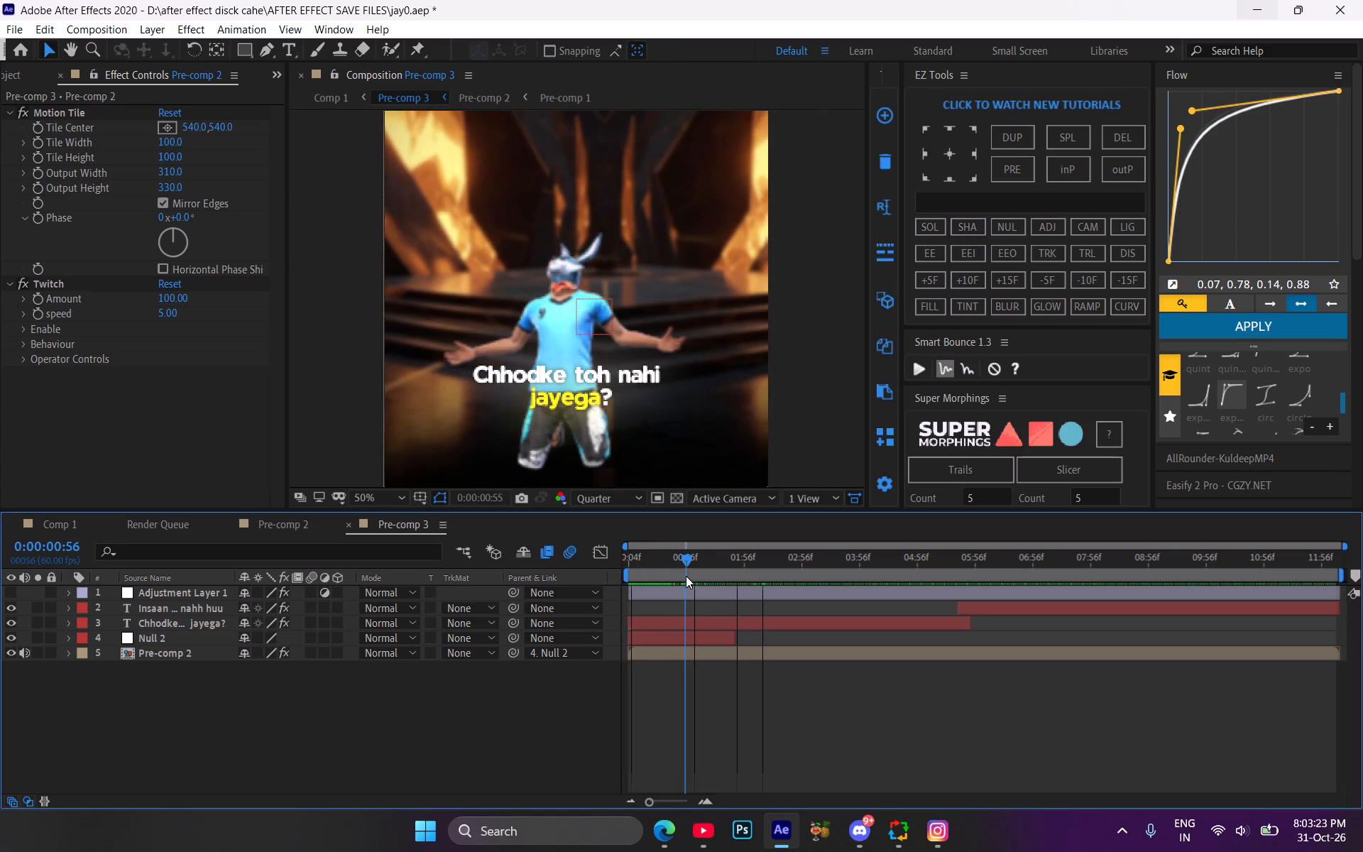
pyautogui.moveTo(686, 576); pyautogui.dragTo(677, 573)
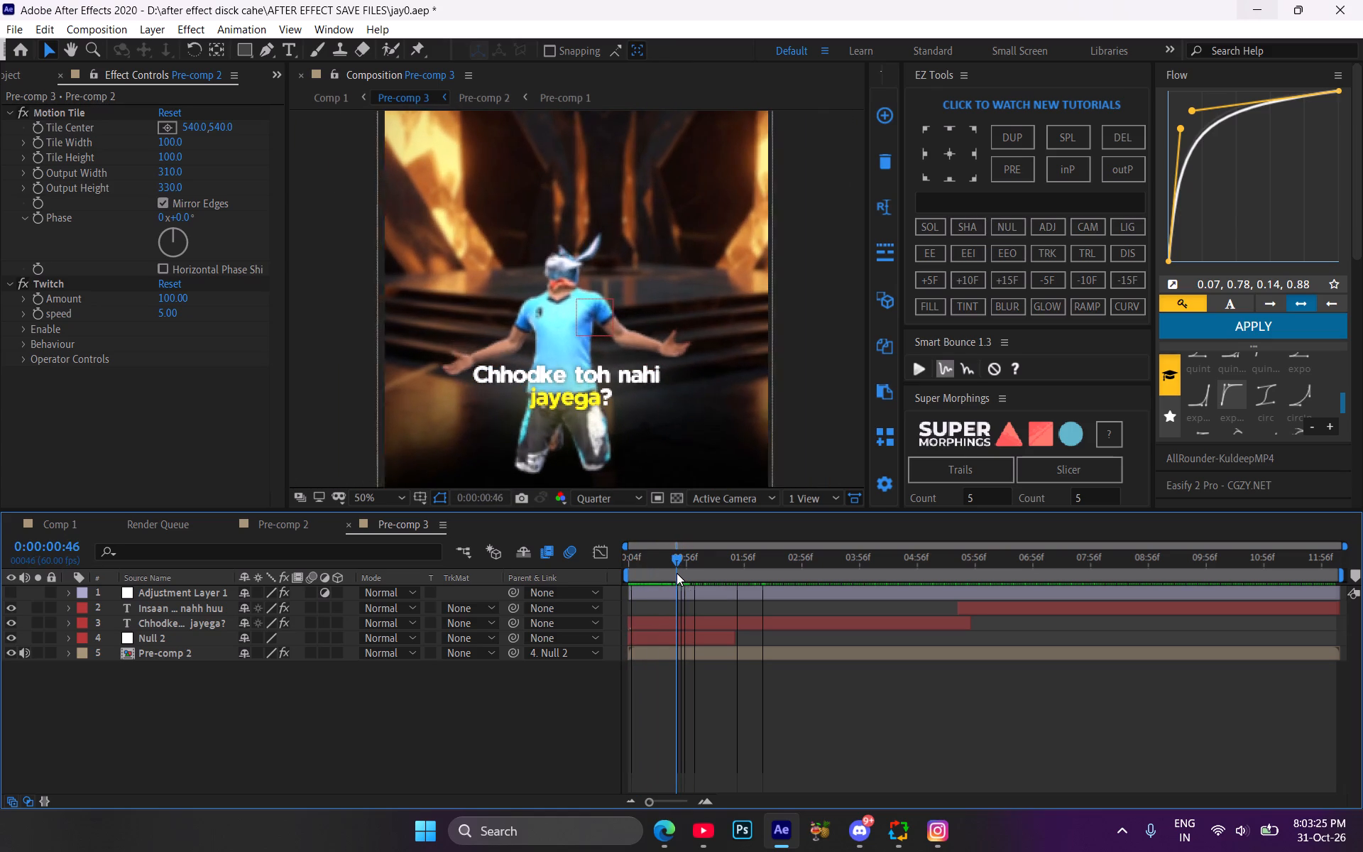
pyautogui.moveTo(677, 573); pyautogui.dragTo(662, 569)
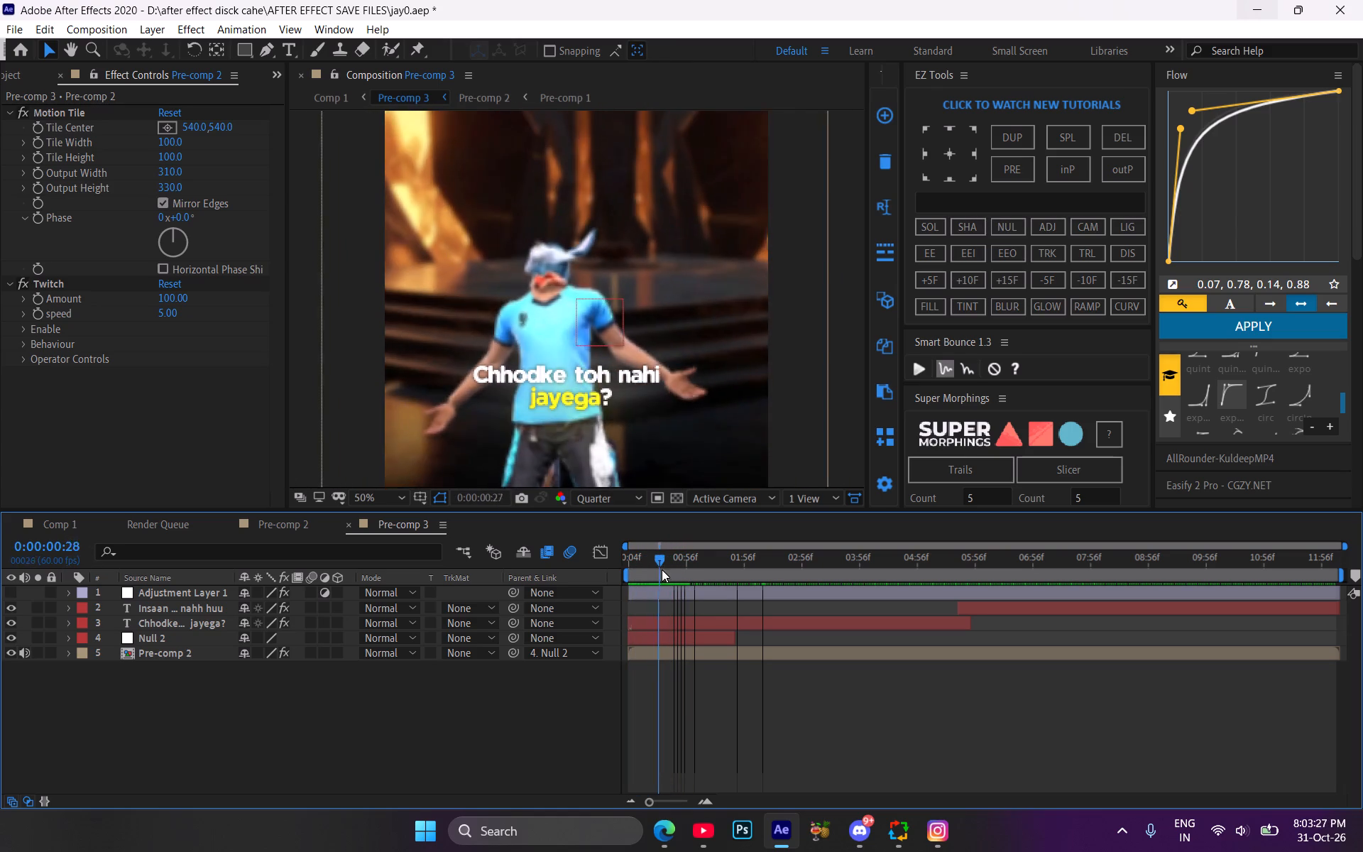
# Move the "Chhodke toh nahi jayega?" layer's fade-in end Opacity keyframe to about 0:00:00:47.
pyautogui.moveTo(662, 569); pyautogui.dragTo(678, 576)
pyautogui.click(680, 619)
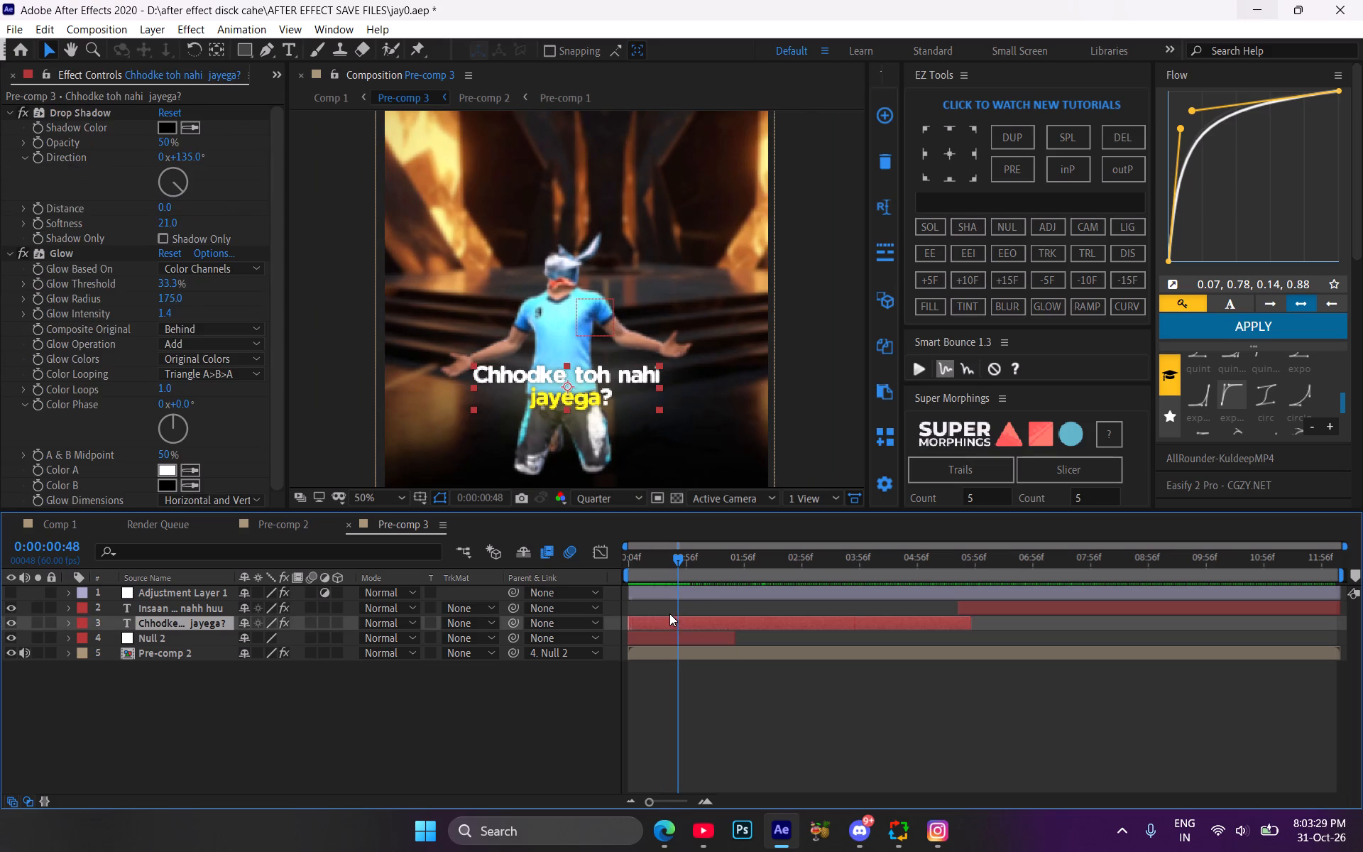
pyautogui.press('t')
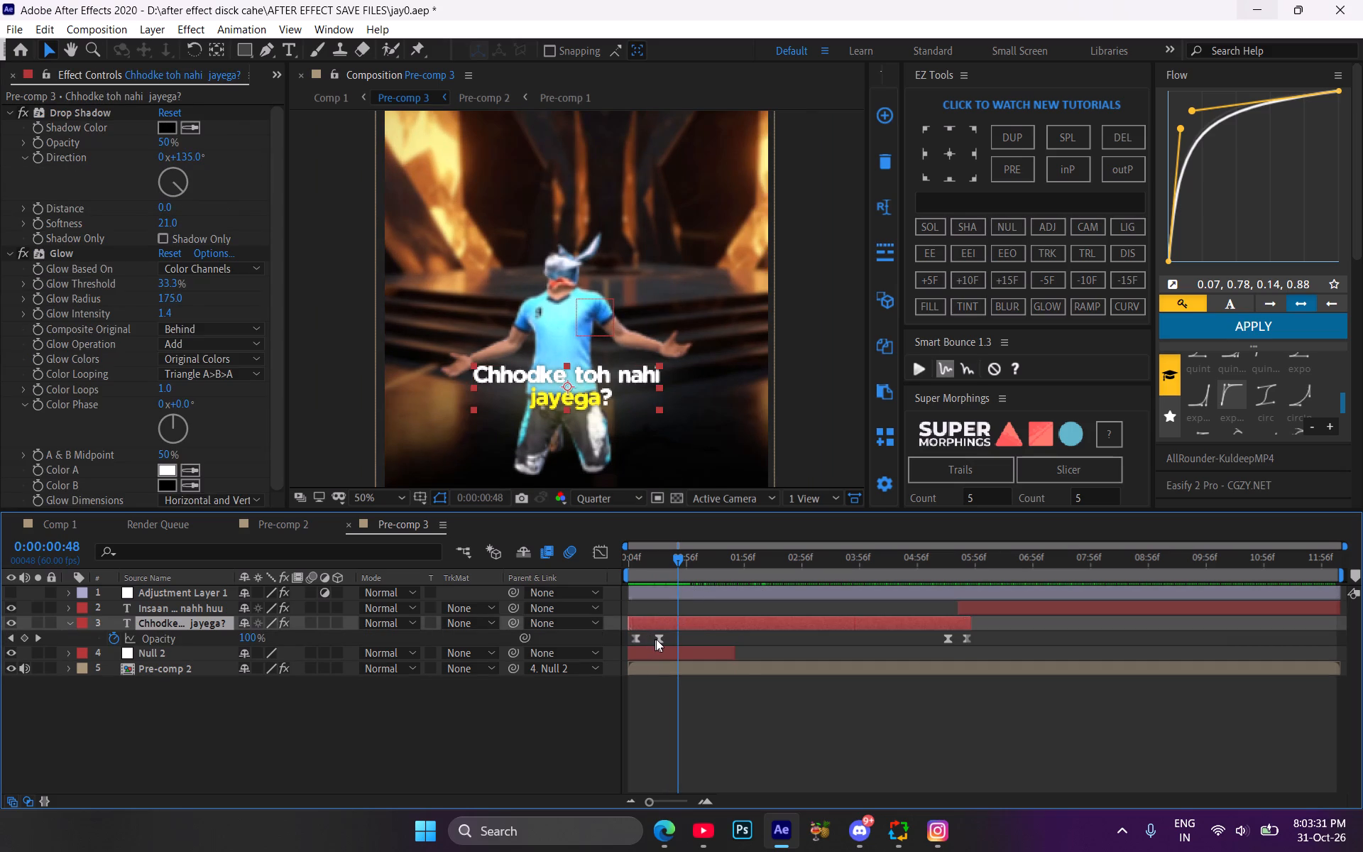
pyautogui.keyDown('alt'); pyautogui.moveTo(656, 639); pyautogui.dragTo(672, 641); pyautogui.keyUp('alt')
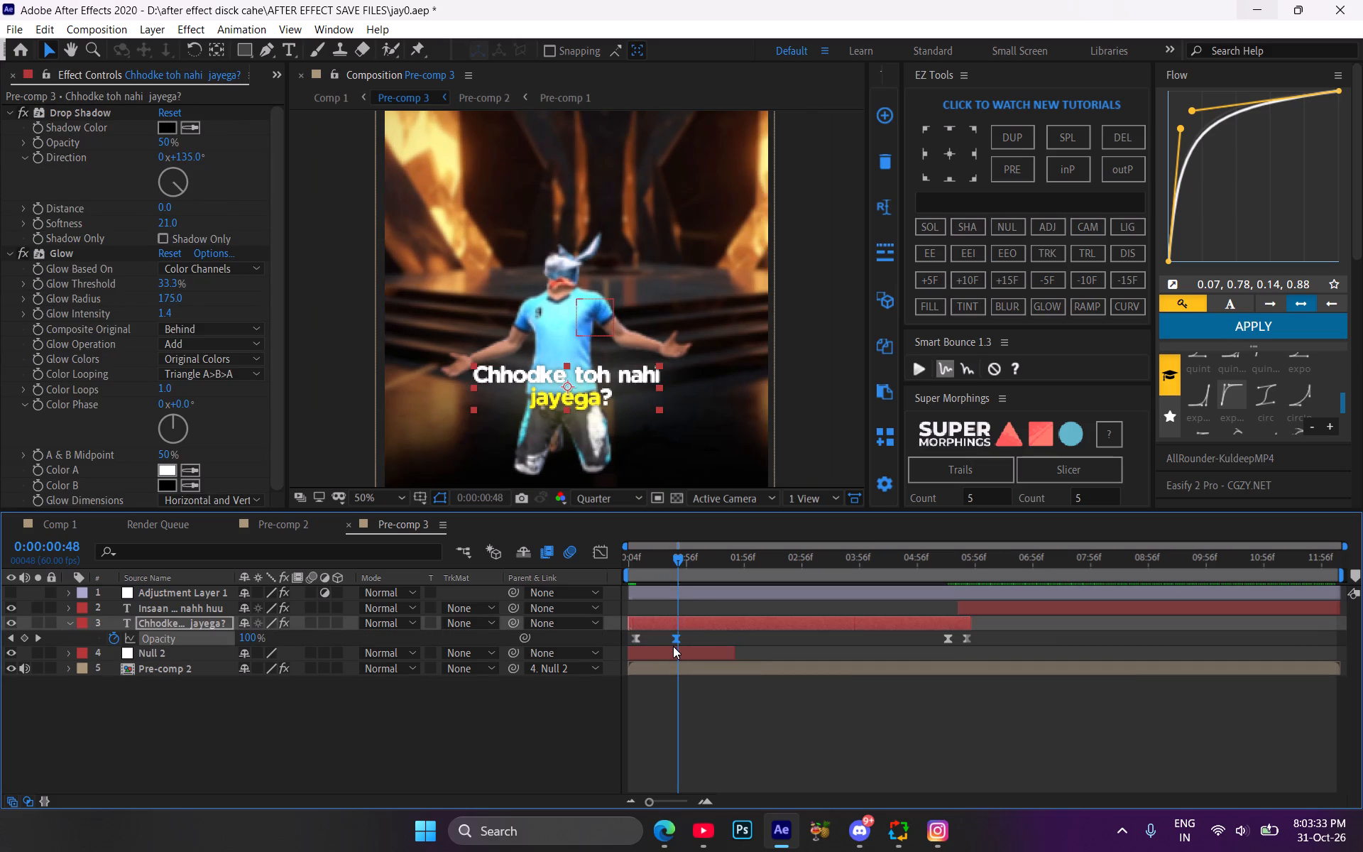
# Move Null 2's ending Scale keyframe slightly earlier, to about 0:00:00:45, and scrub the zoom-out to check it.
pyautogui.click(676, 654)
pyautogui.press('u')
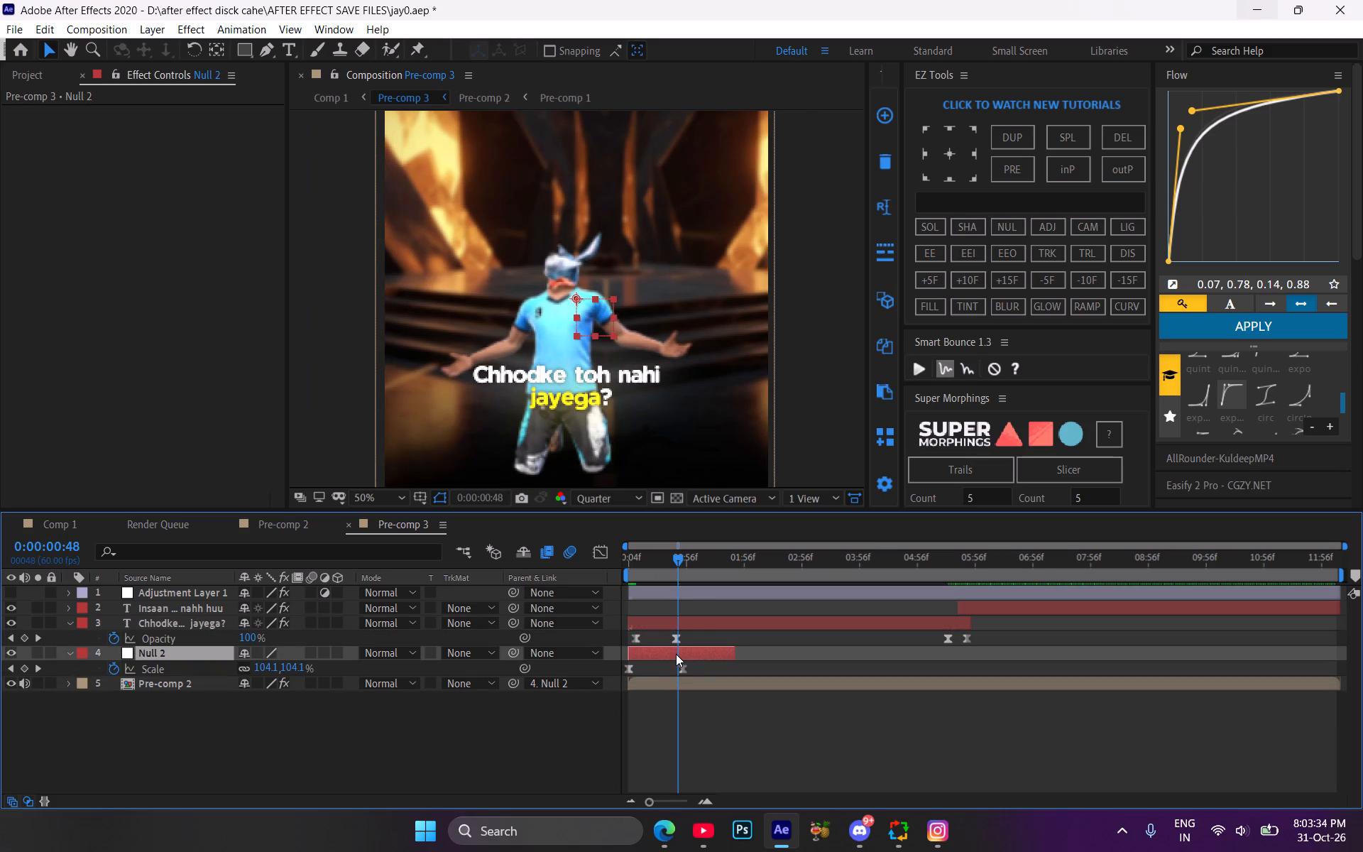
pyautogui.keyDown('alt'); pyautogui.moveTo(681, 665); pyautogui.dragTo(674, 664); pyautogui.keyUp('alt')
pyautogui.moveTo(678, 559); pyautogui.dragTo(634, 567)
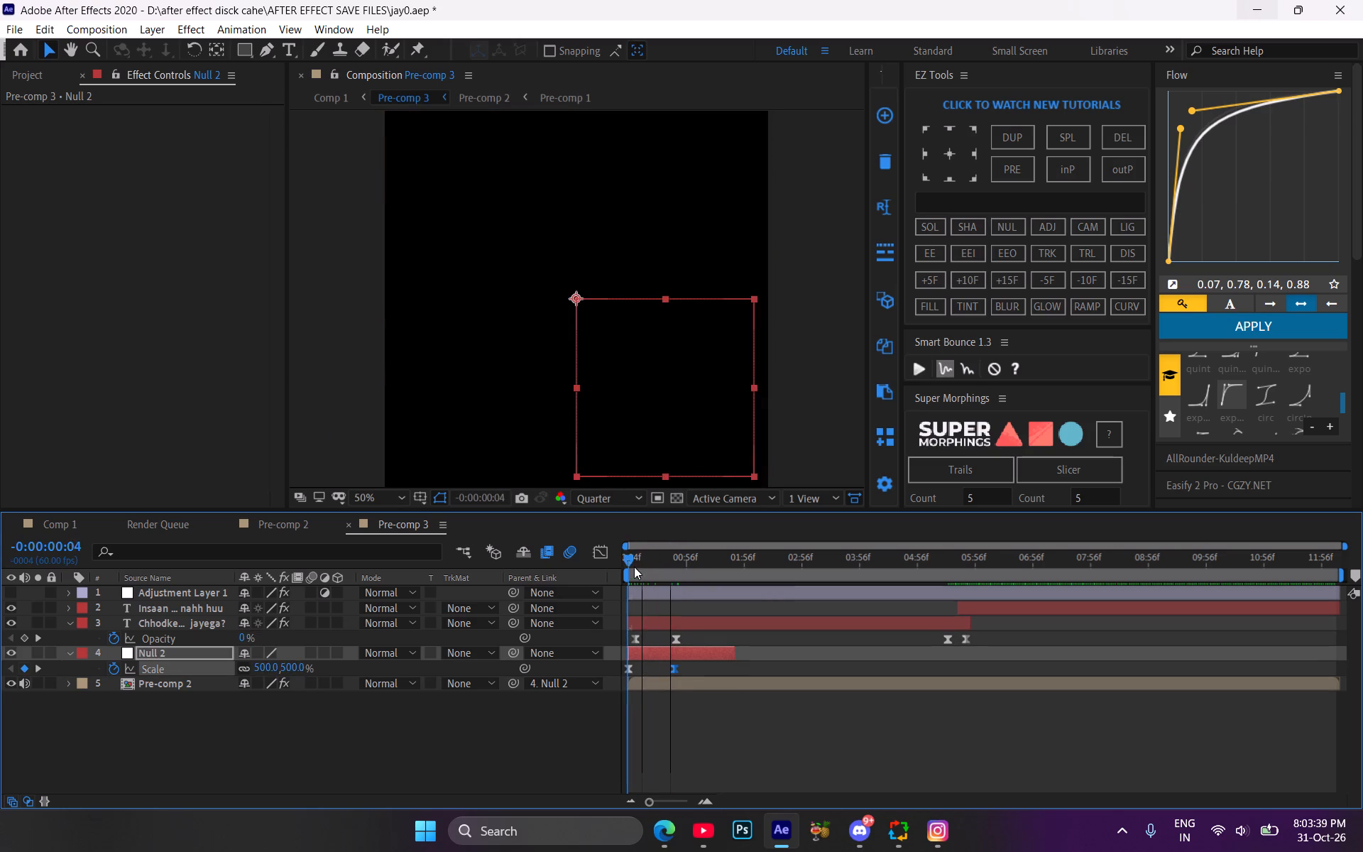
pyautogui.moveTo(634, 567); pyautogui.dragTo(662, 594)
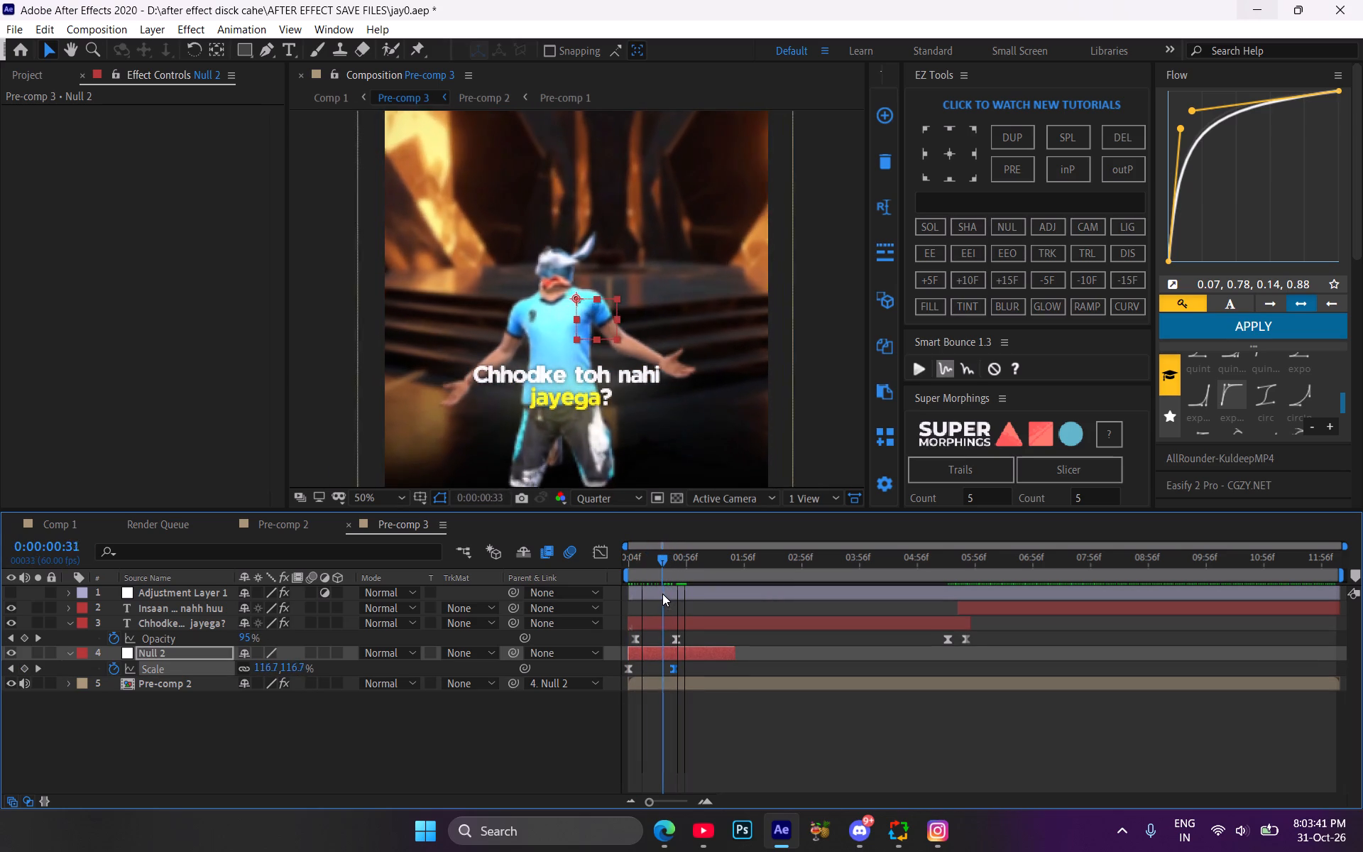
pyautogui.moveTo(662, 594); pyautogui.dragTo(650, 589)
# Shift both fade-in Opacity keyframes of the "Chhodke toh nahi jayega?" layer later together, so the fade starts at about 0:00:00:16.
pyautogui.moveTo(685, 635); pyautogui.dragTo(681, 635)
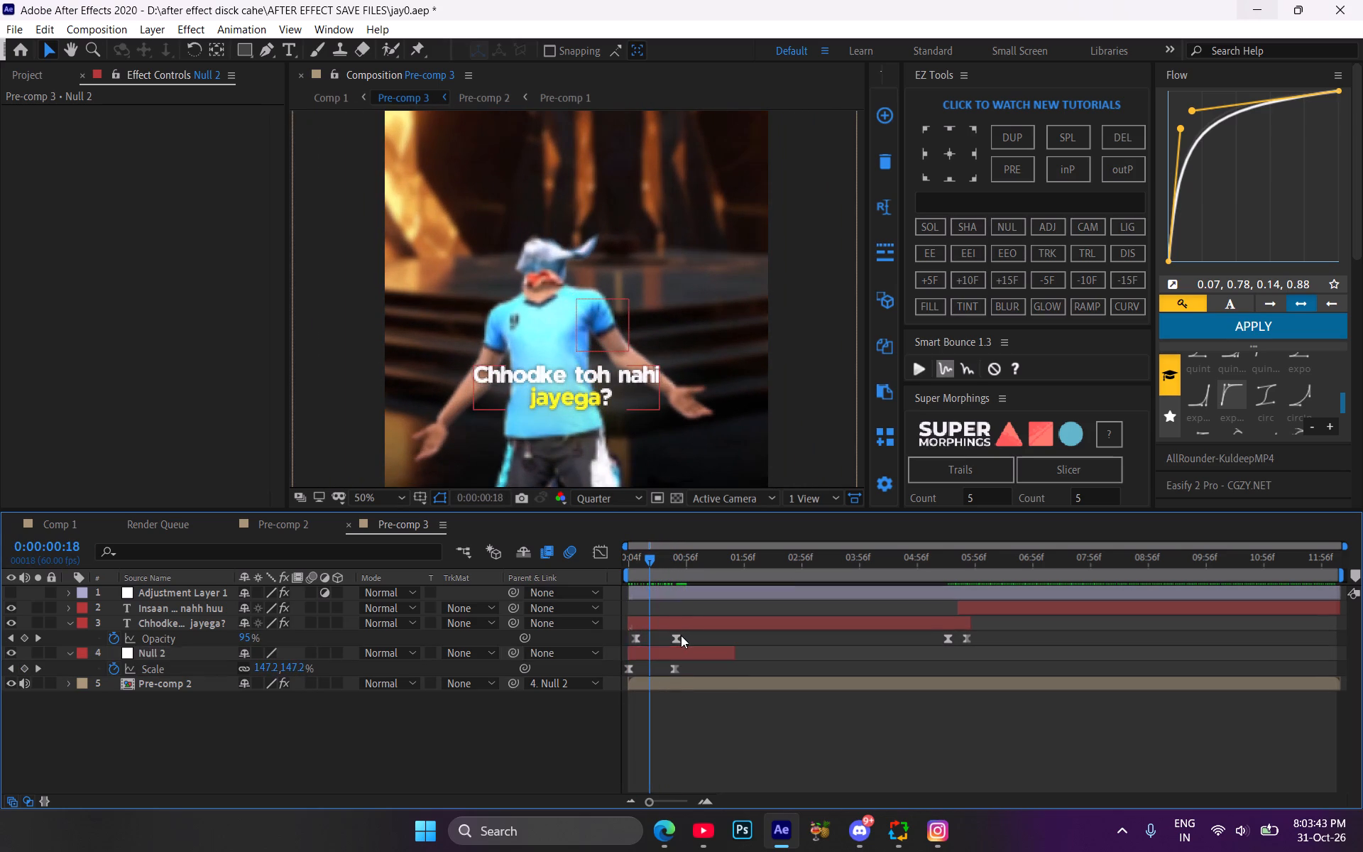
pyautogui.moveTo(681, 635); pyautogui.dragTo(606, 652)
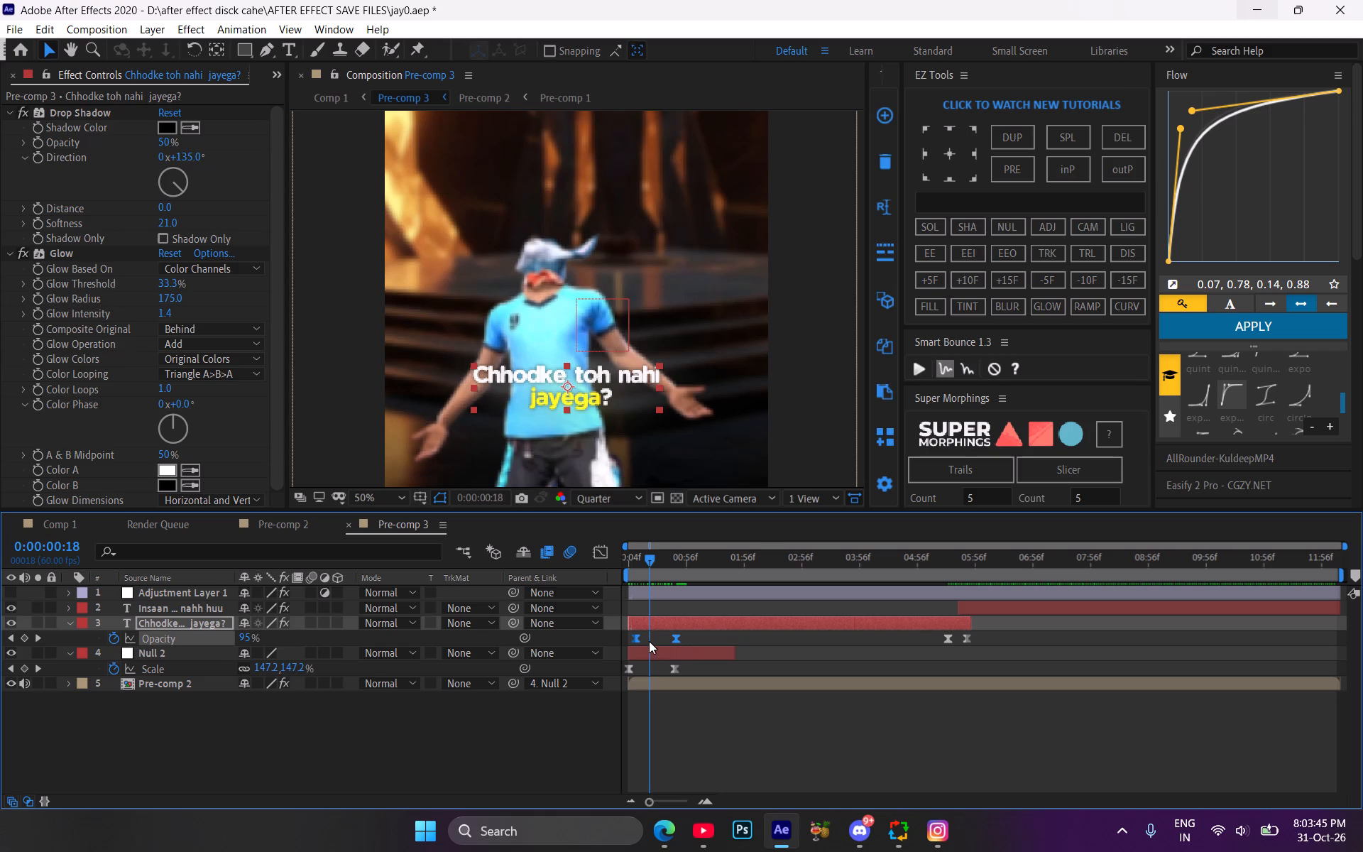
pyautogui.moveTo(640, 638); pyautogui.dragTo(649, 639)
pyautogui.moveTo(691, 630); pyautogui.dragTo(655, 643)
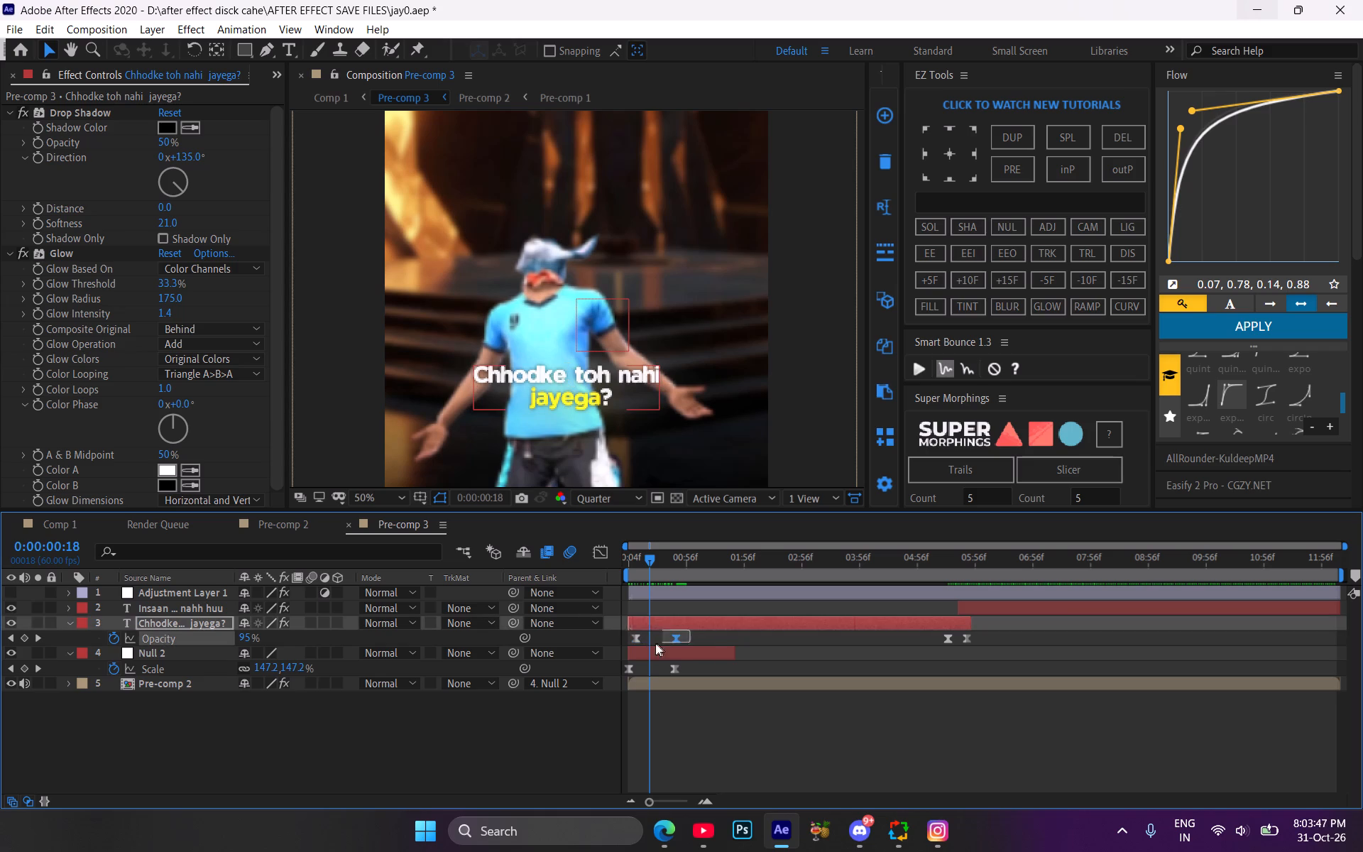
pyautogui.moveTo(655, 643); pyautogui.dragTo(622, 650)
pyautogui.moveTo(636, 640); pyautogui.dragTo(645, 641)
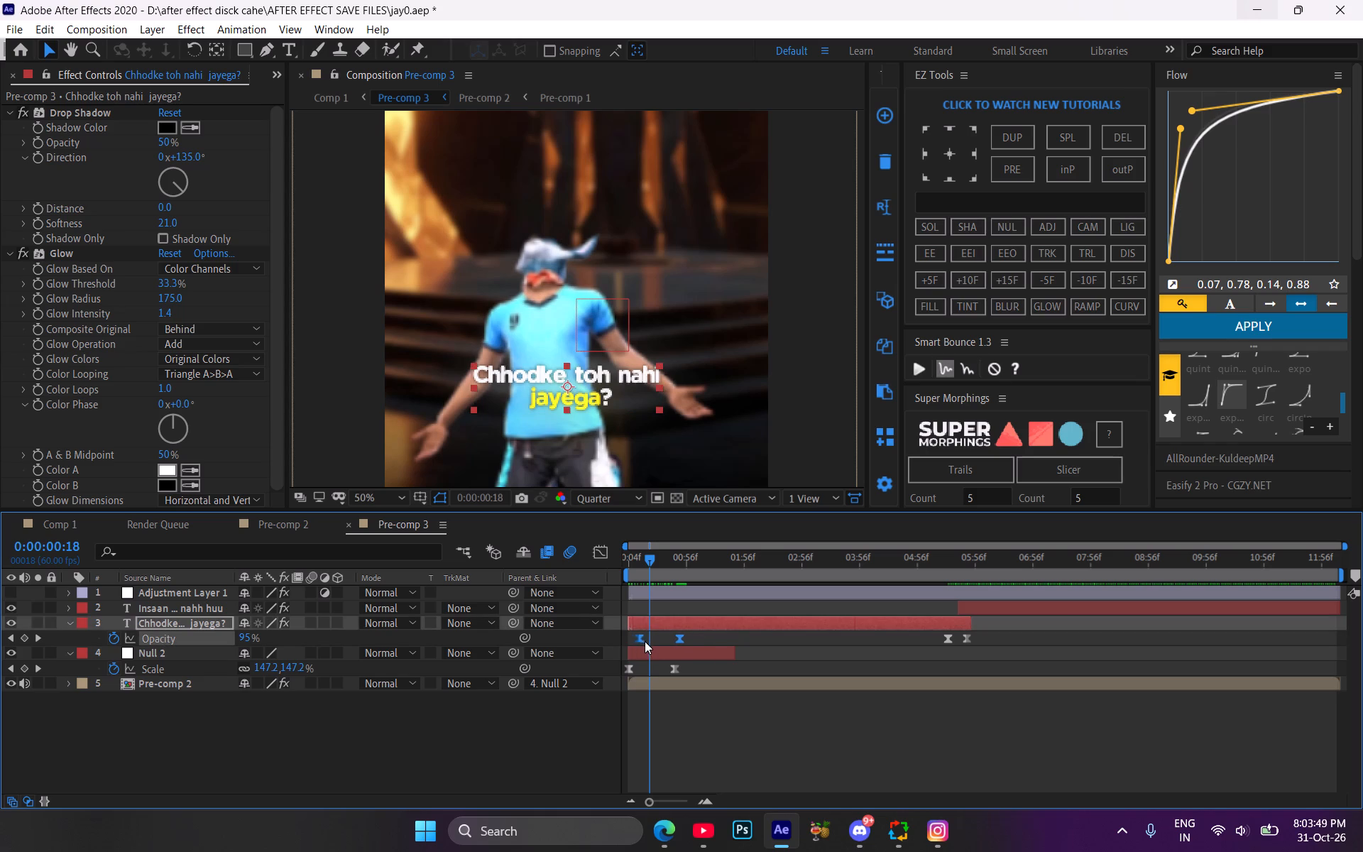
pyautogui.moveTo(645, 641); pyautogui.dragTo(647, 641)
pyautogui.click(647, 564)
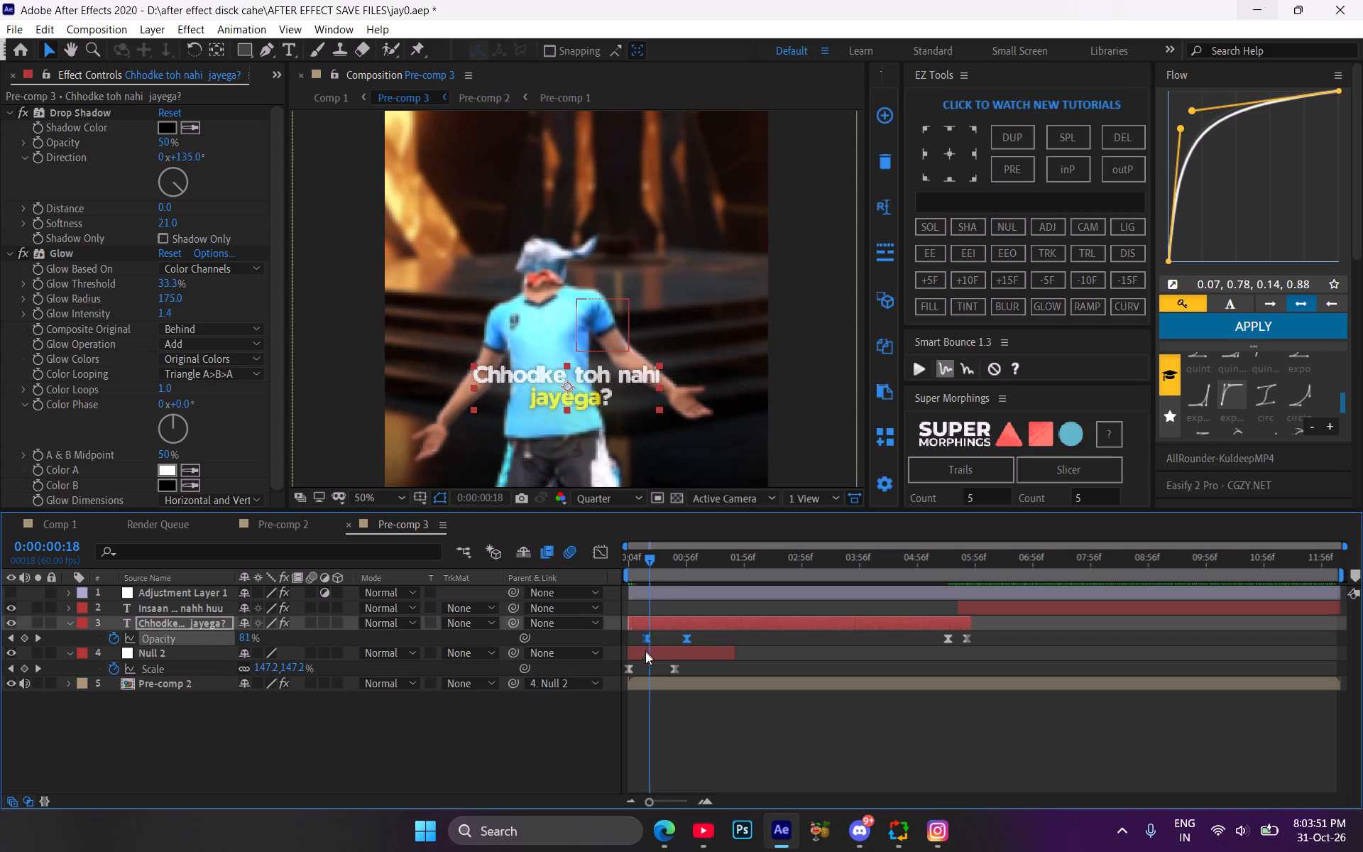
# Scrub the retimed opening to check the caption's fade-in, and collapse the caption and Null 2 layers.
pyautogui.click(644, 655)
pyautogui.moveTo(649, 557); pyautogui.dragTo(652, 569)
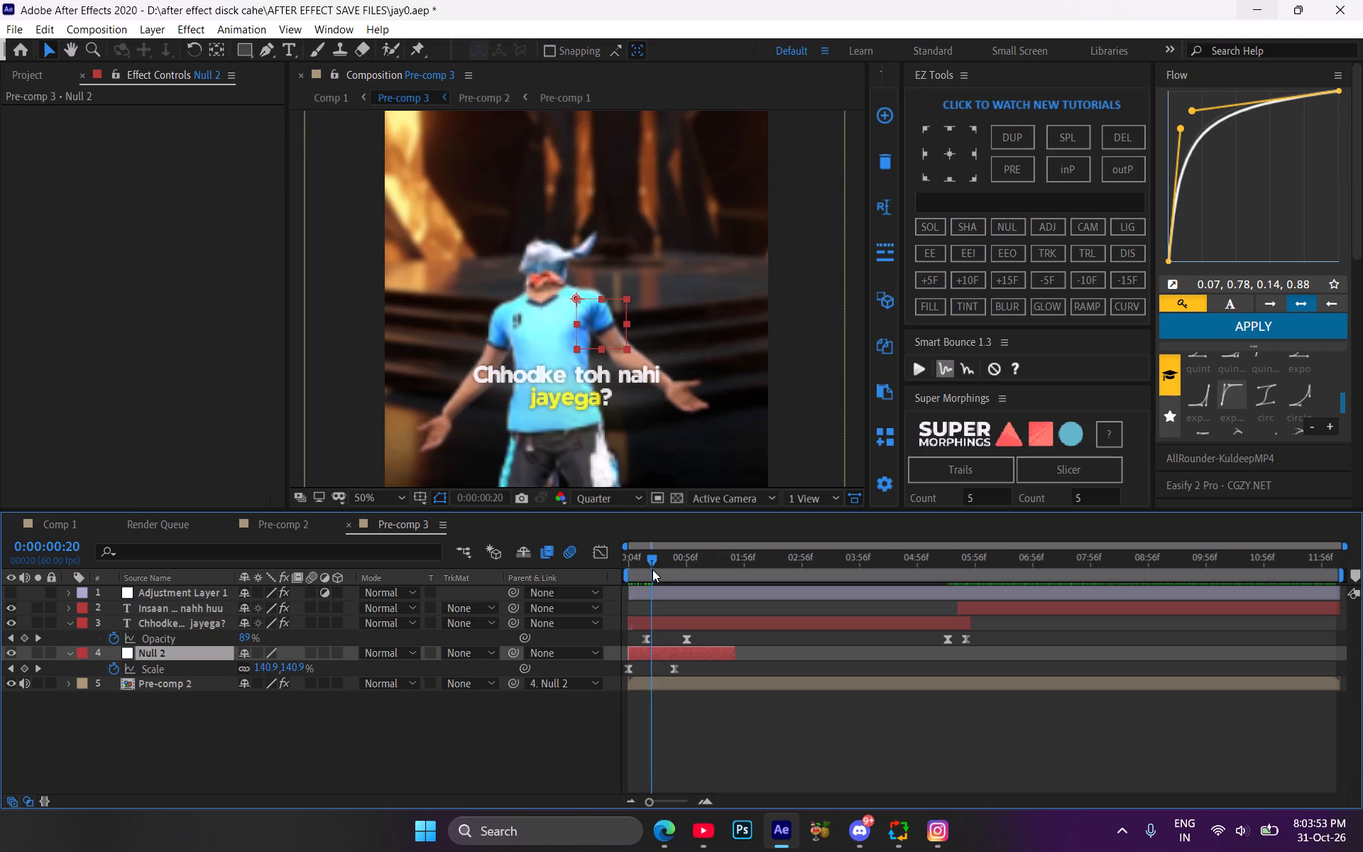
pyautogui.moveTo(652, 569); pyautogui.dragTo(677, 578)
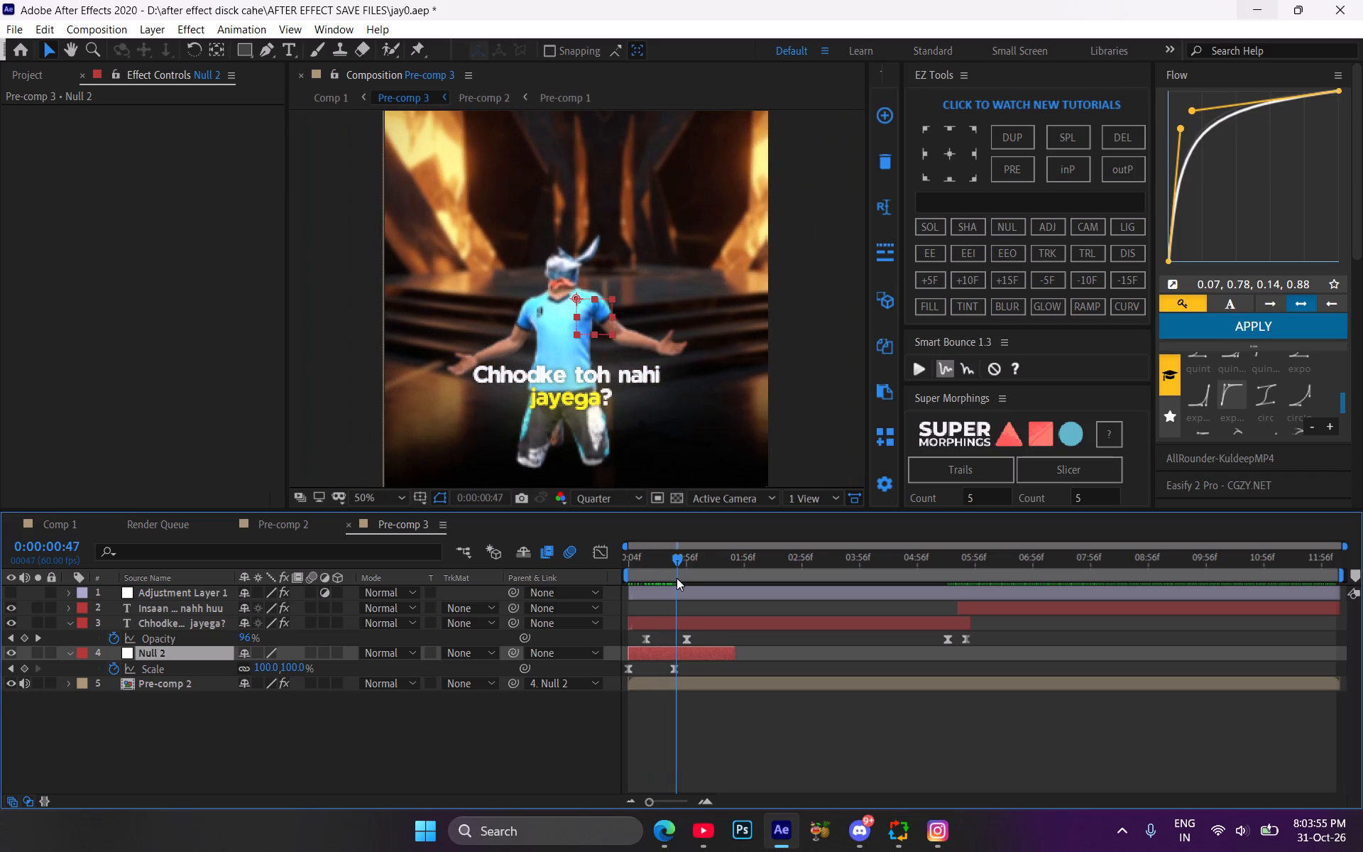
pyautogui.moveTo(677, 578); pyautogui.dragTo(678, 579)
pyautogui.click(669, 708)
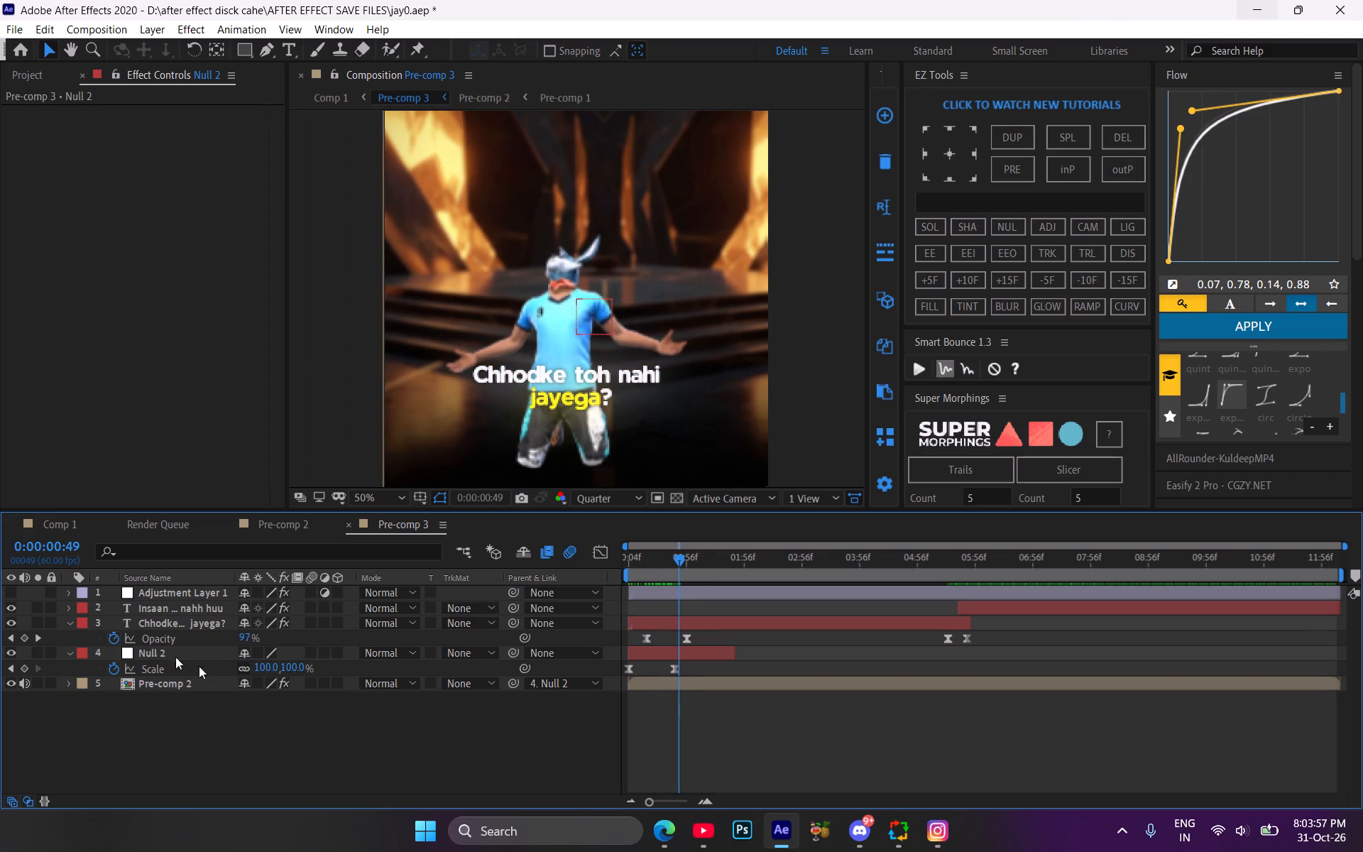
pyautogui.click(70, 619)
pyautogui.click(70, 639)
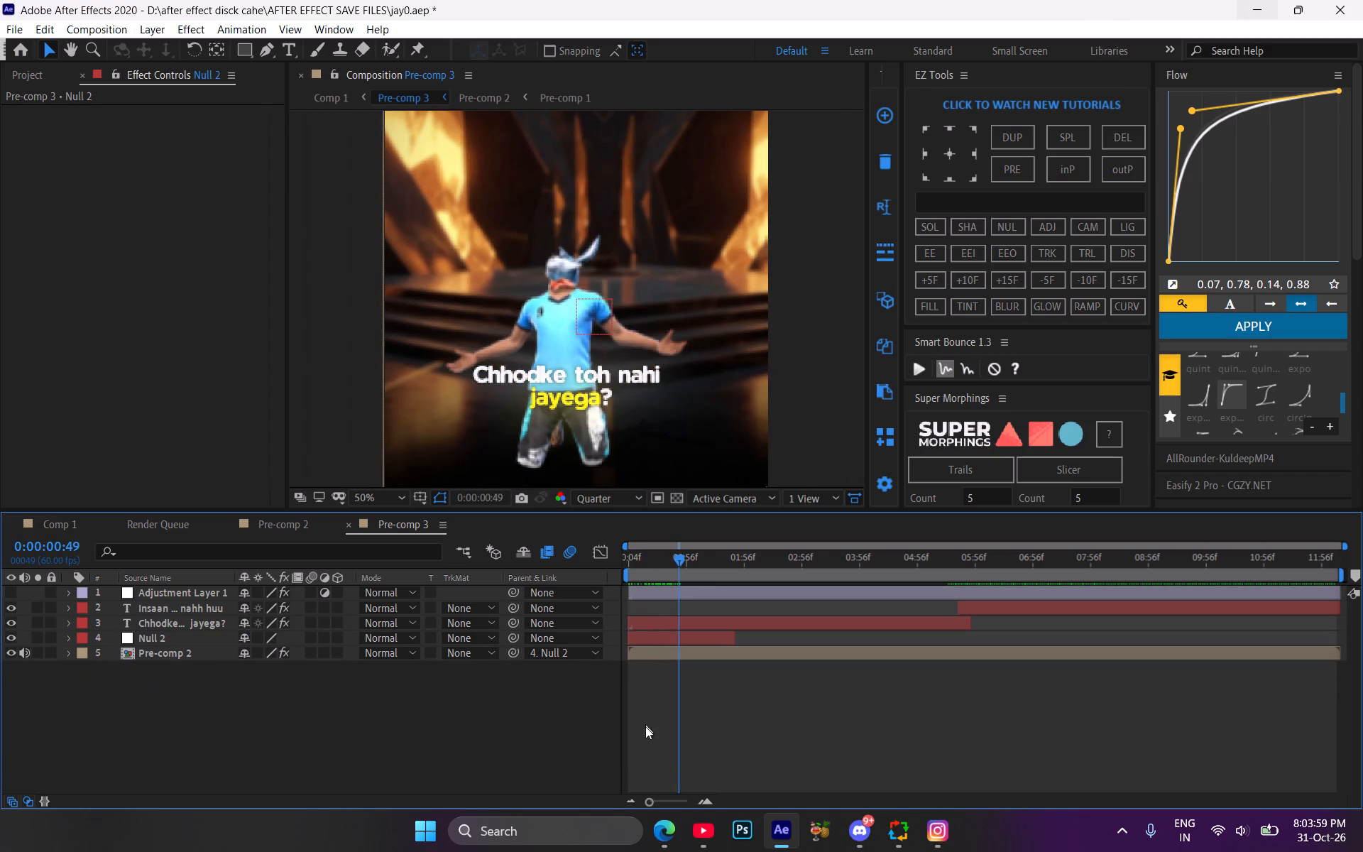
# Keyframe the "Insaan thodi nahh huu" layer's Opacity from 100% at 0:00:11:47 to 0% at 0:00:12:14.
pyautogui.moveTo(677, 558); pyautogui.dragTo(807, 567)
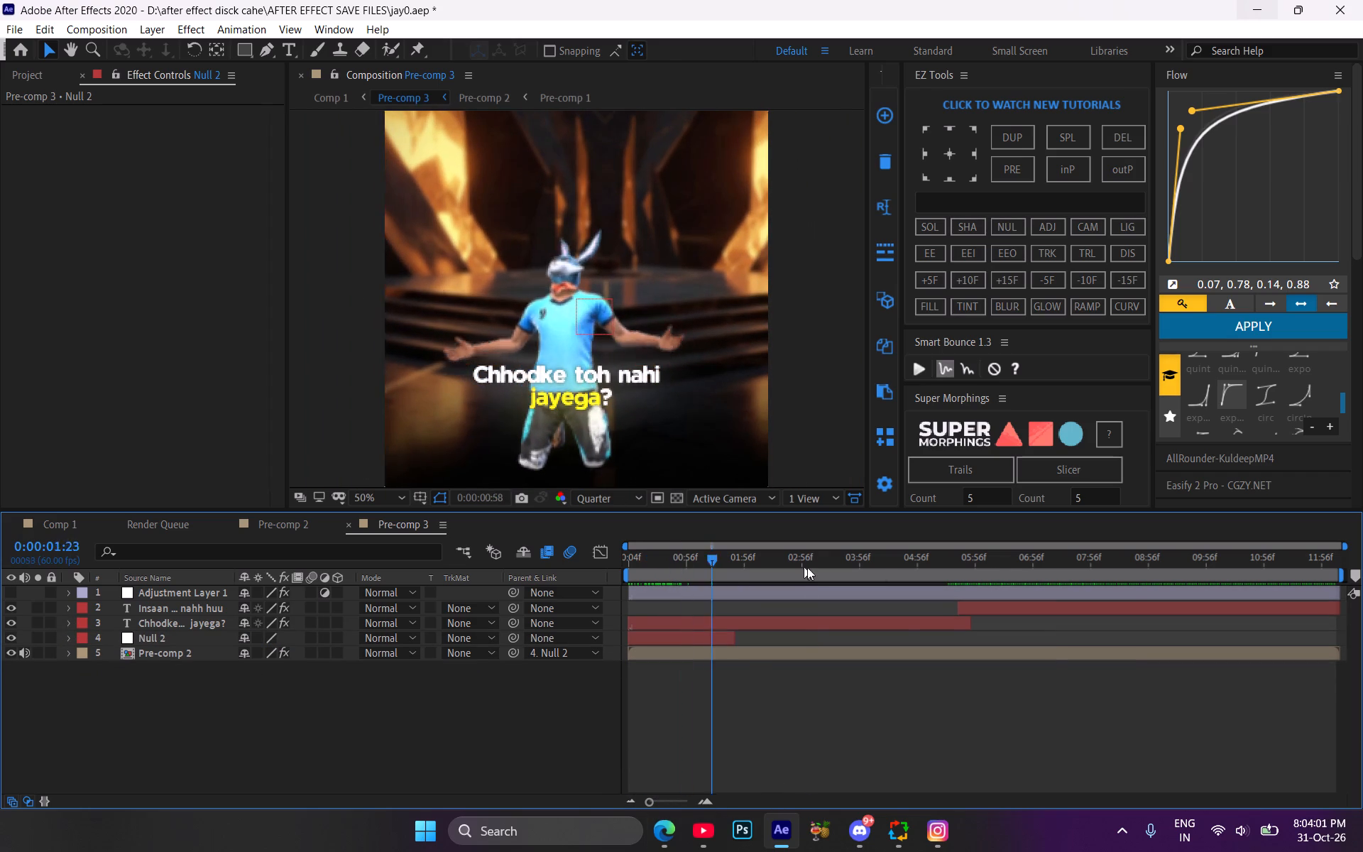
pyautogui.moveTo(807, 567); pyautogui.dragTo(1362, 580)
pyautogui.moveTo(1325, 560); pyautogui.dragTo(1315, 560)
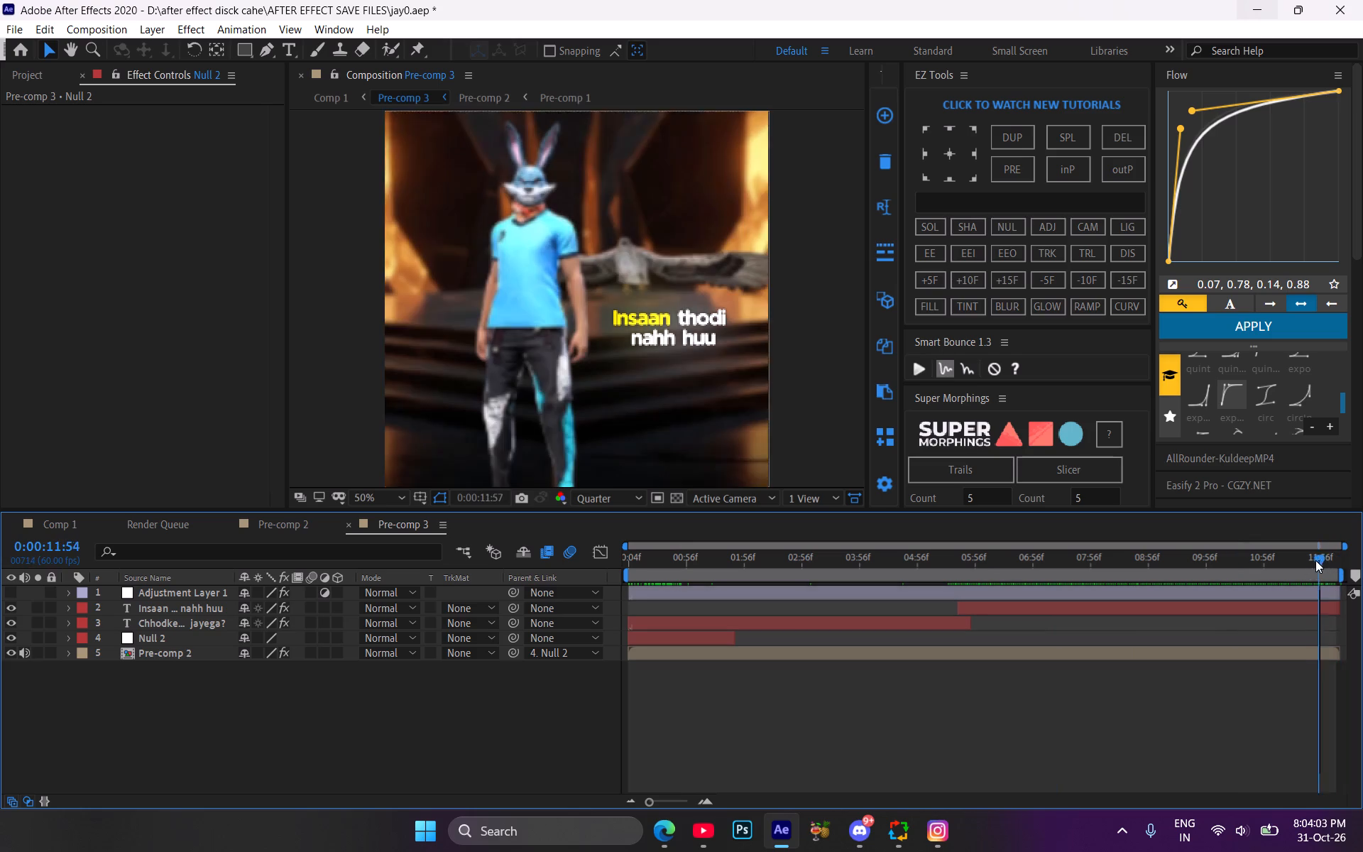
pyautogui.moveTo(1315, 560); pyautogui.dragTo(1311, 567)
pyautogui.click(1309, 610)
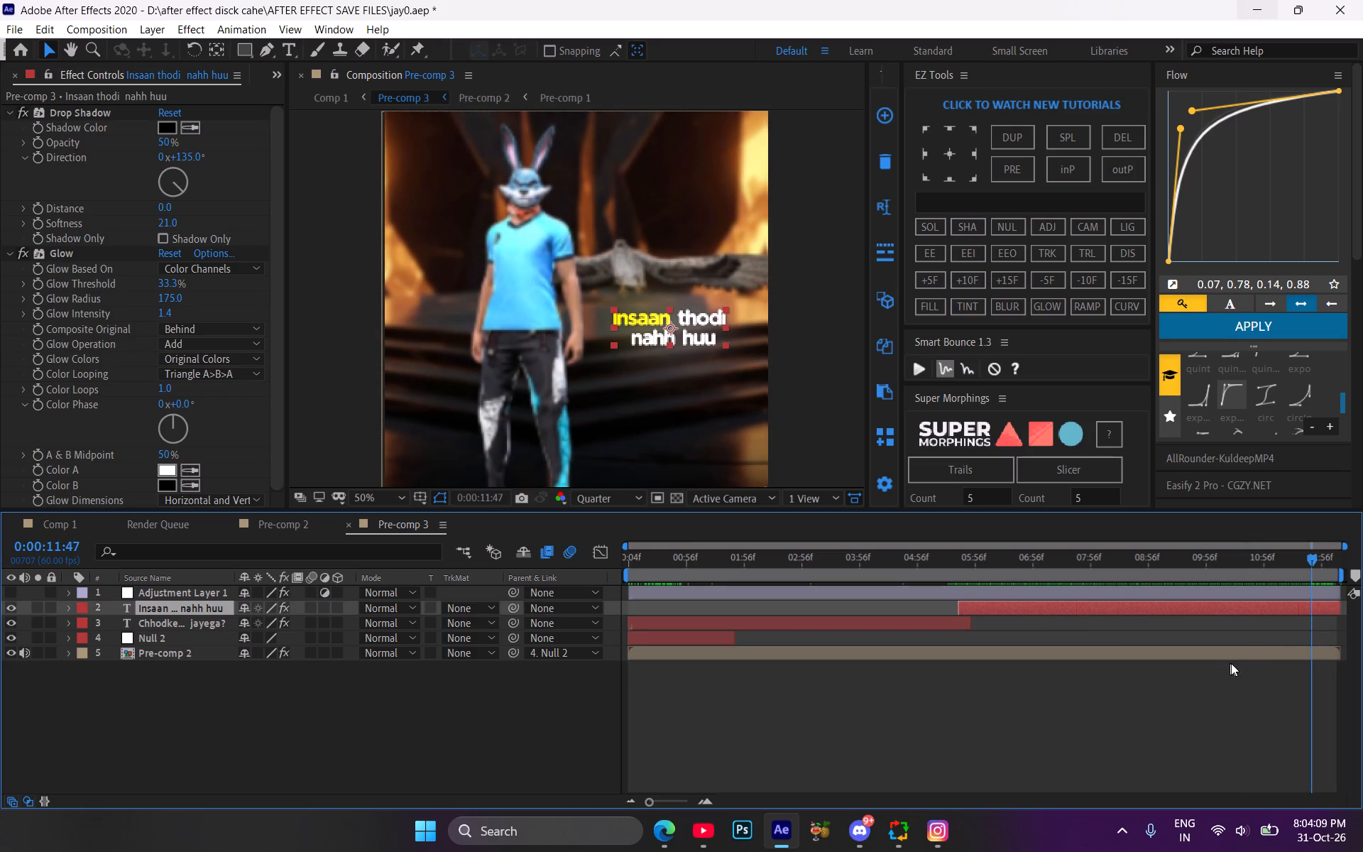
pyautogui.click(1261, 656)
pyautogui.scroll(2, 1252, 679)
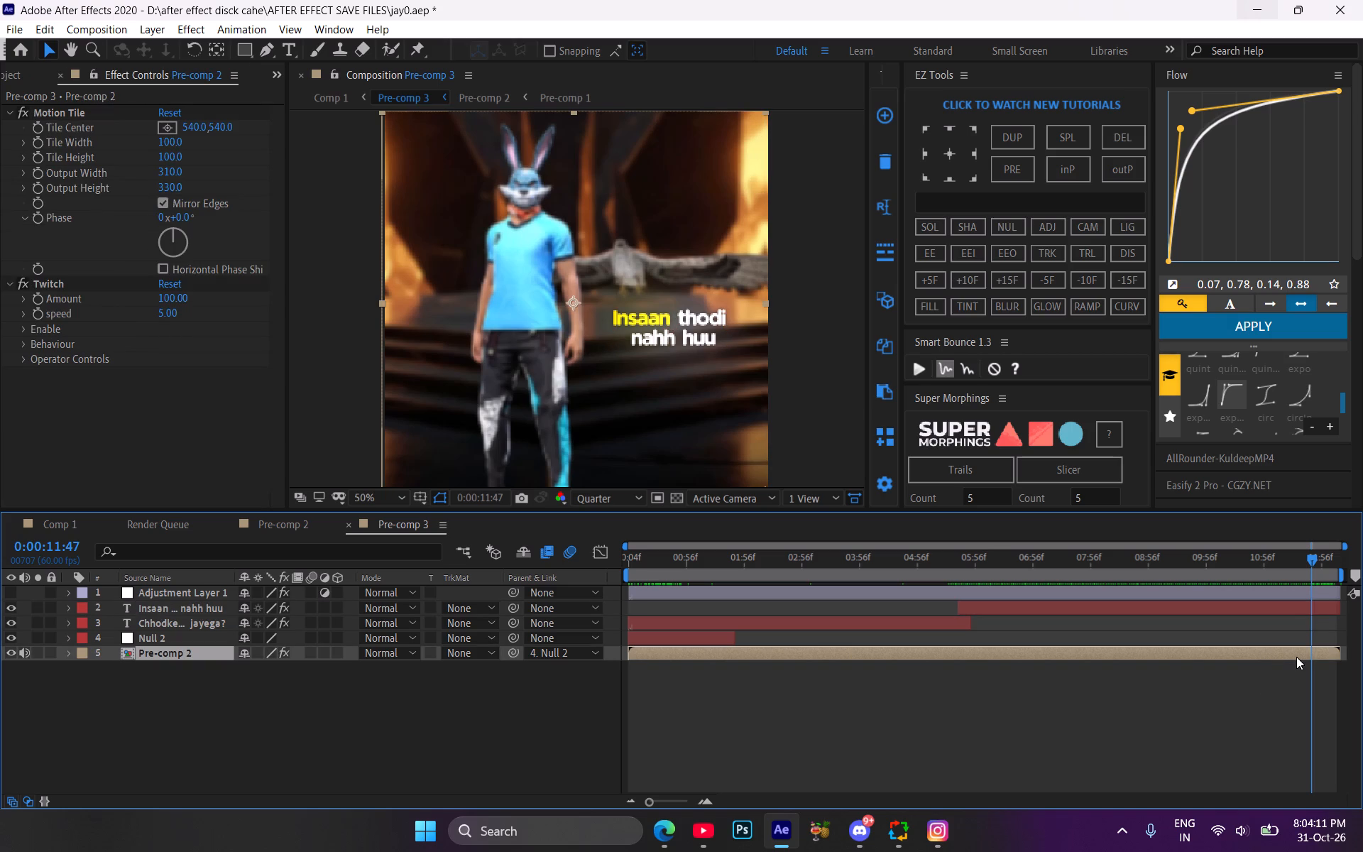
pyautogui.click(1315, 603)
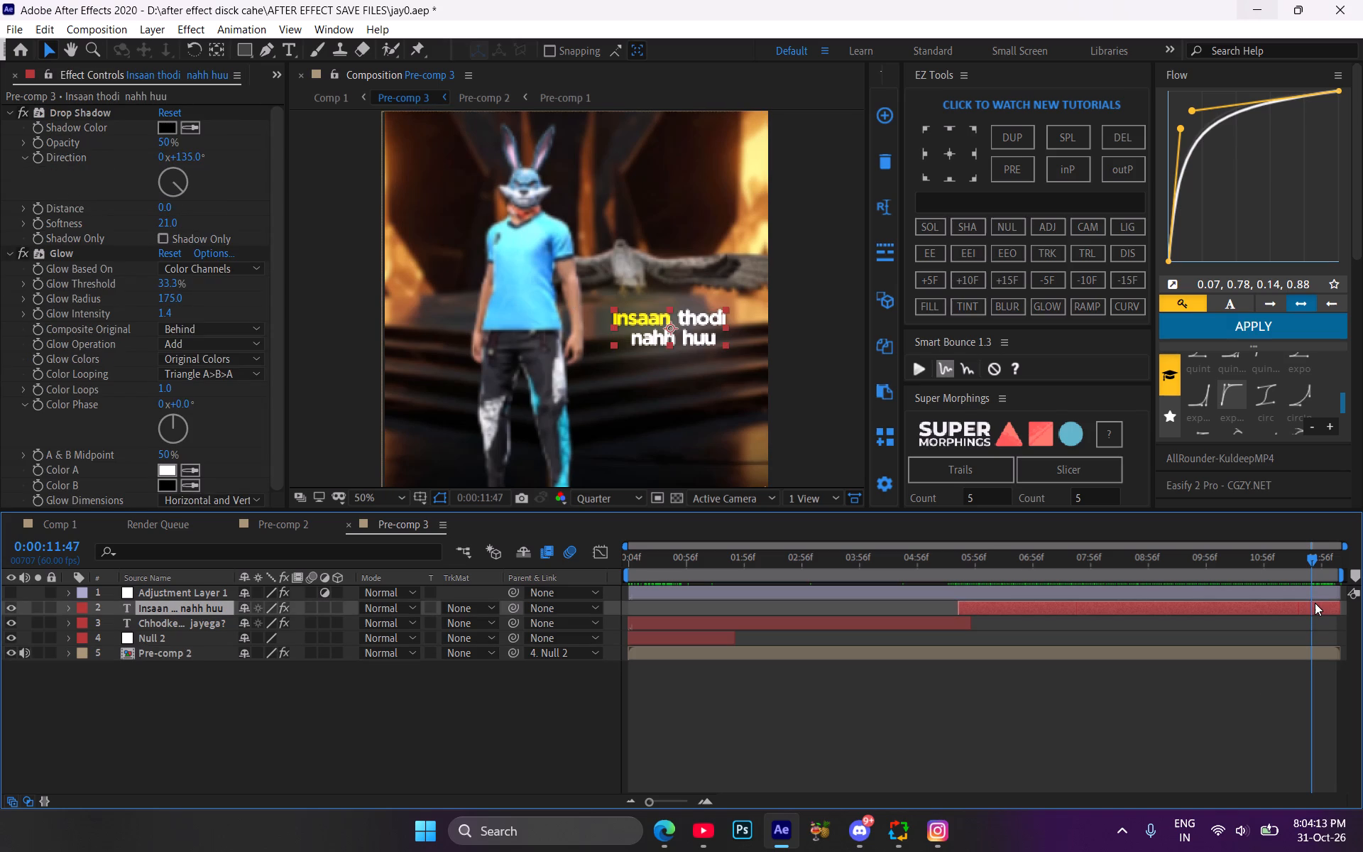
pyautogui.press('t')
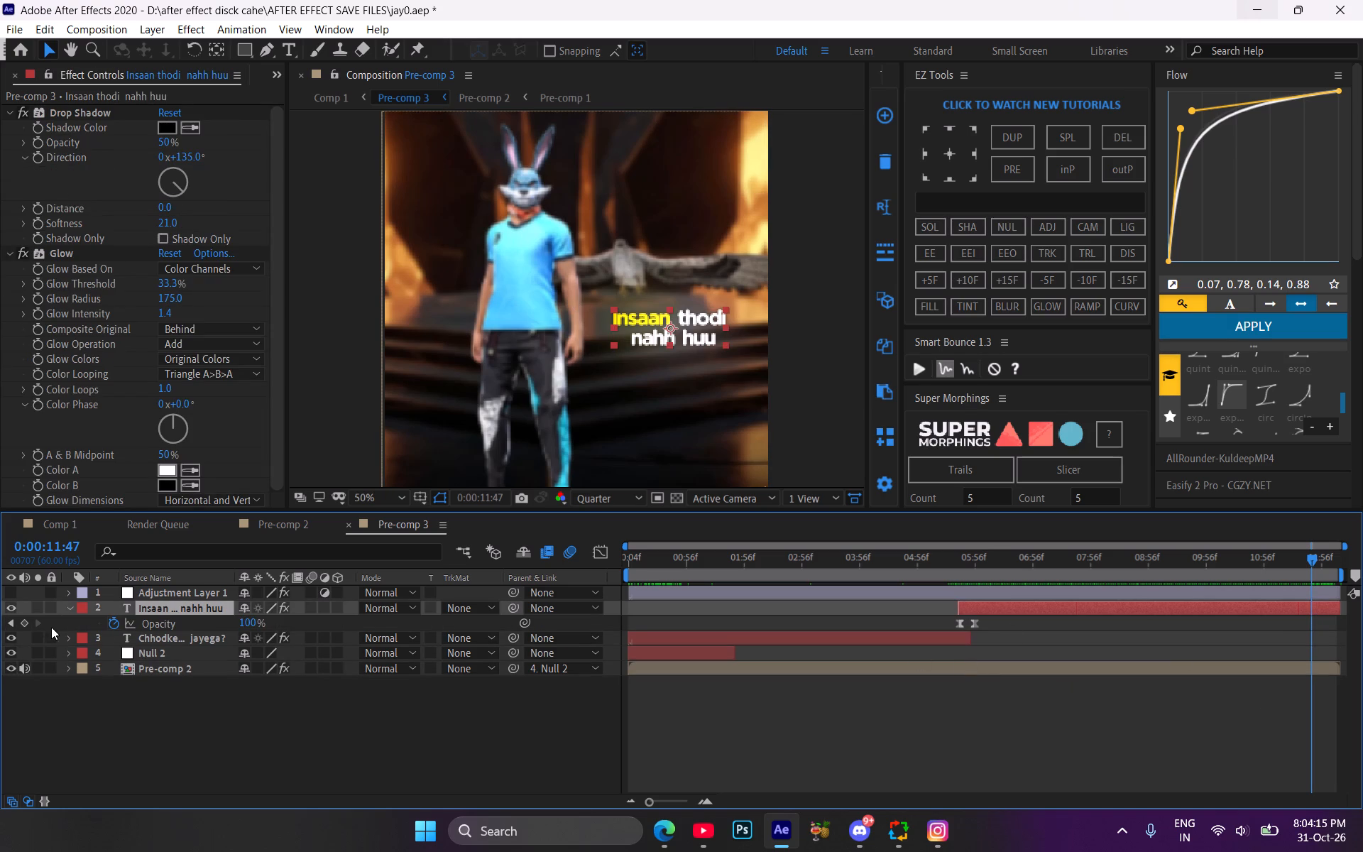
pyautogui.click(26, 621)
pyautogui.moveTo(1317, 566); pyautogui.dragTo(1331, 569)
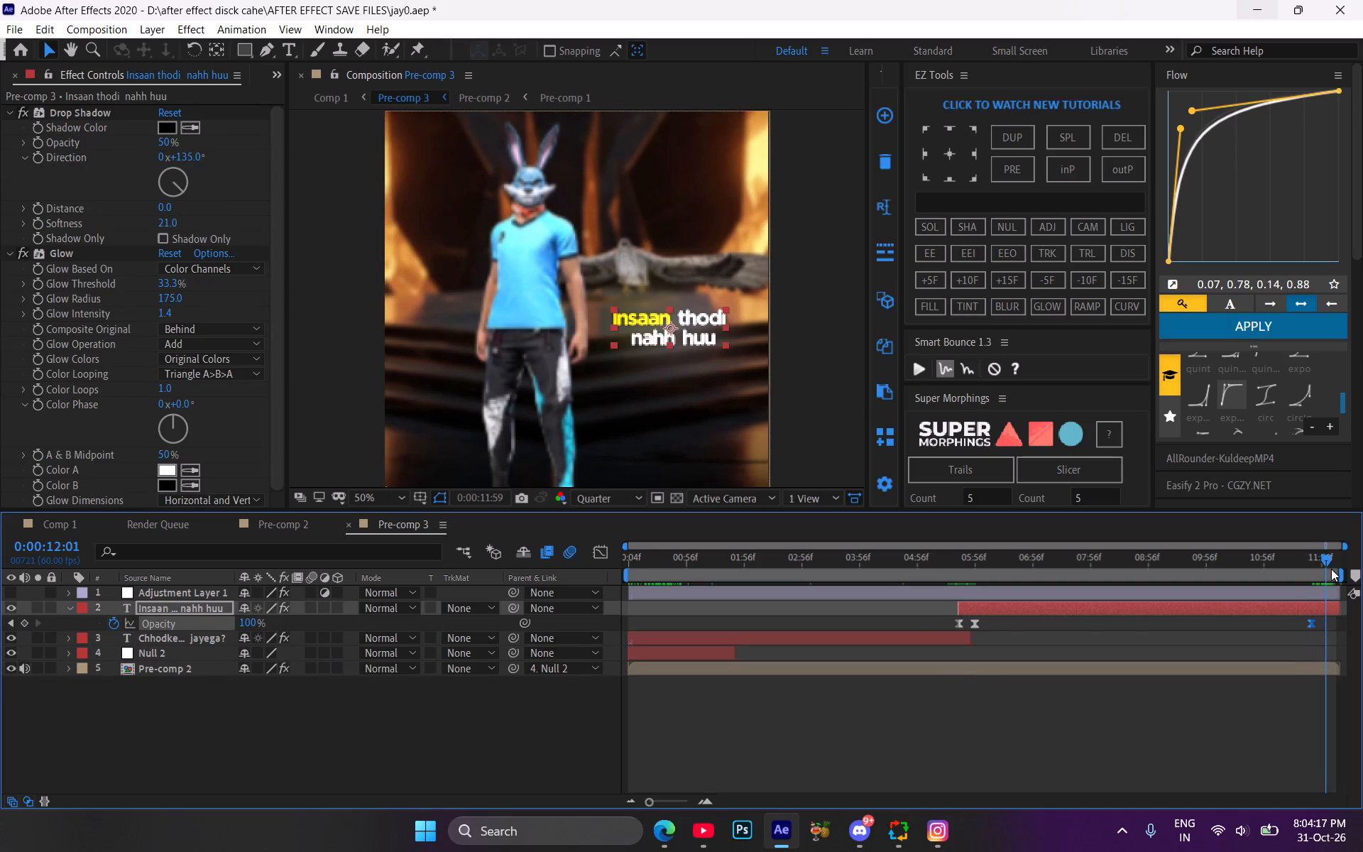
pyautogui.moveTo(1331, 569); pyautogui.dragTo(1344, 572)
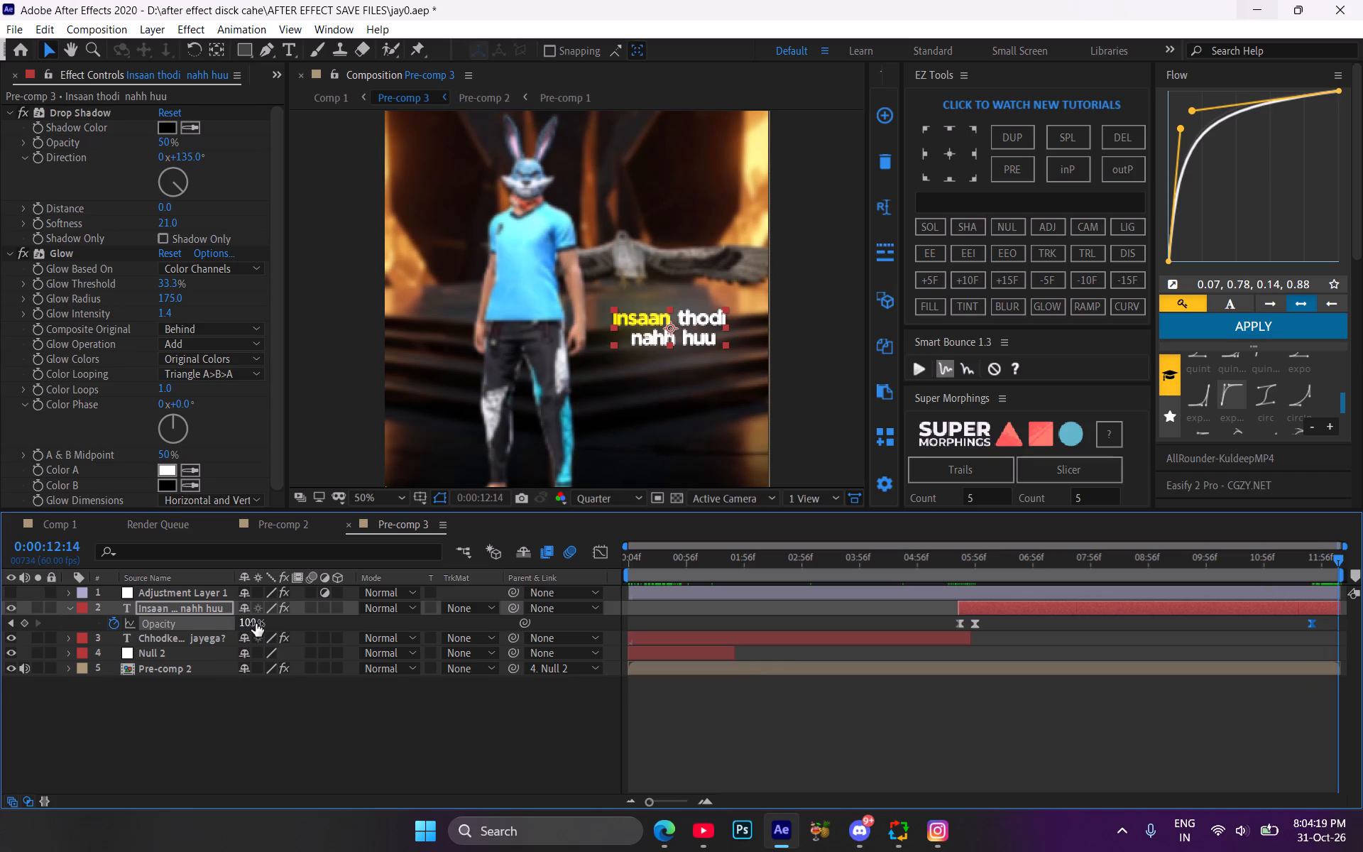
pyautogui.moveTo(256, 623); pyautogui.dragTo(101, 618)
# Move the "Insaan thodi nahh huu" layer's 100% fade-out keyframe earlier, to about 0:00:11:34.
pyautogui.moveTo(1311, 624); pyautogui.dragTo(1298, 621)
# Ease the "Insaan thodi nahh huu" layer's two fade-out Opacity keyframes with a Flow curve of 0.69, 0.07, 0.83, 0.15, and collapse the layer.
pyautogui.moveTo(1278, 621); pyautogui.dragTo(1362, 621)
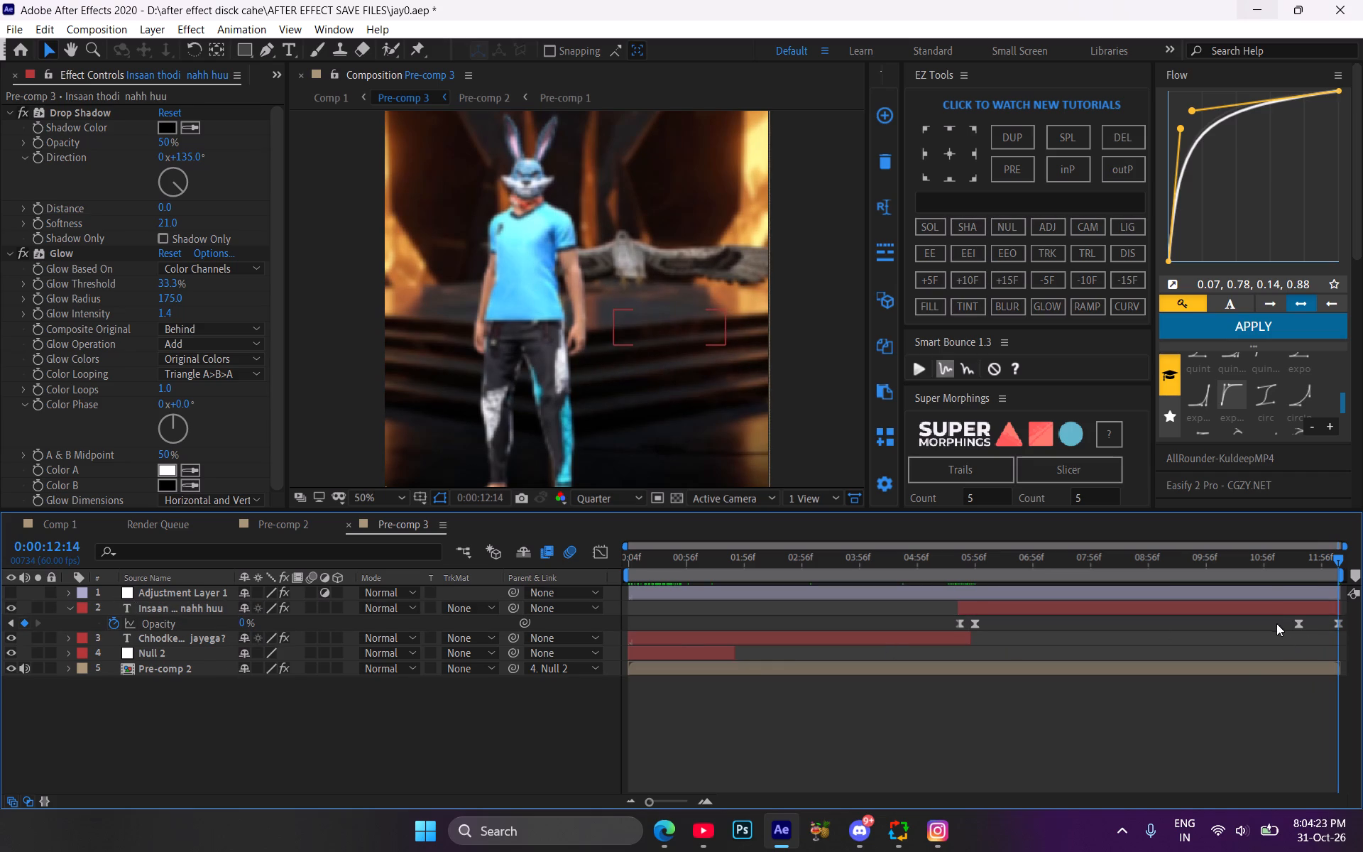
pyautogui.moveTo(1276, 623); pyautogui.dragTo(1362, 620)
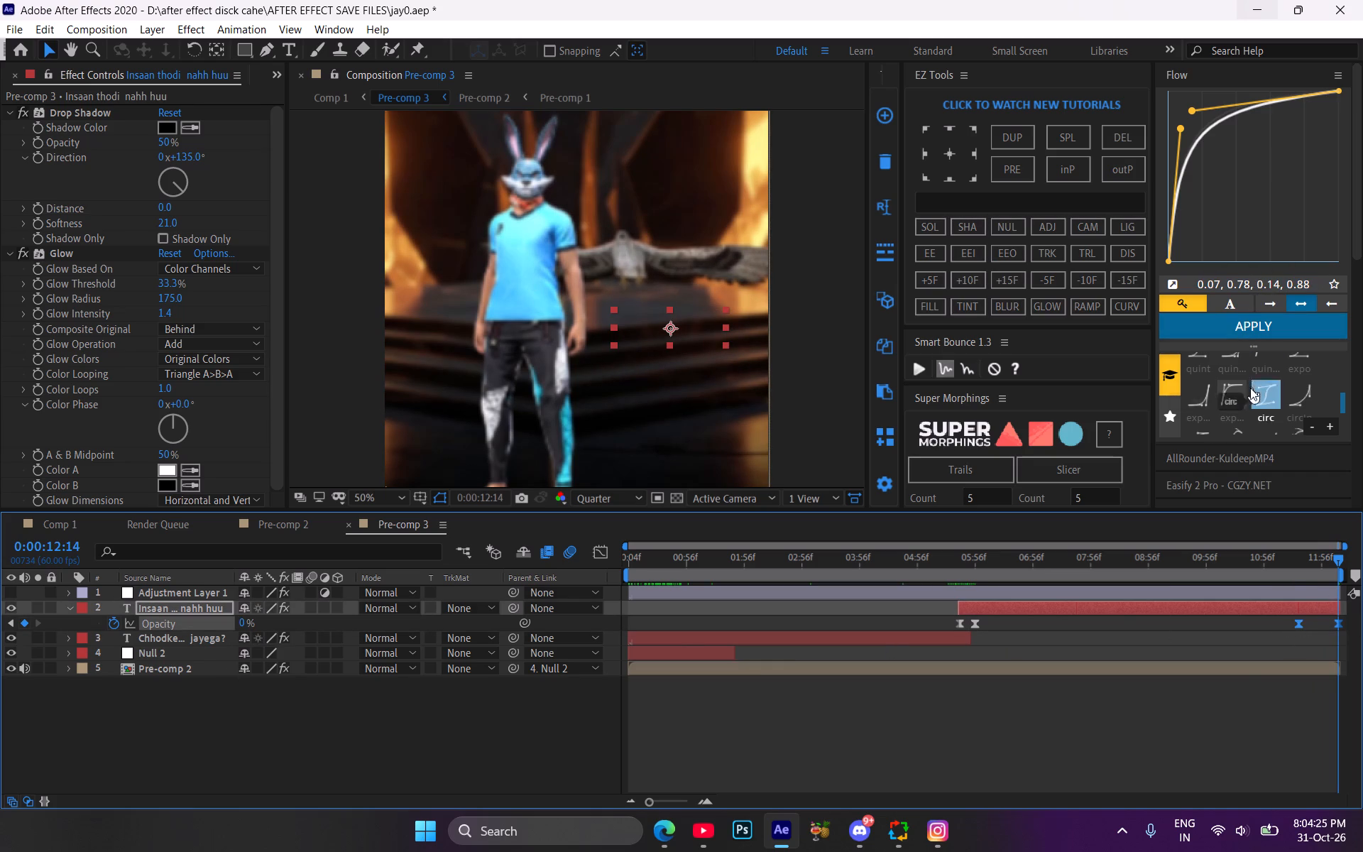
pyautogui.click(1208, 397)
pyautogui.click(1247, 318)
pyautogui.moveTo(1315, 253); pyautogui.dragTo(1313, 245)
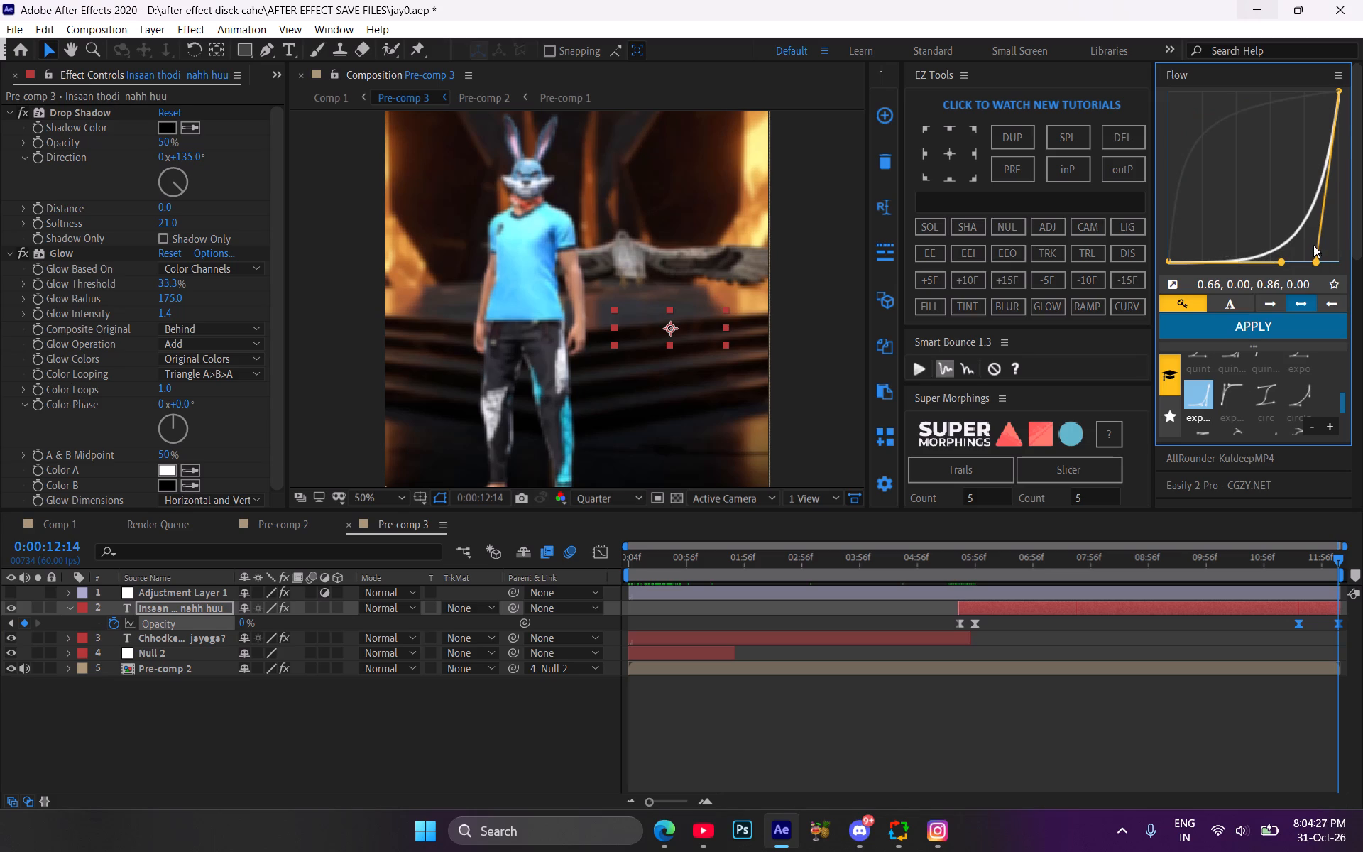
pyautogui.moveTo(1313, 245); pyautogui.dragTo(1310, 237)
pyautogui.moveTo(1281, 261); pyautogui.dragTo(1287, 250)
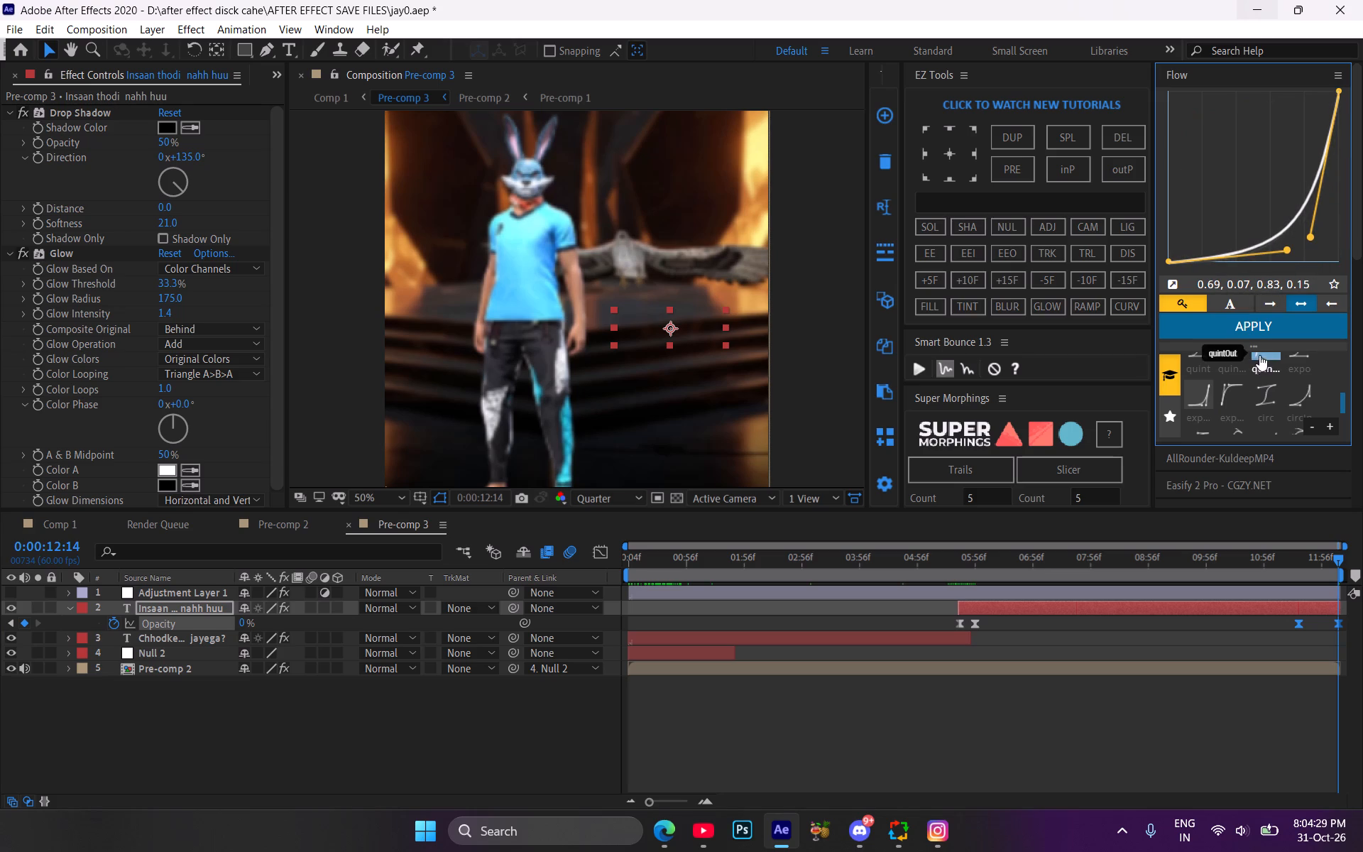
pyautogui.doubleClick(1256, 327)
pyautogui.moveTo(1249, 557); pyautogui.dragTo(1234, 555)
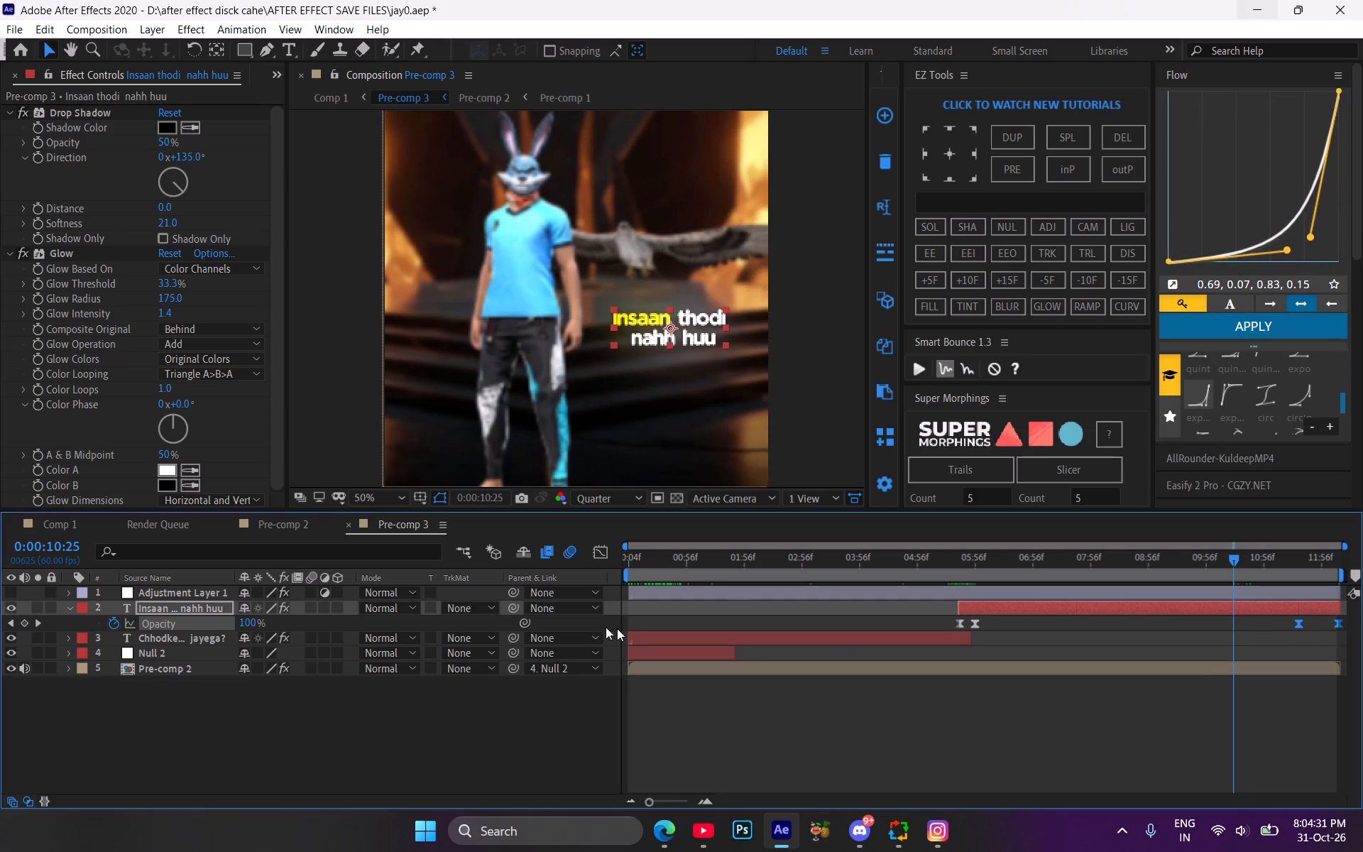
pyautogui.click(65, 607)
# Add a null above Pre-comp 2, split it at 0:00:11:49, and delete the earlier part.
pyautogui.moveTo(1244, 566); pyautogui.dragTo(1271, 567)
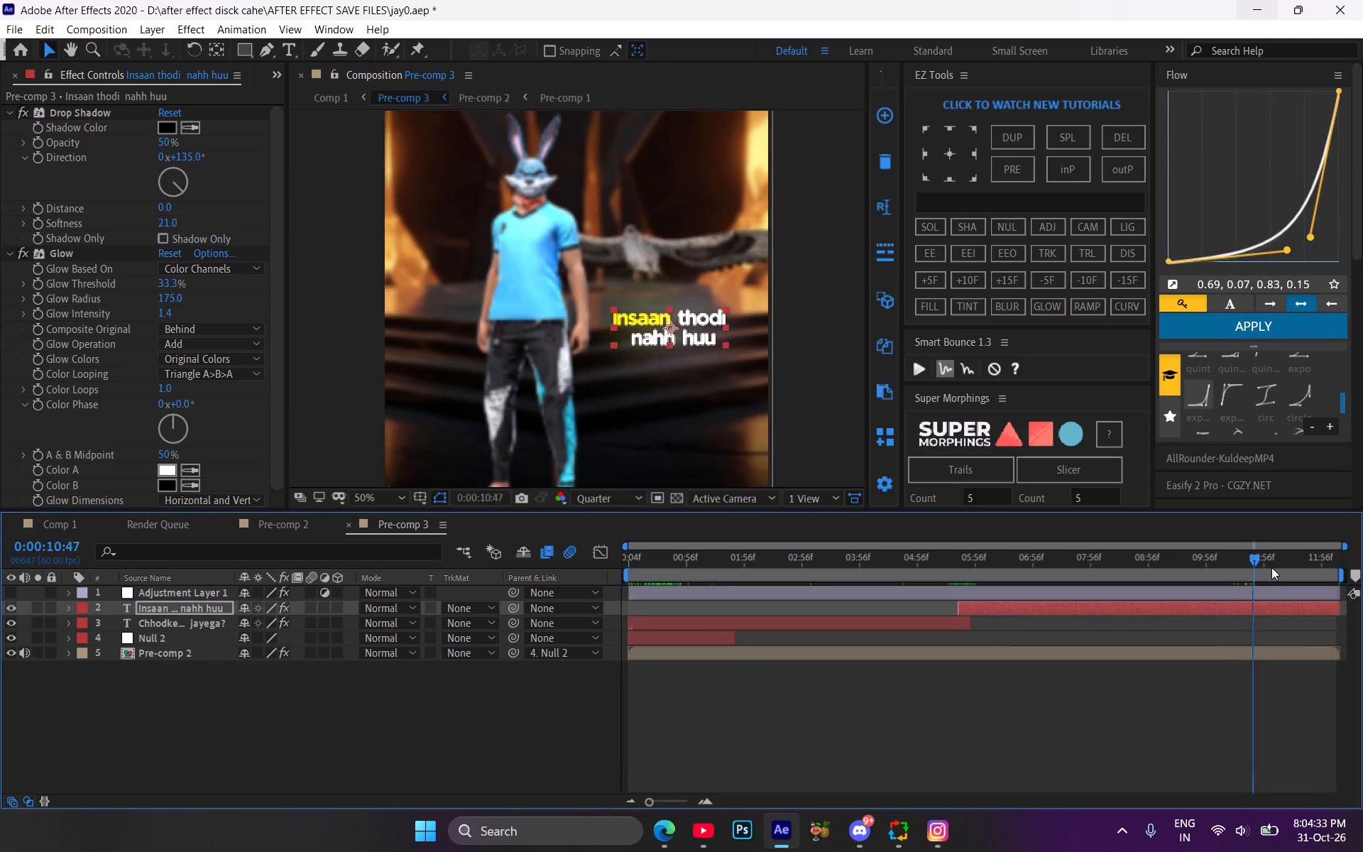
pyautogui.moveTo(1271, 567); pyautogui.dragTo(1309, 579)
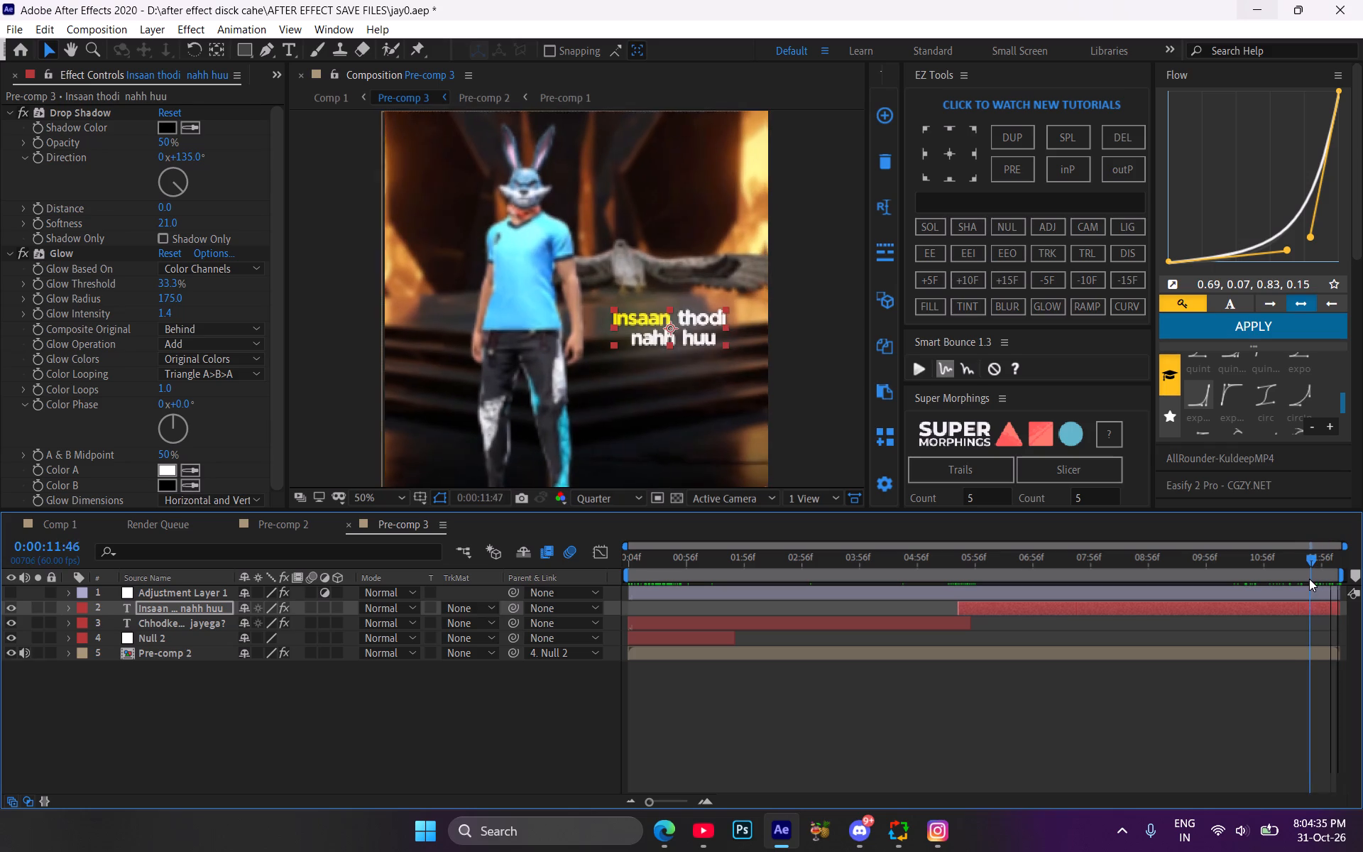
pyautogui.moveTo(1309, 579); pyautogui.dragTo(1314, 581)
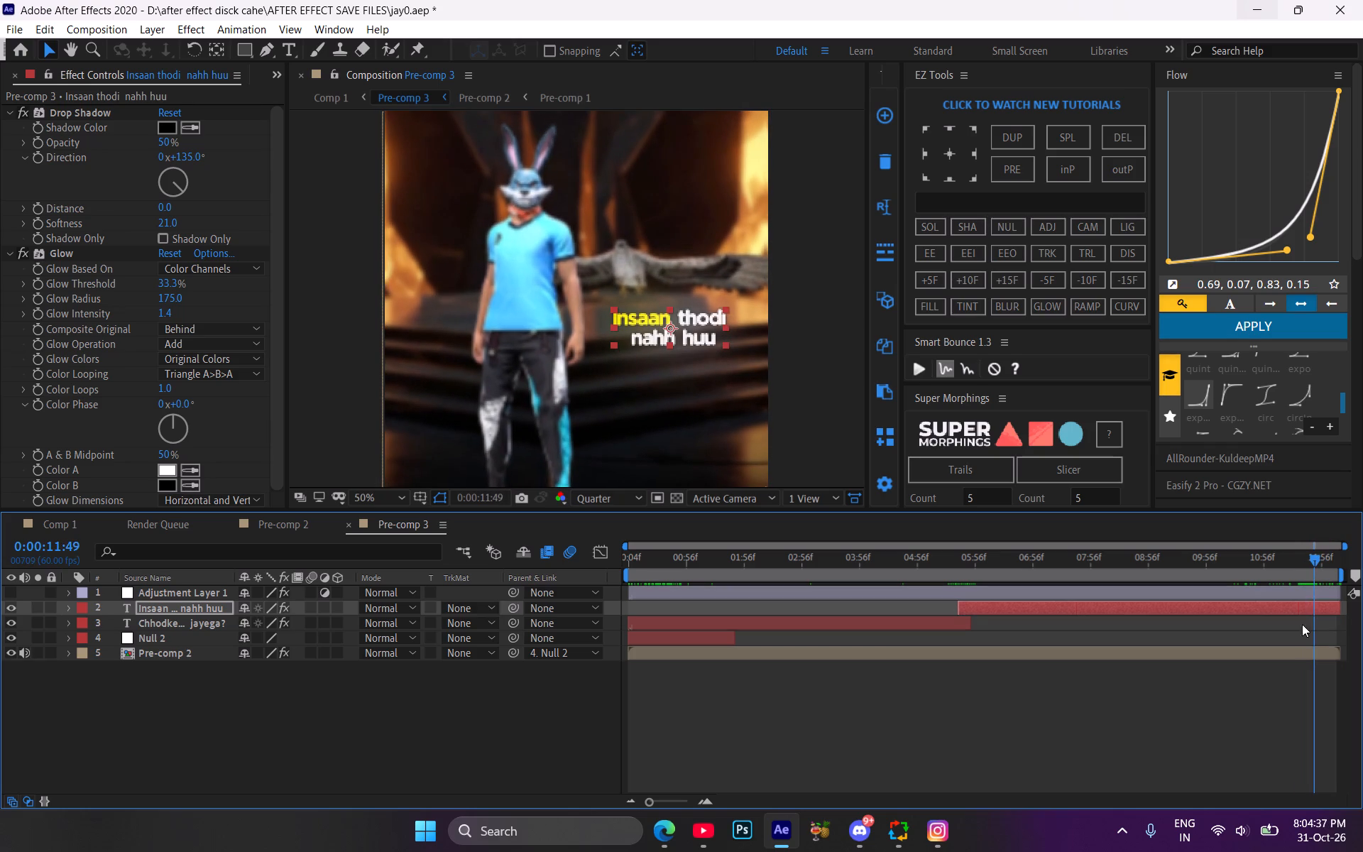
pyautogui.click(1305, 646)
pyautogui.rightClick(755, 709)
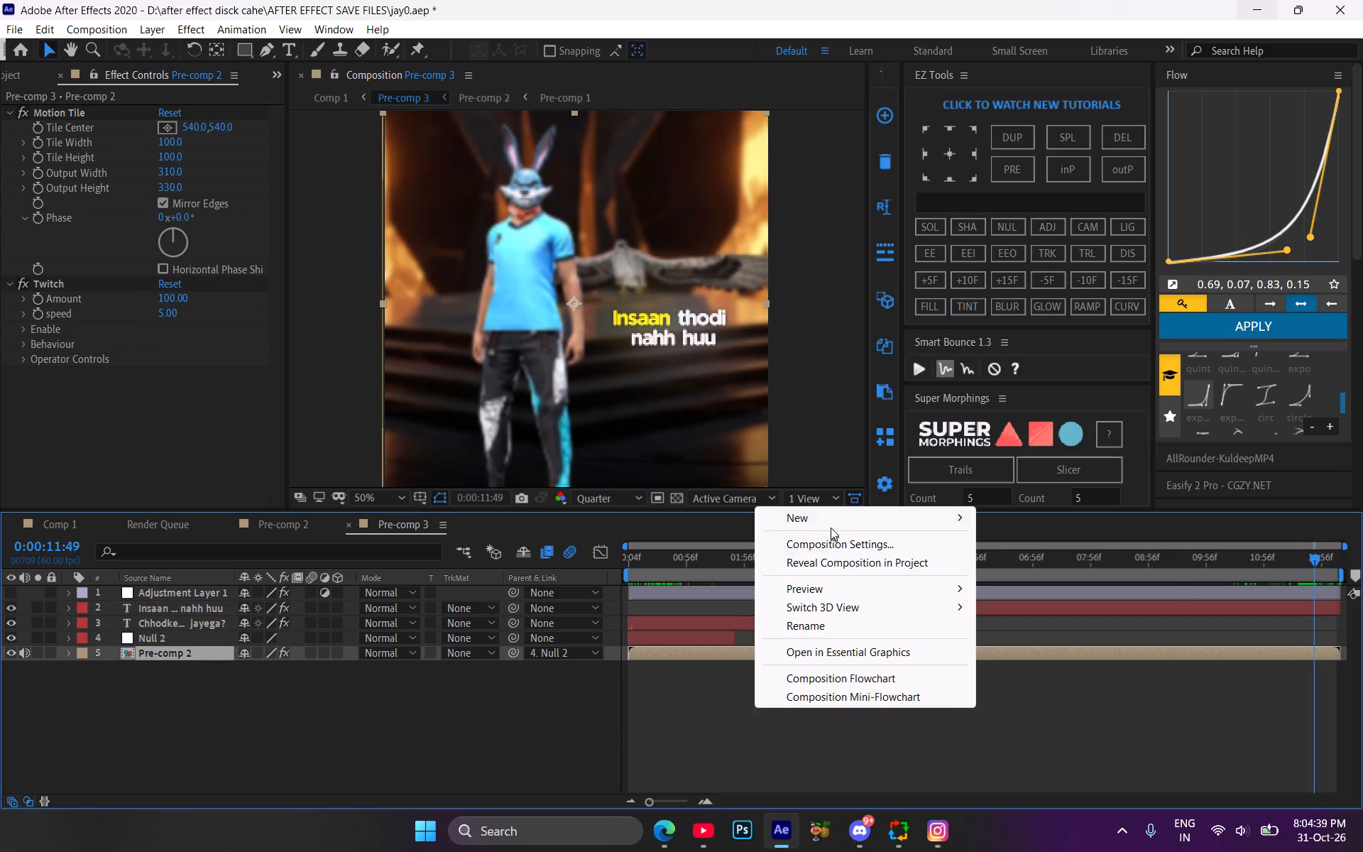
pyautogui.click(832, 518)
pyautogui.click(1034, 619)
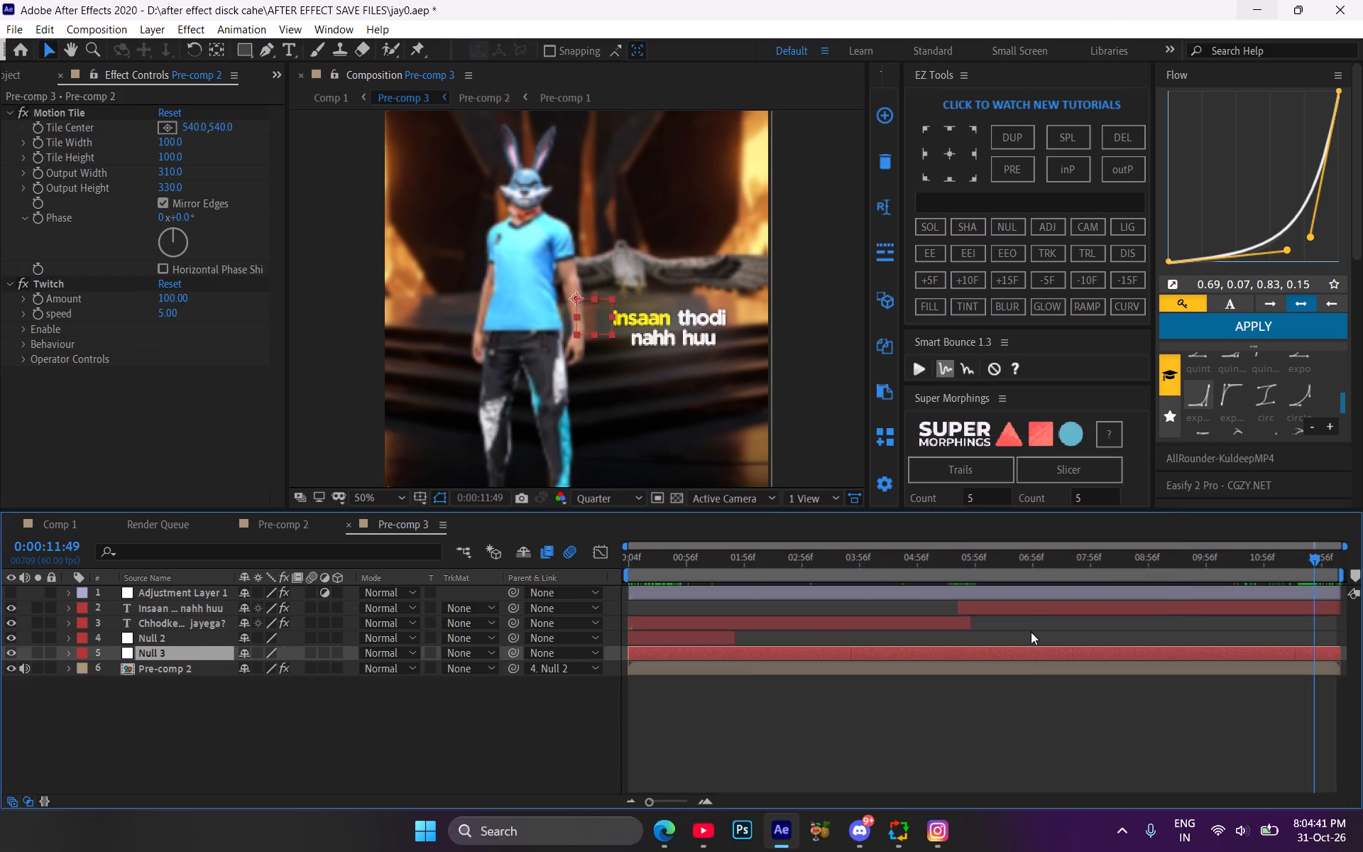
pyautogui.hotkey('ctrl', 'shift', 'd')
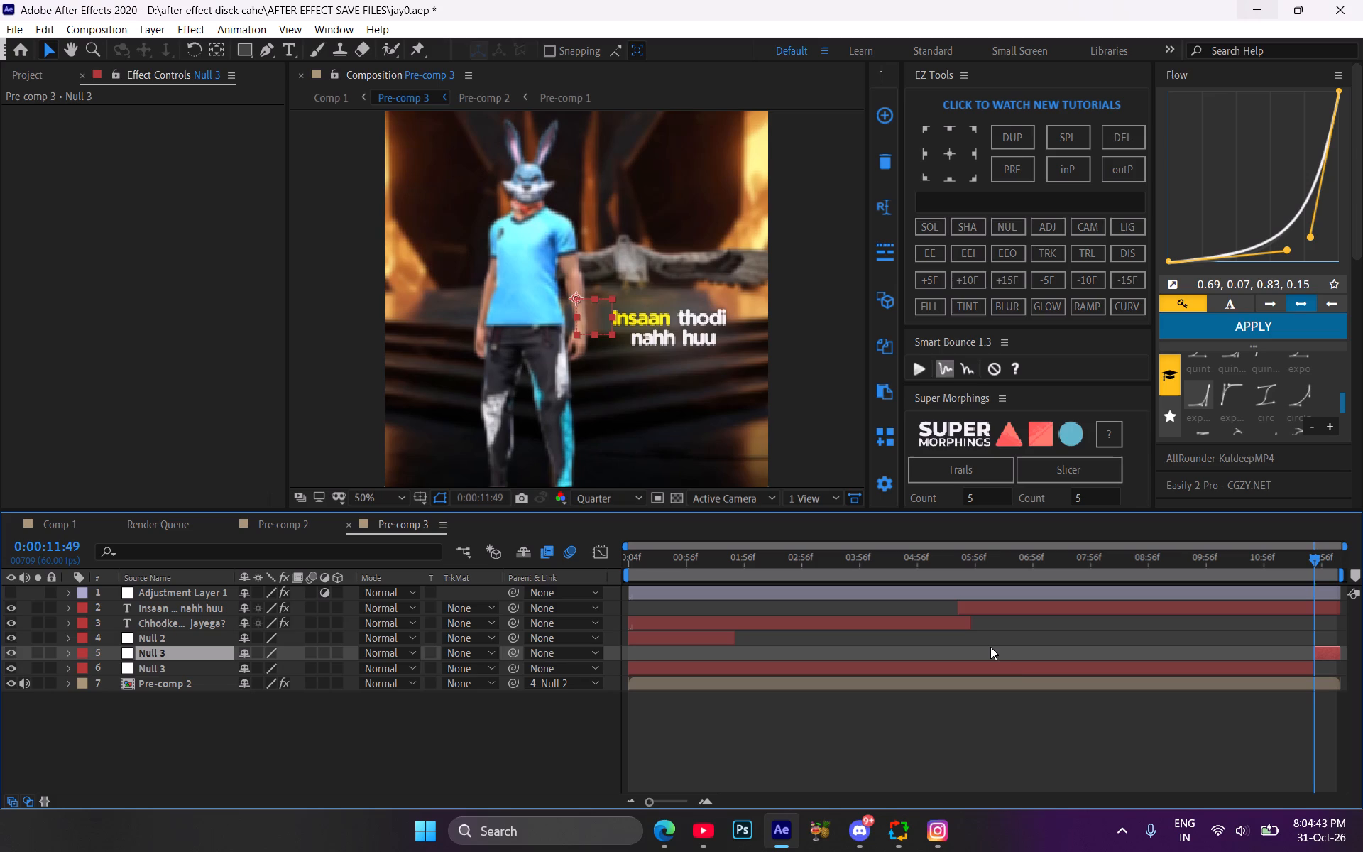
pyautogui.click(1013, 663)
pyautogui.press('Delete')
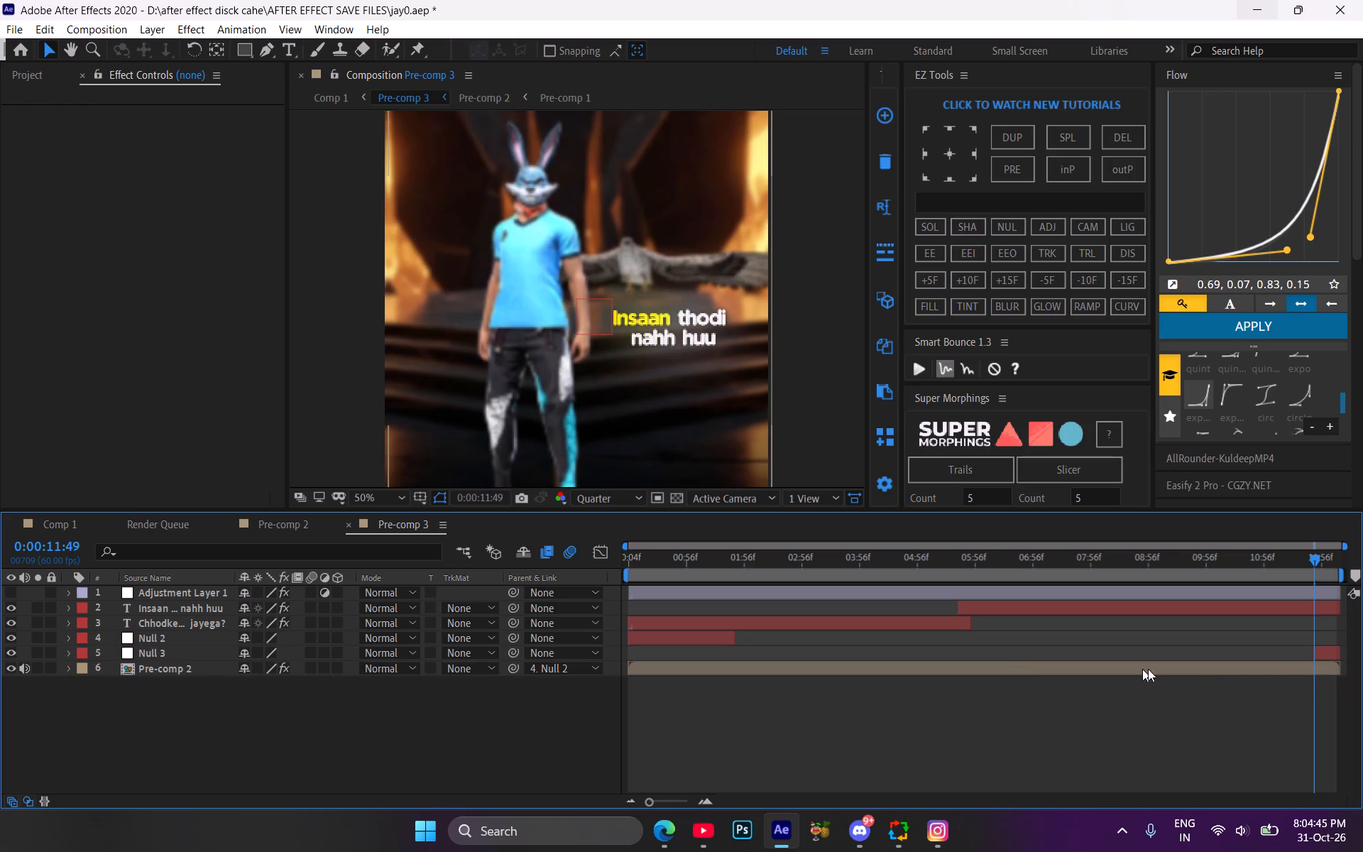
# Extend the new null's start earlier, to about 0:00:11:41.
pyautogui.moveTo(1313, 650); pyautogui.dragTo(1279, 642)
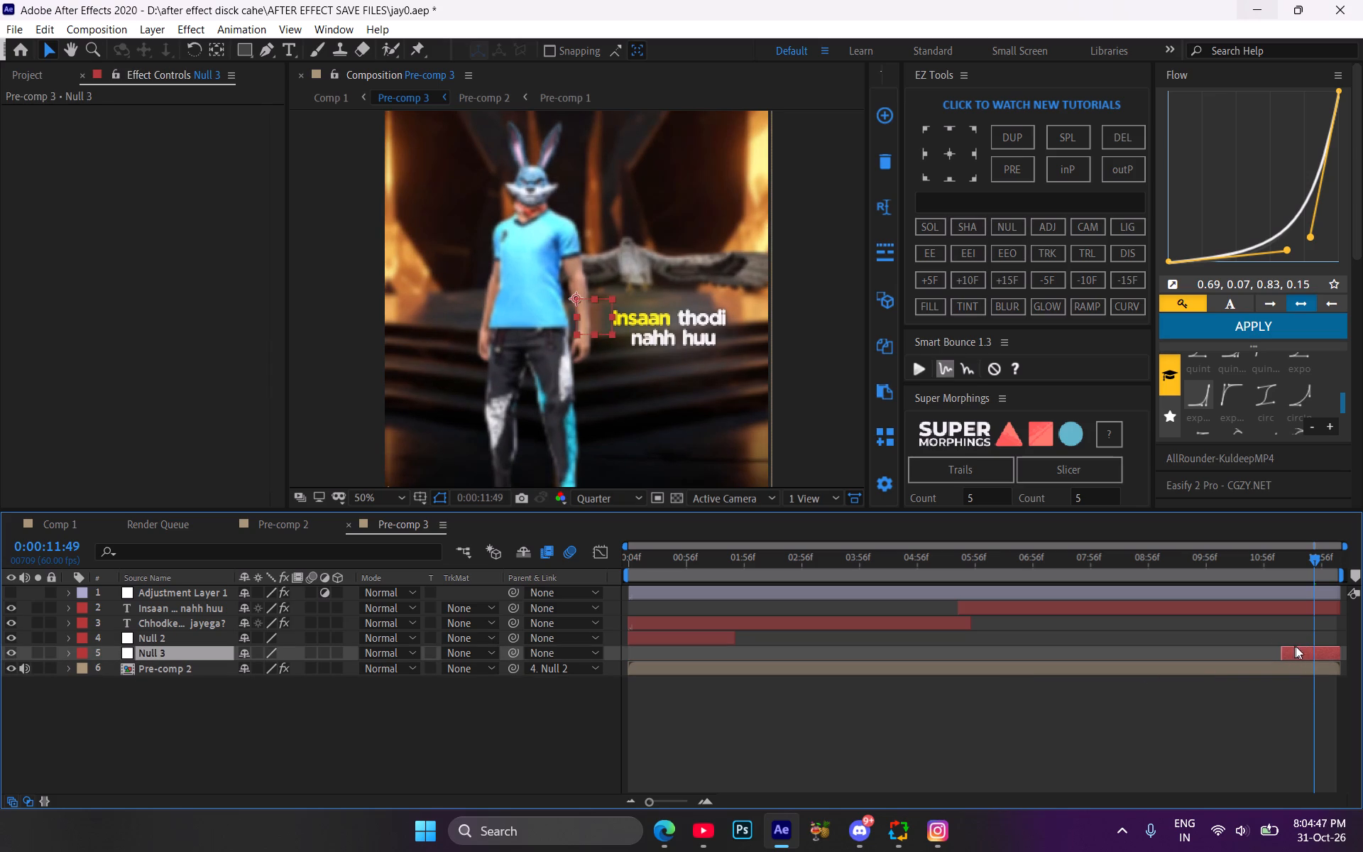
pyautogui.click(1286, 647)
pyautogui.moveTo(1283, 652); pyautogui.dragTo(1308, 656)
# Move Null 2's second Scale keyframe earlier, to about 0:00:00:33.
pyautogui.moveTo(1309, 558); pyautogui.dragTo(621, 611)
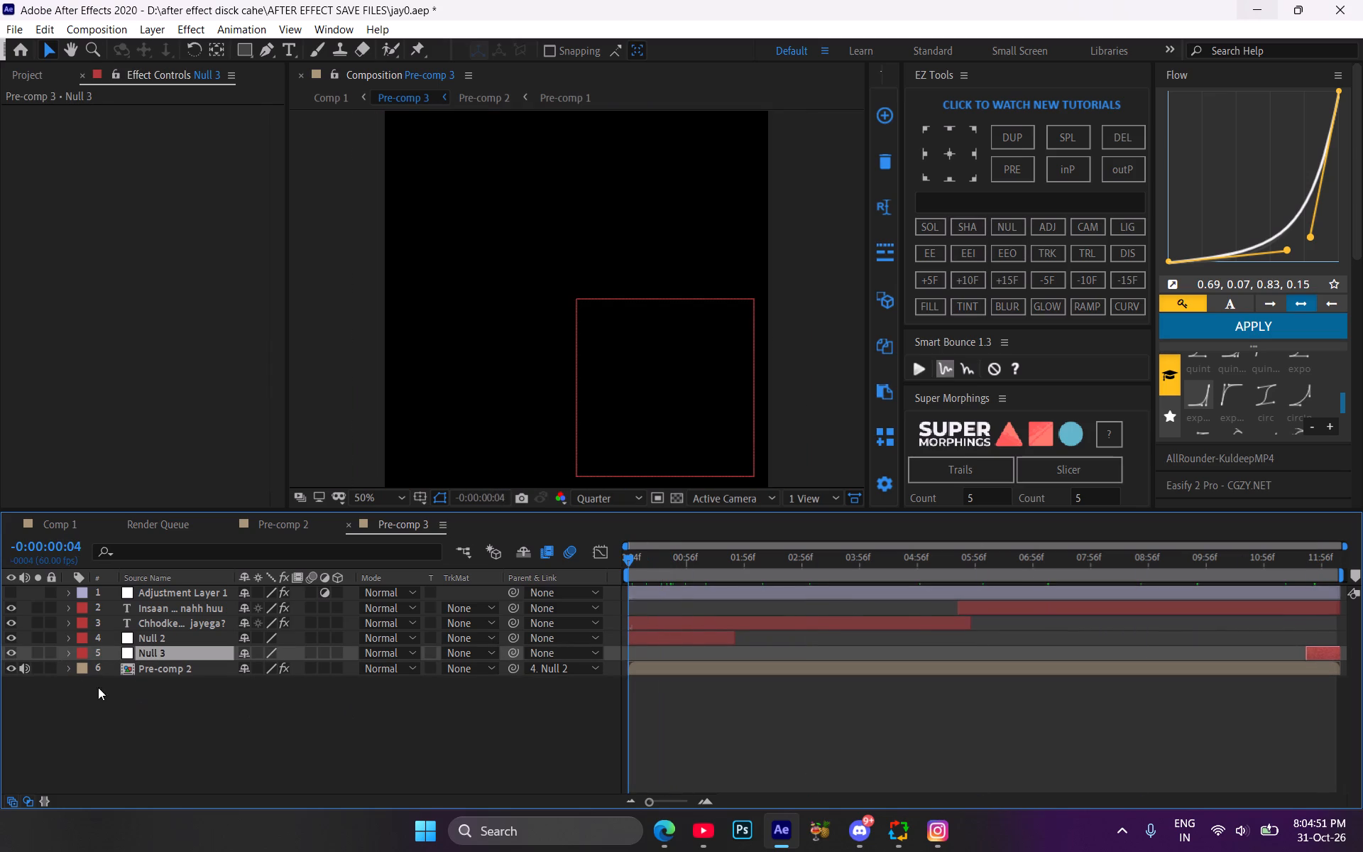
pyautogui.click(645, 636)
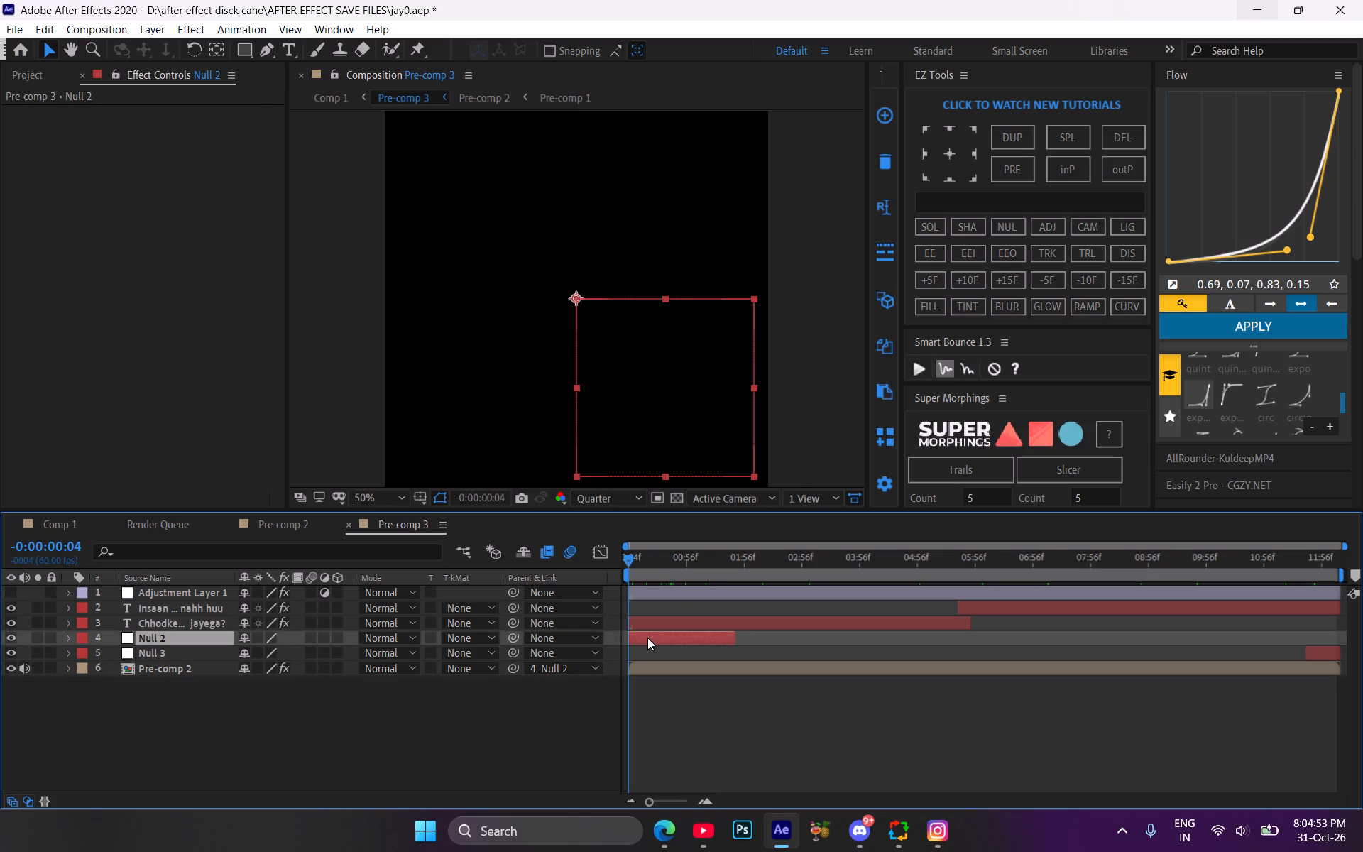
pyautogui.press('u')
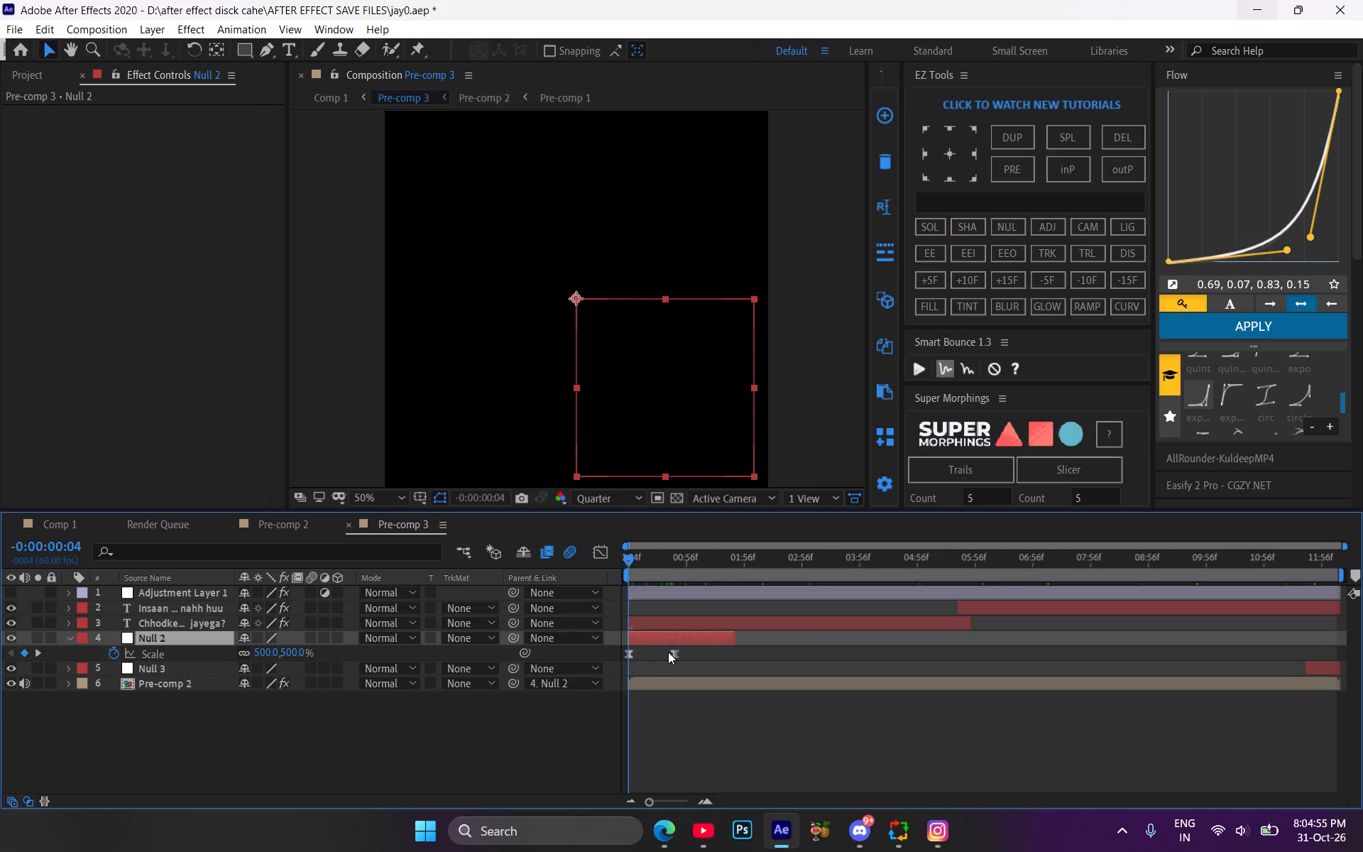
pyautogui.keyDown('alt'); pyautogui.moveTo(673, 652); pyautogui.dragTo(662, 652); pyautogui.keyUp('alt')
# Scrub from the opening to the ending to compare the first caption's Opacity fade with Null 2's zoom, and collapse both layers.
pyautogui.click(679, 627)
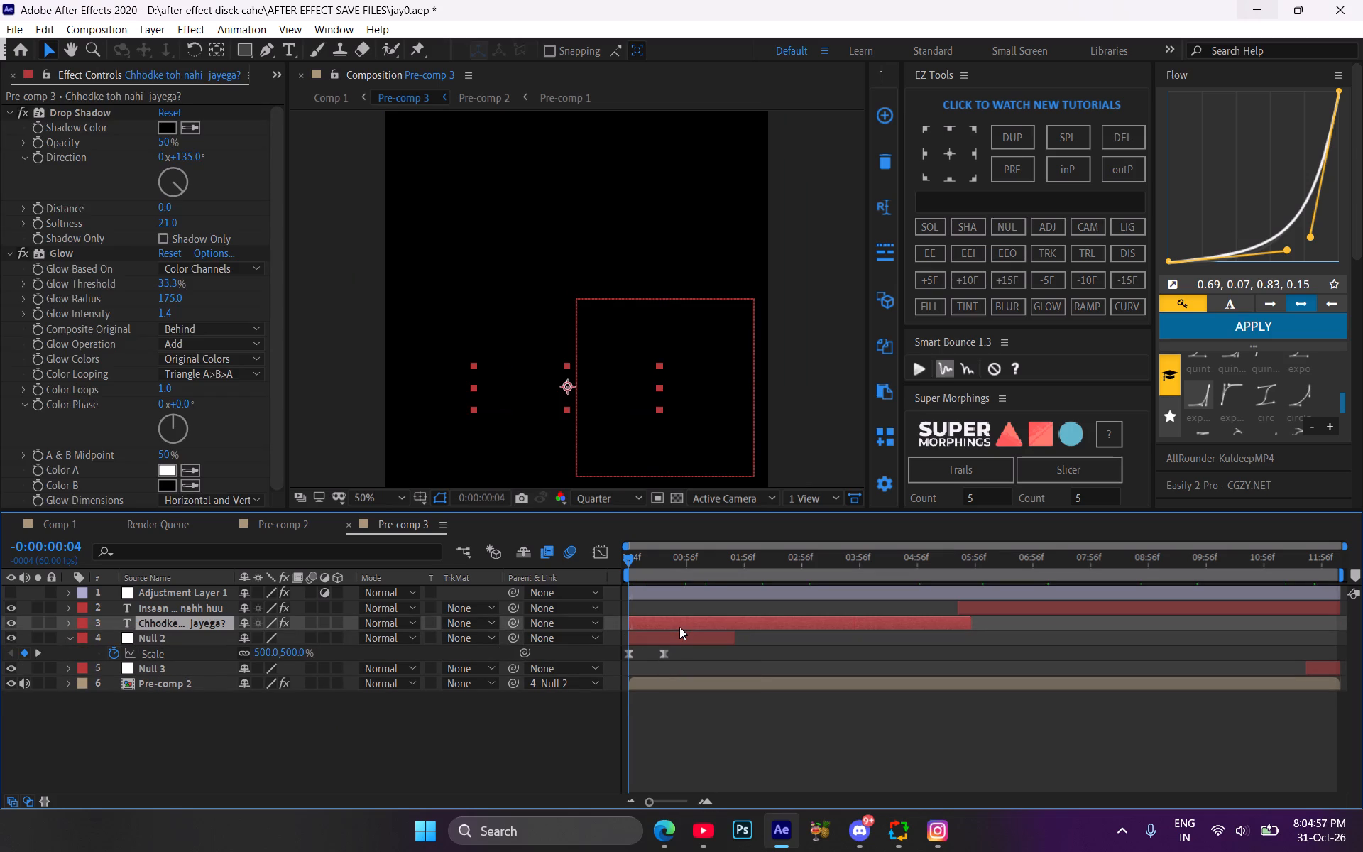
pyautogui.press('t')
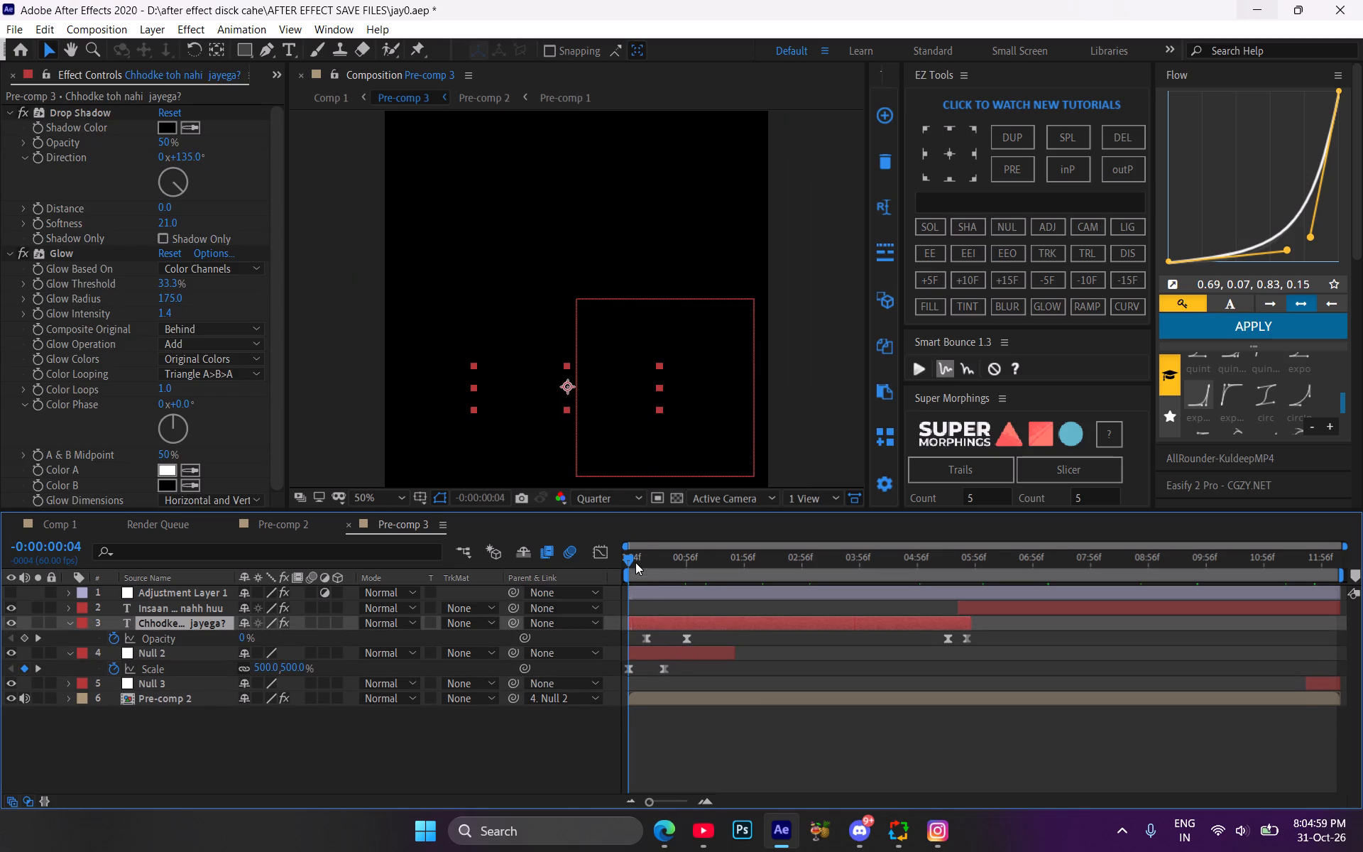
pyautogui.moveTo(635, 561); pyautogui.dragTo(661, 569)
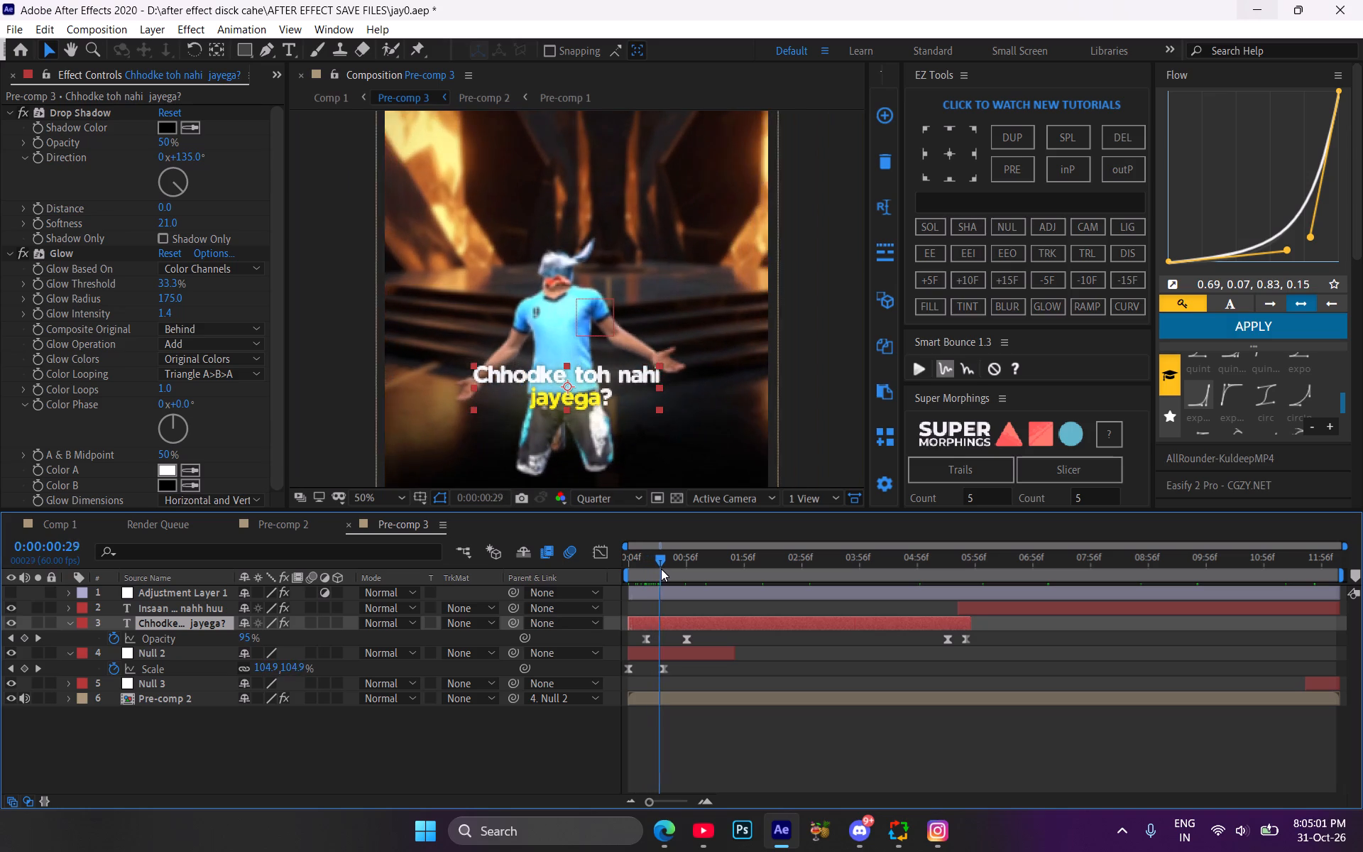
pyautogui.moveTo(661, 569); pyautogui.dragTo(1088, 617)
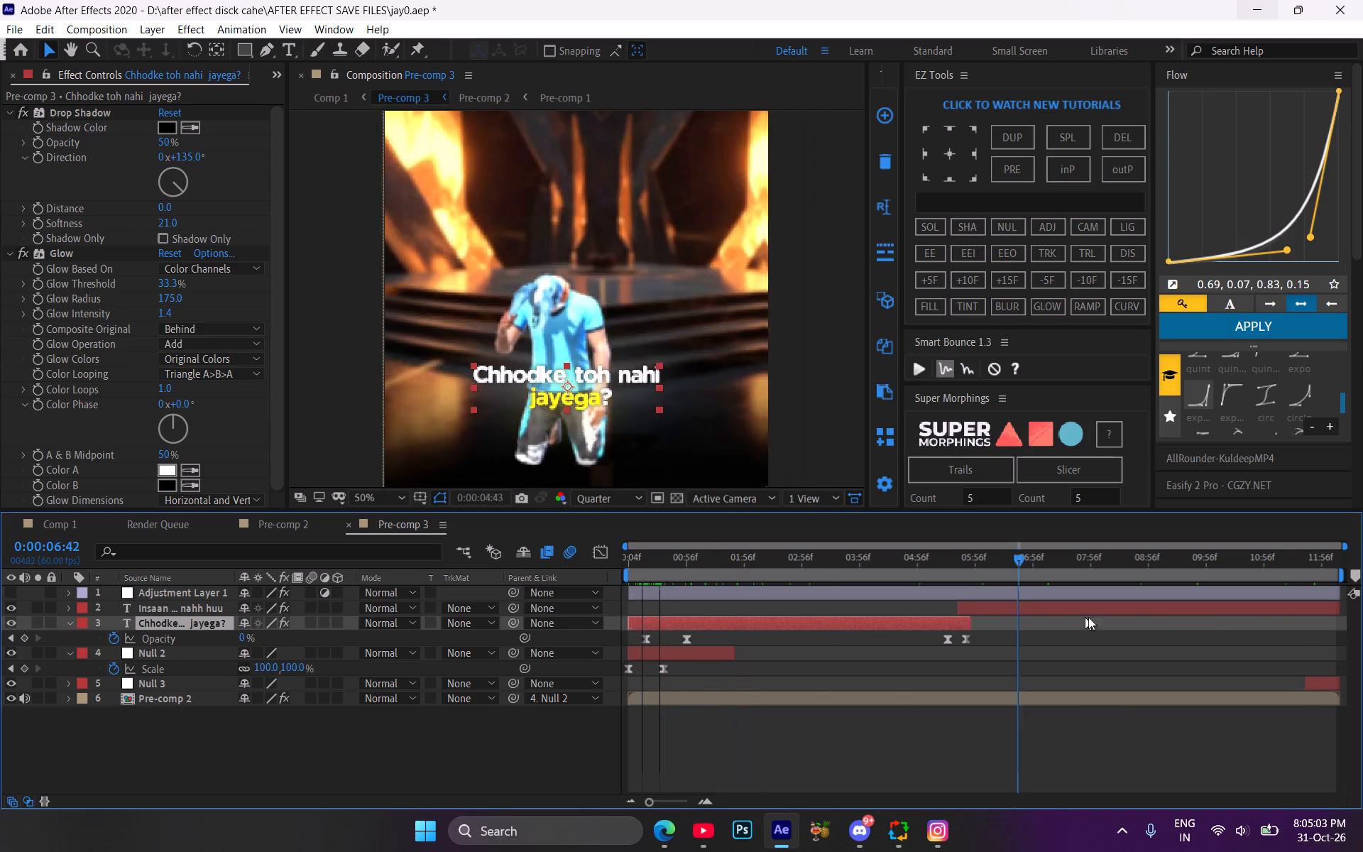
pyautogui.moveTo(1088, 617); pyautogui.dragTo(1315, 634)
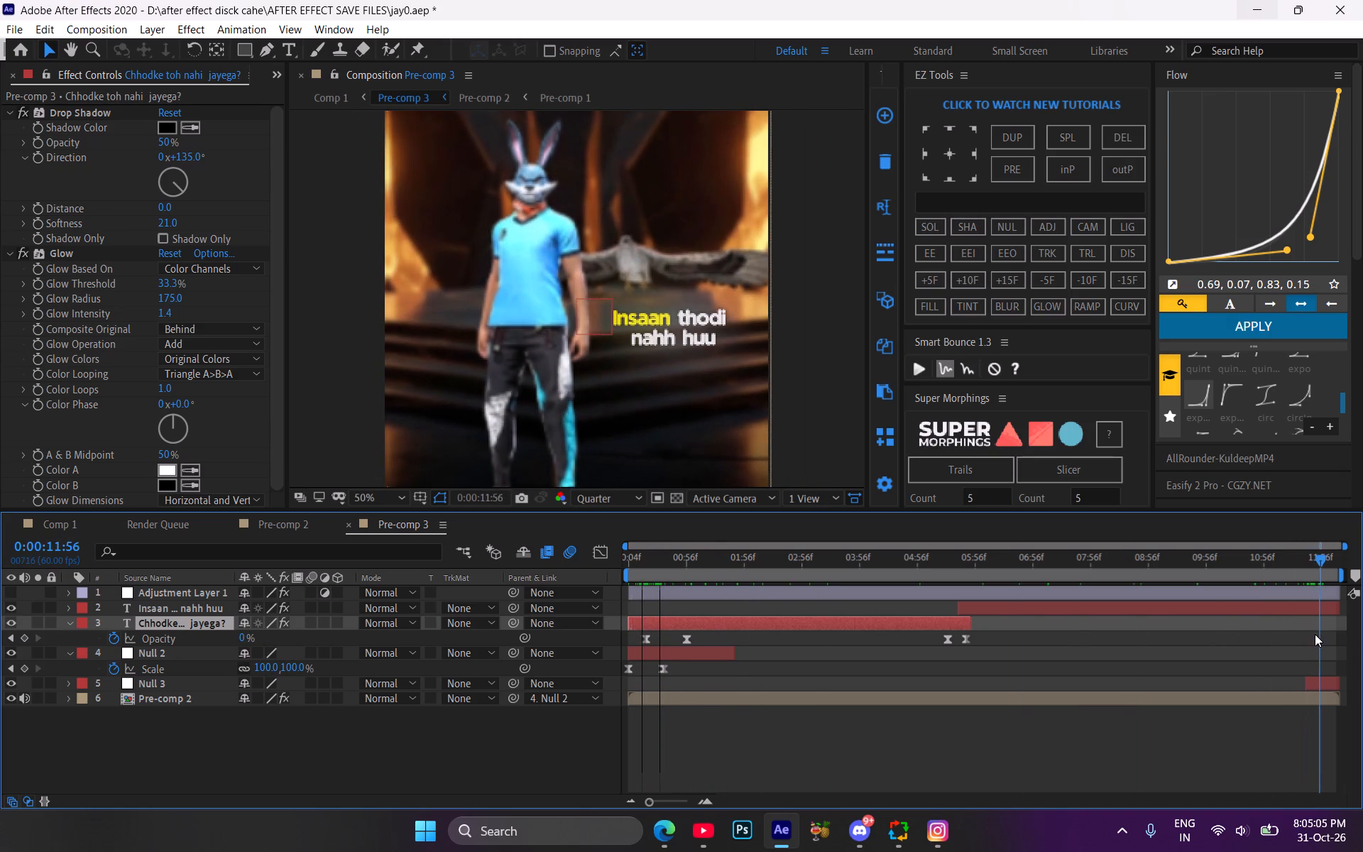
pyautogui.moveTo(1315, 634); pyautogui.dragTo(1307, 634)
pyautogui.click(1320, 691)
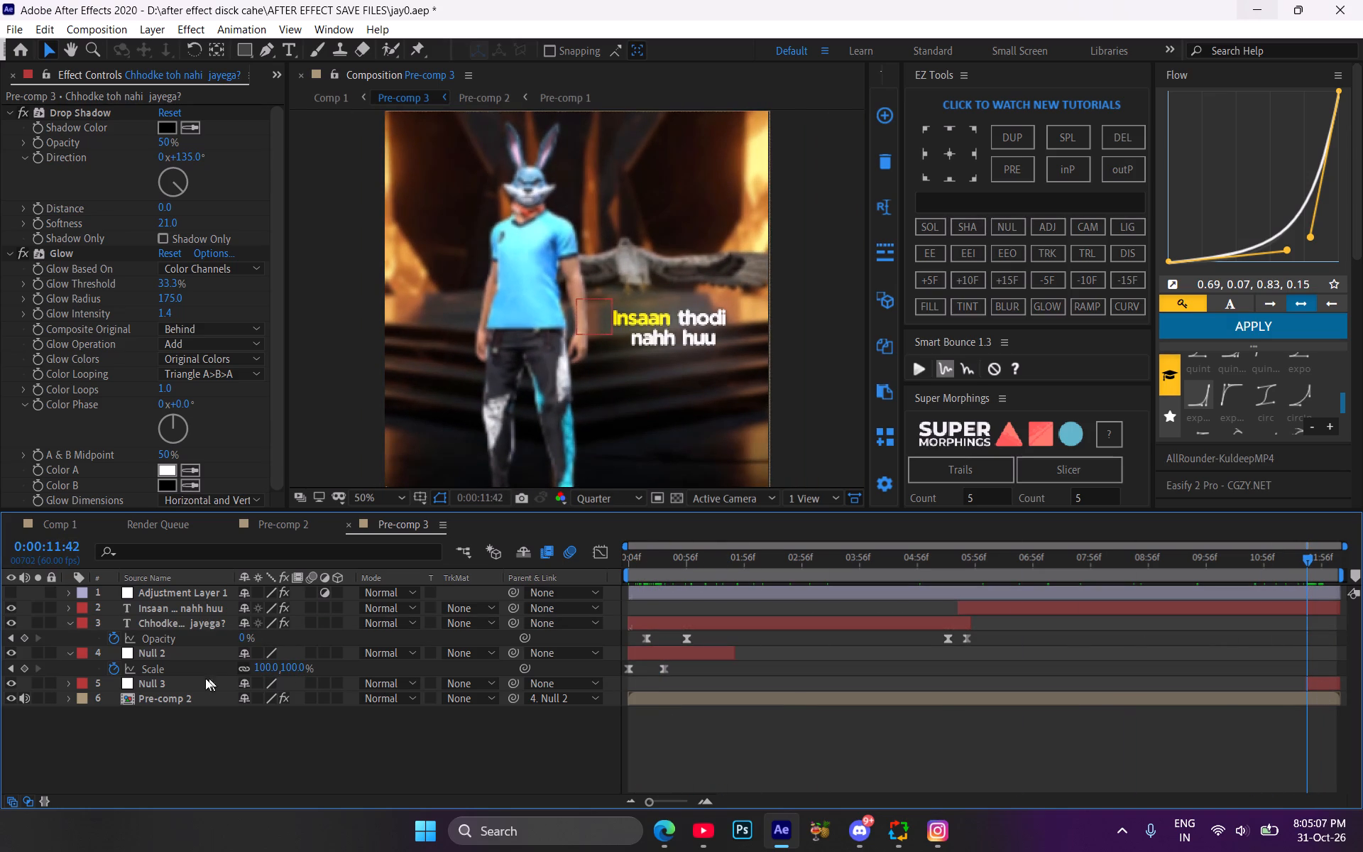
pyautogui.click(68, 657)
pyautogui.click(67, 632)
pyautogui.click(70, 627)
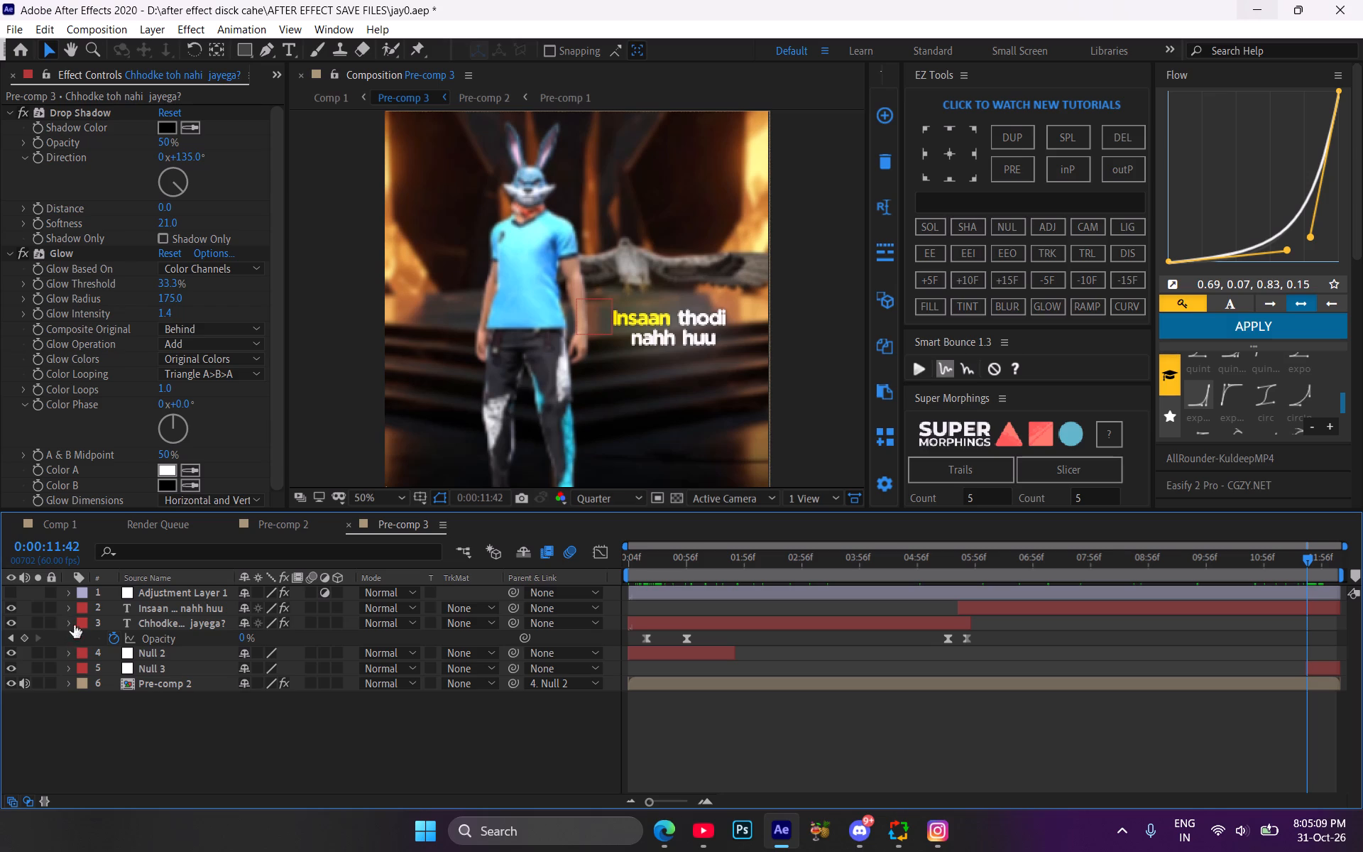
# Move Null 3 above Null 2 in the layer stack and parent Null 2 to Null 3.
pyautogui.click(1328, 656)
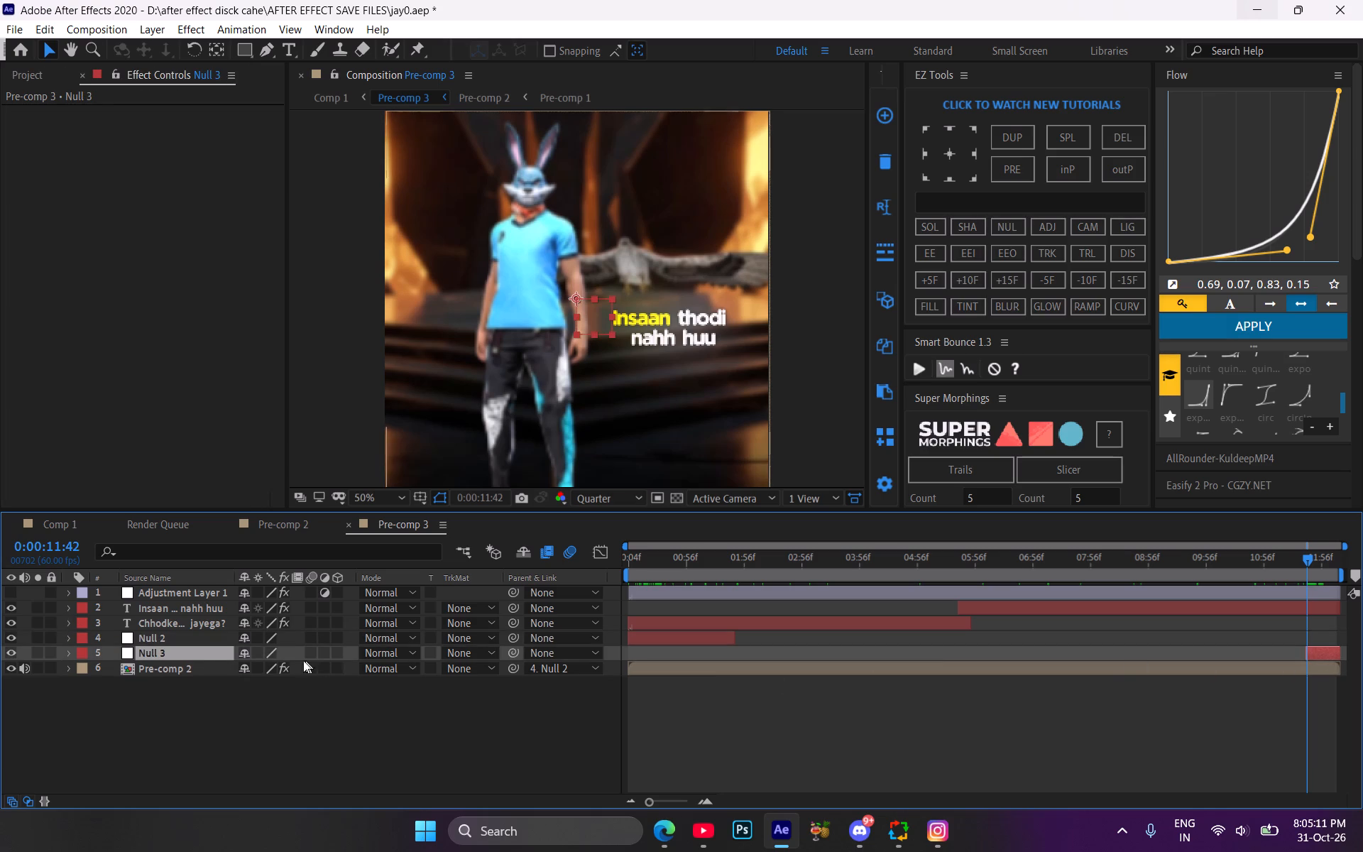
pyautogui.moveTo(202, 651); pyautogui.dragTo(201, 635)
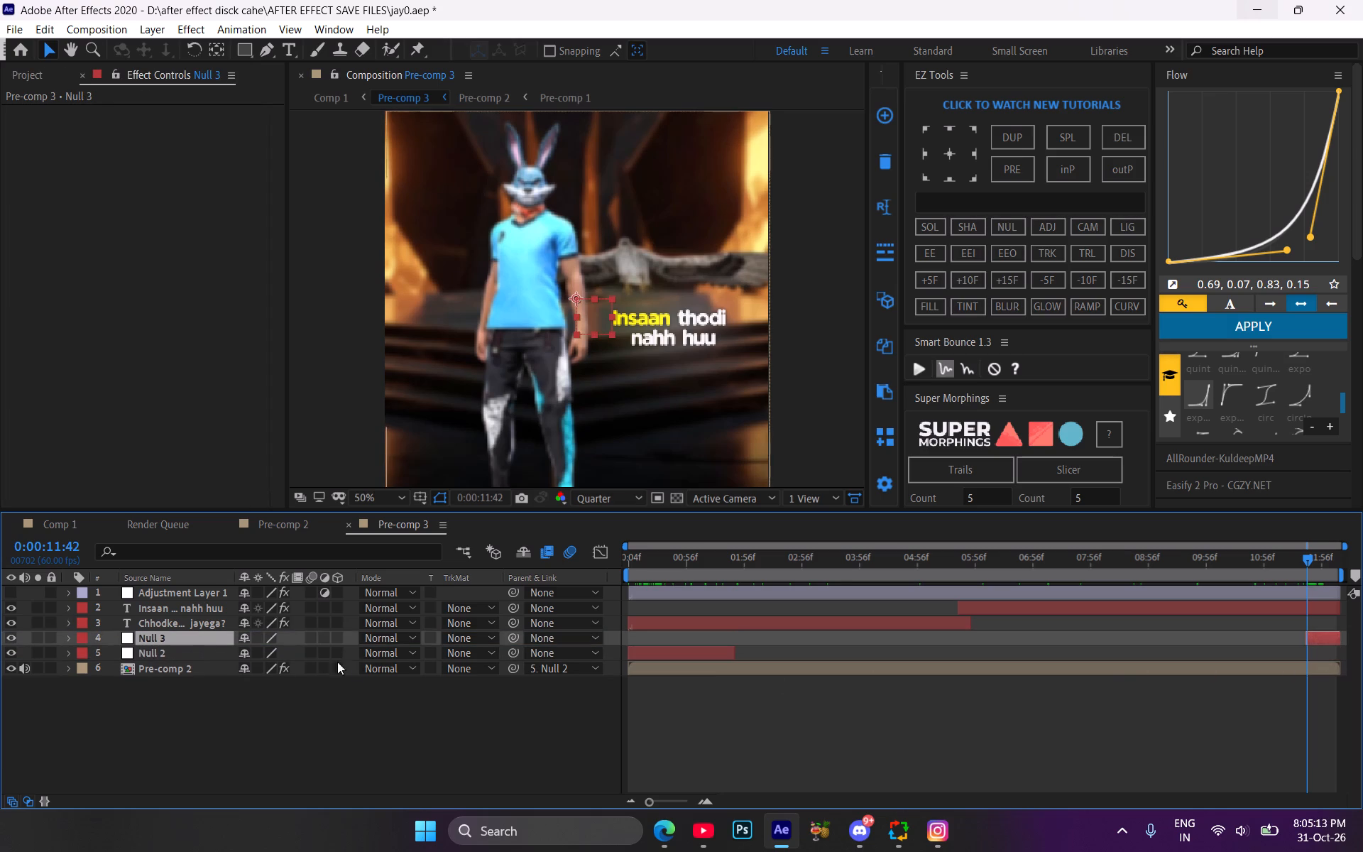
pyautogui.moveTo(515, 652); pyautogui.dragTo(207, 641)
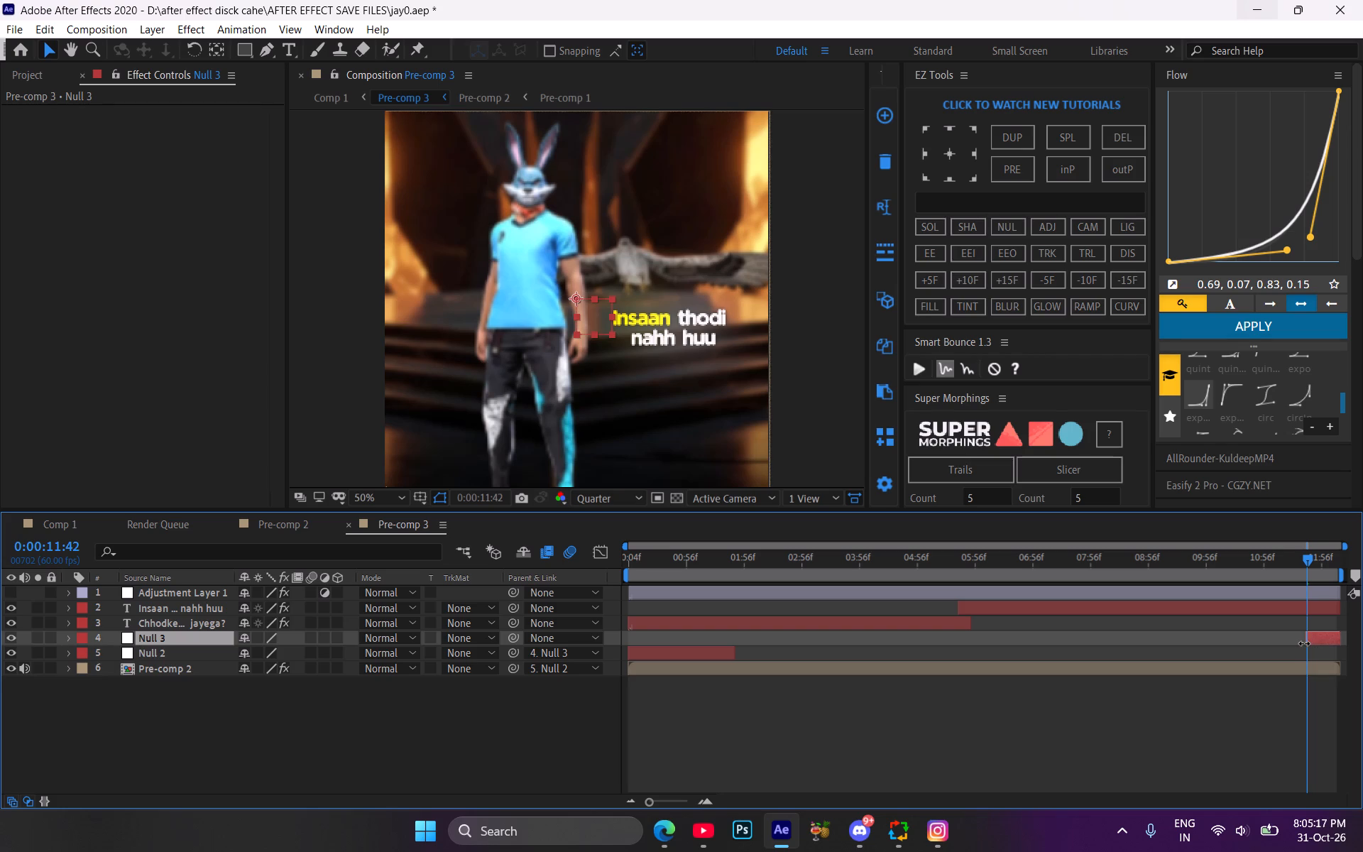
# Keyframe Null 3's Scale from 100% at 0:00:11:42 to 500% at 0:00:12:11.
pyautogui.press('s')
pyautogui.click(113, 660)
pyautogui.click(114, 655)
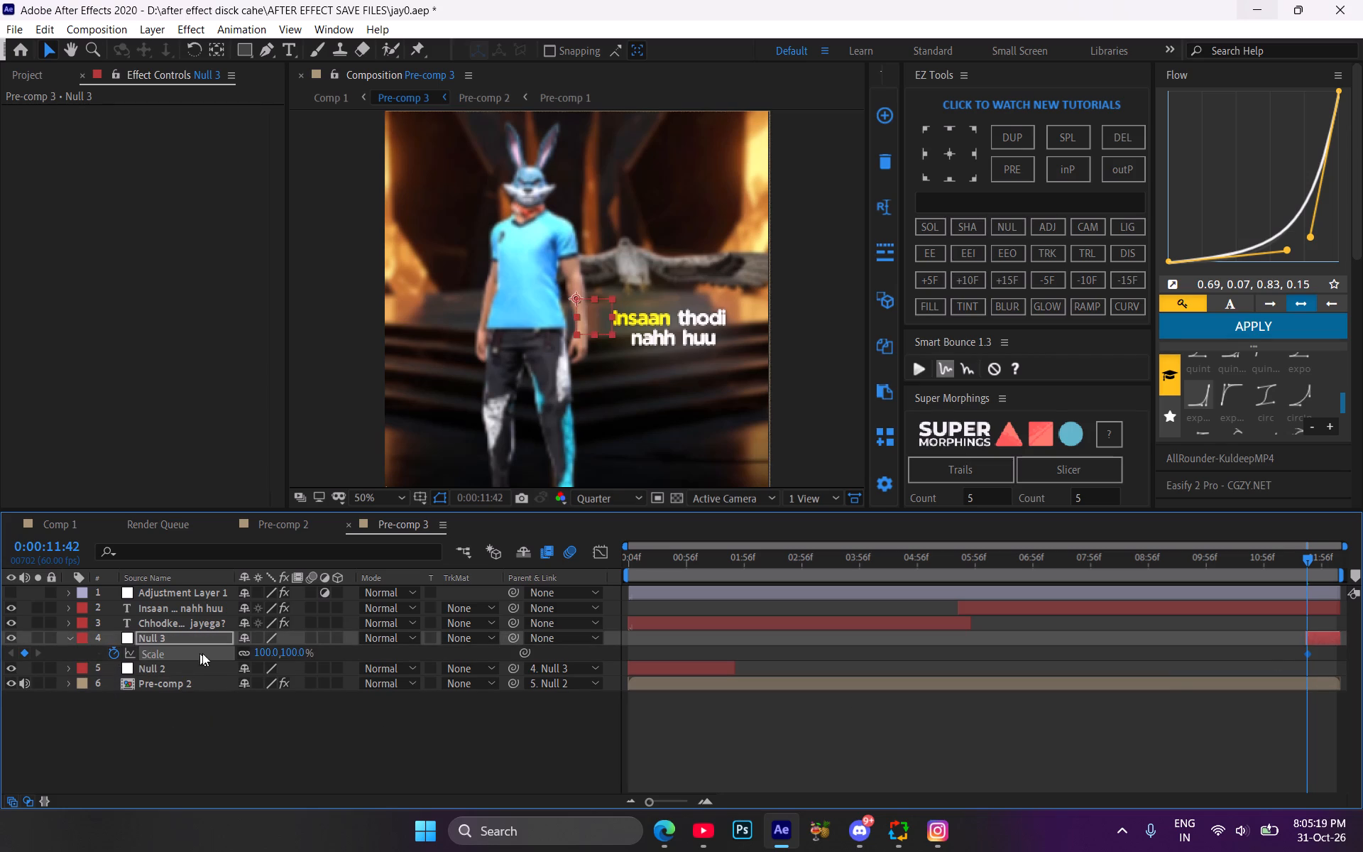
pyautogui.moveTo(1306, 560); pyautogui.dragTo(1315, 560)
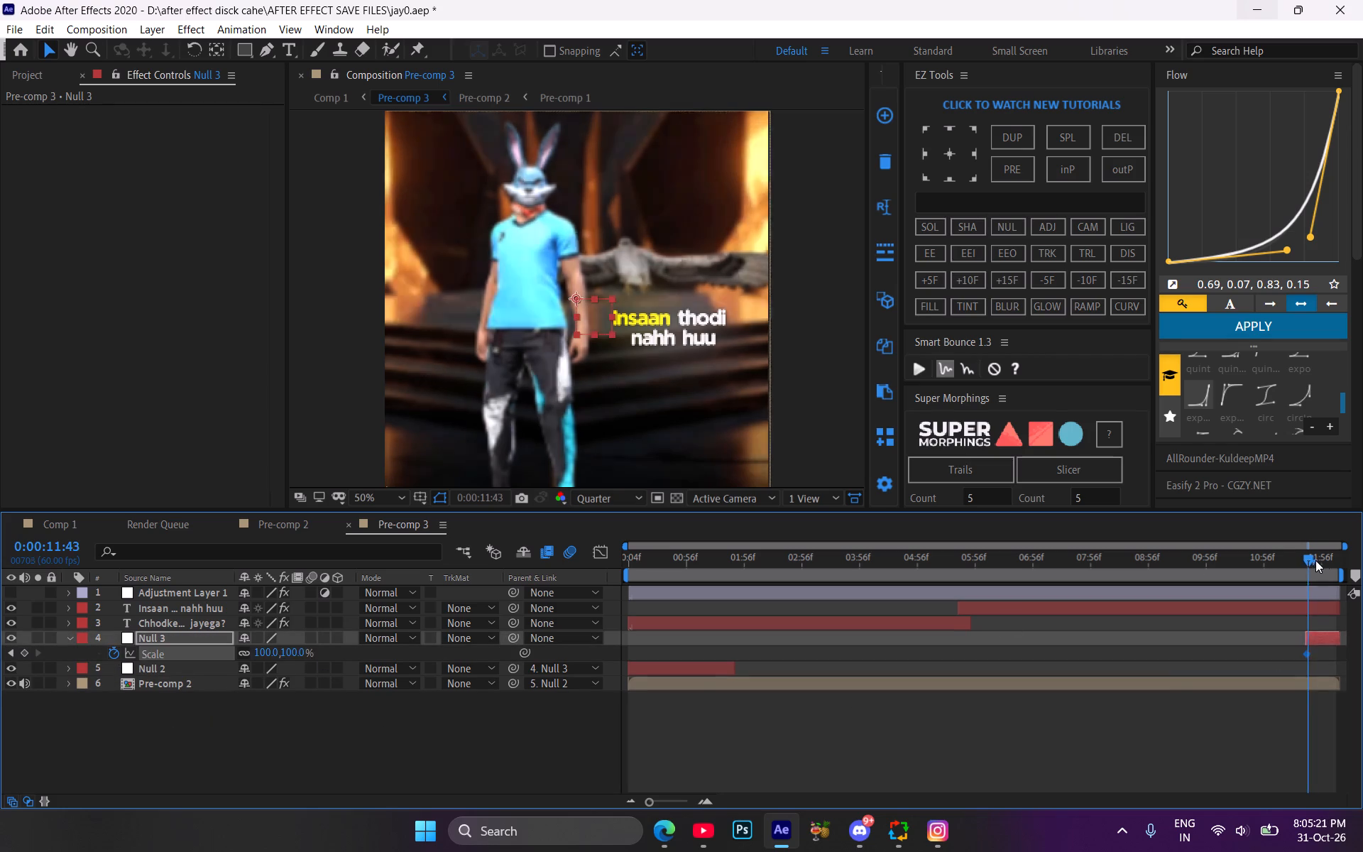
pyautogui.moveTo(1315, 560); pyautogui.dragTo(1335, 564)
pyautogui.click(305, 651)
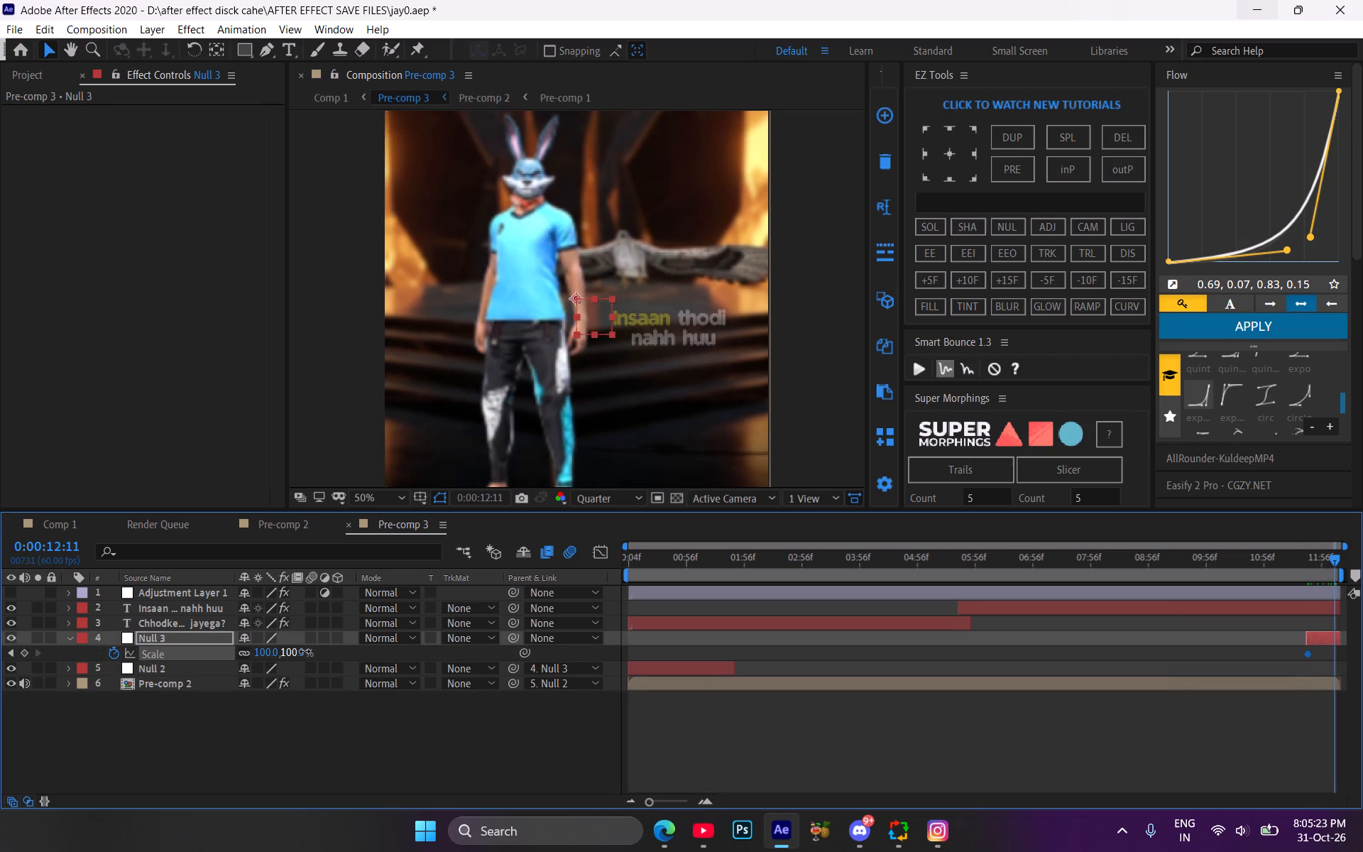
pyautogui.write('500')
pyautogui.press('Return')
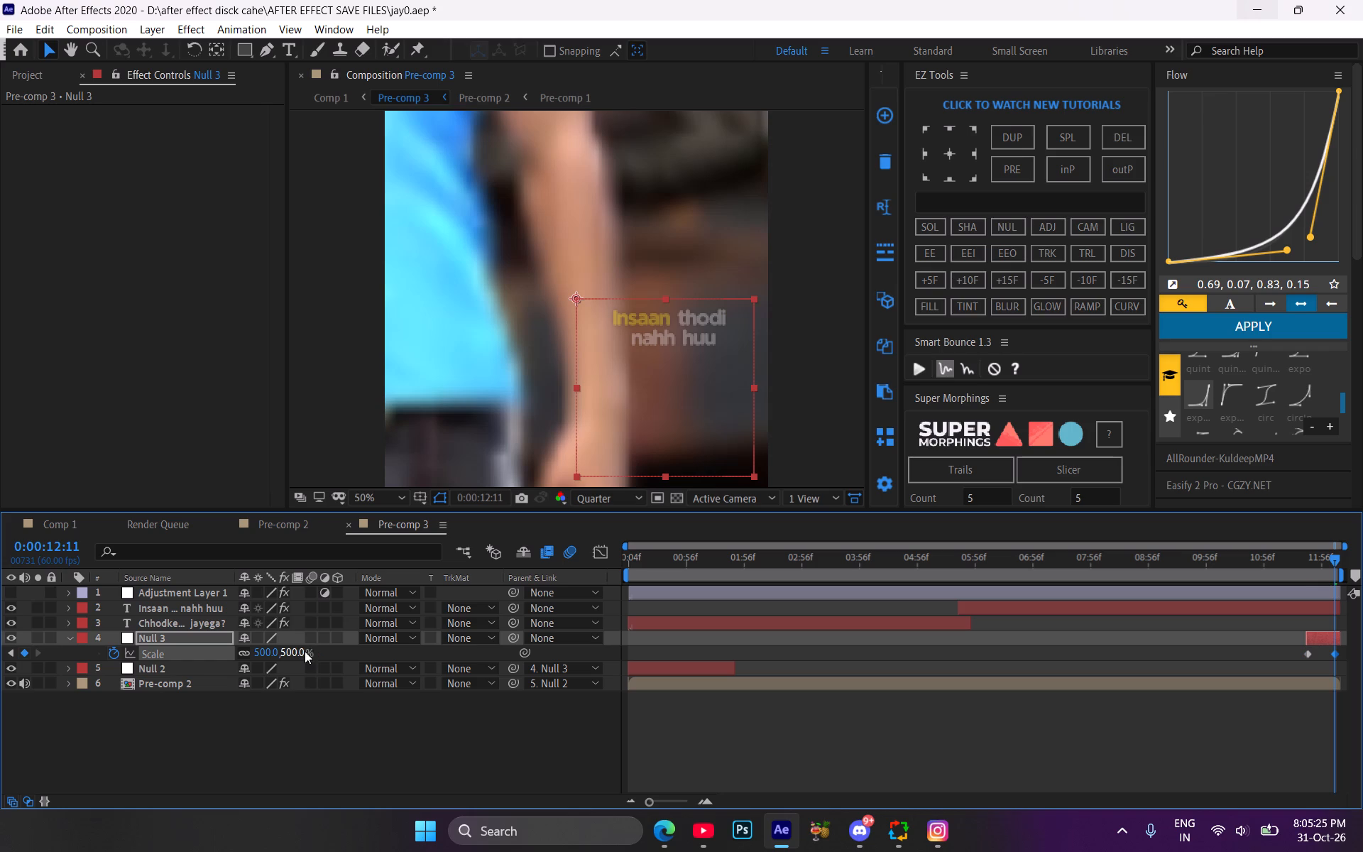
# Apply Easy Ease to both of Null 3's Scale keyframes and check the curve in the Graph Editor.
pyautogui.moveTo(1293, 648); pyautogui.dragTo(1362, 667)
pyautogui.press('F9')
pyautogui.click(615, 542)
pyautogui.click(601, 551)
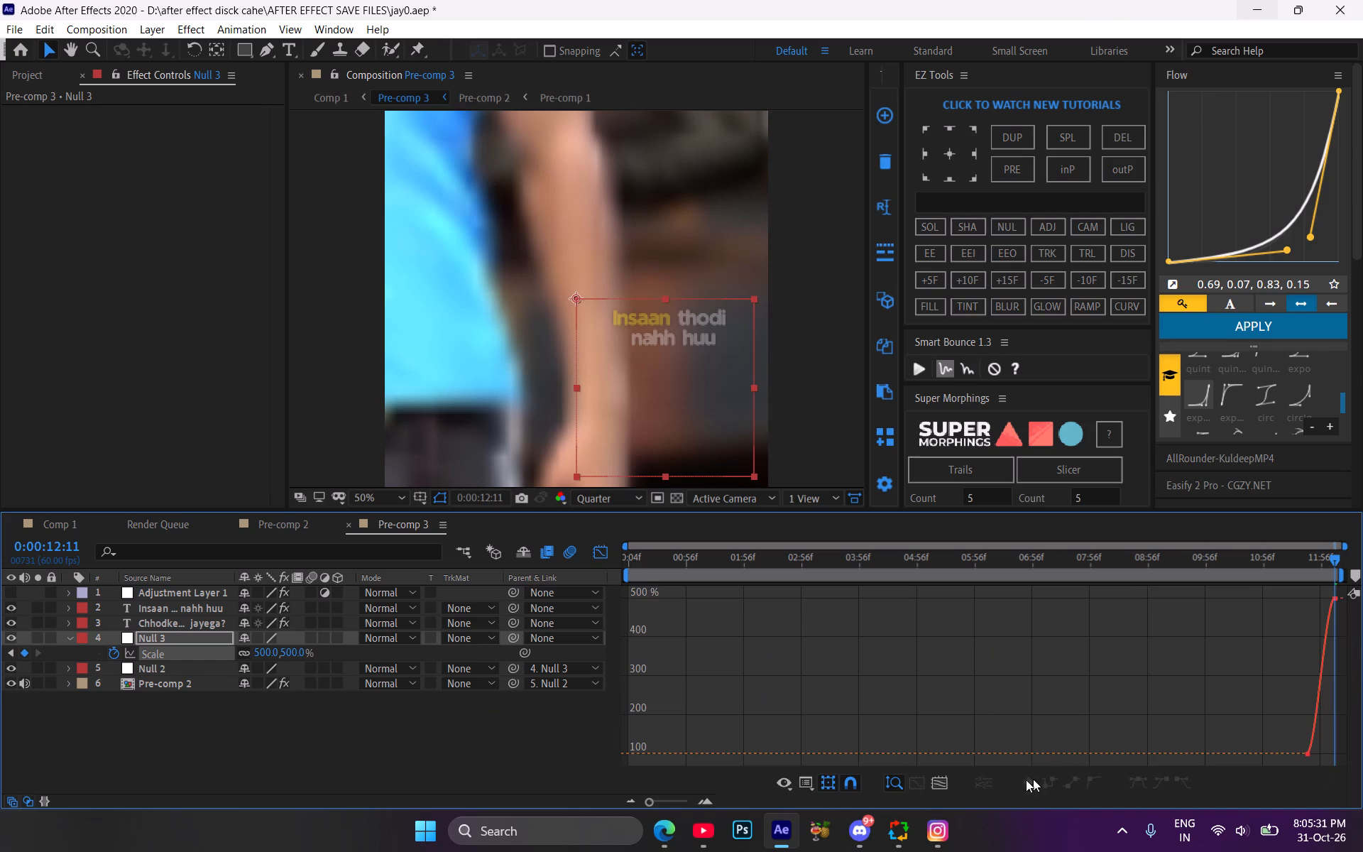
pyautogui.click(600, 555)
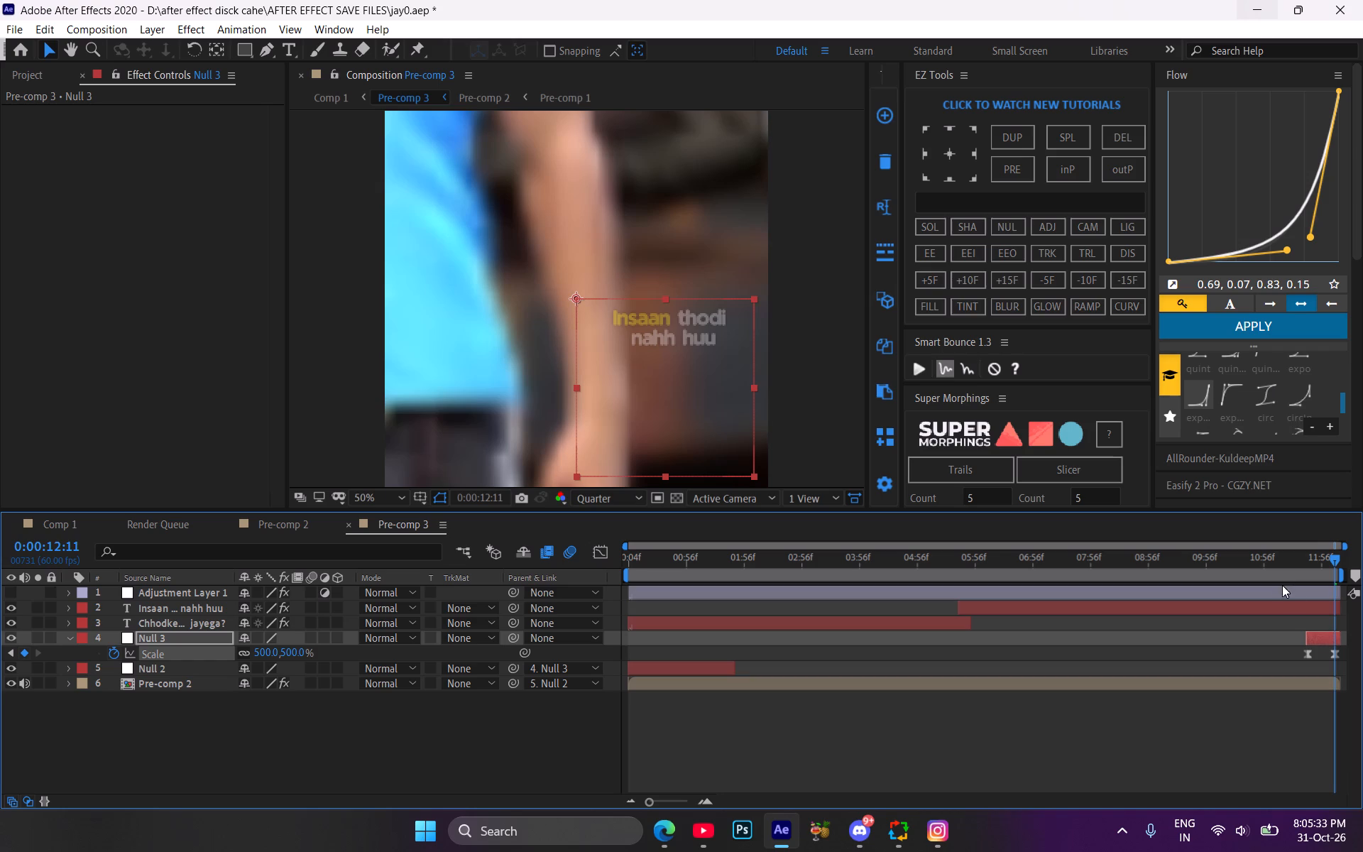
# Apply the 0.69, 0.07, 0.83, 0.15 Flow curve to Null 3's two Scale keyframes and preview the closing zoom.
pyautogui.moveTo(1291, 656); pyautogui.dragTo(1362, 650)
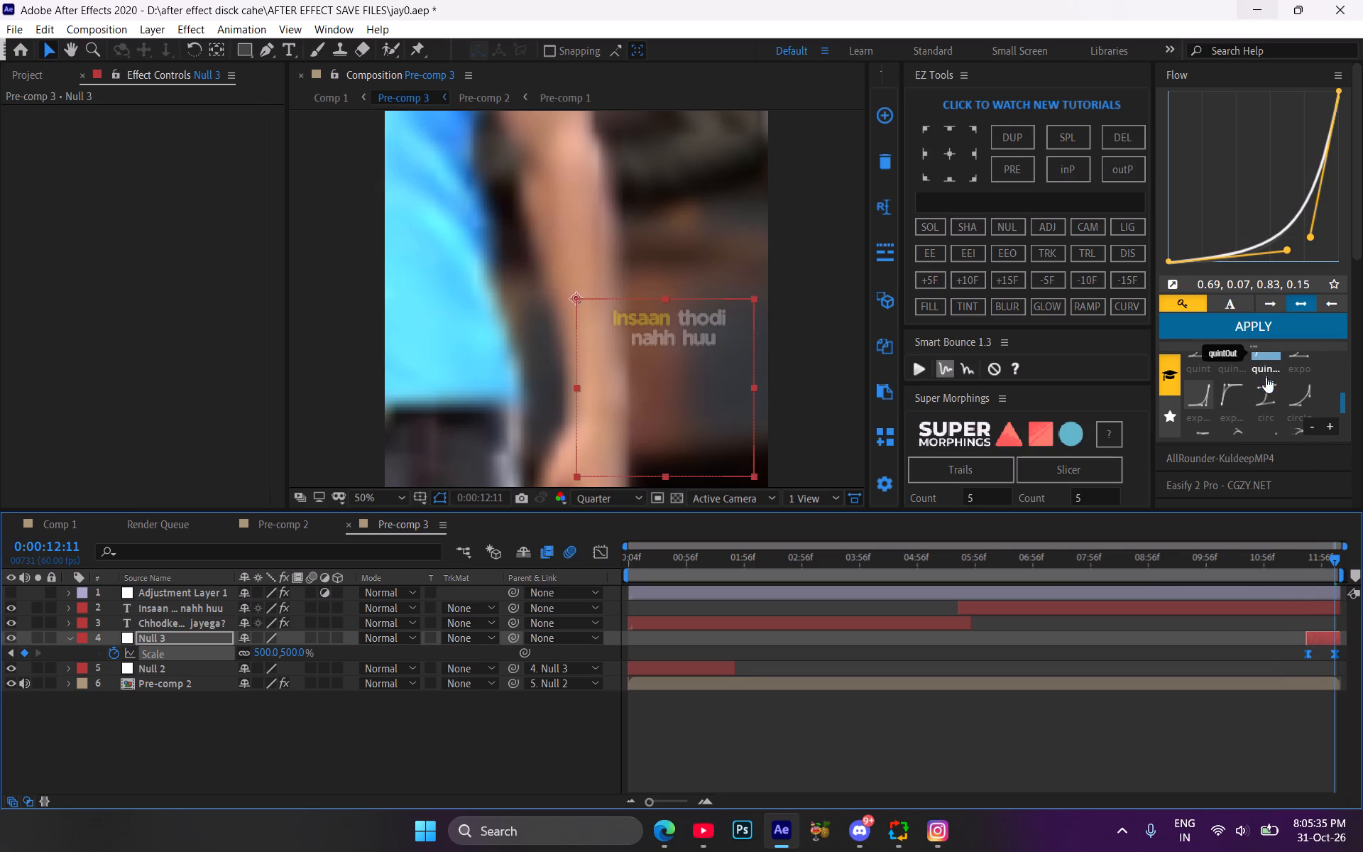
pyautogui.click(1269, 327)
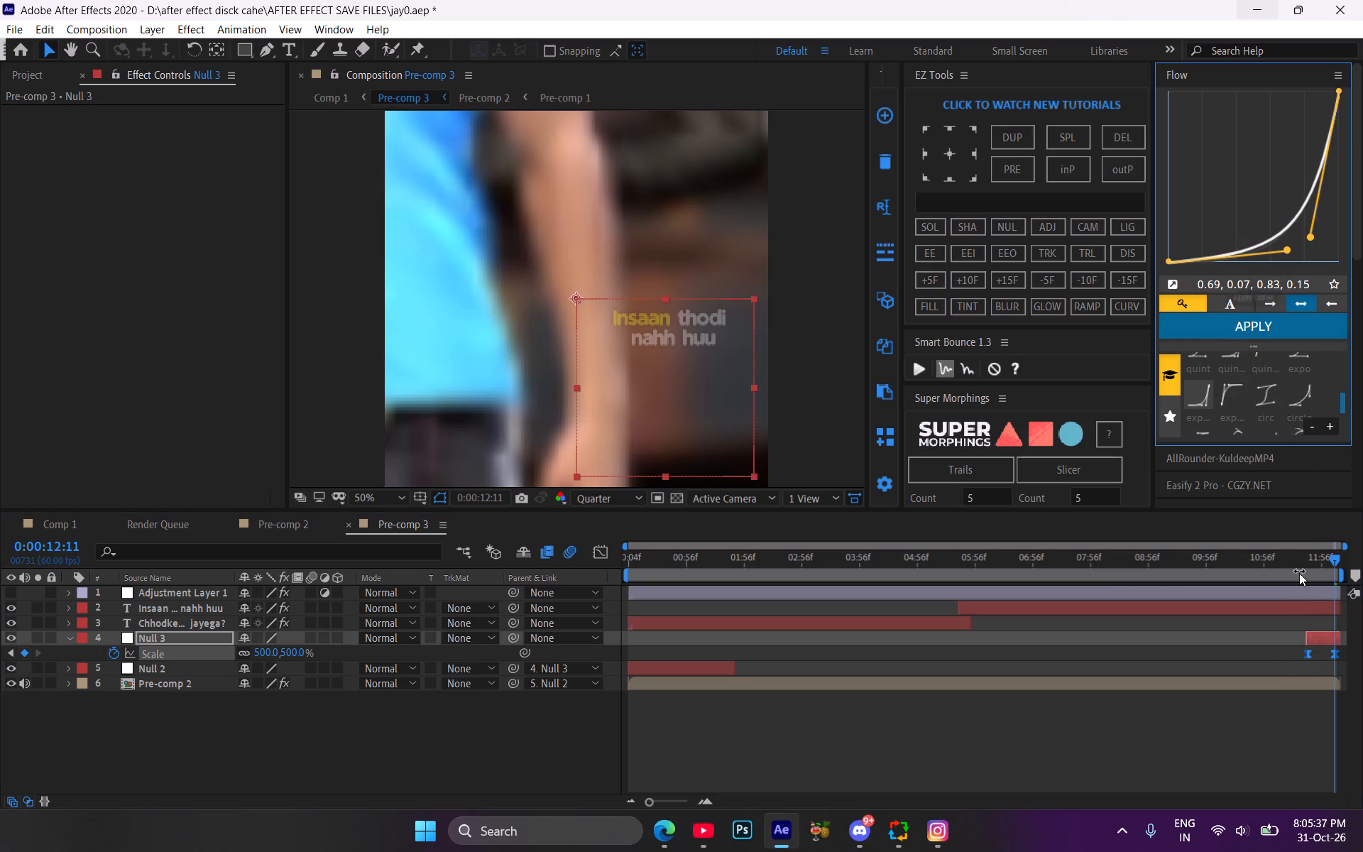
pyautogui.click(1304, 573)
pyautogui.click(1297, 561)
pyautogui.moveTo(1295, 561); pyautogui.dragTo(1316, 567)
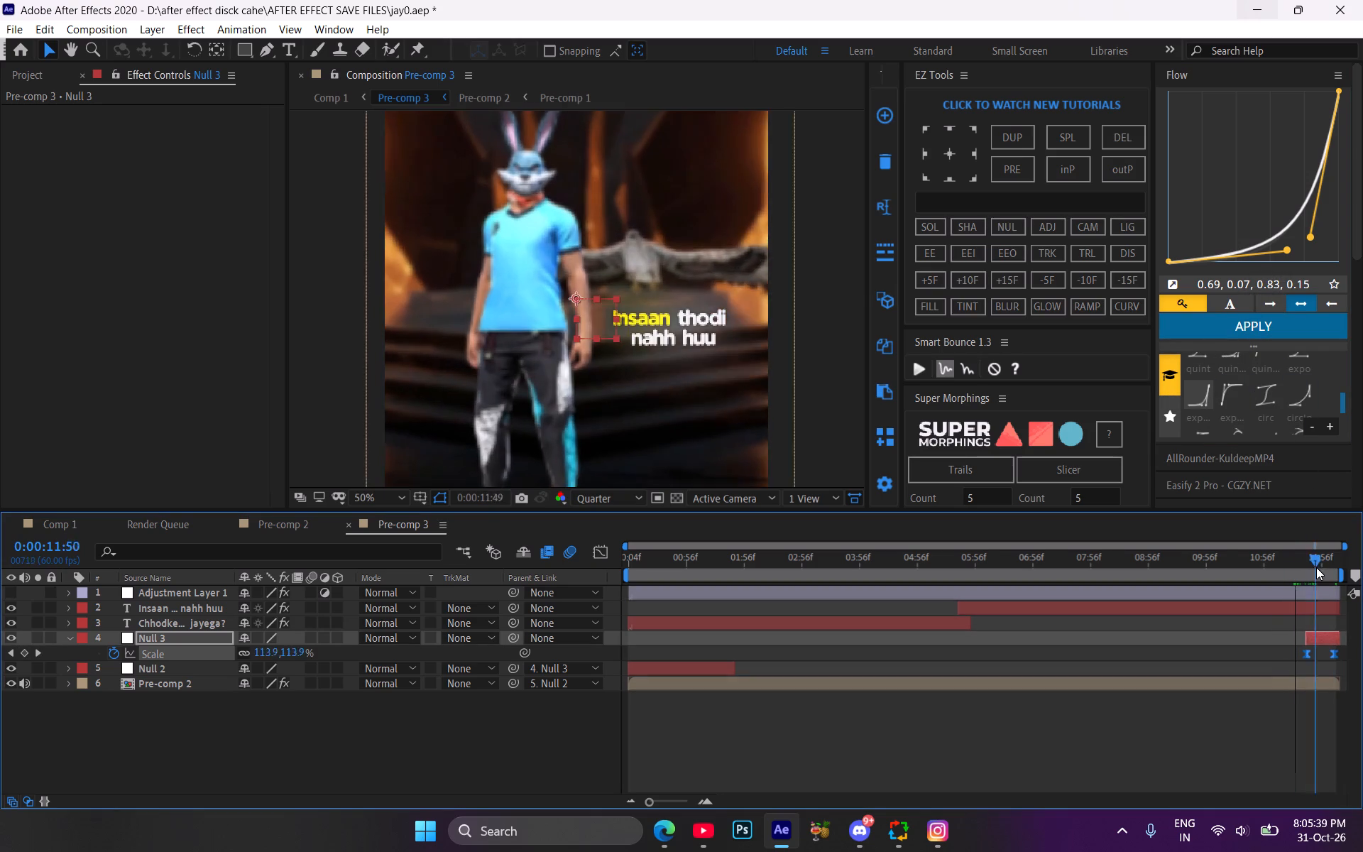
pyautogui.moveTo(1316, 567); pyautogui.dragTo(1326, 581)
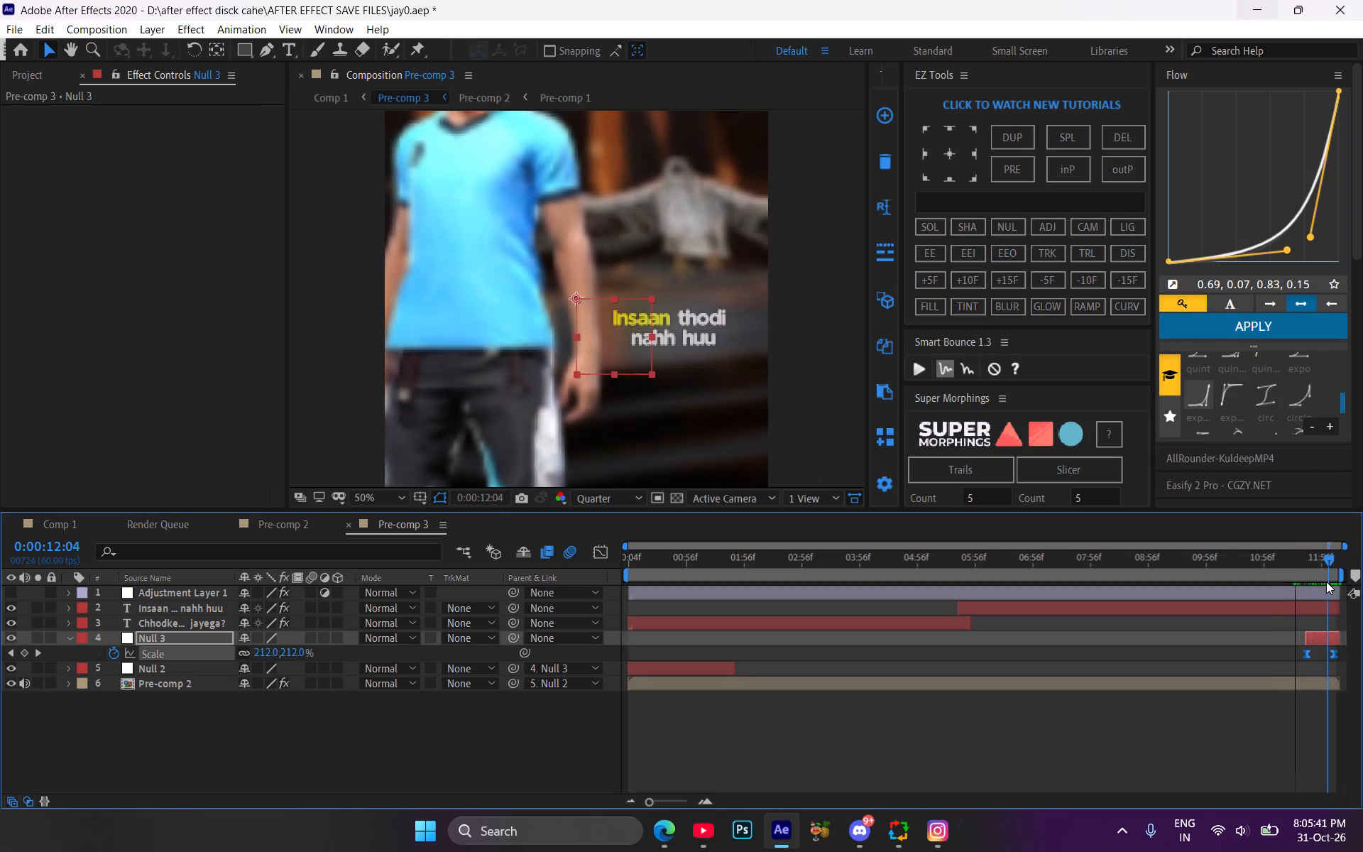
pyautogui.moveTo(1326, 581); pyautogui.dragTo(1324, 581)
# Keyframe Pre-comp 2's Opacity from 100% at about 0:00:12:00 to 0% at 0:00:12:16.
pyautogui.click(1319, 679)
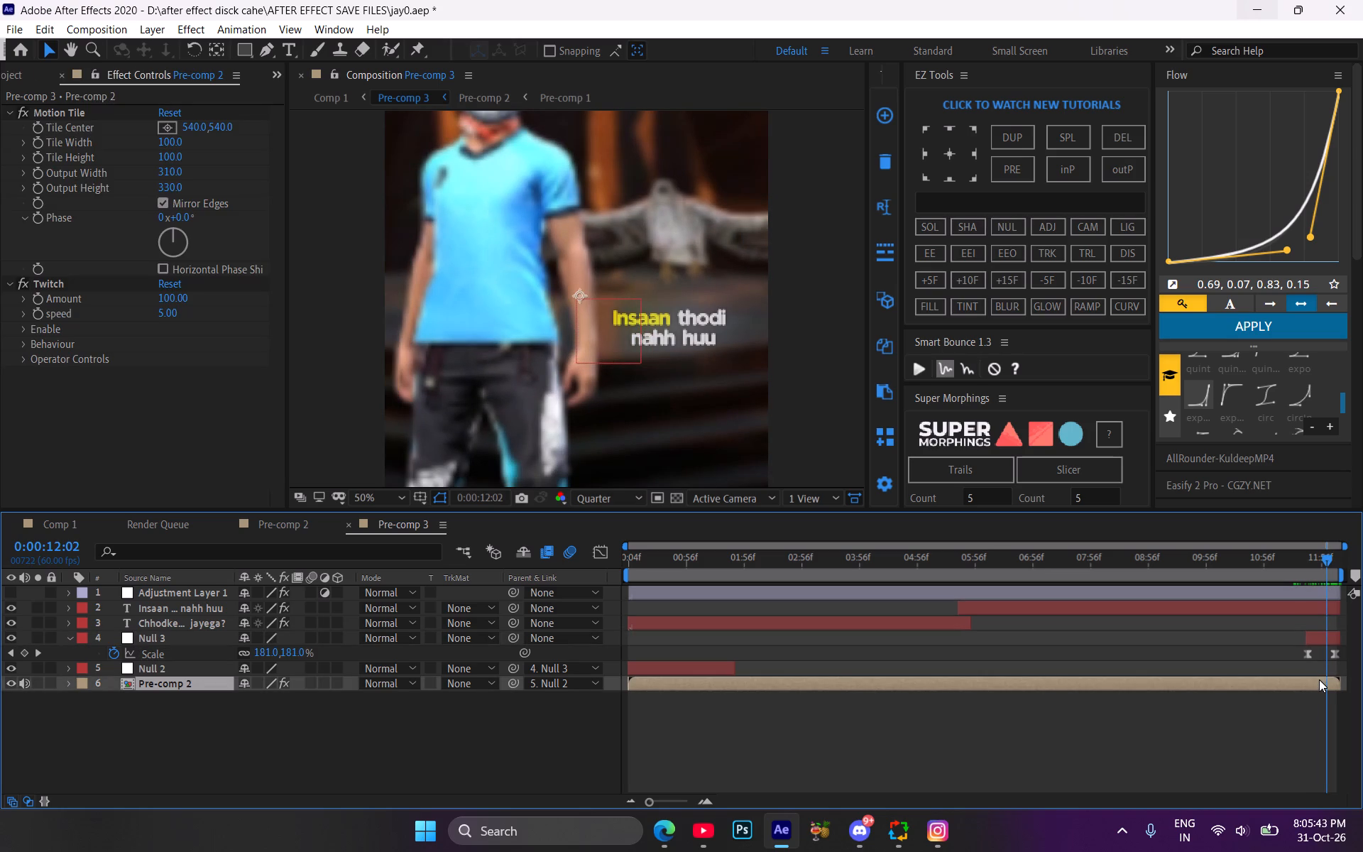
pyautogui.press('y')
pyautogui.press('t')
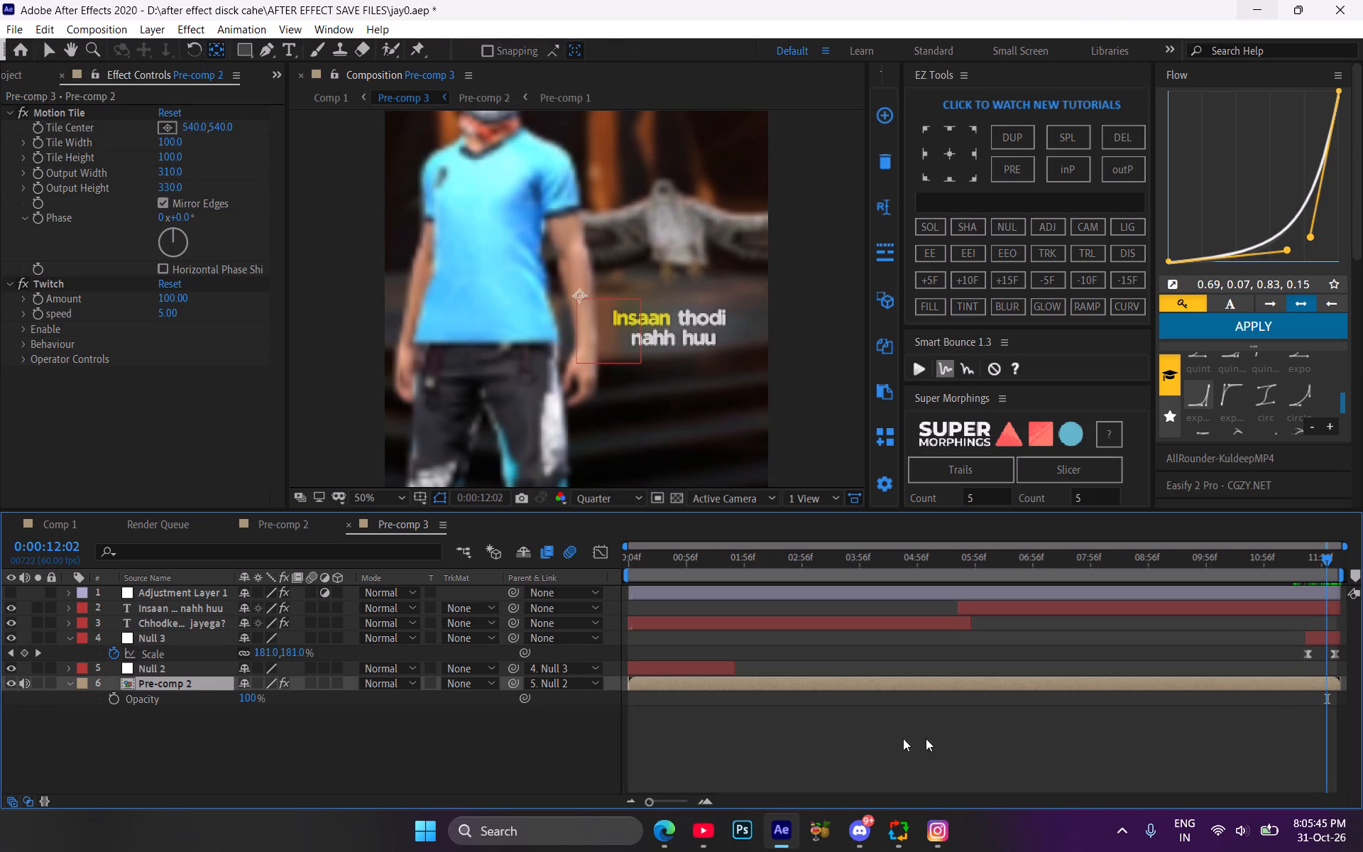
pyautogui.click(119, 699)
pyautogui.click(252, 702)
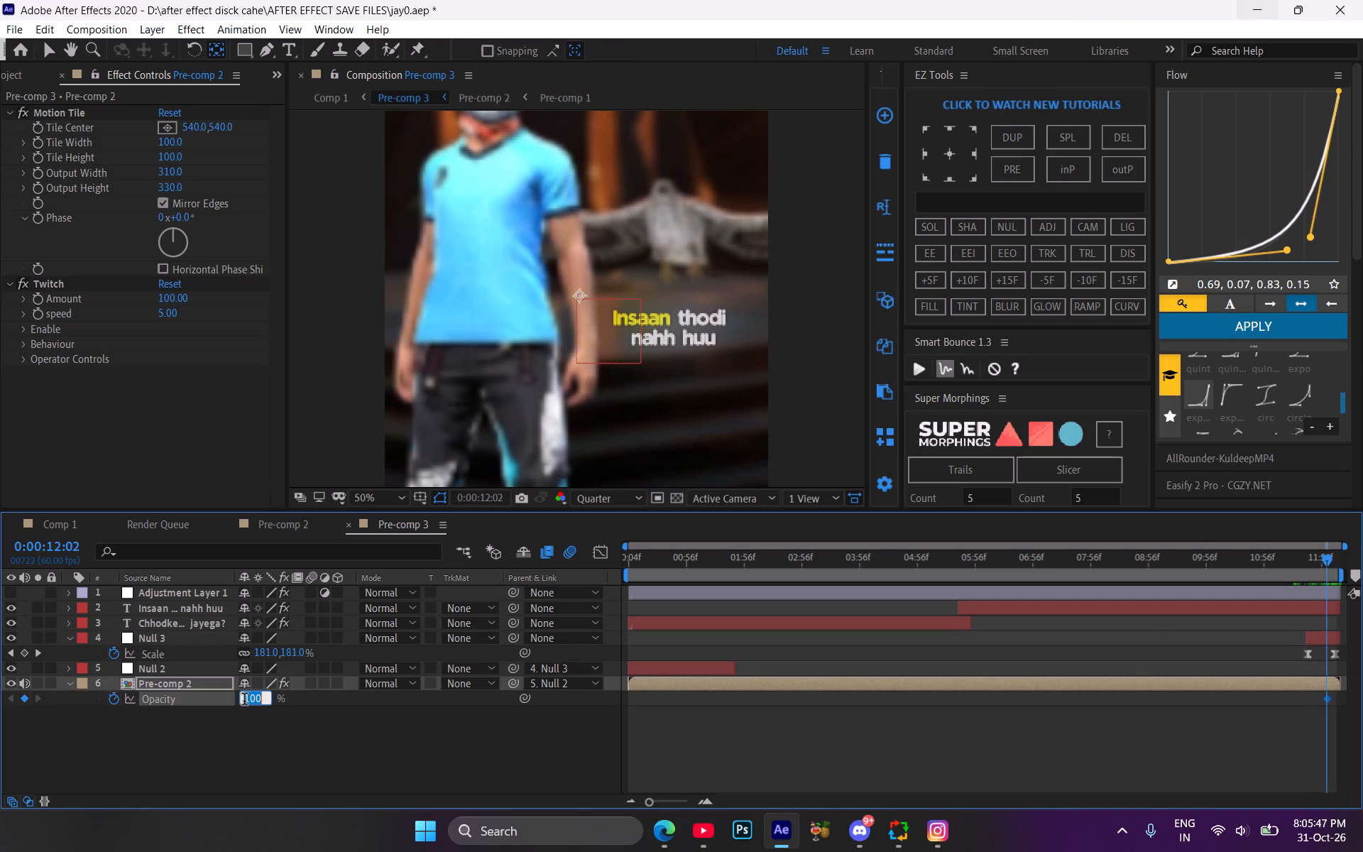
pyautogui.click(1328, 699)
pyautogui.moveTo(1333, 560); pyautogui.dragTo(1348, 564)
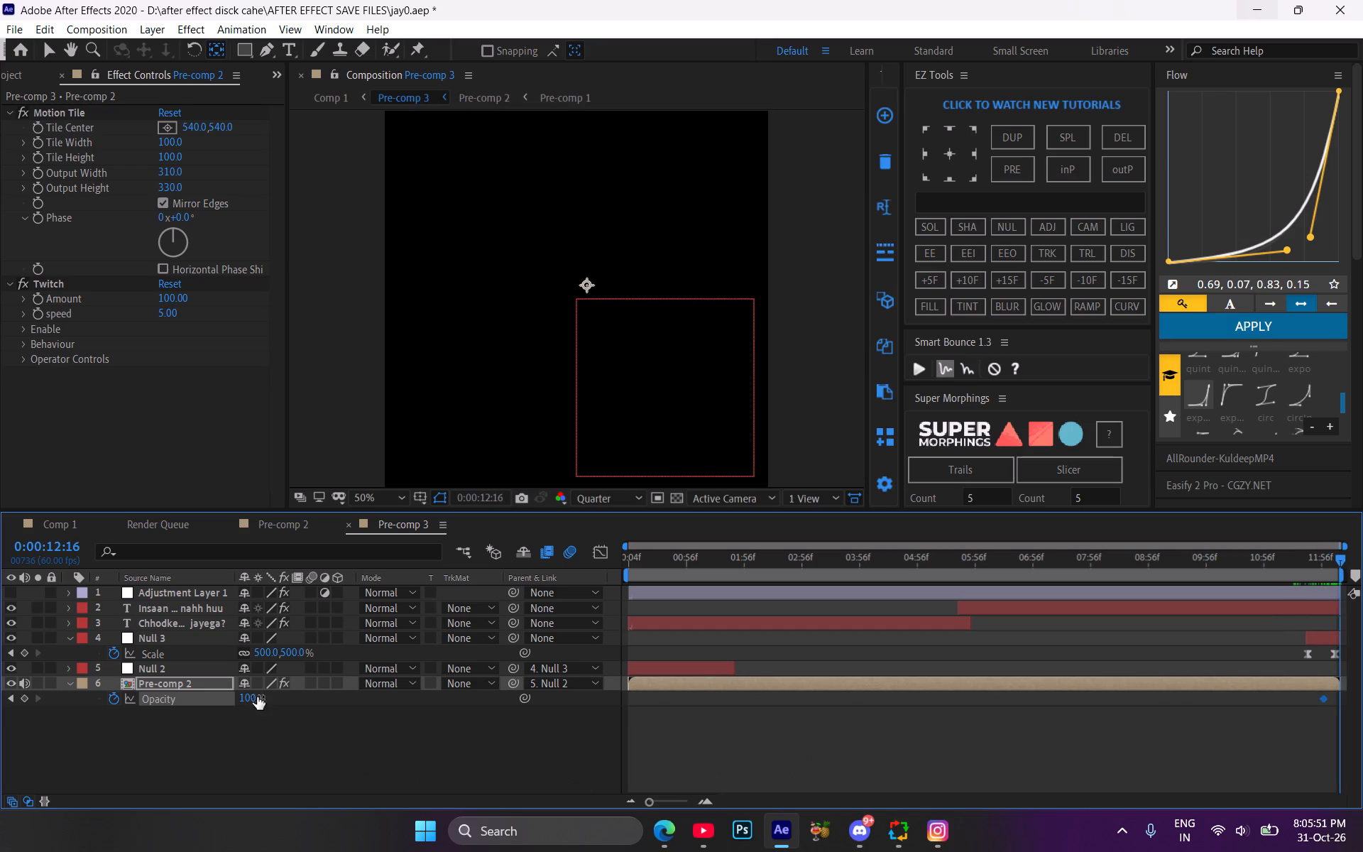
pyautogui.moveTo(256, 695); pyautogui.dragTo(104, 701)
# Apply Easy Ease and the 0.69, 0.07, 0.83, 0.15 Flow curve to both Pre-comp 2 Opacity keyframes, and preview the fade-out.
pyautogui.moveTo(1318, 702); pyautogui.dragTo(1362, 682)
pyautogui.press('F9')
pyautogui.click(1265, 322)
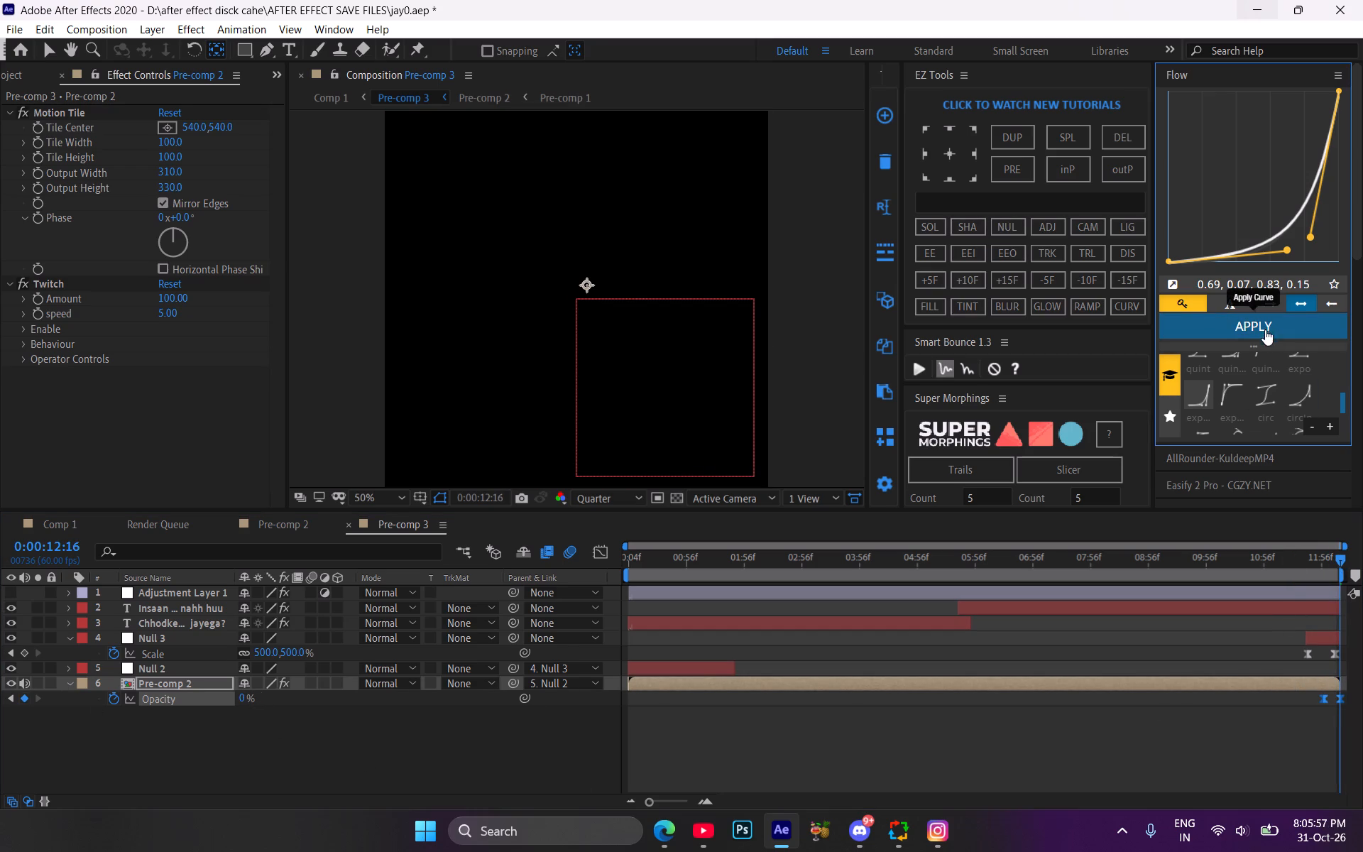
pyautogui.click(1283, 566)
pyautogui.moveTo(1284, 566); pyautogui.dragTo(1316, 578)
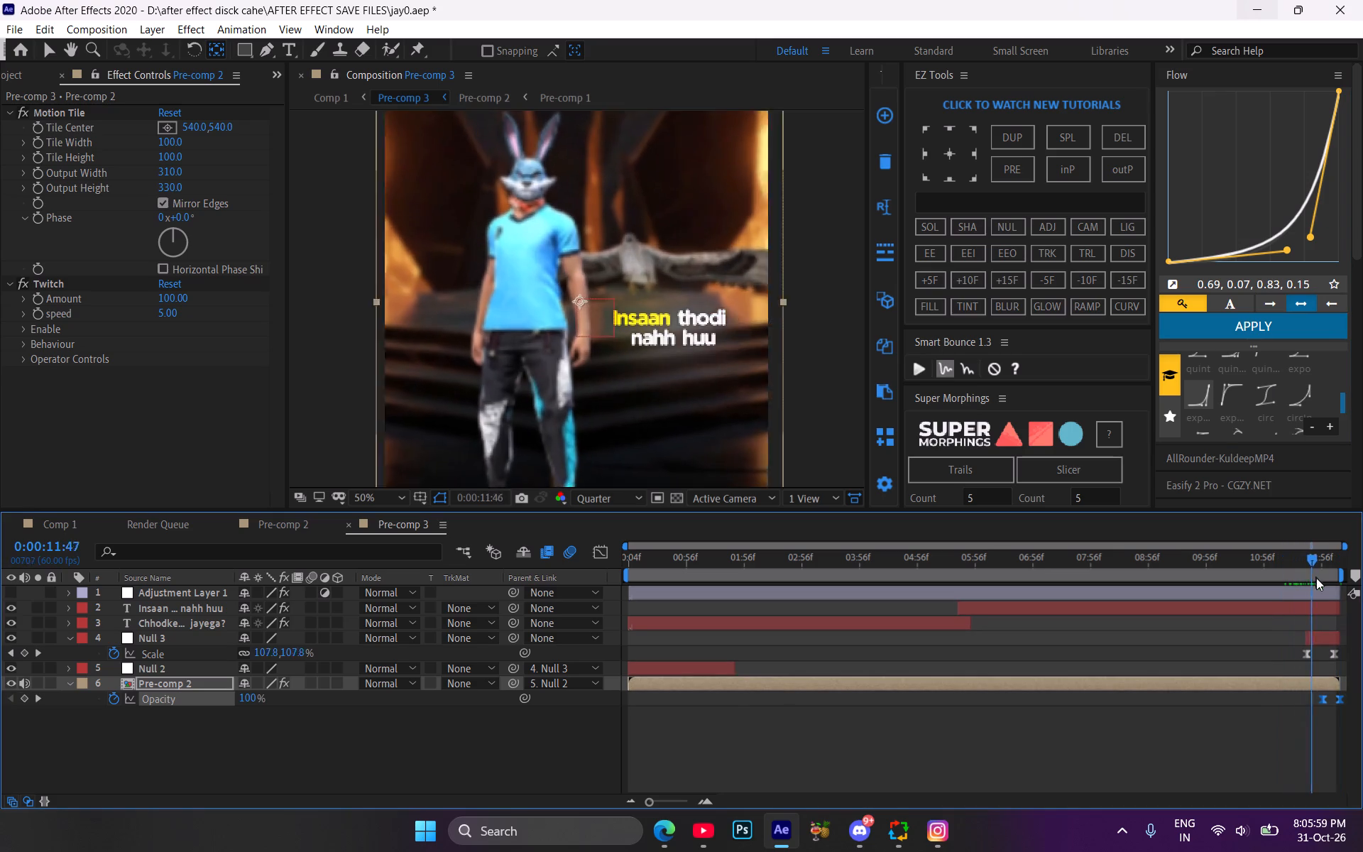
pyautogui.moveTo(1316, 578); pyautogui.dragTo(1339, 595)
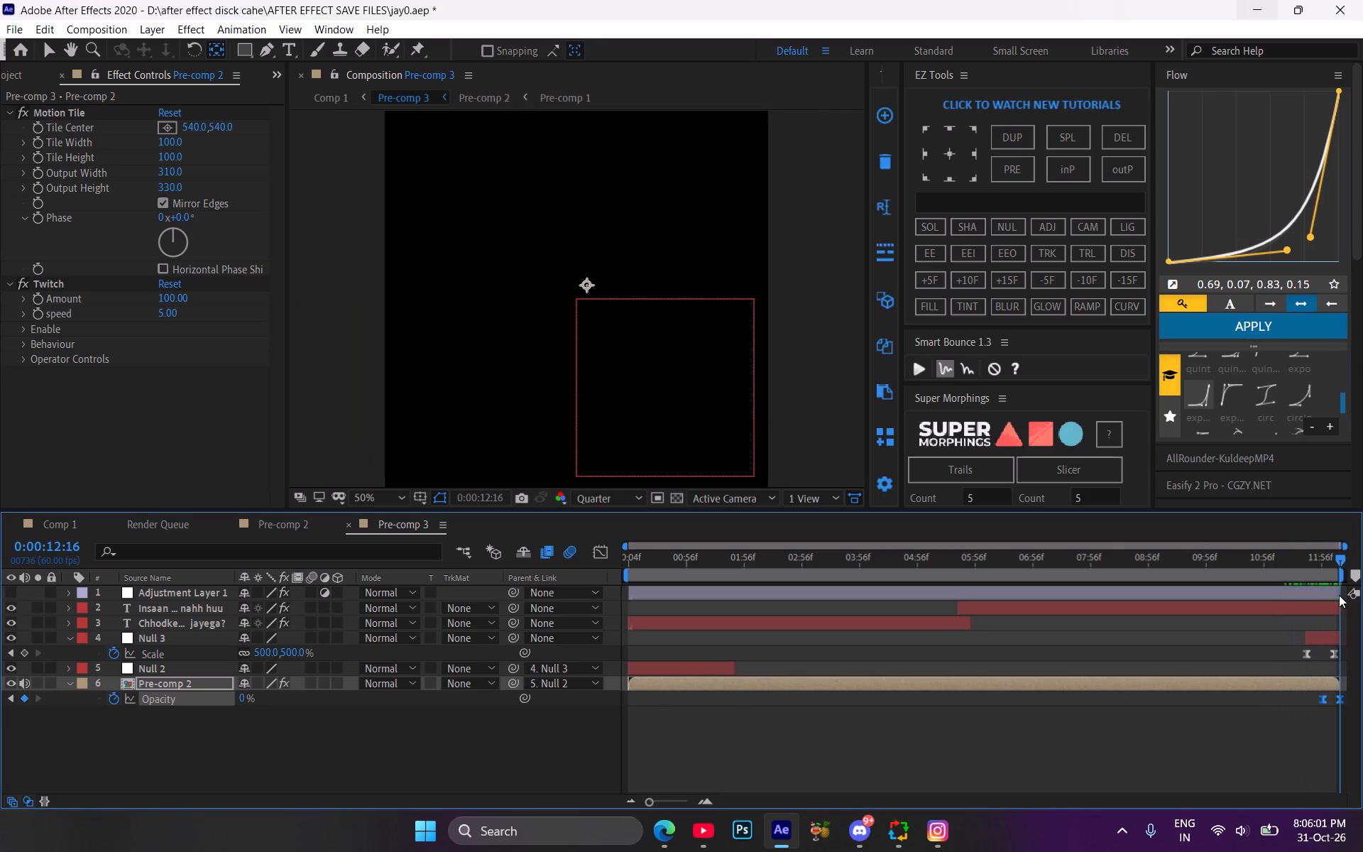
pyautogui.moveTo(1339, 595); pyautogui.dragTo(1320, 600)
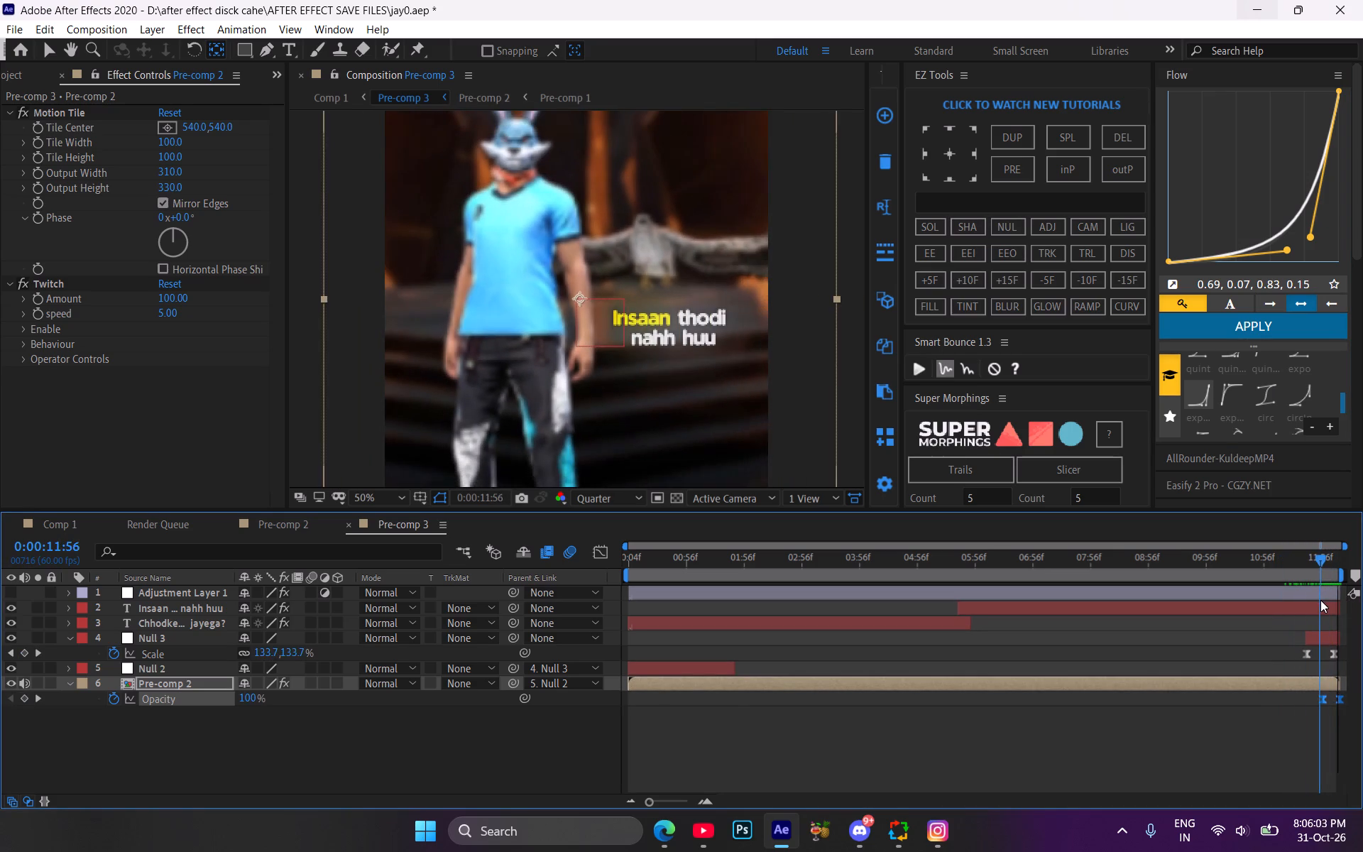
pyautogui.moveTo(1320, 600); pyautogui.dragTo(1322, 601)
# Shift both Pre-comp 2 Opacity keyframes earlier so the fade-out ends at 0:00:12:06, and preview it.
pyautogui.click(1316, 616)
pyautogui.click(1313, 607)
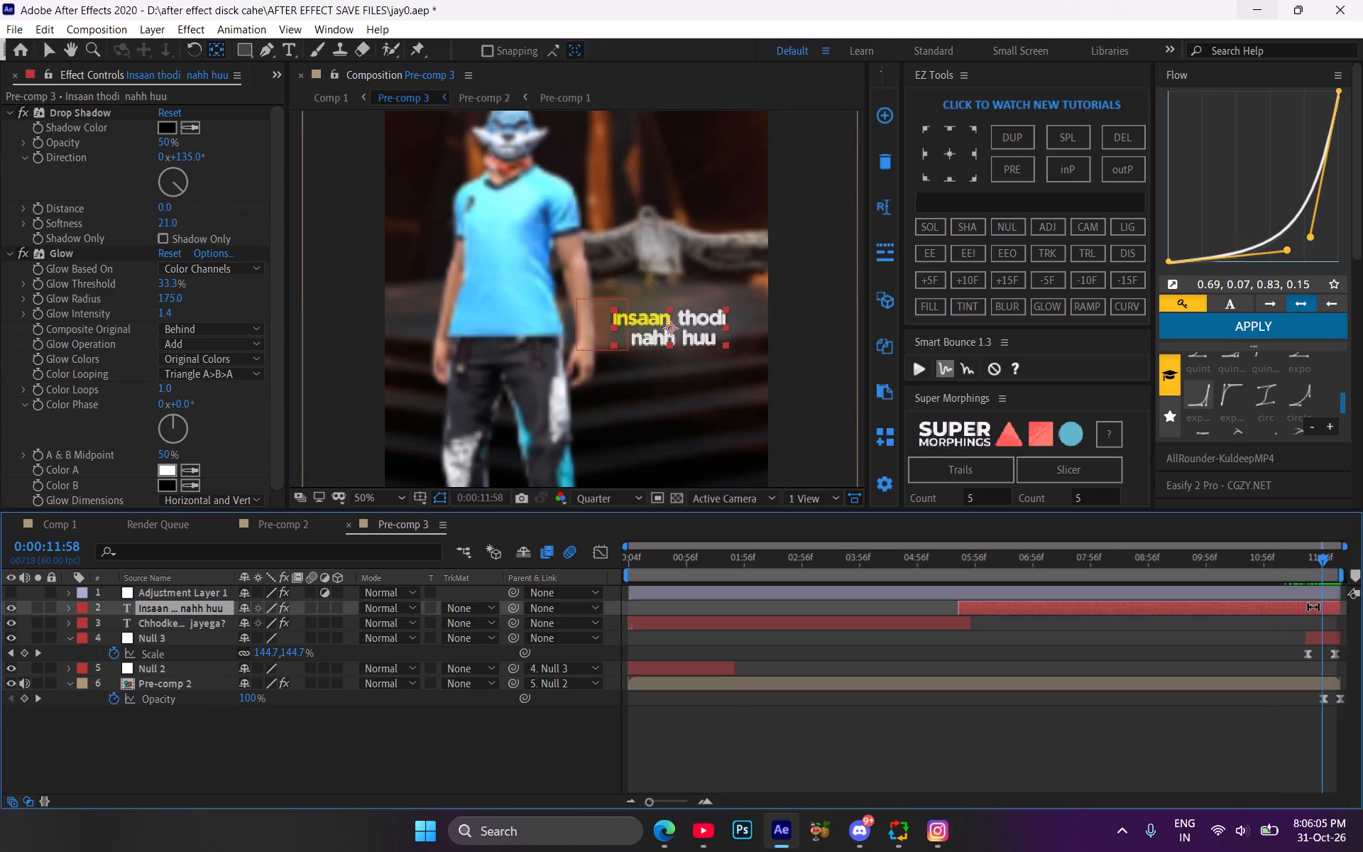
pyautogui.moveTo(1316, 701); pyautogui.dragTo(1358, 694)
pyautogui.moveTo(1326, 699); pyautogui.dragTo(1316, 699)
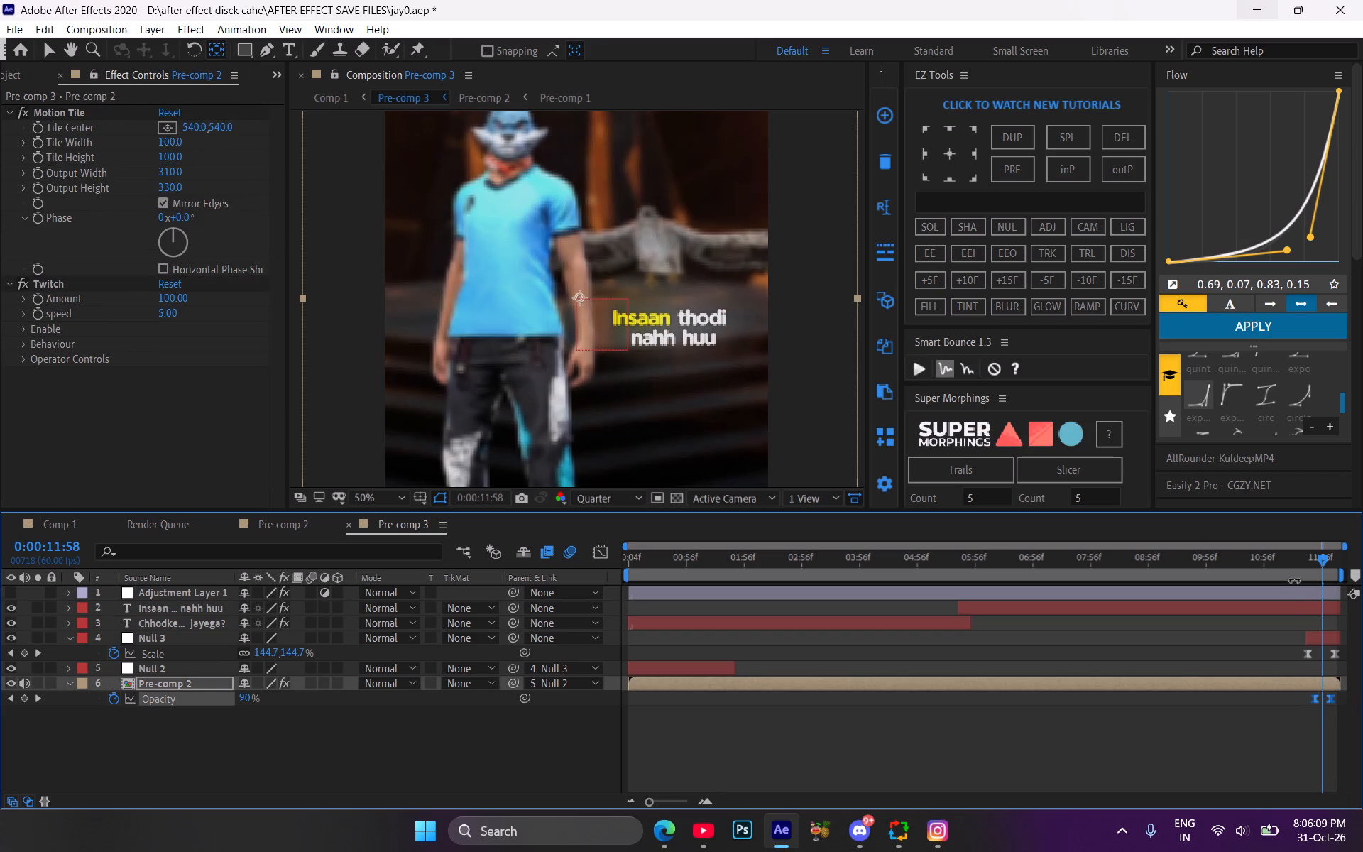
pyautogui.moveTo(1301, 561); pyautogui.dragTo(1350, 581)
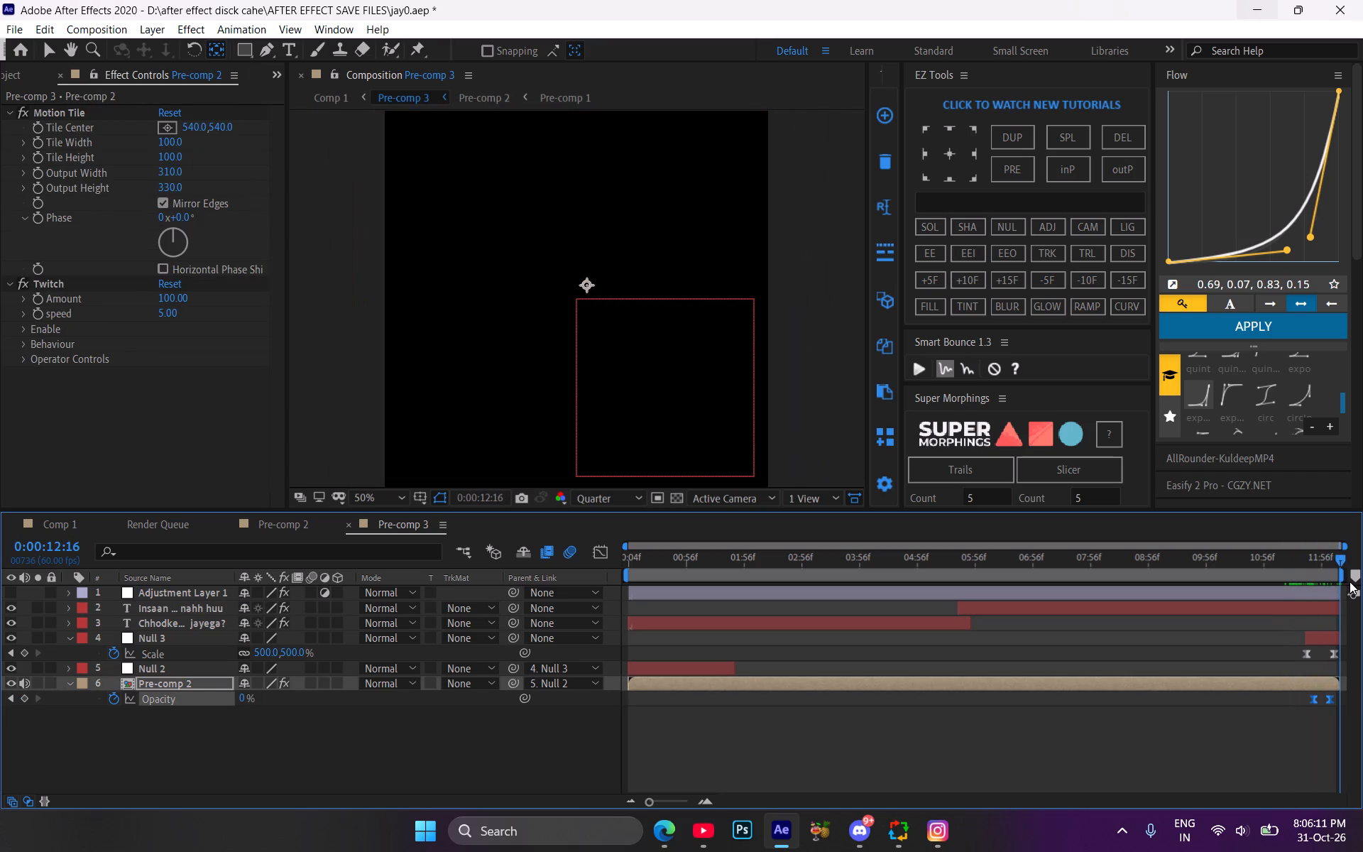
pyautogui.moveTo(1350, 581); pyautogui.dragTo(1328, 582)
# Move the second caption's last Opacity keyframe earlier, to about 0:00:11:56.
pyautogui.click(1320, 604)
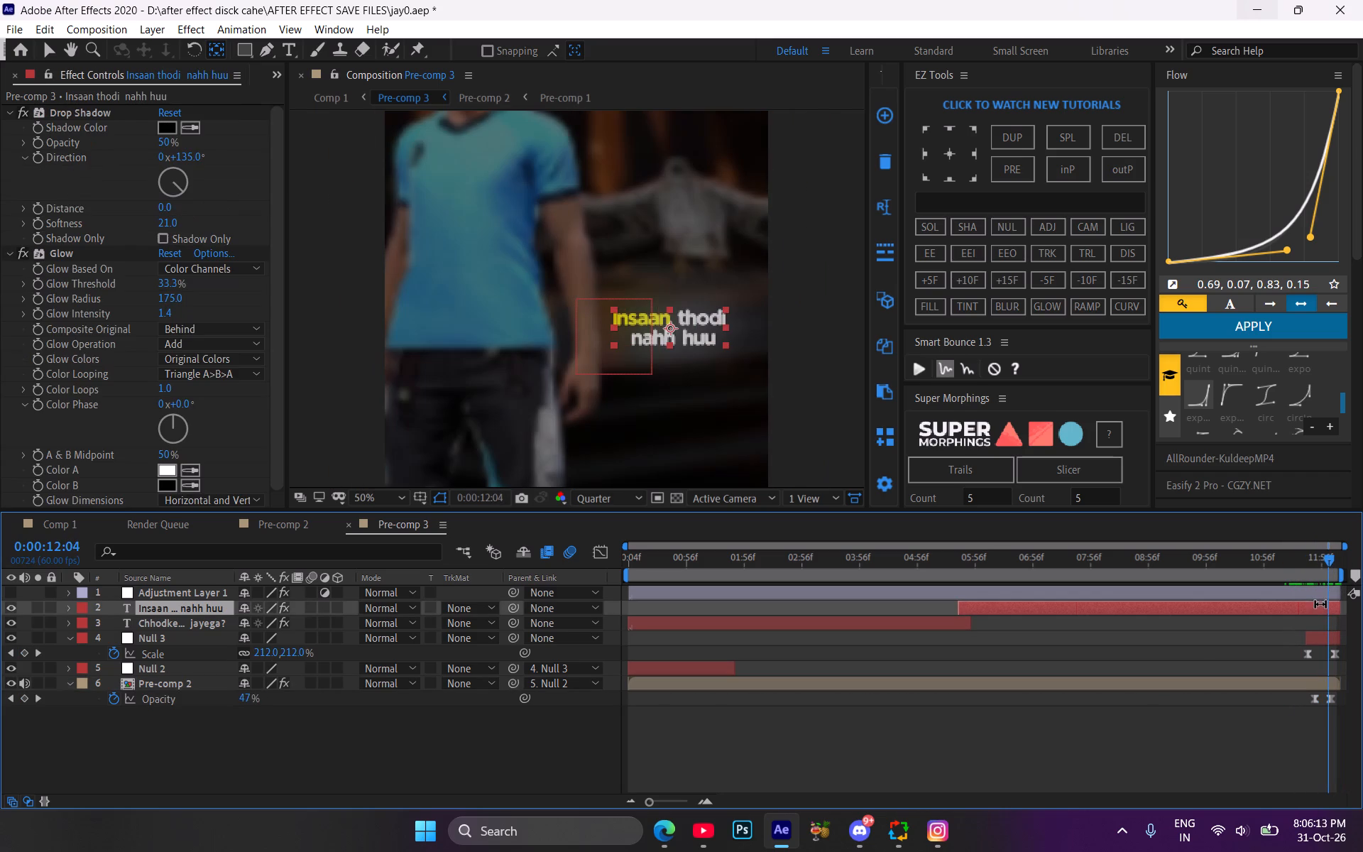
pyautogui.press('u')
pyautogui.moveTo(1336, 623); pyautogui.dragTo(1326, 624)
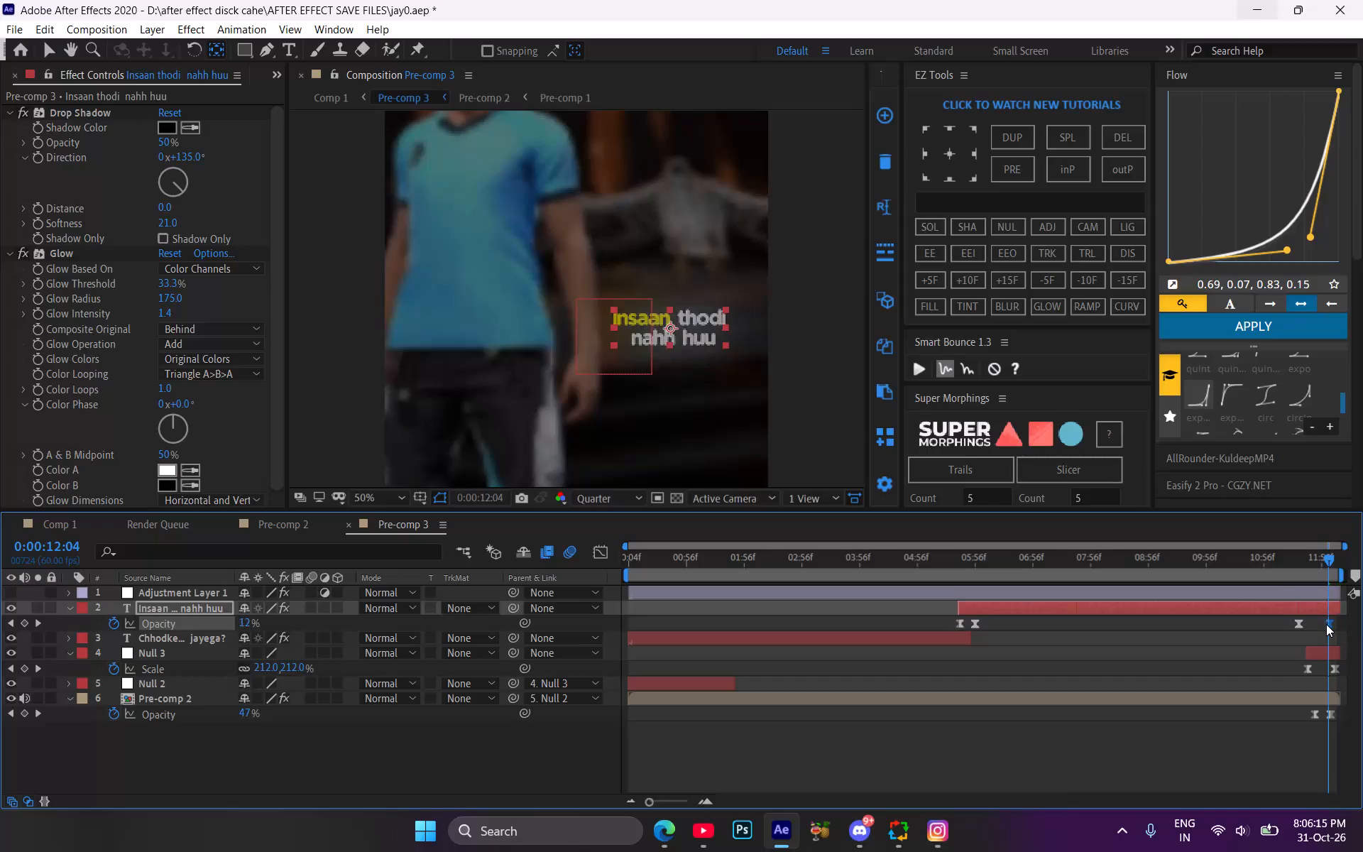
pyautogui.moveTo(1326, 624); pyautogui.dragTo(1320, 624)
# Scrub through the ending to compare the second caption's fade-out with Pre-comp 2's fade and Null 3's zoom.
pyautogui.moveTo(1323, 567); pyautogui.dragTo(1291, 564)
pyautogui.moveTo(1297, 559); pyautogui.dragTo(1334, 582)
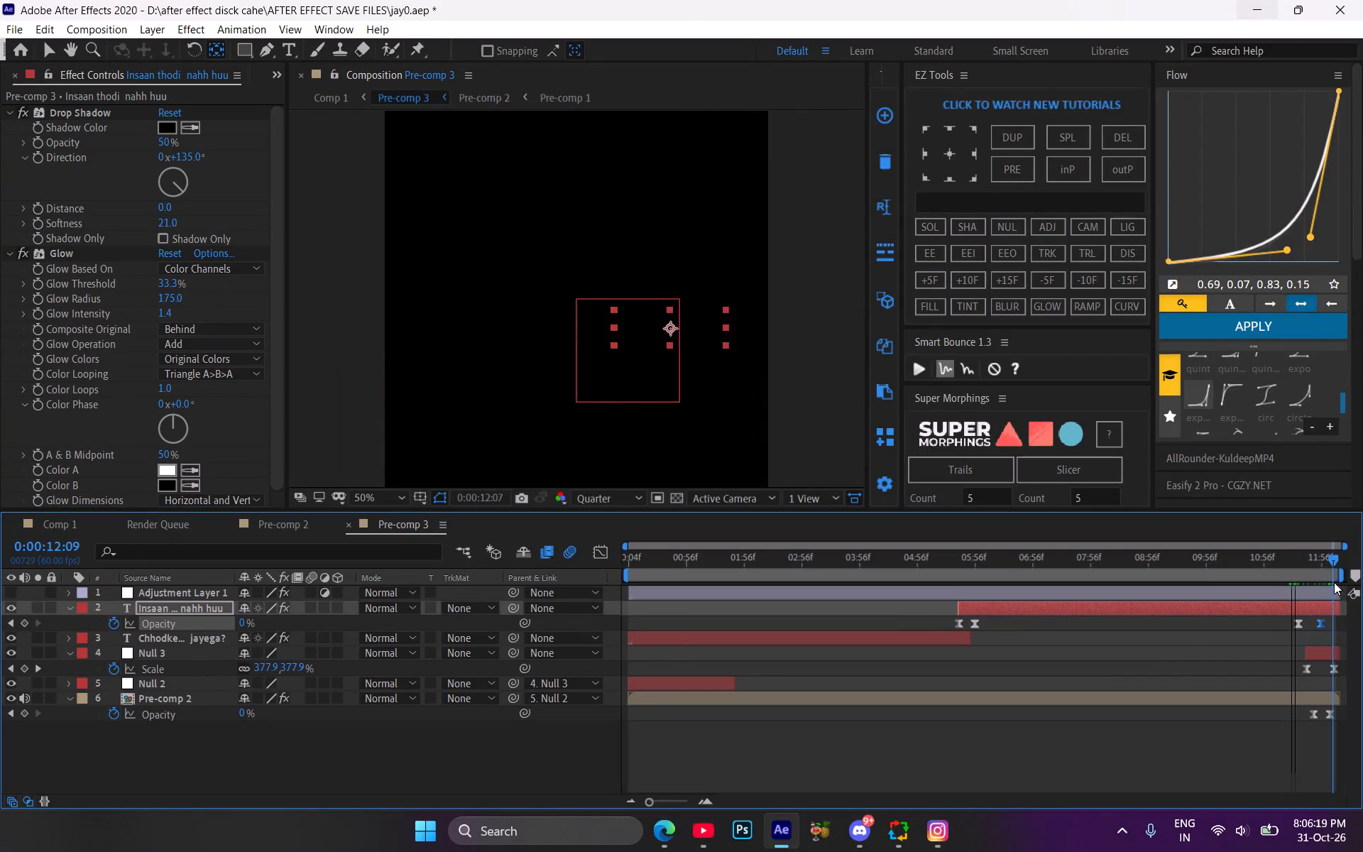
pyautogui.moveTo(1334, 582); pyautogui.dragTo(1322, 585)
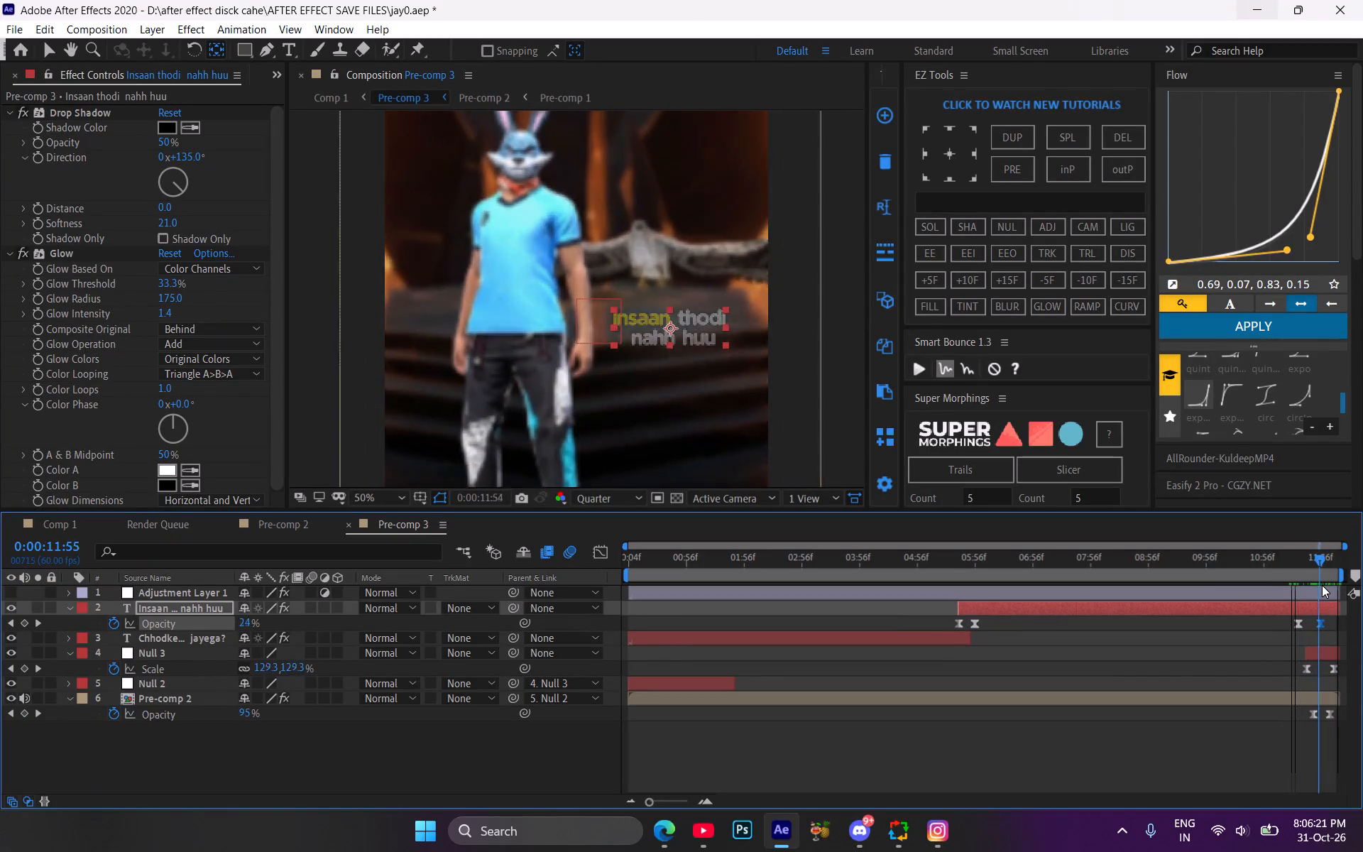
pyautogui.moveTo(1322, 585); pyautogui.dragTo(1323, 591)
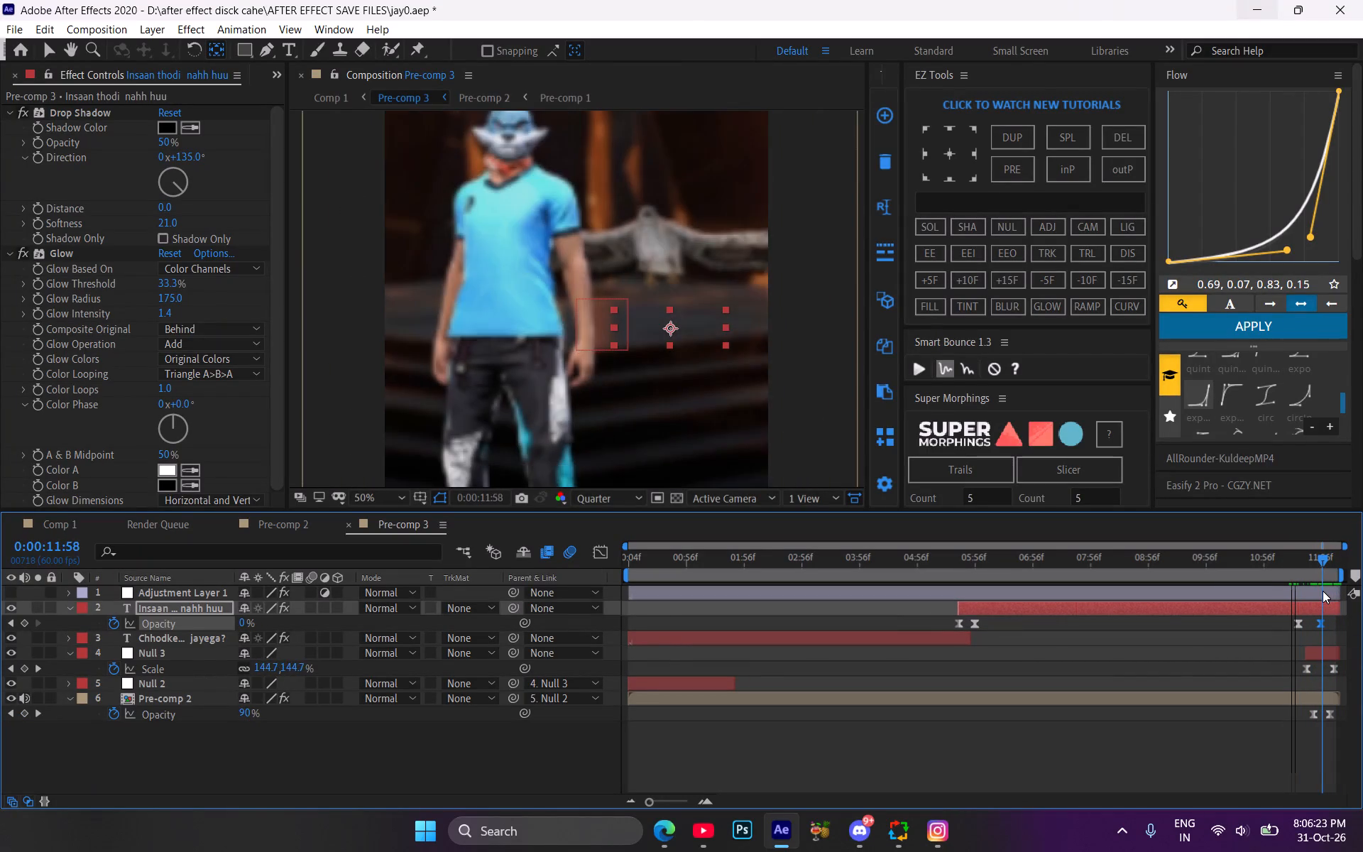
pyautogui.moveTo(1323, 591); pyautogui.dragTo(1330, 591)
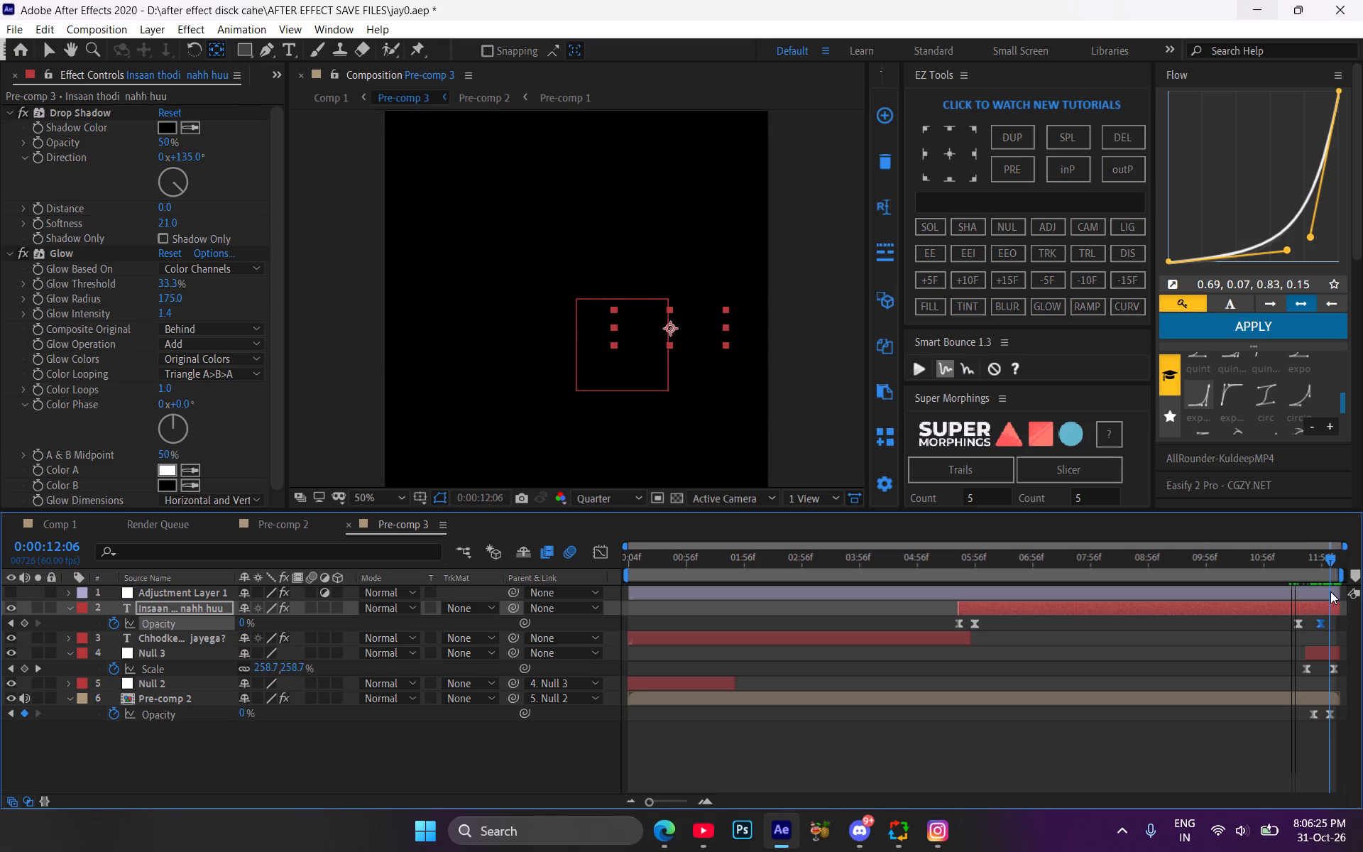
pyautogui.moveTo(1330, 591); pyautogui.dragTo(1327, 591)
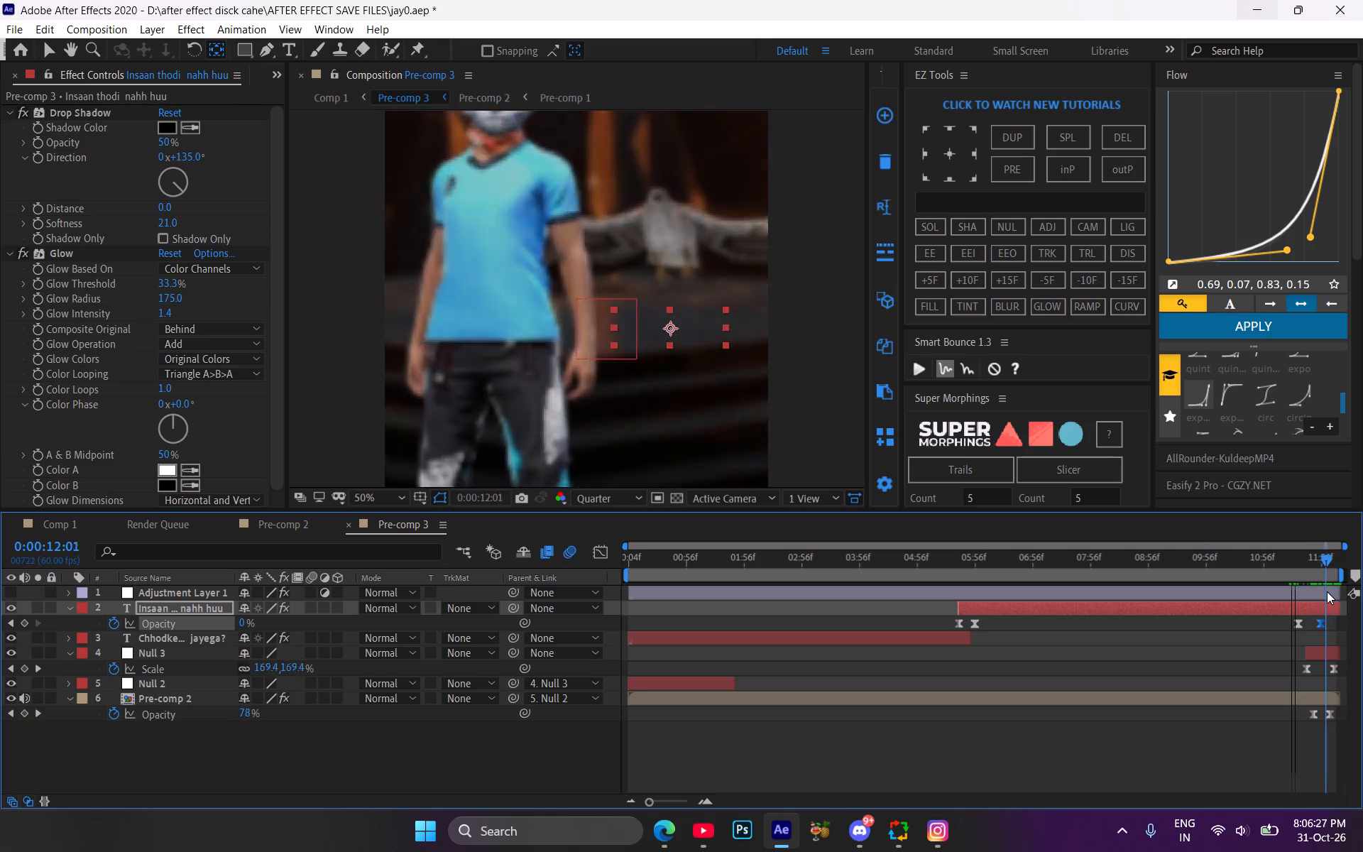
pyautogui.moveTo(1327, 591); pyautogui.dragTo(1337, 593)
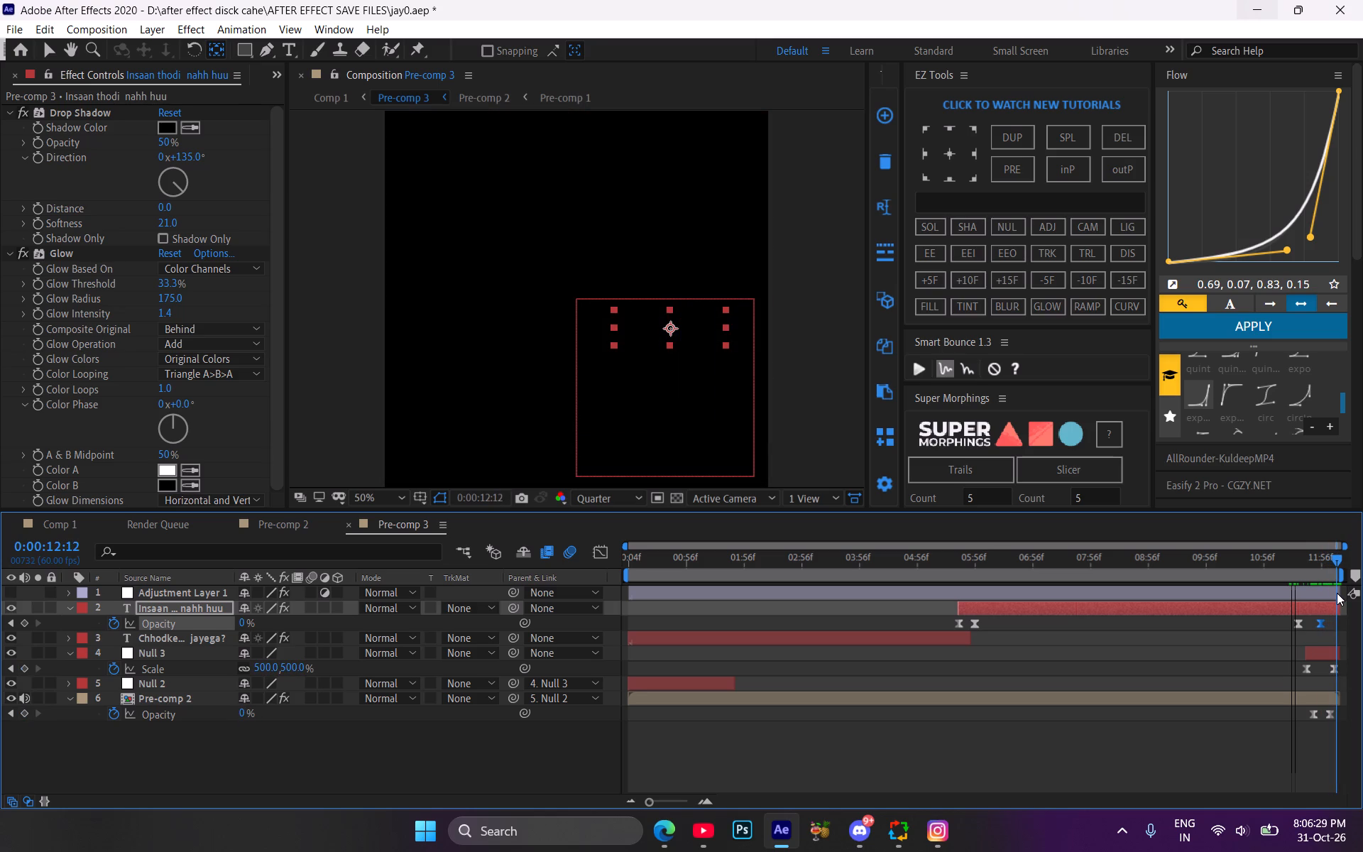
pyautogui.moveTo(1337, 593); pyautogui.dragTo(1335, 593)
# Extend the start of the Null 3 layer back to about 0:00:11:32 and preview the start of the zoom.
pyautogui.moveTo(1303, 647); pyautogui.dragTo(1295, 647)
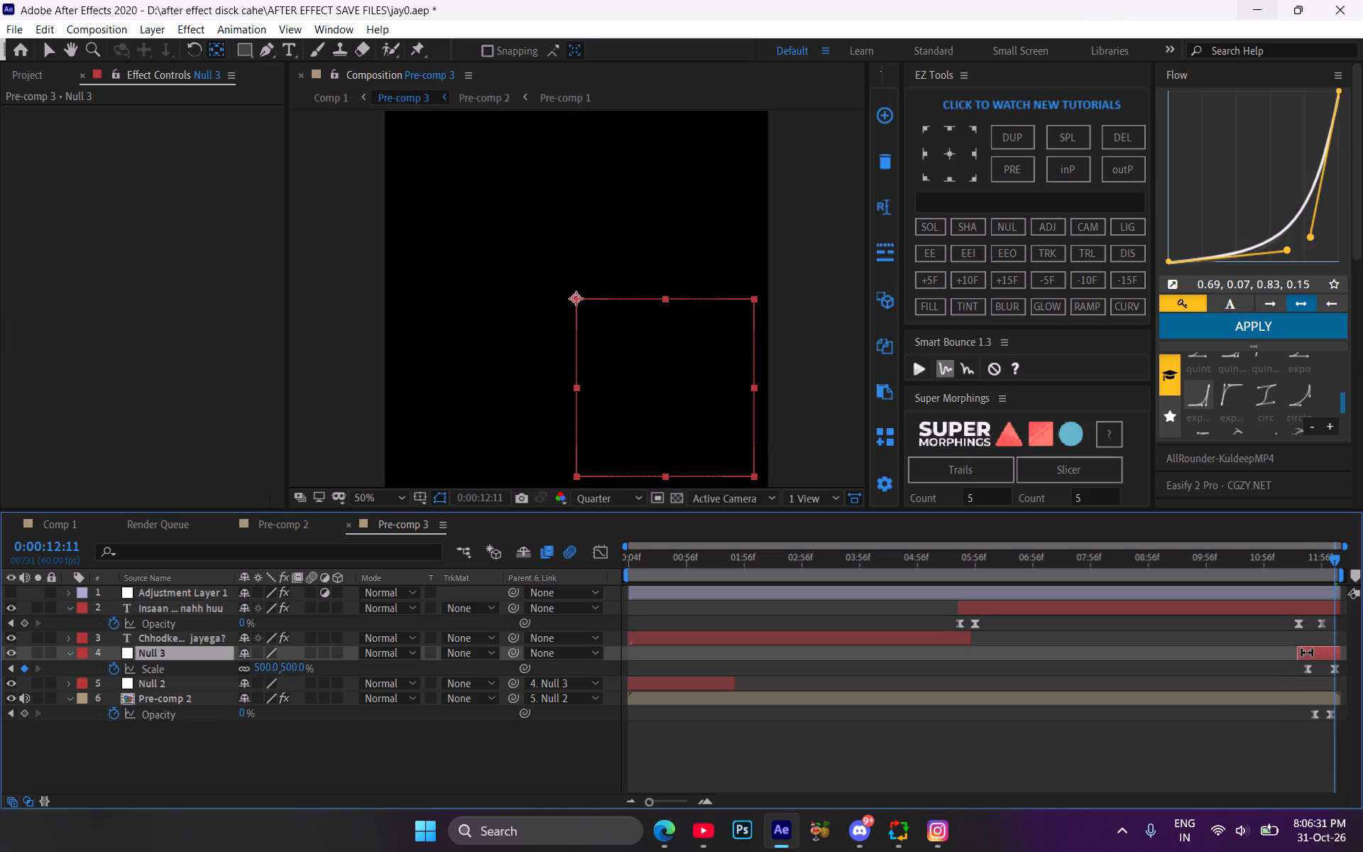
pyautogui.click(1304, 561)
pyautogui.moveTo(1304, 561); pyautogui.dragTo(1312, 565)
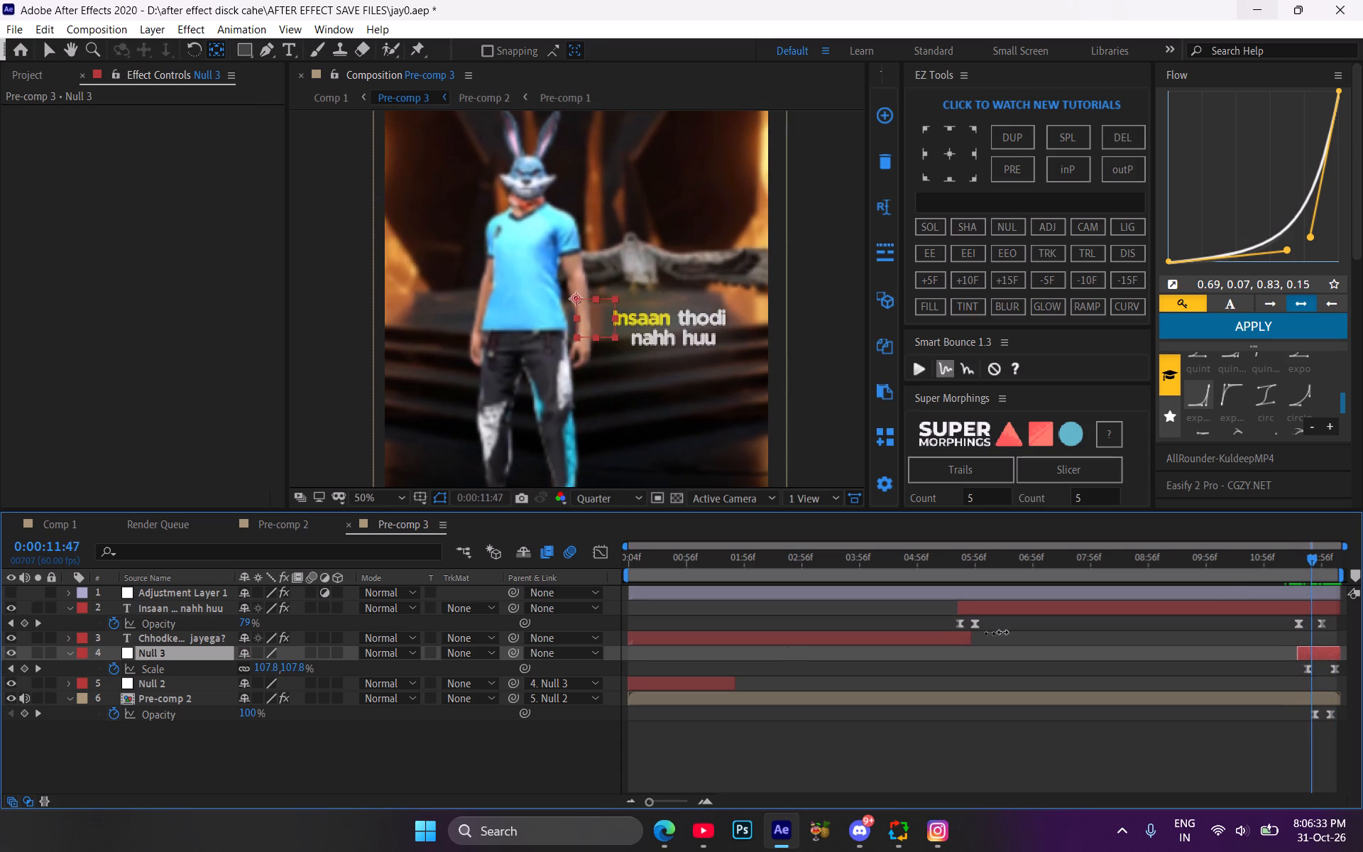
# Collapse the second caption, Null 3 and Pre-comp 2, and scrub through the ending to check the zoom and fades.
pyautogui.click(70, 607)
pyautogui.click(67, 638)
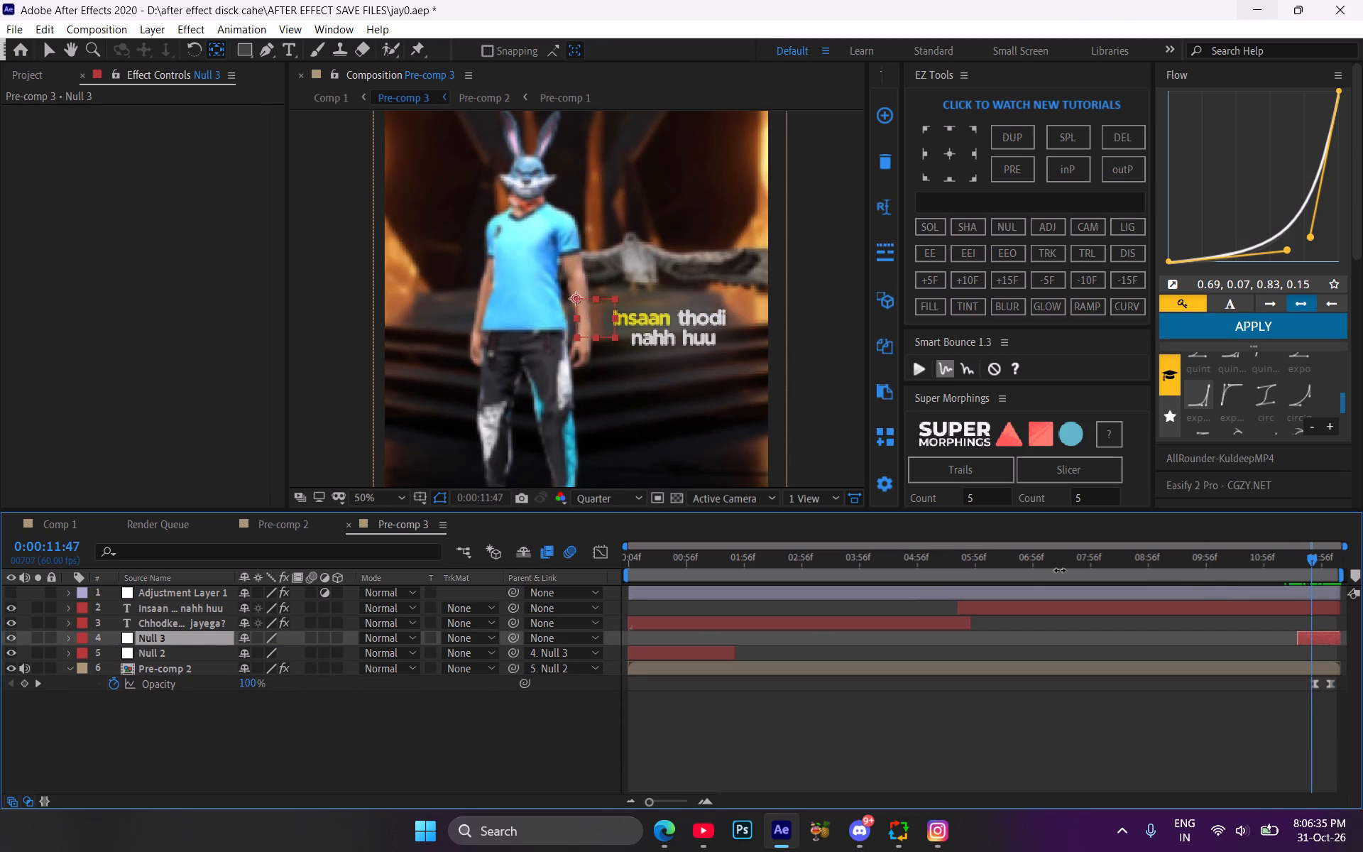
pyautogui.click(1296, 568)
pyautogui.click(1297, 564)
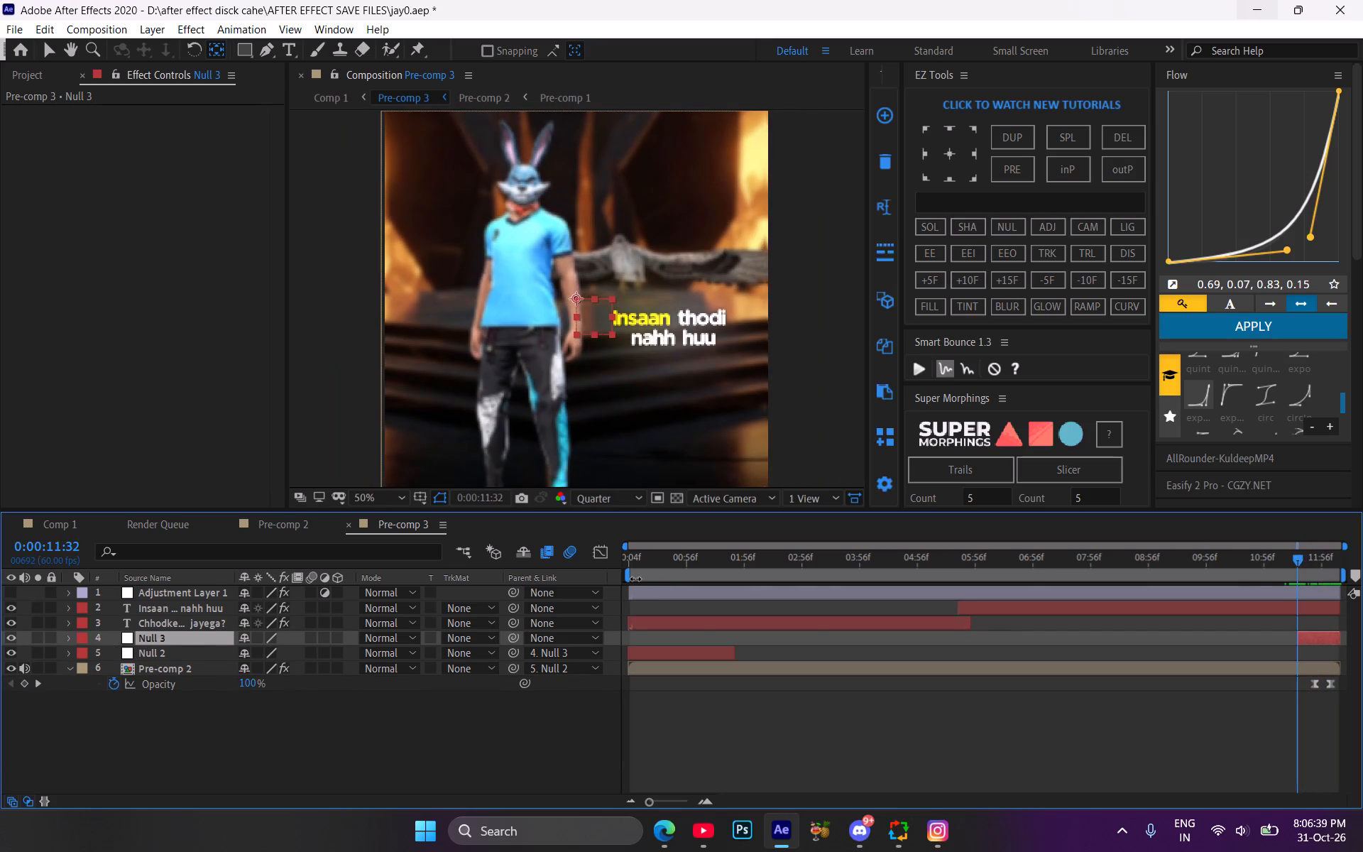
pyautogui.moveTo(650, 574); pyautogui.dragTo(641, 574)
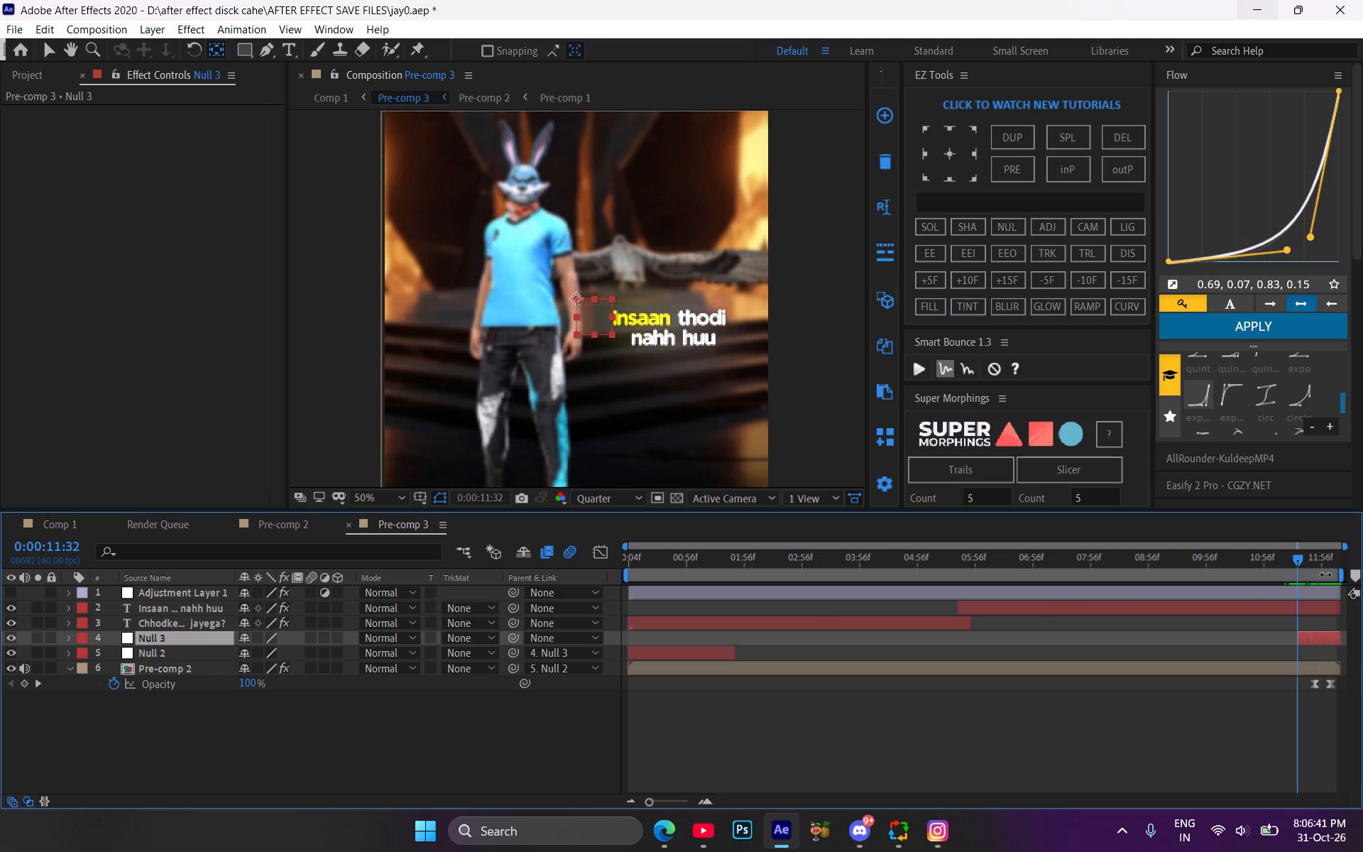
pyautogui.click(1338, 579)
pyautogui.click(628, 796)
pyautogui.moveTo(1299, 557); pyautogui.dragTo(1340, 565)
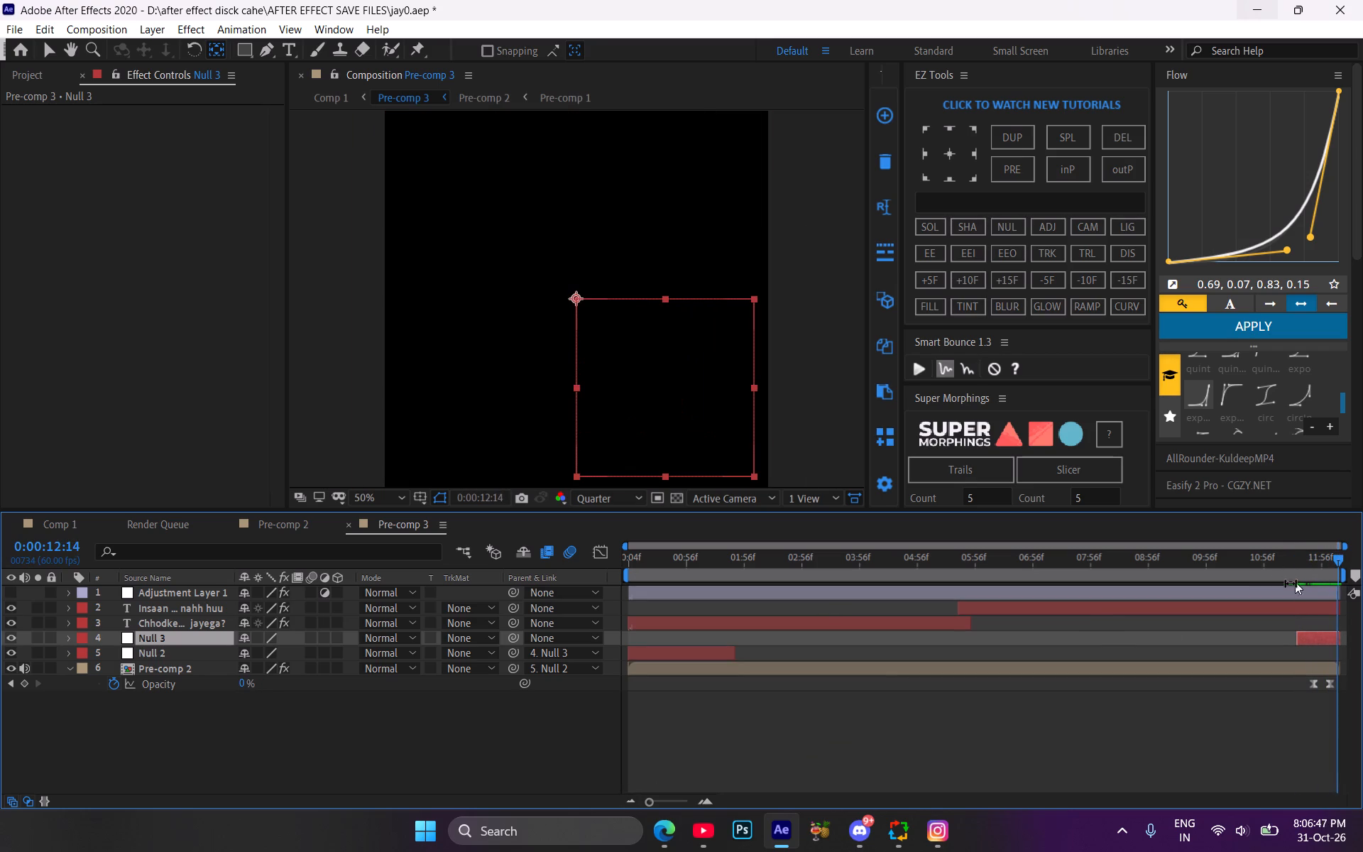
pyautogui.click(71, 665)
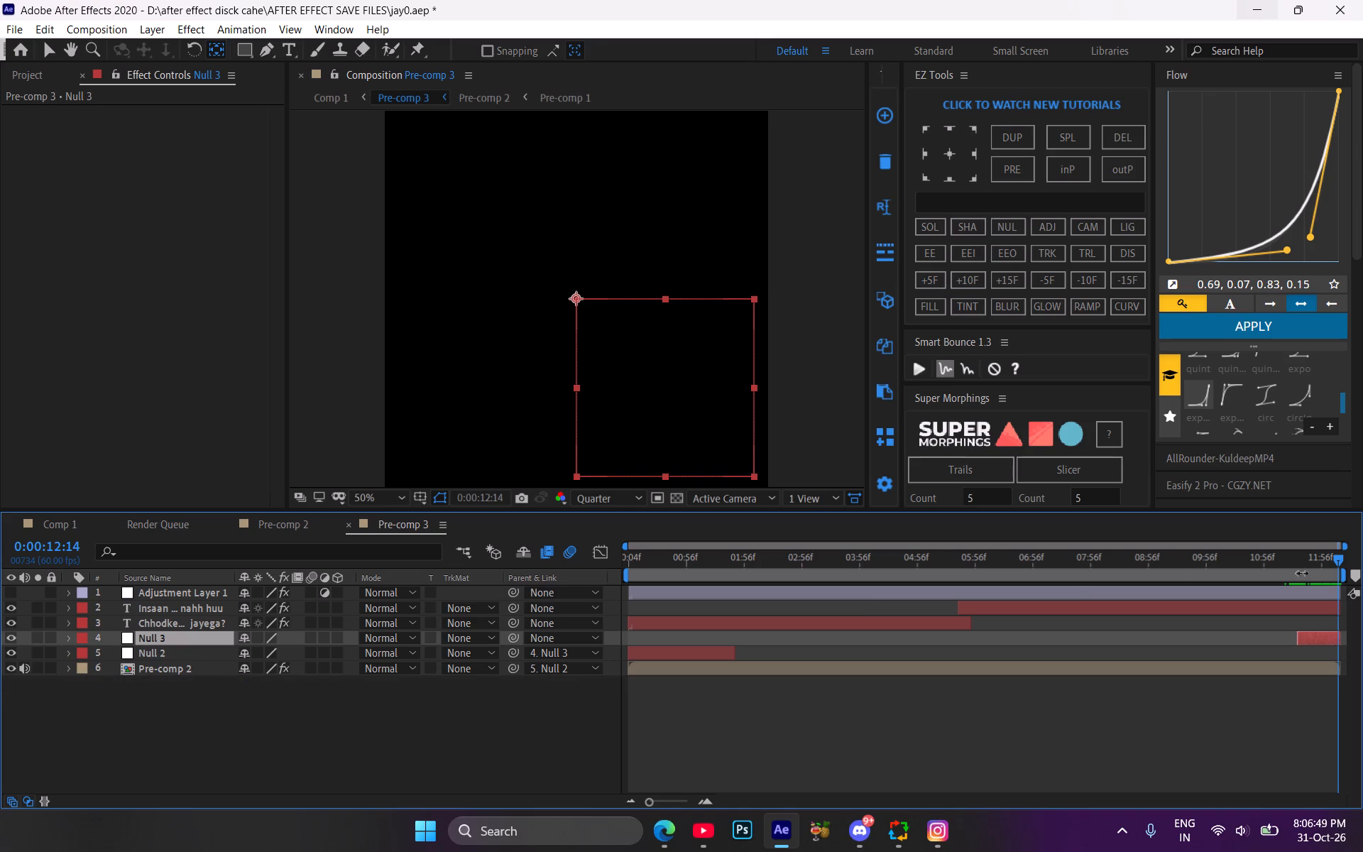
pyautogui.moveTo(1313, 564); pyautogui.dragTo(1318, 567)
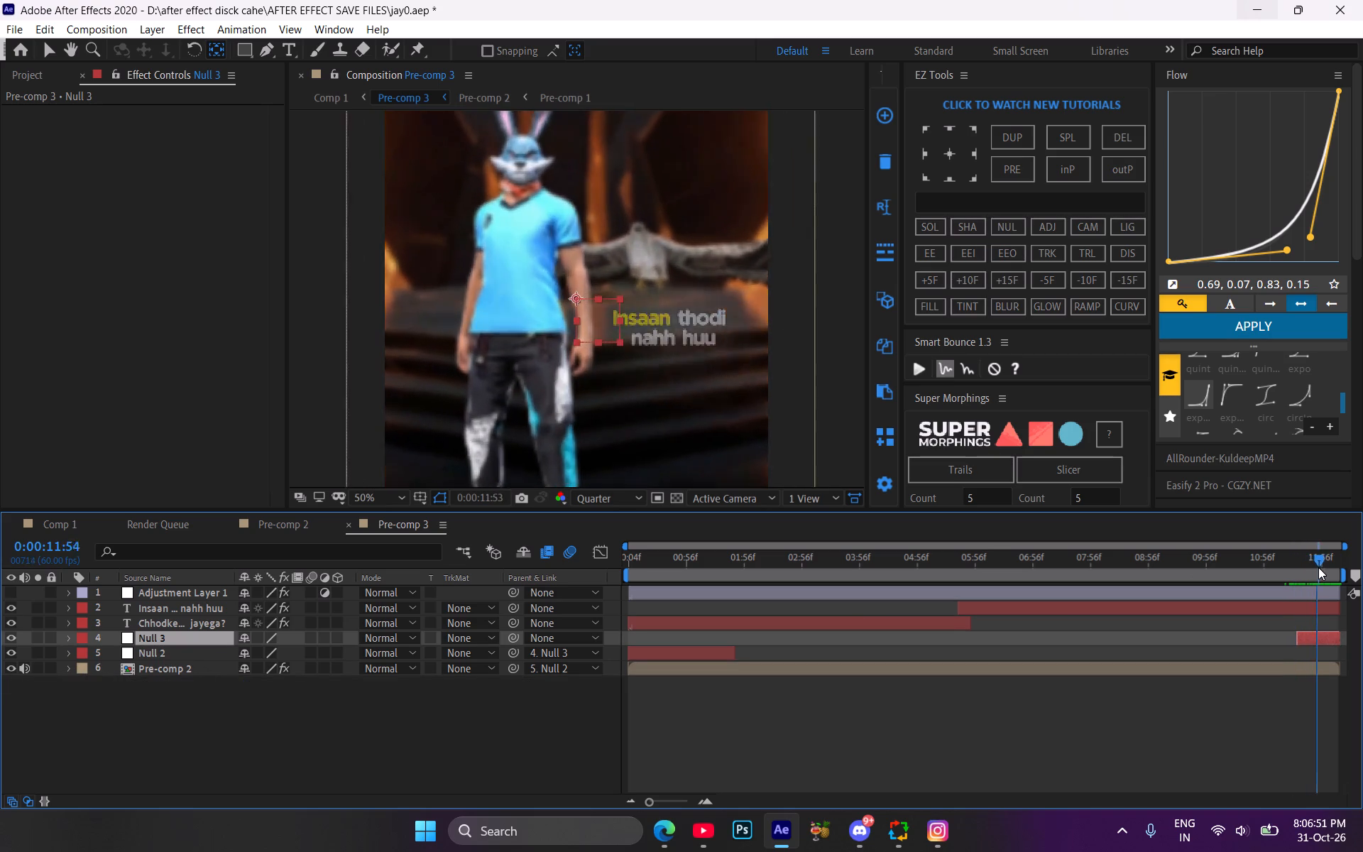
# Move the second caption's last Opacity keyframe slightly later, just past 0:00:11:59, and scrub through the ending.
pyautogui.moveTo(1318, 567); pyautogui.dragTo(1335, 579)
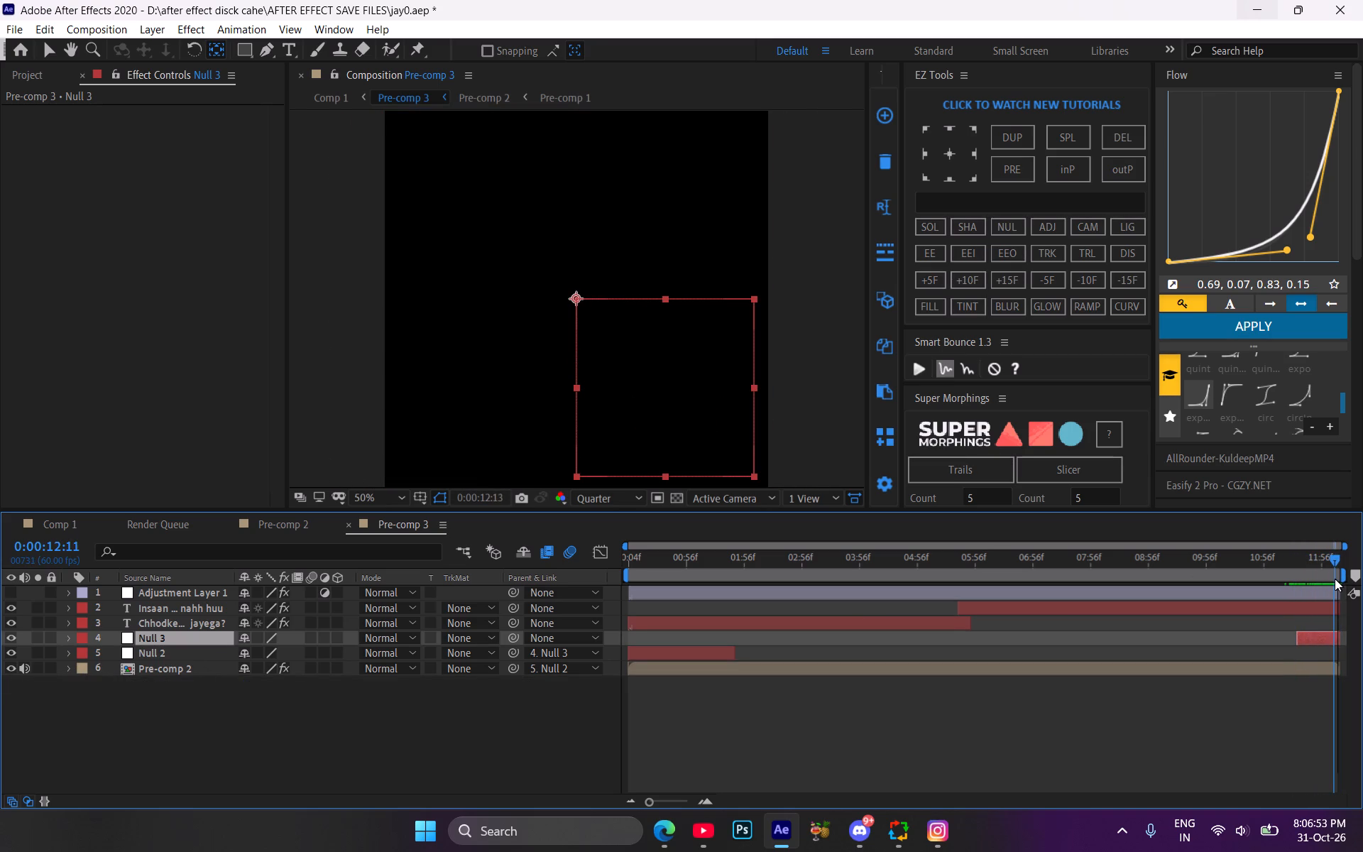
pyautogui.moveTo(1335, 579); pyautogui.dragTo(1329, 581)
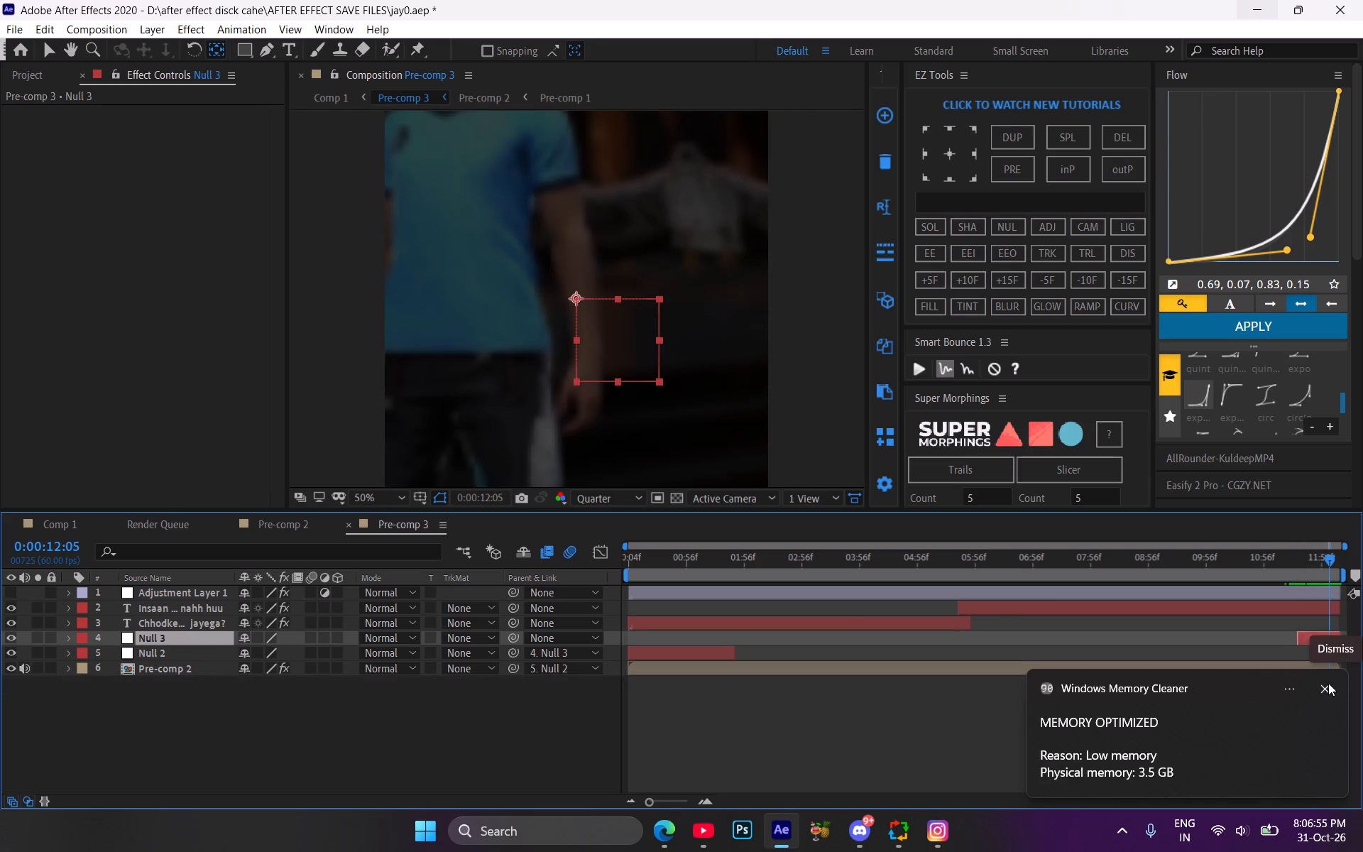
pyautogui.click(1328, 683)
pyautogui.click(1318, 677)
pyautogui.press('u')
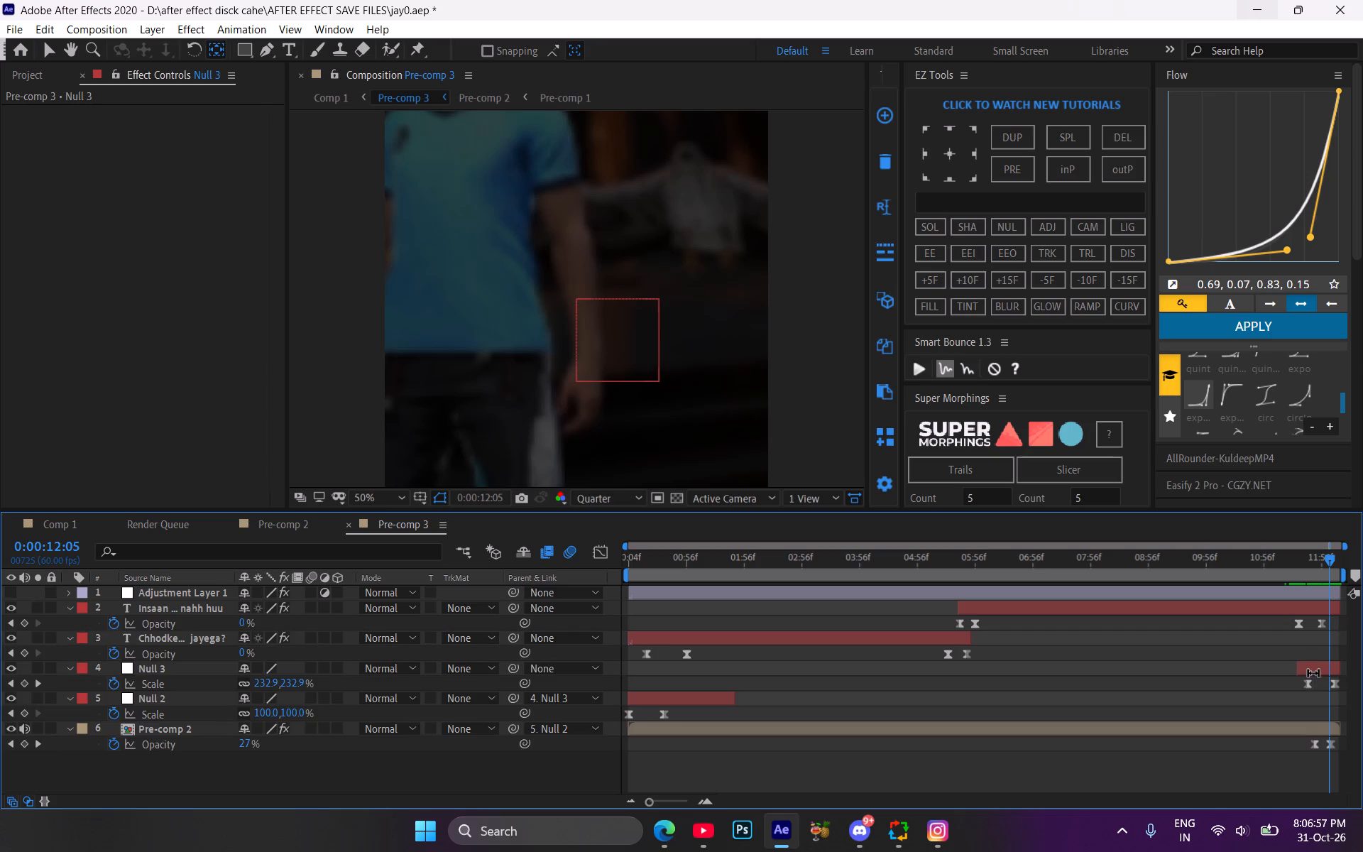
pyautogui.click(1322, 731)
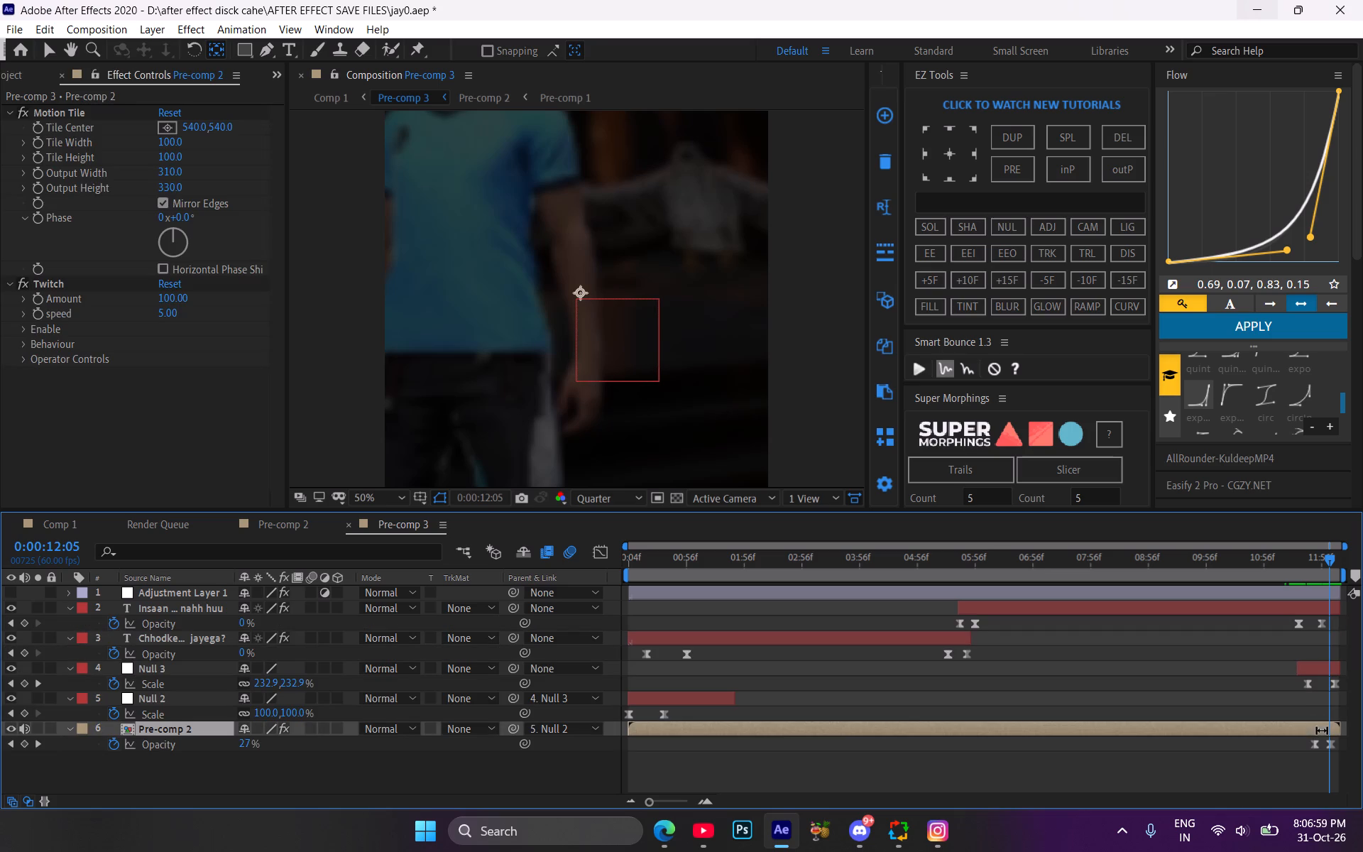
pyautogui.click(1313, 607)
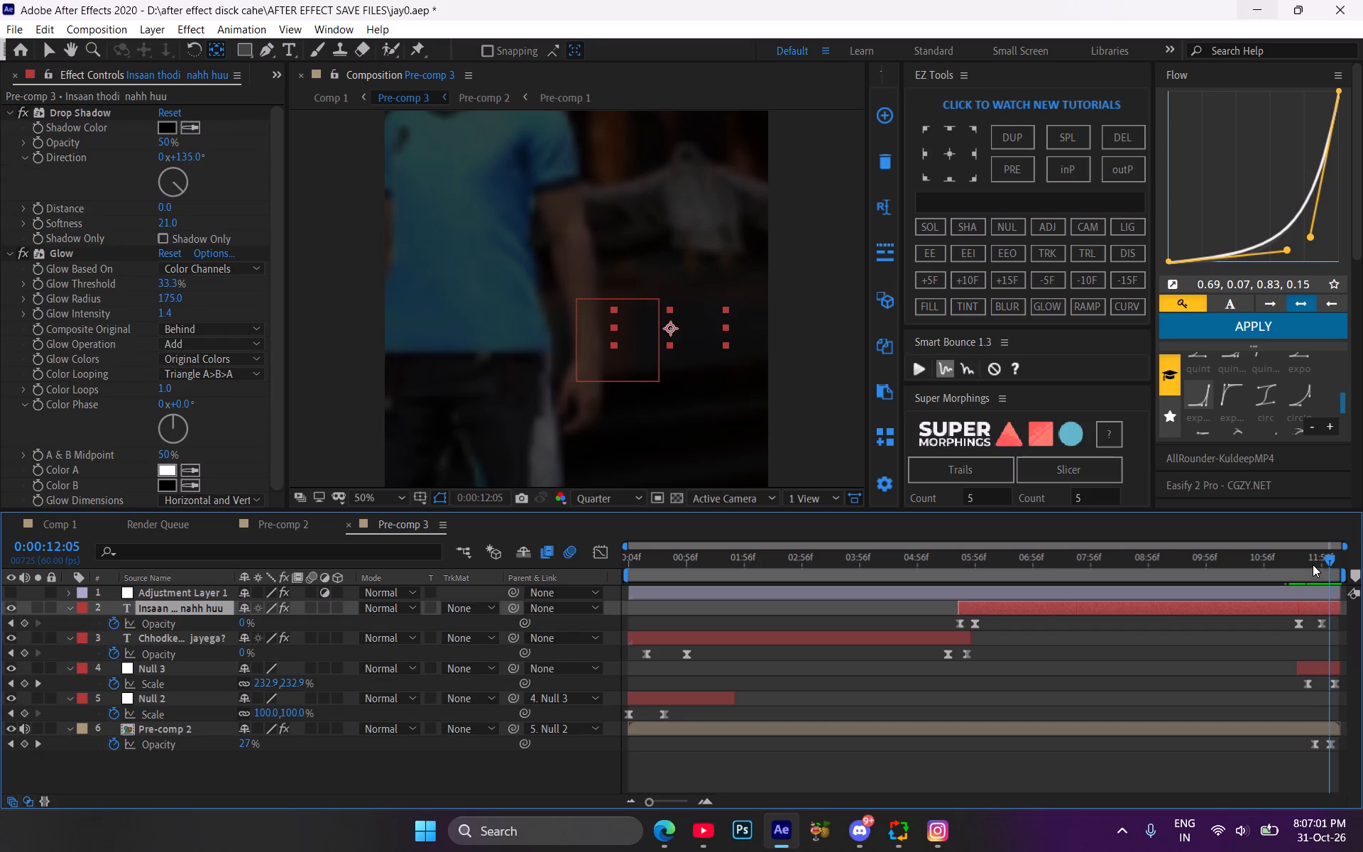
pyautogui.moveTo(1311, 561); pyautogui.dragTo(1323, 569)
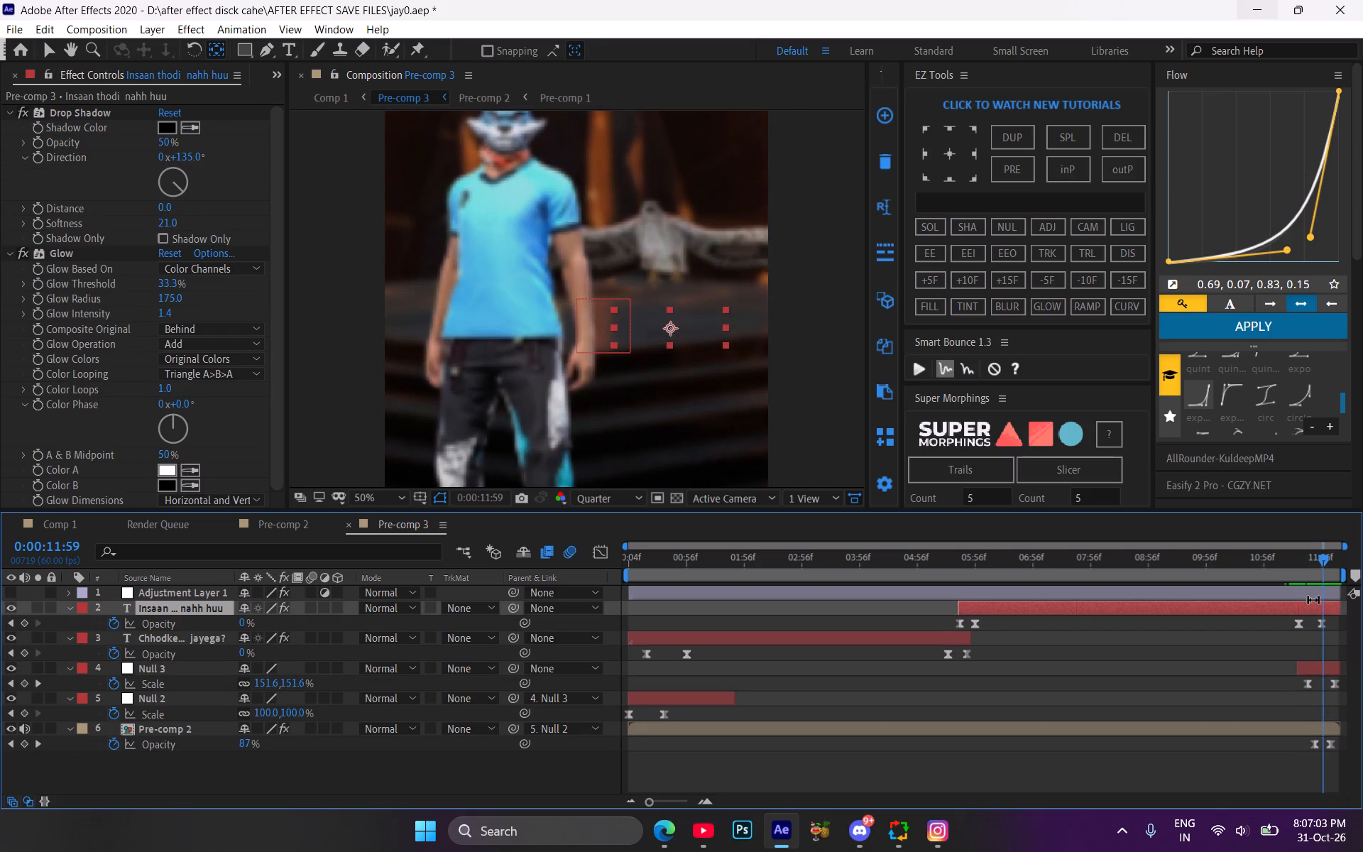
pyautogui.click(1322, 623)
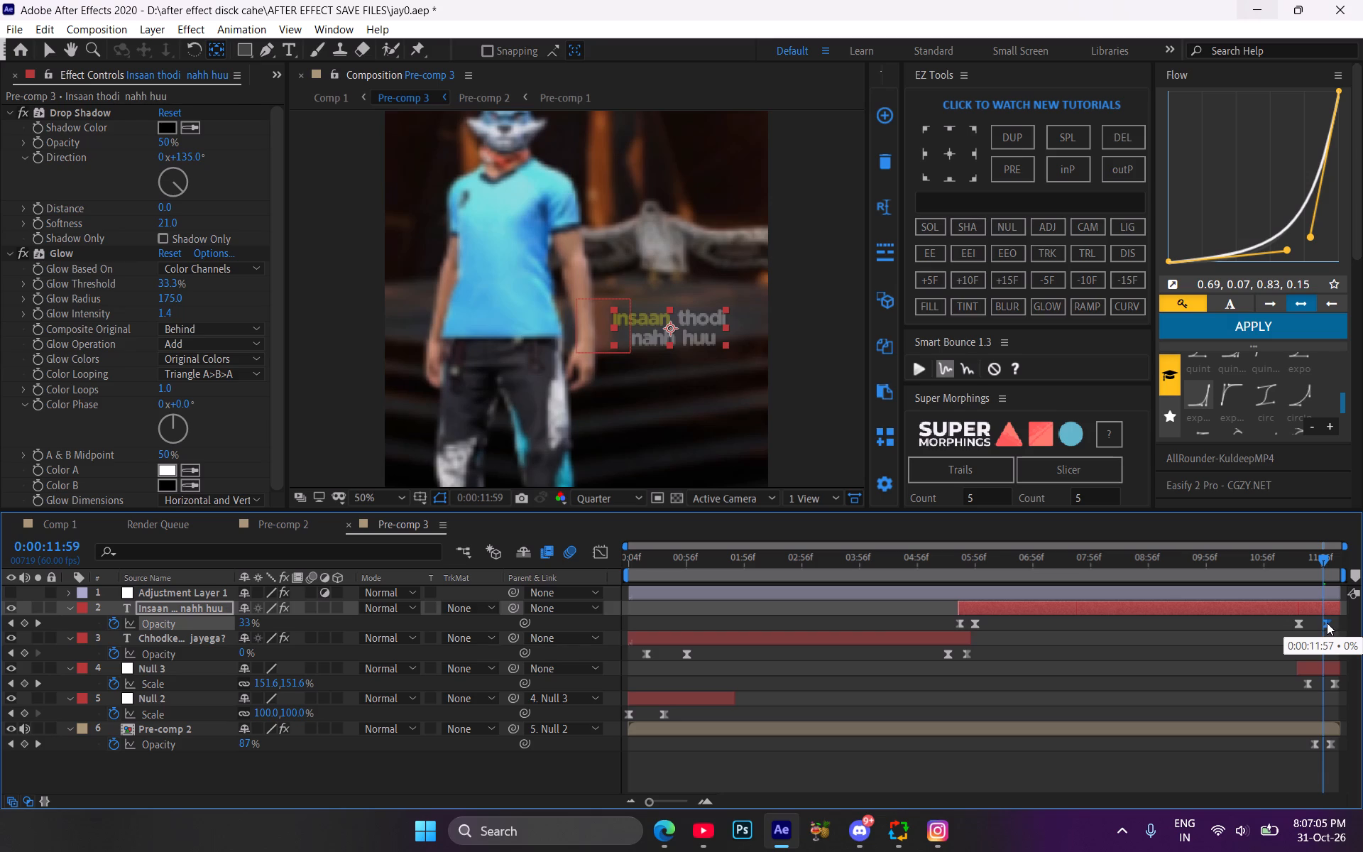
pyautogui.moveTo(1323, 560); pyautogui.dragTo(1342, 564)
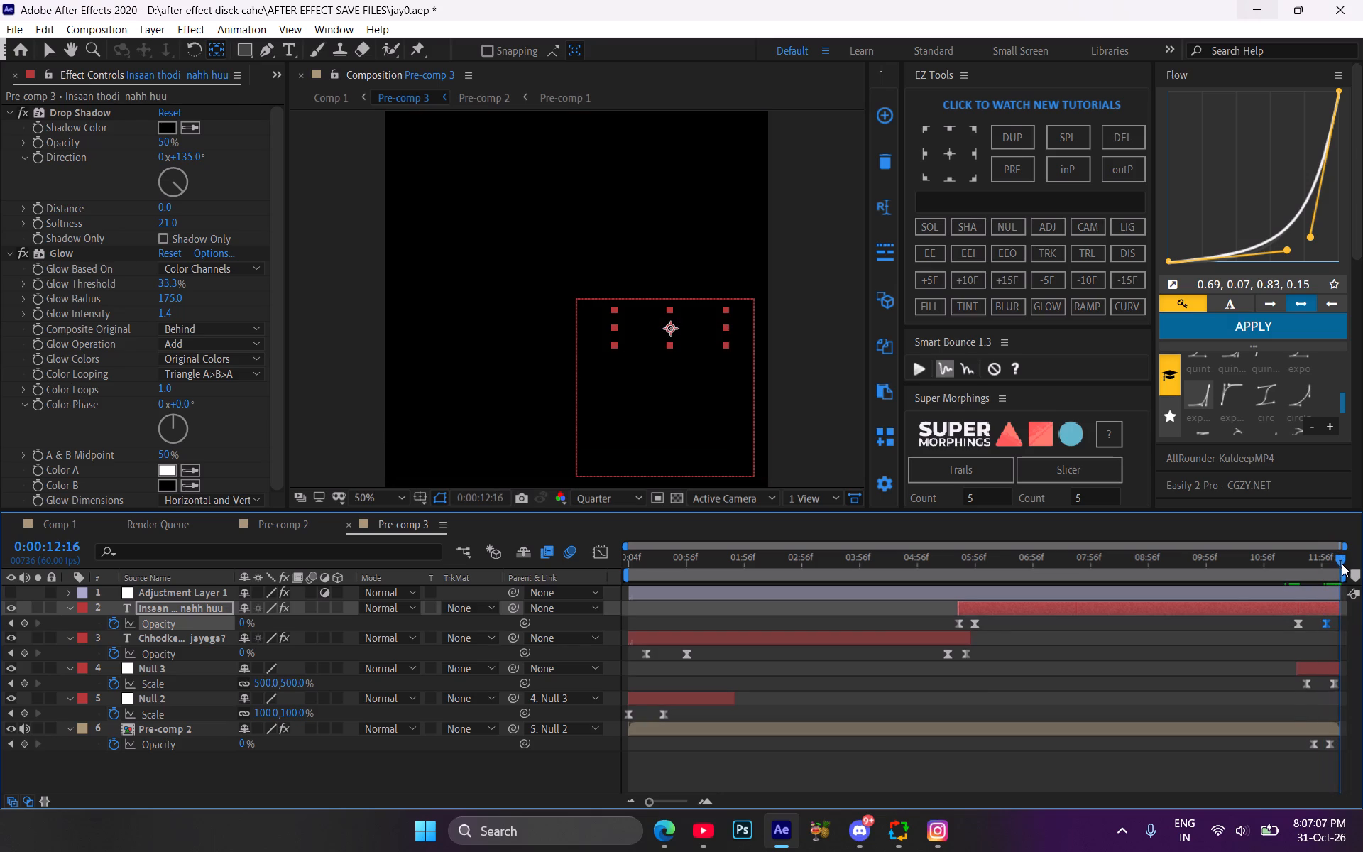
# Return to the start of Pre-comp 3 and collapse the keyframe properties of all its layers.
pyautogui.moveTo(1342, 564); pyautogui.dragTo(581, 605)
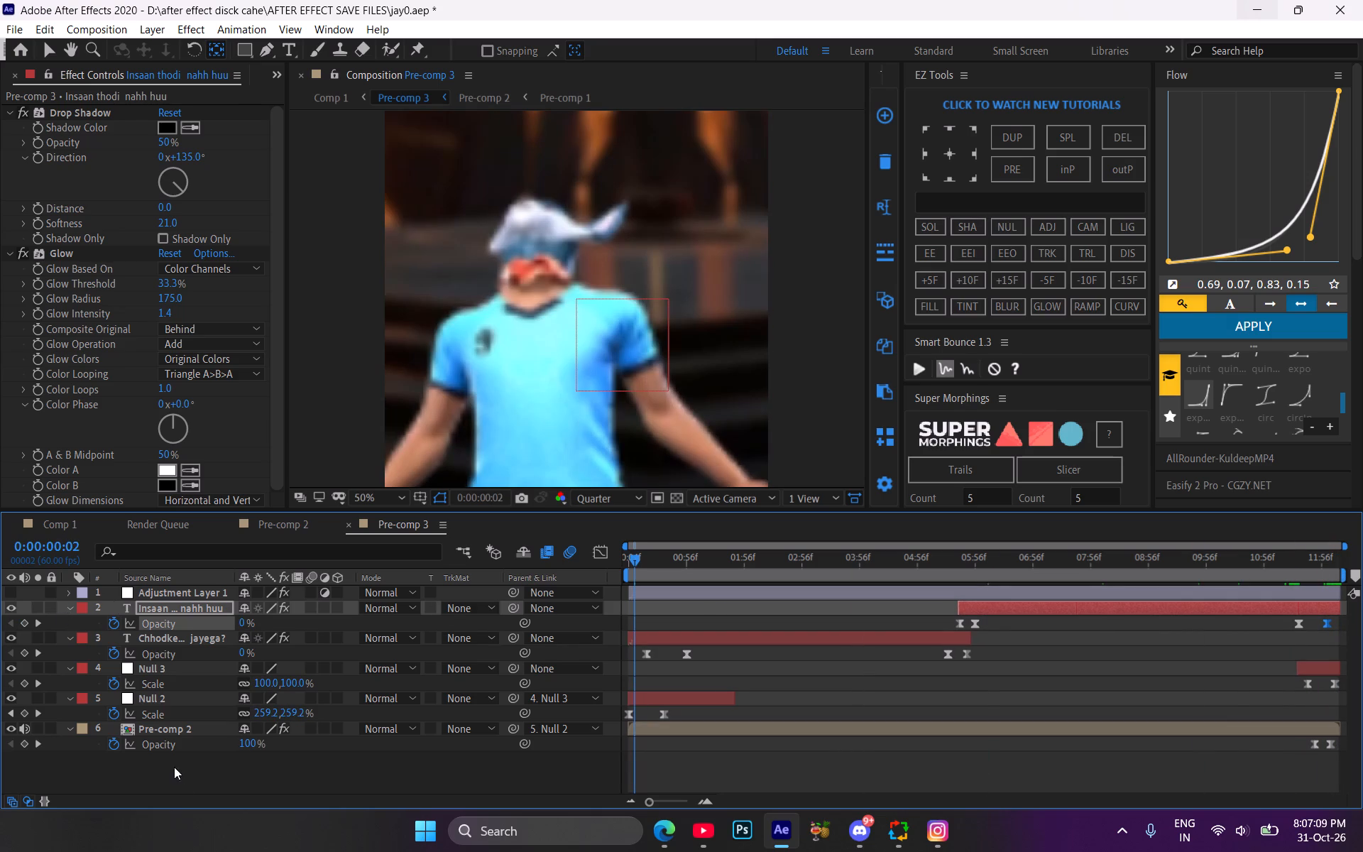
pyautogui.moveTo(180, 787); pyautogui.dragTo(186, 564)
pyautogui.click(72, 607)
pyautogui.click(151, 782)
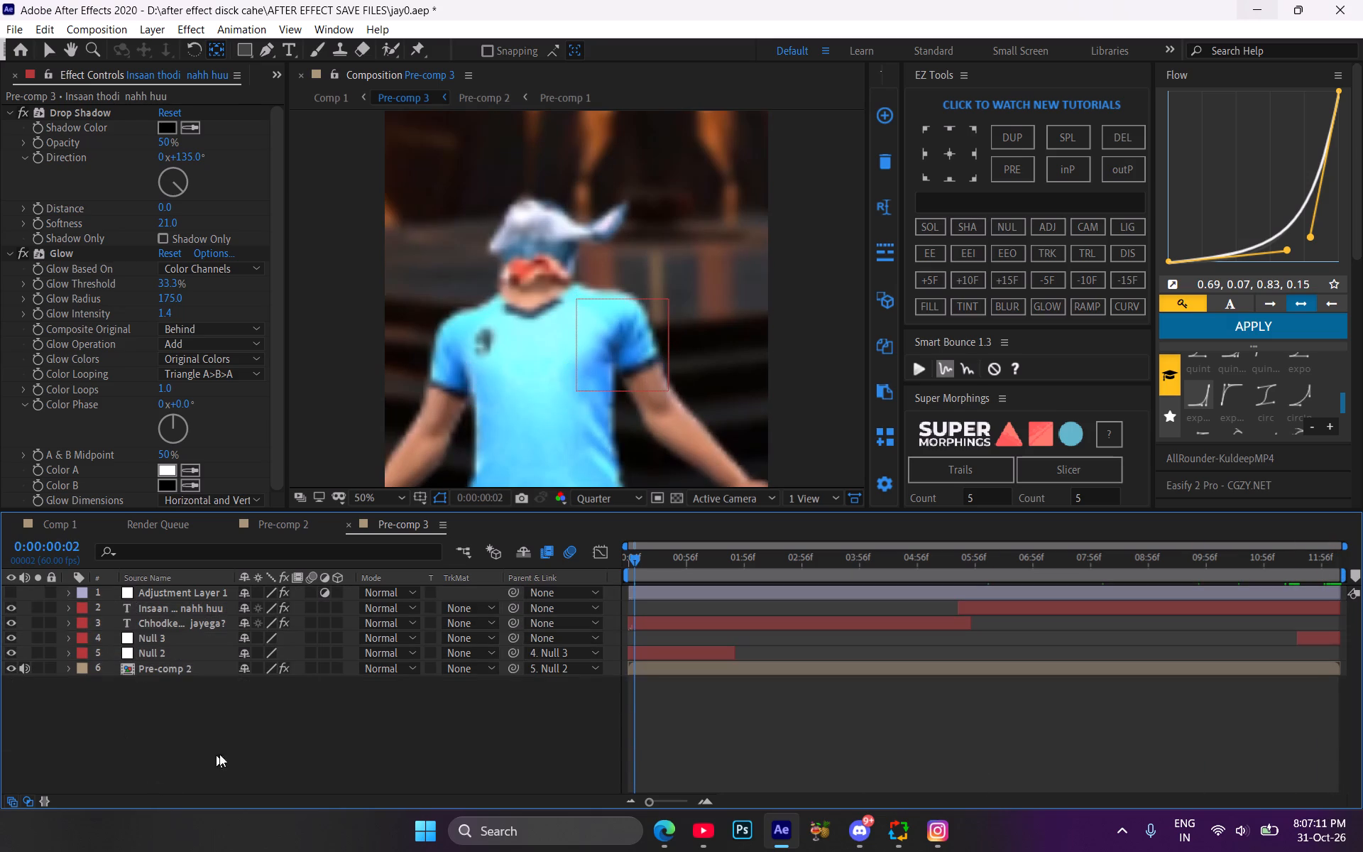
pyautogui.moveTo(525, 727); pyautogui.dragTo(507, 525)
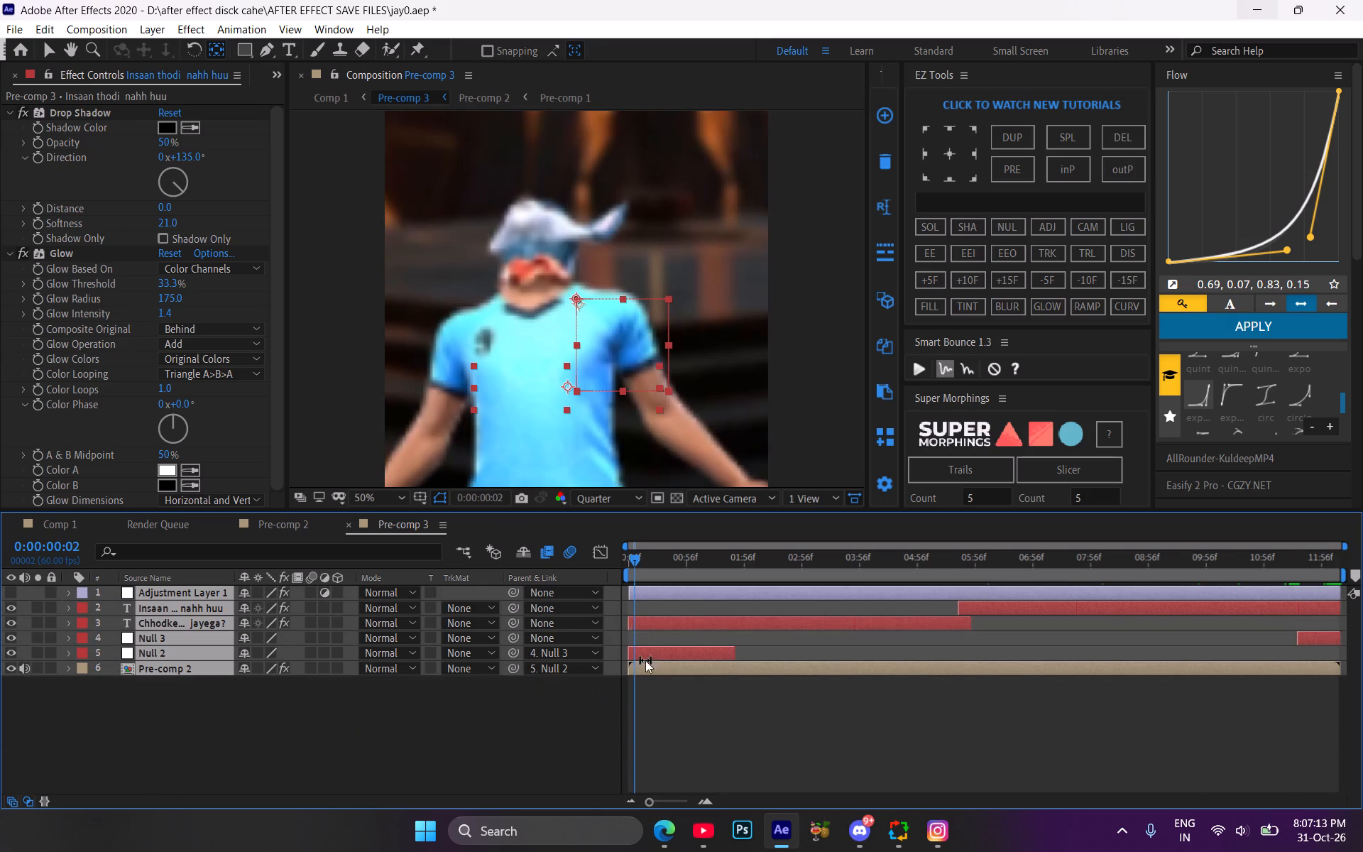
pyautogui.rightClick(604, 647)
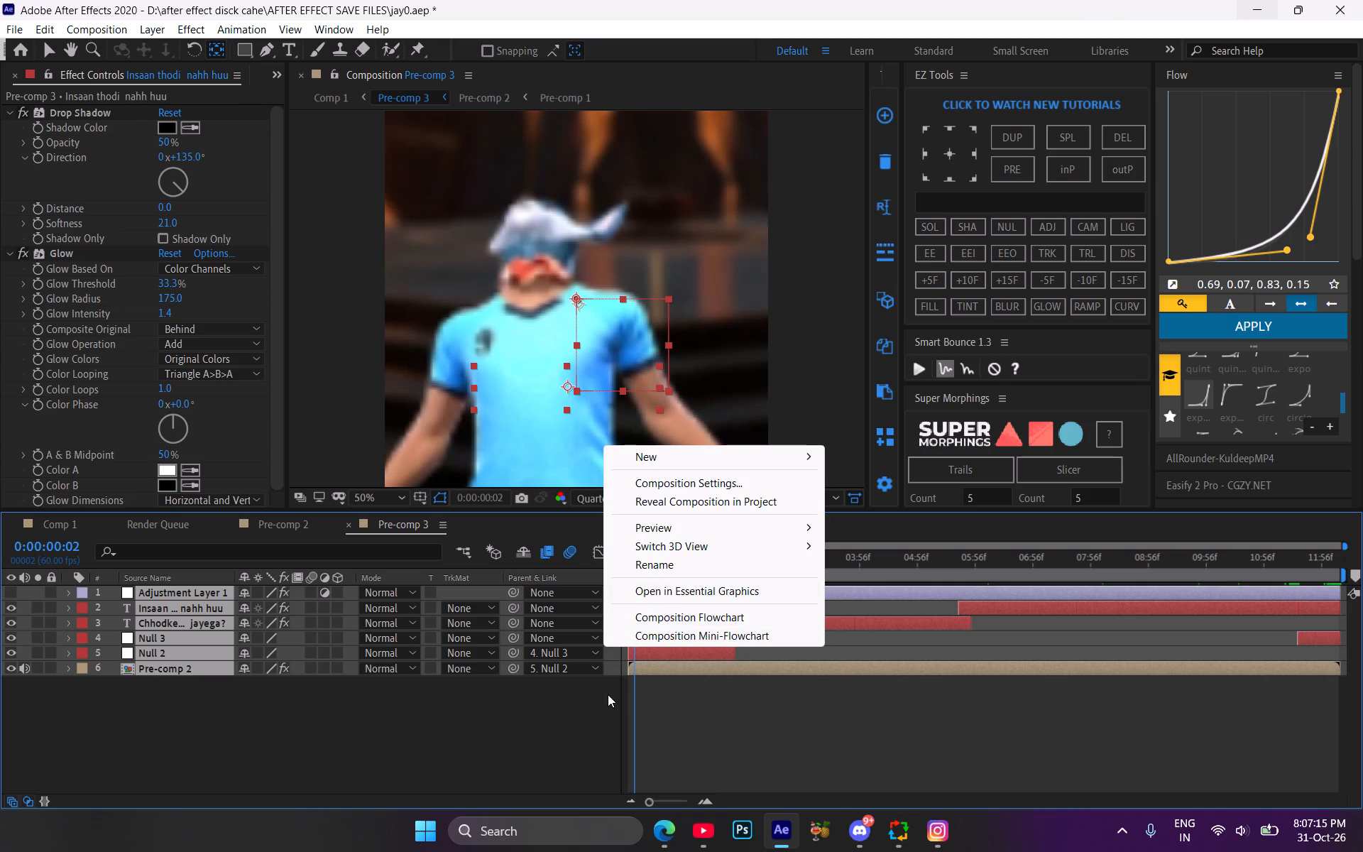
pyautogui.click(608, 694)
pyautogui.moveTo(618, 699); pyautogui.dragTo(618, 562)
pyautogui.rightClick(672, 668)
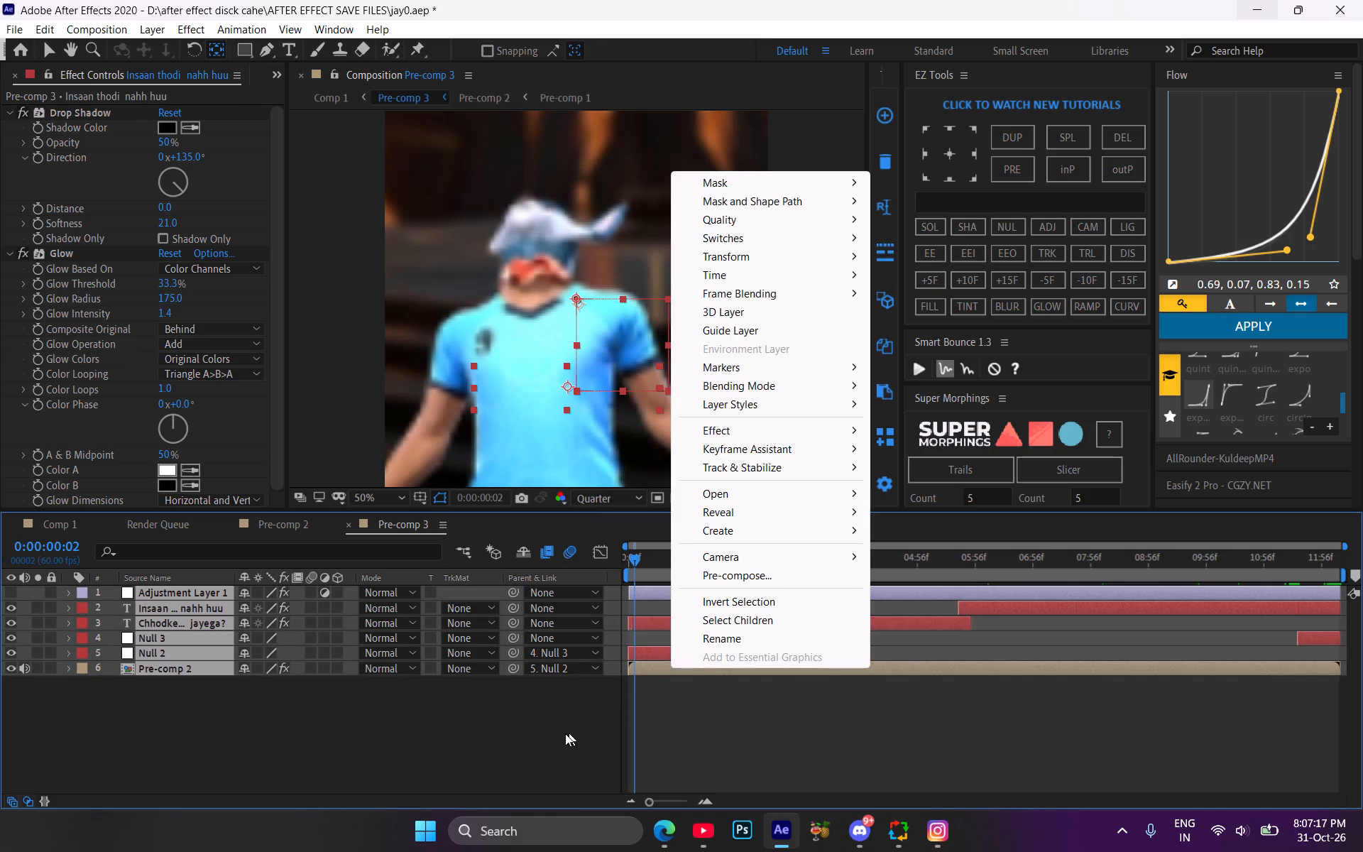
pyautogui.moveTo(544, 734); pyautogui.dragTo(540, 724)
# Switch to Comp 1 and preview the edit from the start, replaying the stretch where the captions change.
pyautogui.click(71, 529)
pyautogui.click(489, 671)
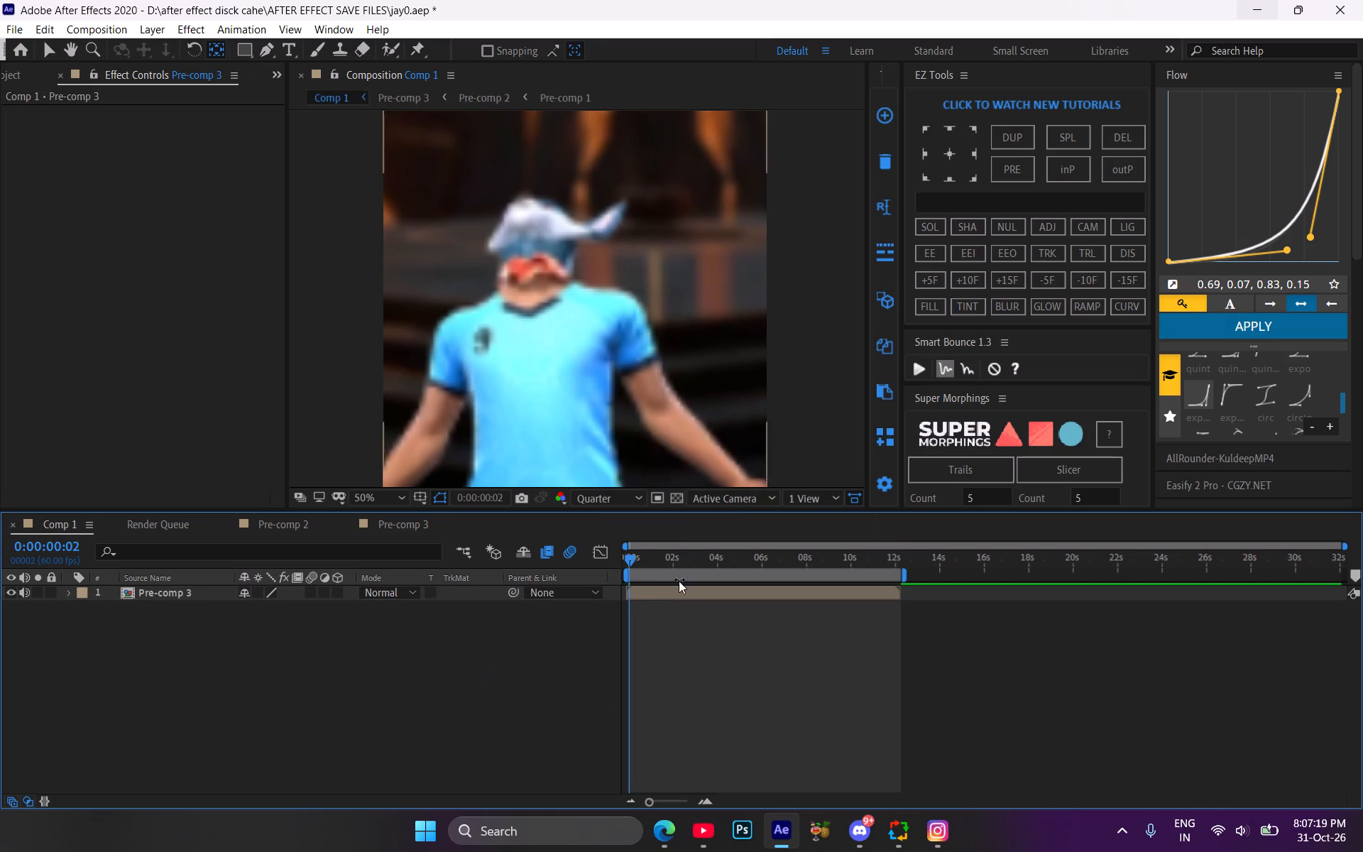
pyautogui.moveTo(677, 559); pyautogui.dragTo(536, 543)
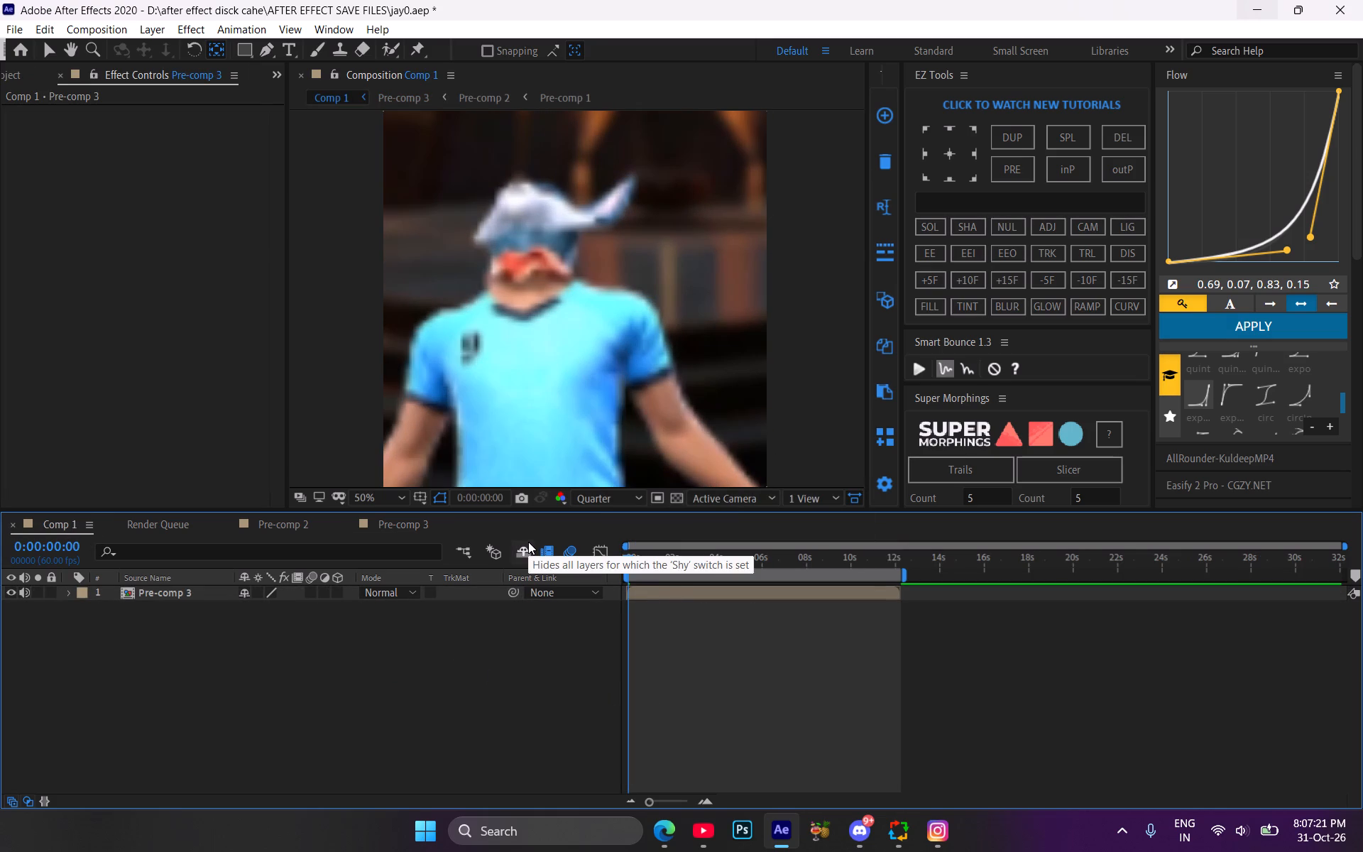
pyautogui.press('space')
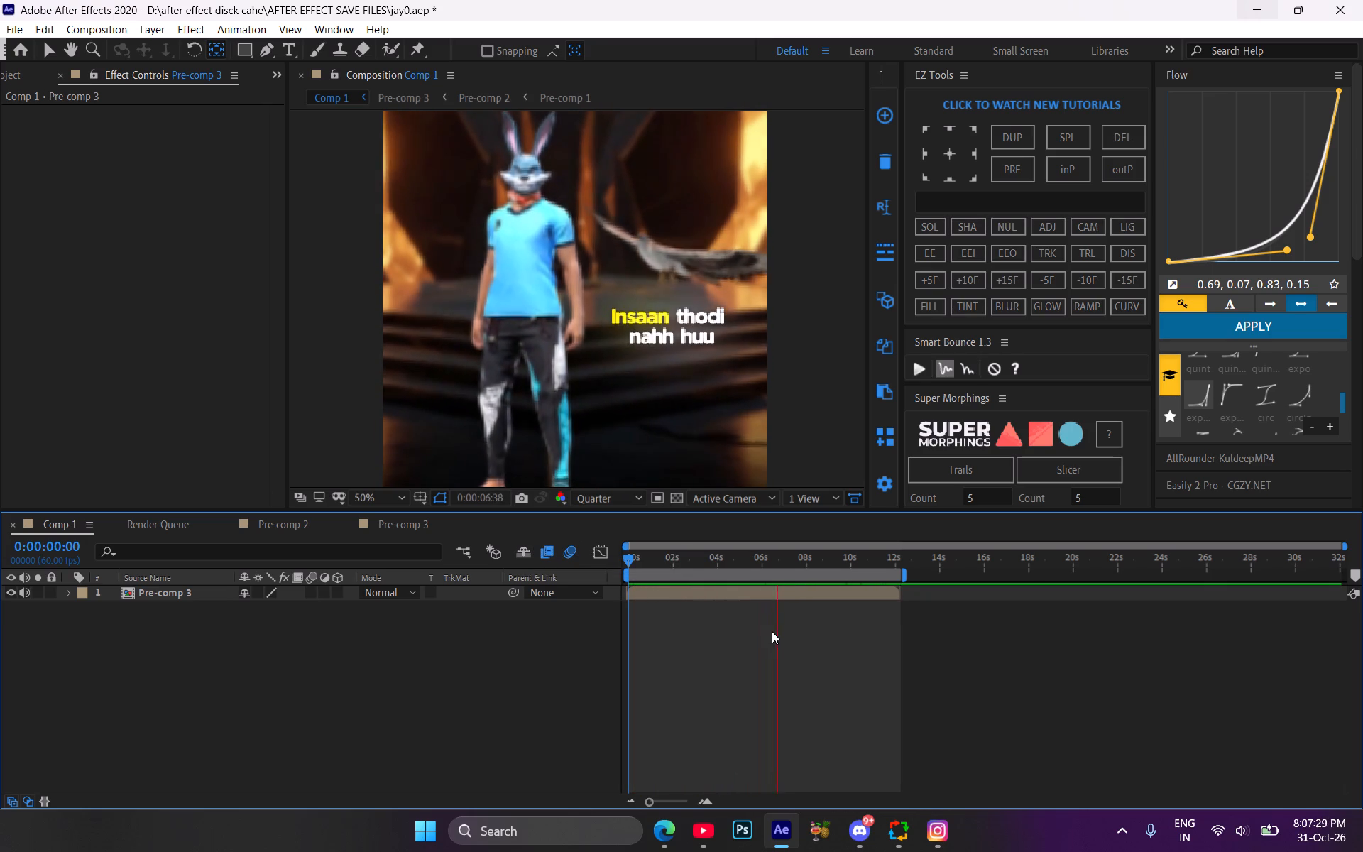
pyautogui.click(741, 559)
pyautogui.moveTo(741, 559); pyautogui.dragTo(731, 559)
pyautogui.press('space')
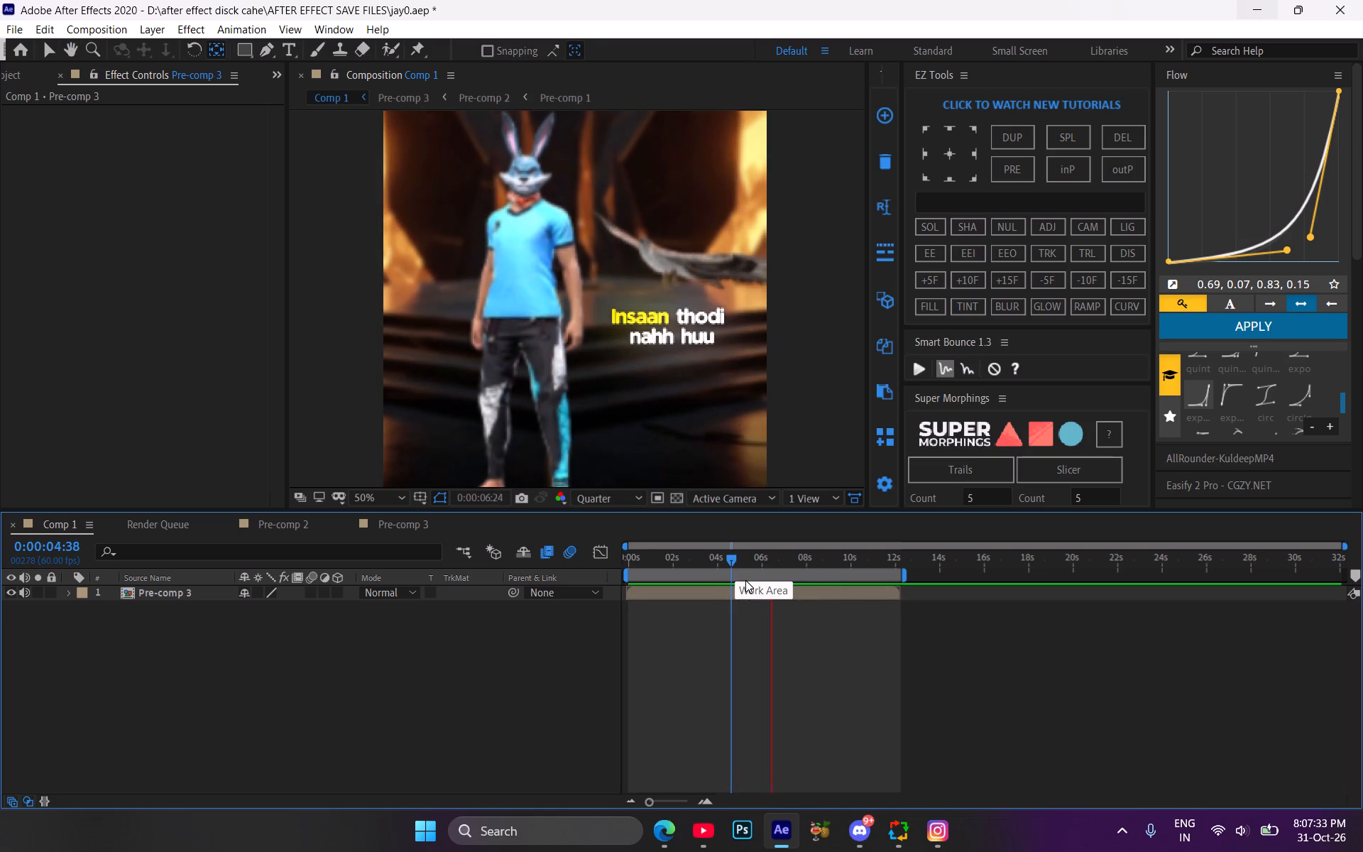
pyautogui.moveTo(735, 559); pyautogui.dragTo(706, 565)
pyautogui.press('space')
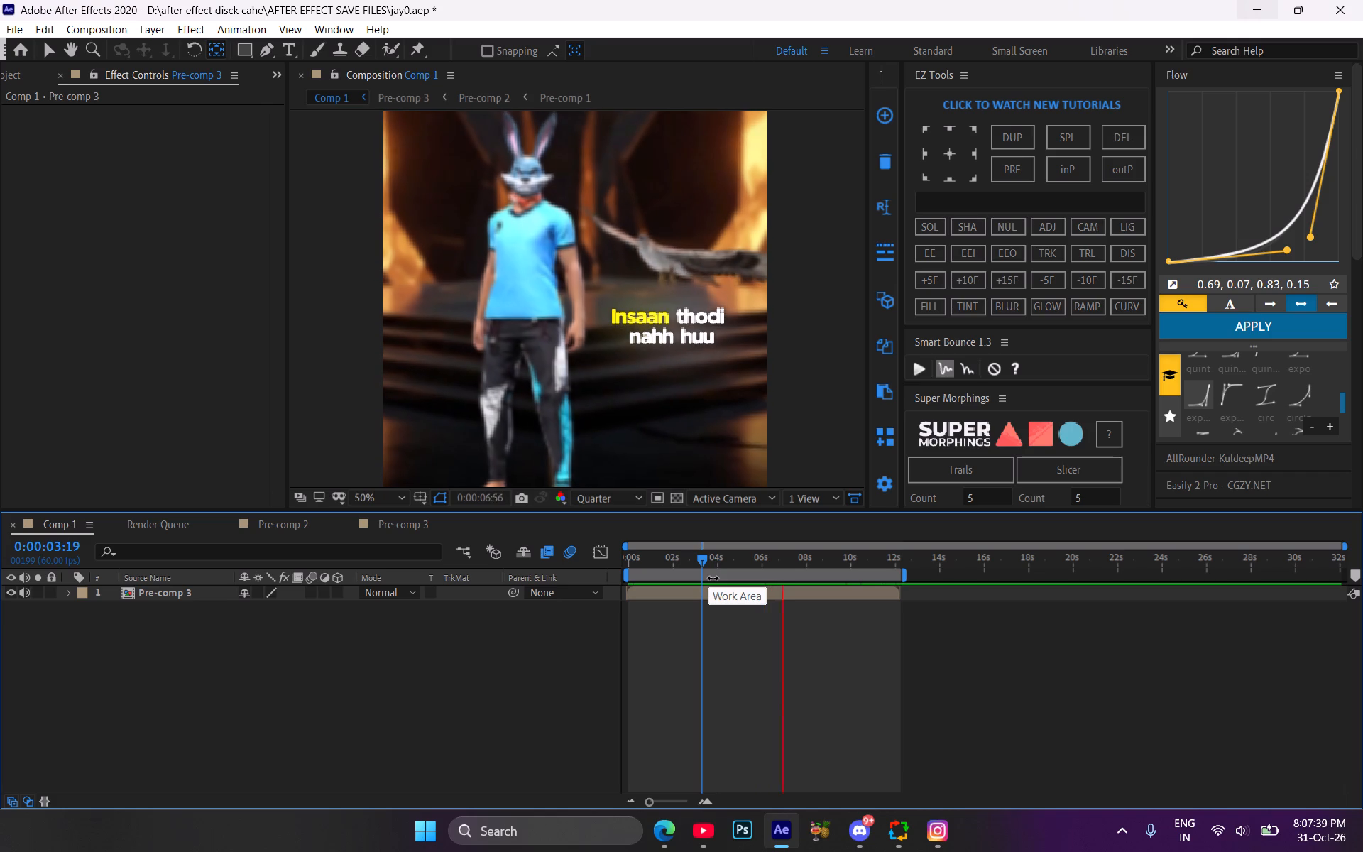
# Open Pre-comp 2 through Pre-comp 3 and examine frame by frame the clip change between about 0:00:05:15 and 0:00:05:52.
pyautogui.moveTo(716, 560); pyautogui.dragTo(737, 567)
pyautogui.doubleClick(748, 592)
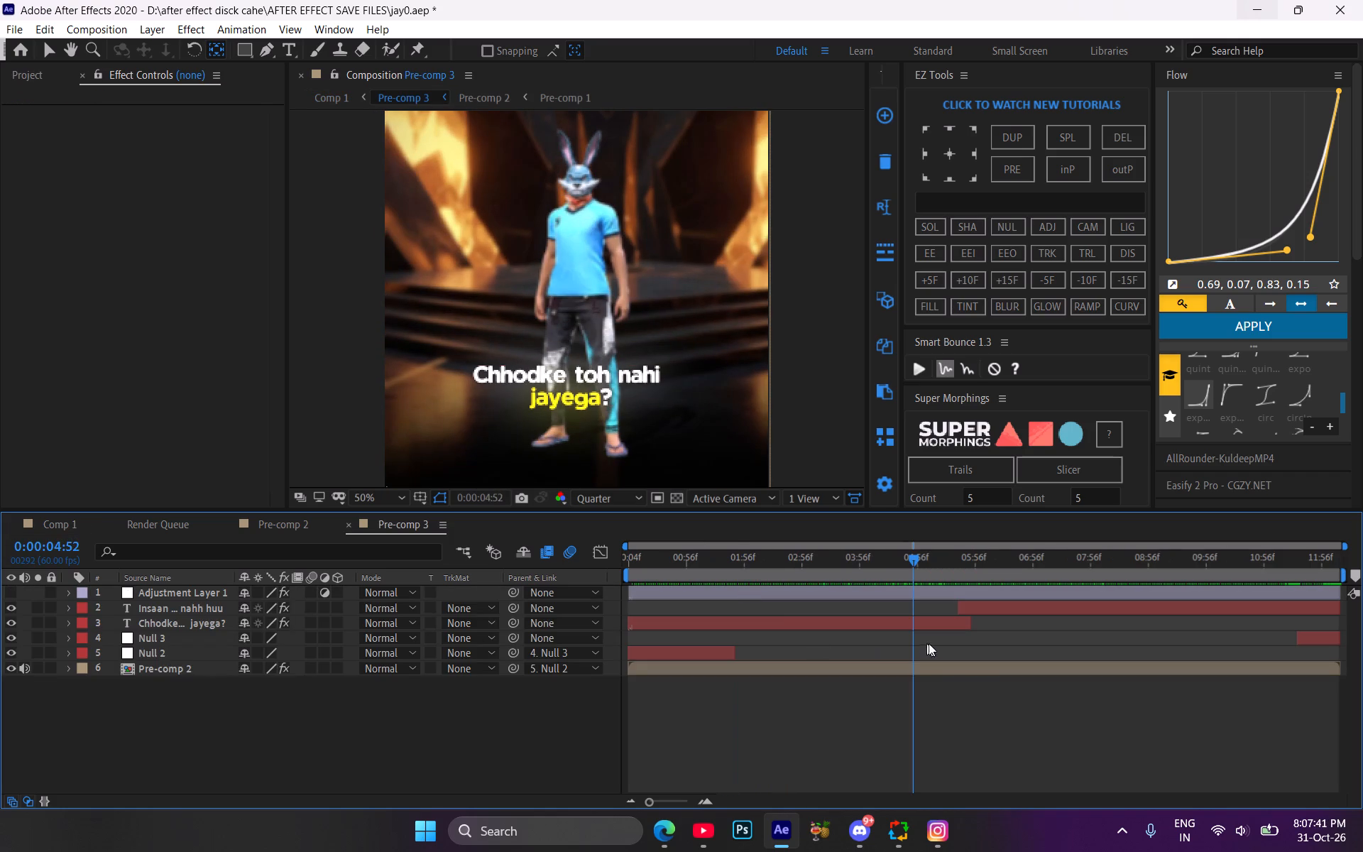
pyautogui.doubleClick(929, 665)
pyautogui.moveTo(915, 561); pyautogui.dragTo(940, 567)
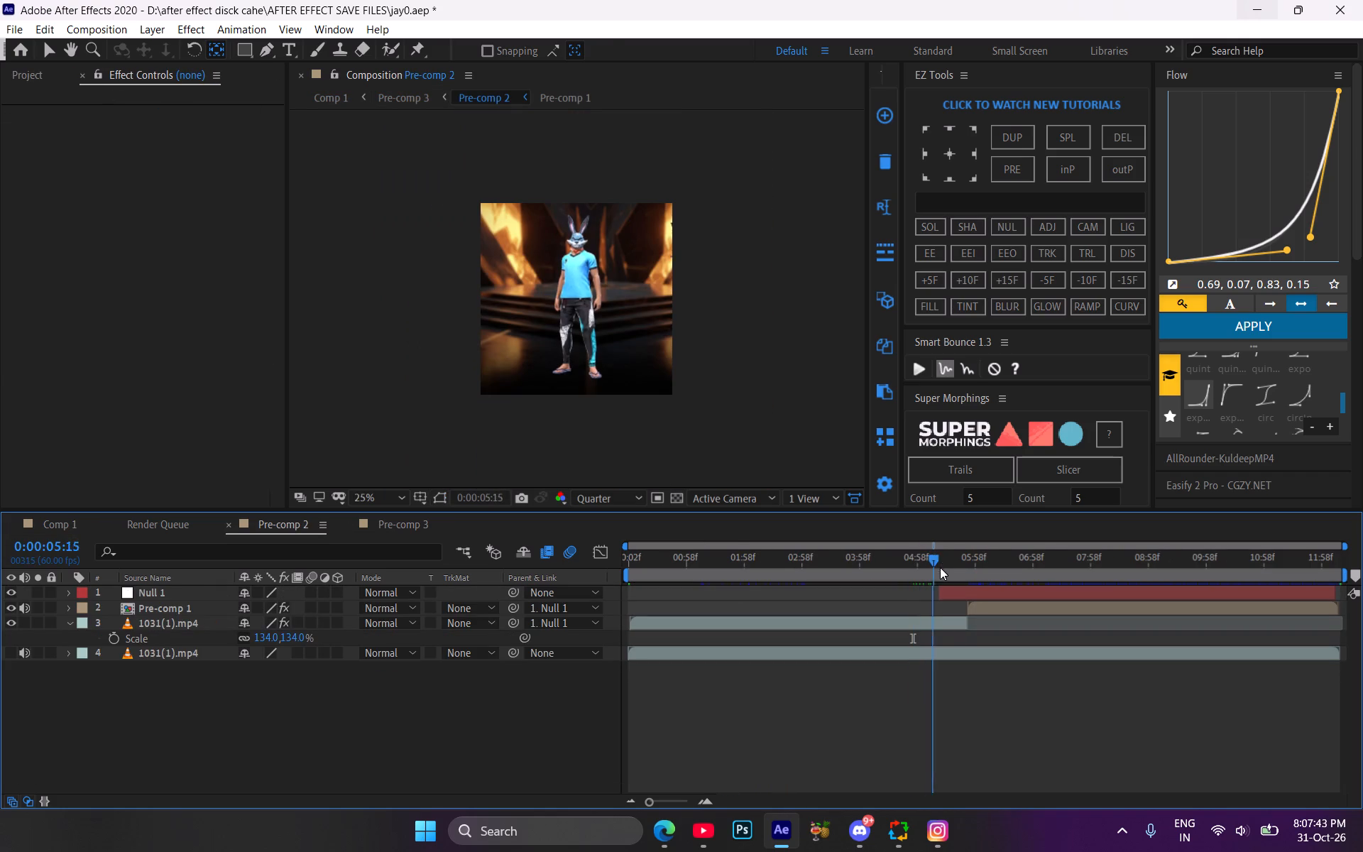
pyautogui.moveTo(940, 567); pyautogui.dragTo(963, 585)
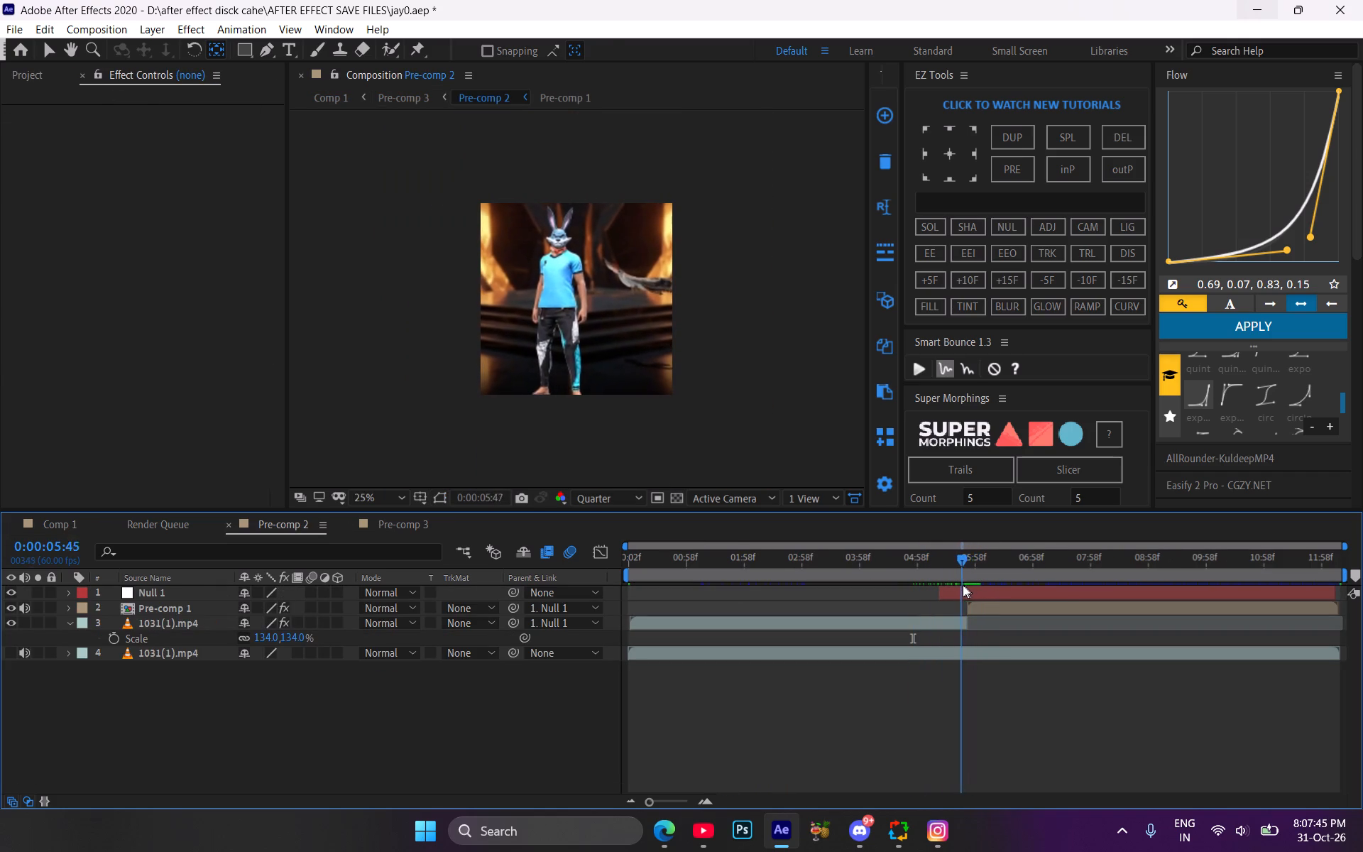
pyautogui.moveTo(963, 585); pyautogui.dragTo(960, 583)
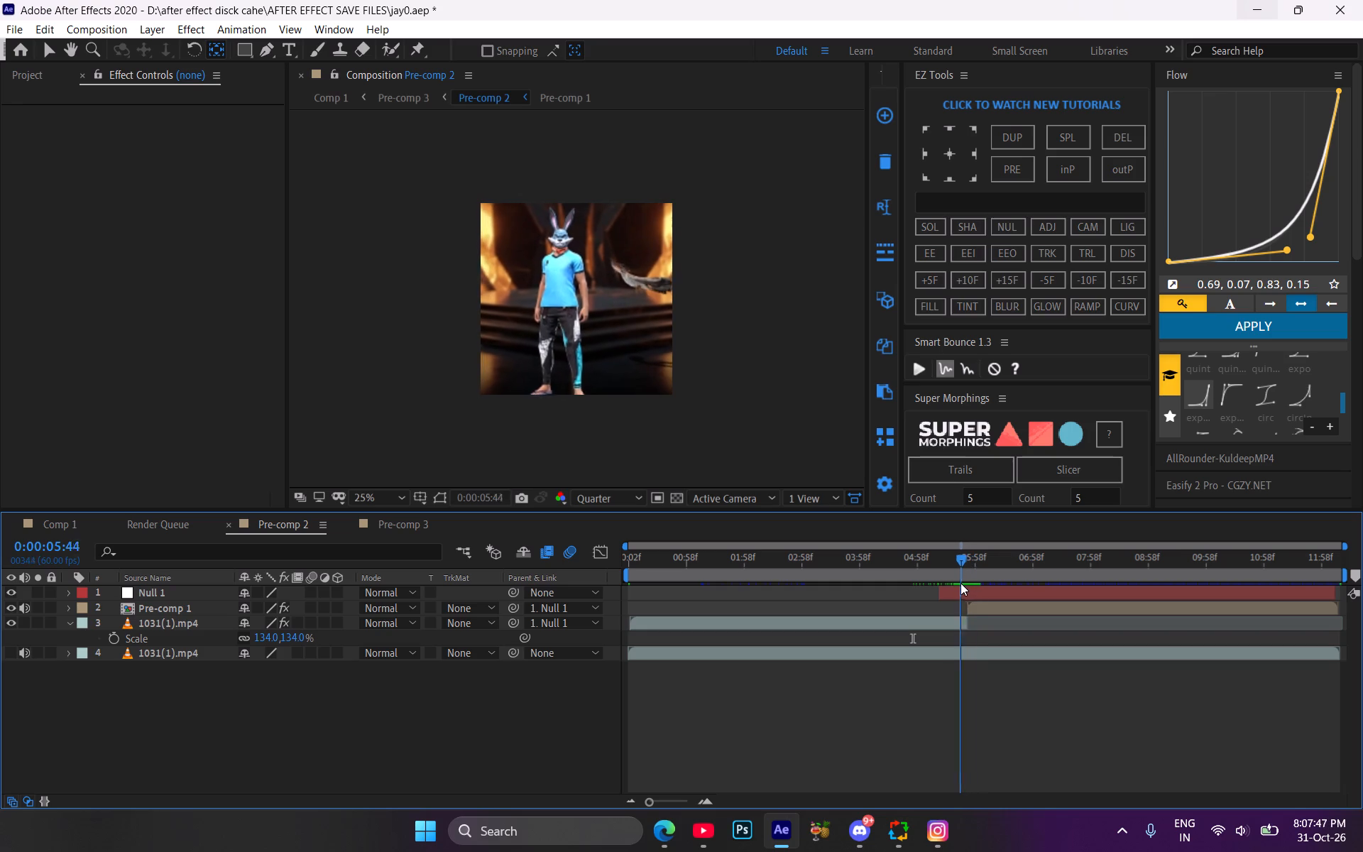
pyautogui.moveTo(960, 583); pyautogui.dragTo(968, 582)
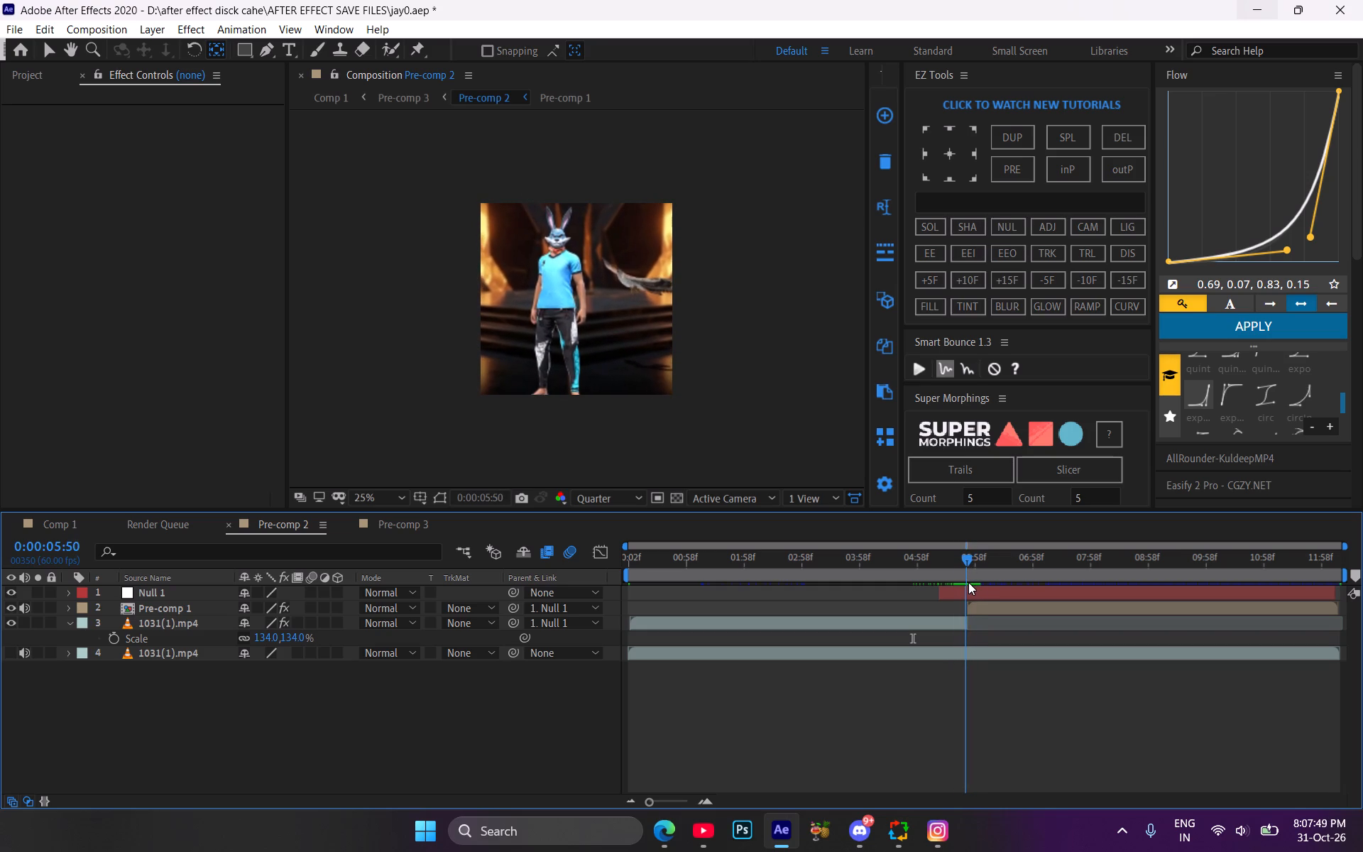
pyautogui.moveTo(968, 582); pyautogui.dragTo(968, 582)
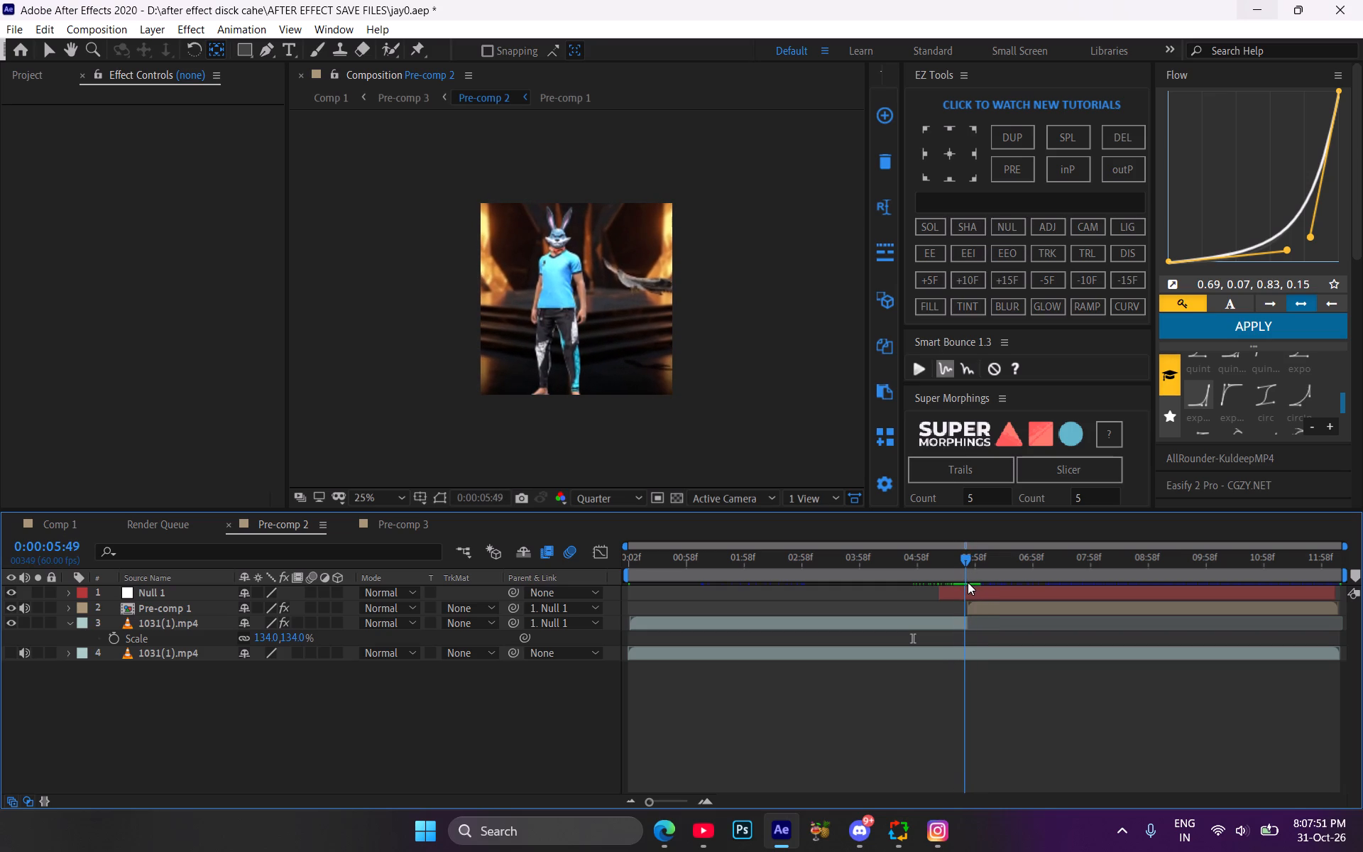
pyautogui.moveTo(968, 582); pyautogui.dragTo(971, 582)
# Move Null 1's first Position and Scale keyframes together to 0:00:05:43 and preview the start of the camera move.
pyautogui.click(968, 588)
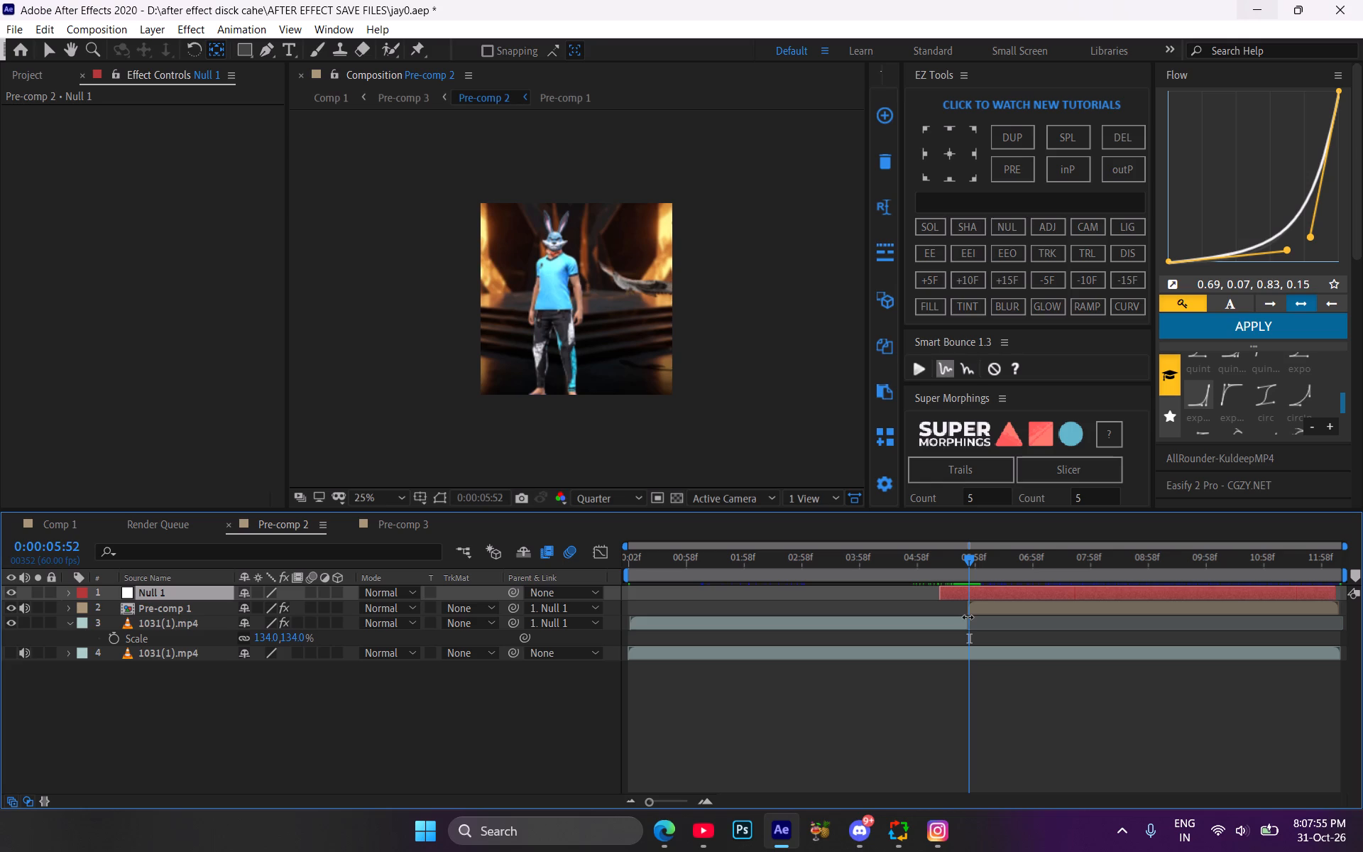
pyautogui.press('u')
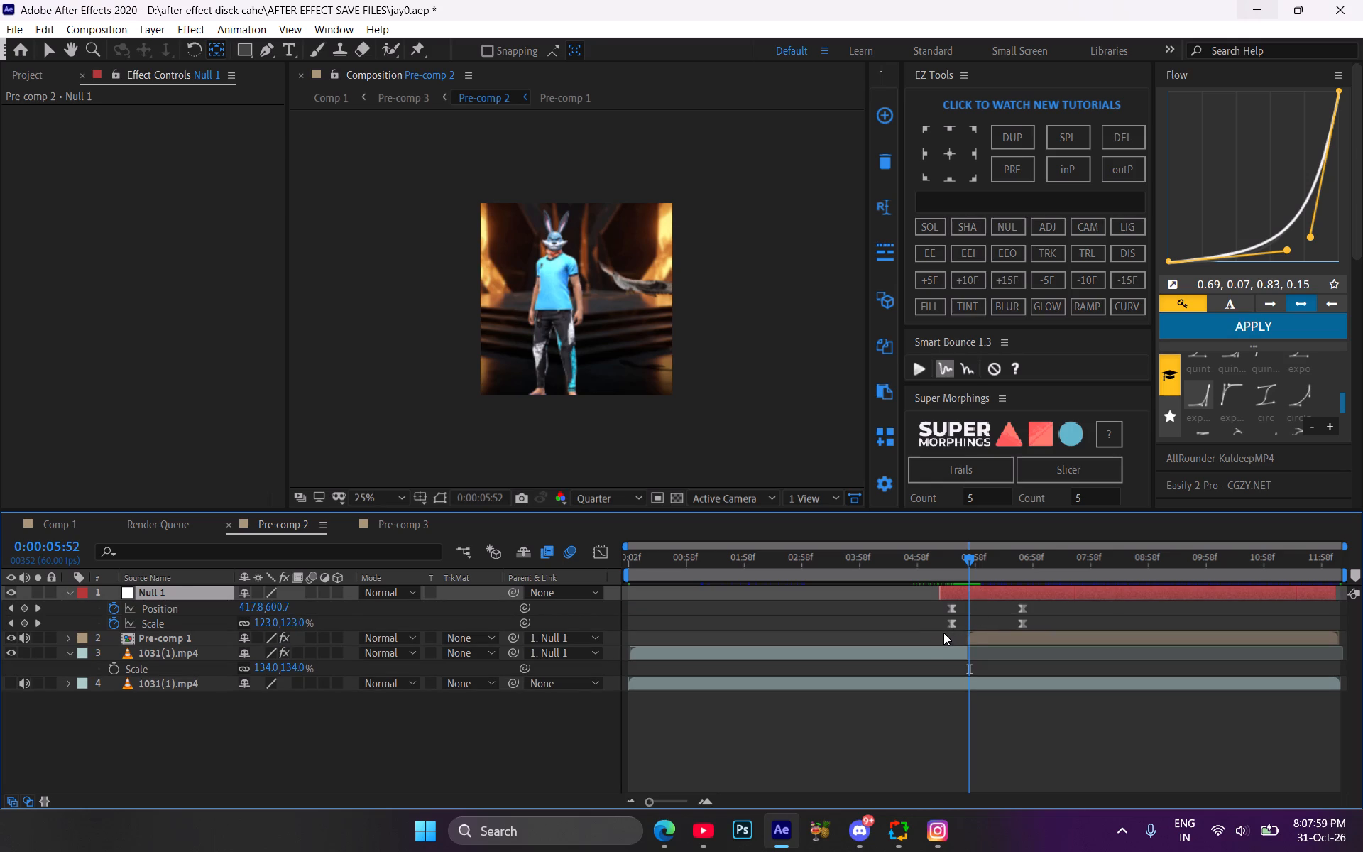
pyautogui.keyDown('alt'); pyautogui.click(949, 625); pyautogui.keyUp('alt')
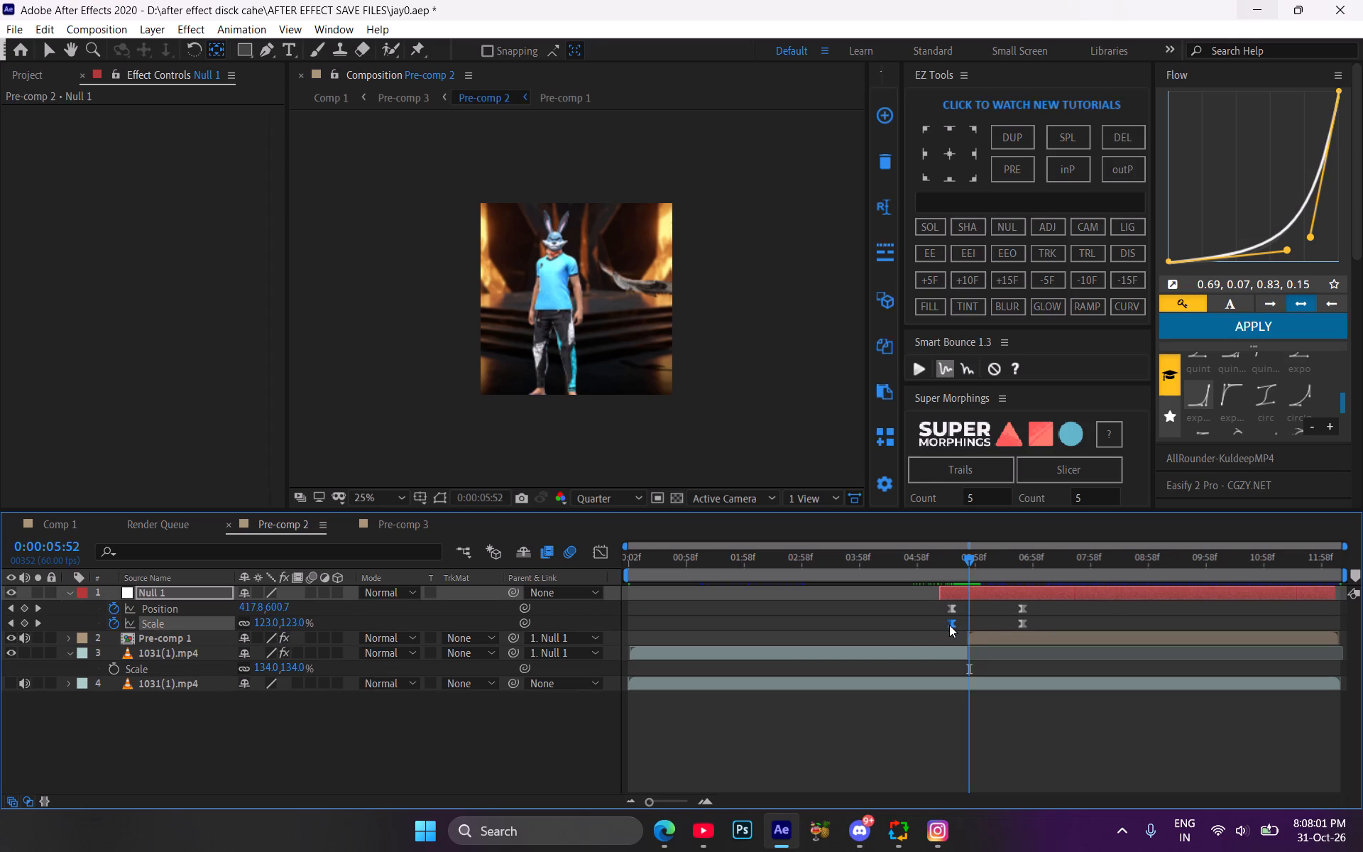
pyautogui.click(944, 640)
pyautogui.moveTo(944, 630); pyautogui.dragTo(958, 601)
pyautogui.keyDown('alt'); pyautogui.moveTo(953, 621); pyautogui.dragTo(960, 623); pyautogui.keyUp('alt')
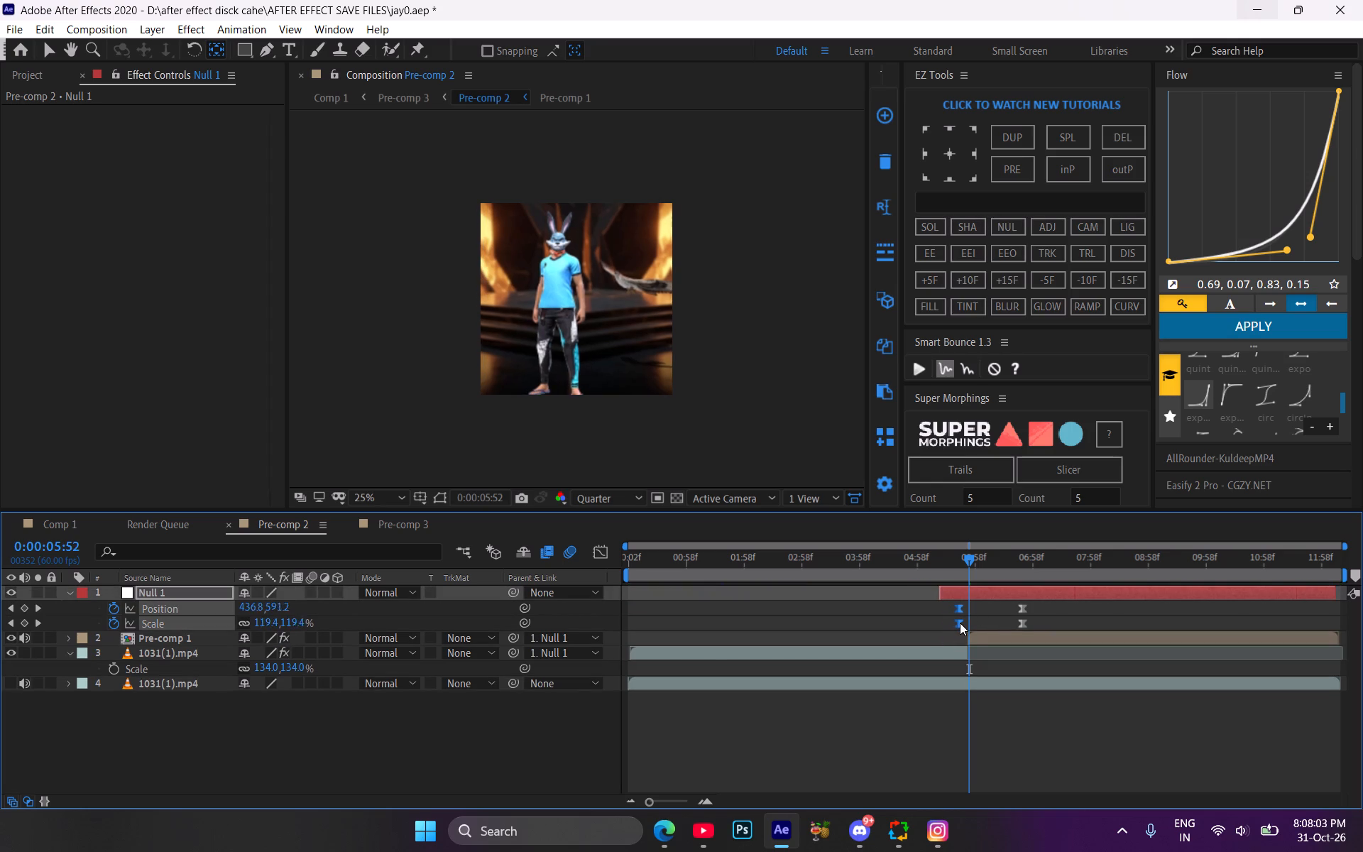
pyautogui.keyDown('alt'); pyautogui.moveTo(960, 623); pyautogui.dragTo(962, 624); pyautogui.keyUp('alt')
pyautogui.moveTo(968, 546); pyautogui.dragTo(962, 552)
pyautogui.moveTo(959, 559); pyautogui.dragTo(942, 559)
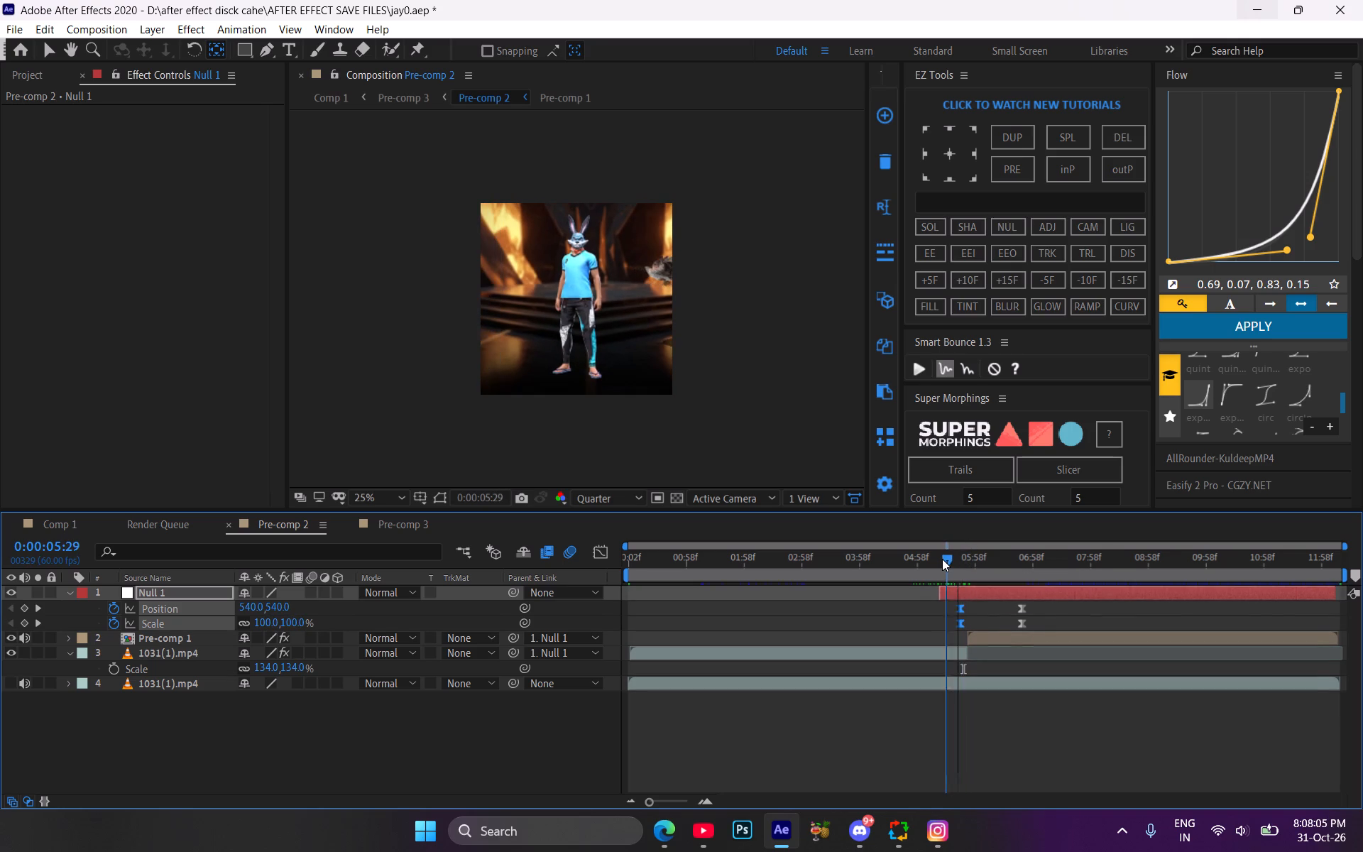
pyautogui.press('space')
pyautogui.moveTo(948, 555); pyautogui.dragTo(965, 560)
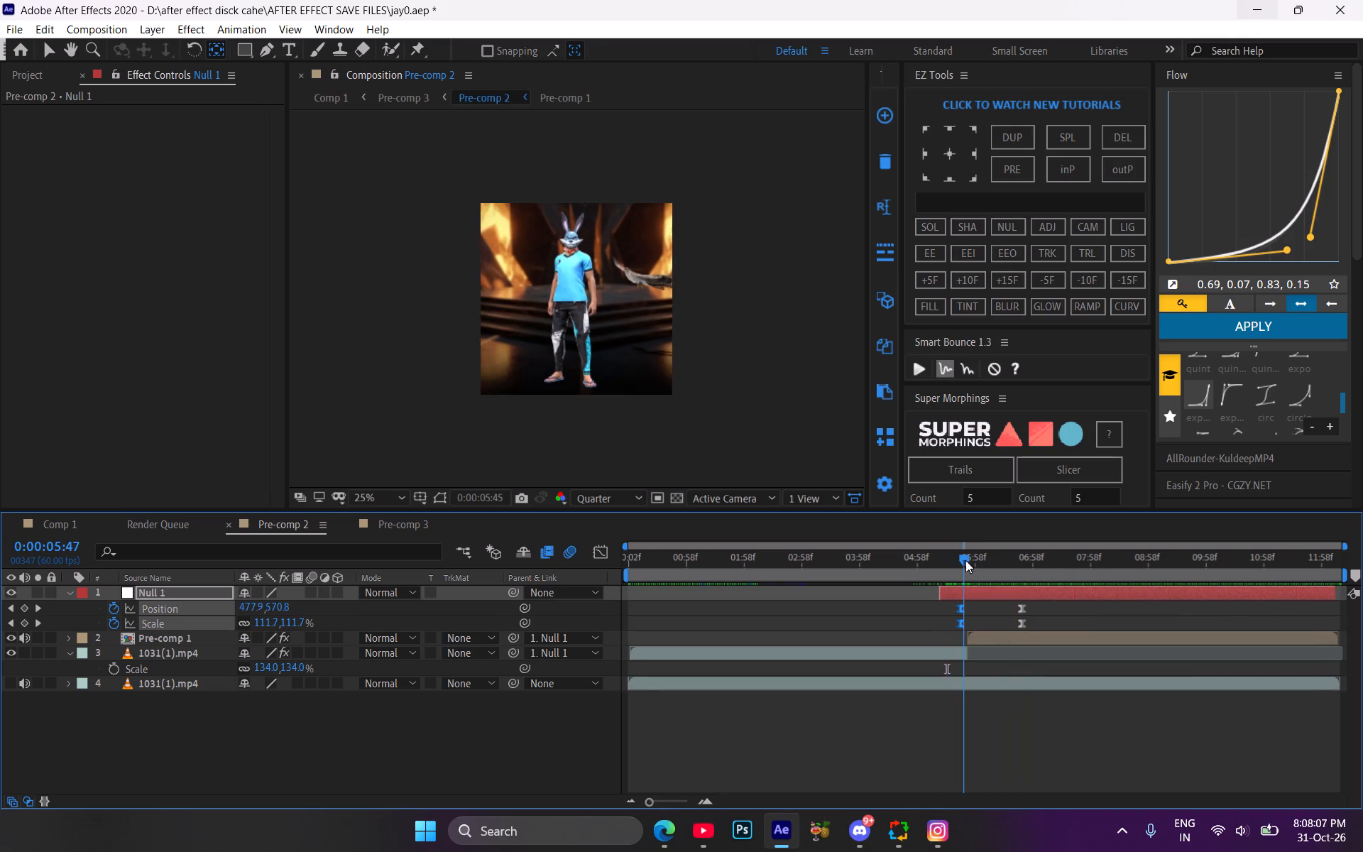
pyautogui.moveTo(965, 560); pyautogui.dragTo(965, 559)
# Shift Null 1's first Position and Scale keyframes later to the start of Pre-comp 1 and preview from 0:00:05:30.
pyautogui.keyDown('alt'); pyautogui.moveTo(958, 623); pyautogui.dragTo(963, 623); pyautogui.keyUp('alt')
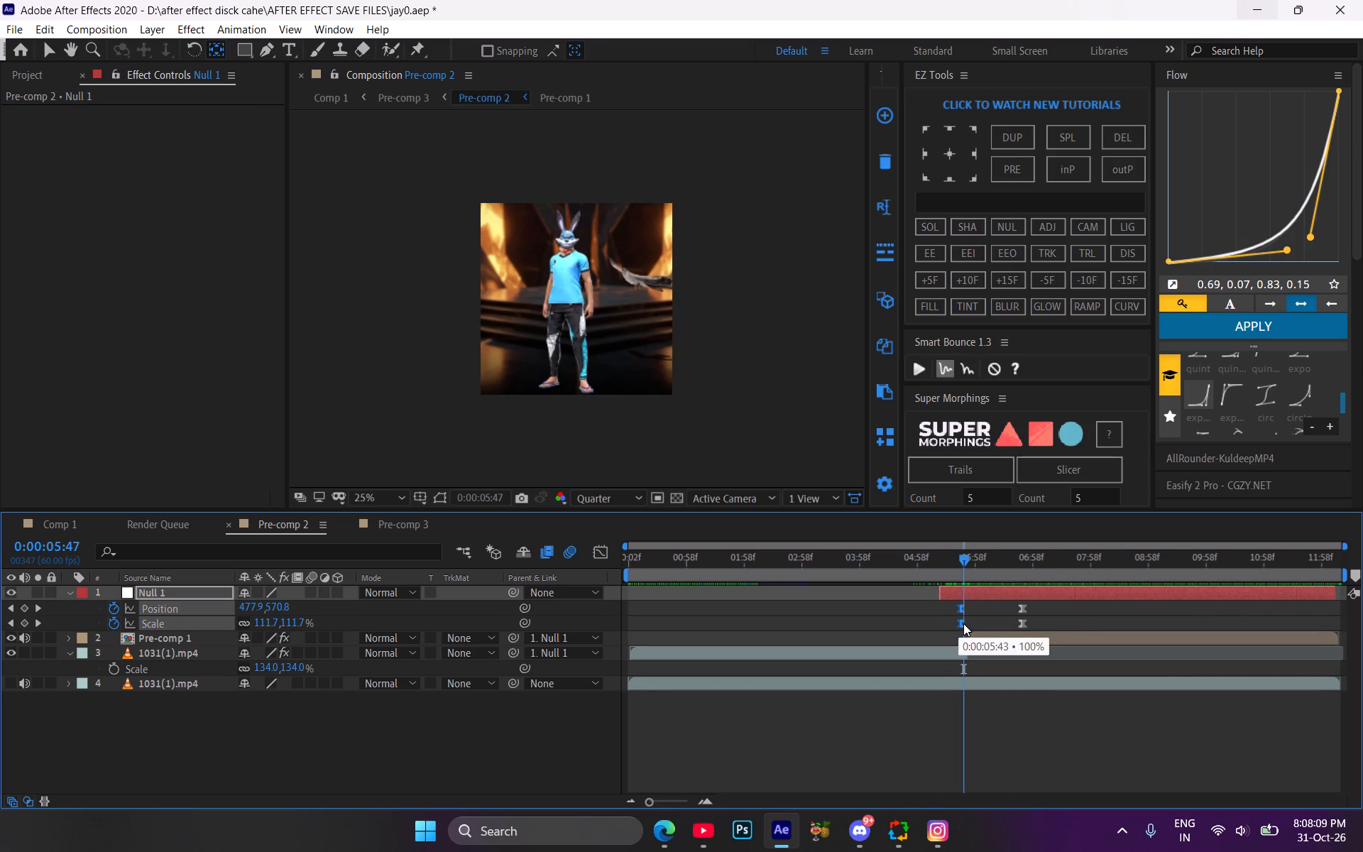
pyautogui.keyDown('alt'); pyautogui.moveTo(963, 623); pyautogui.dragTo(965, 623); pyautogui.keyUp('alt')
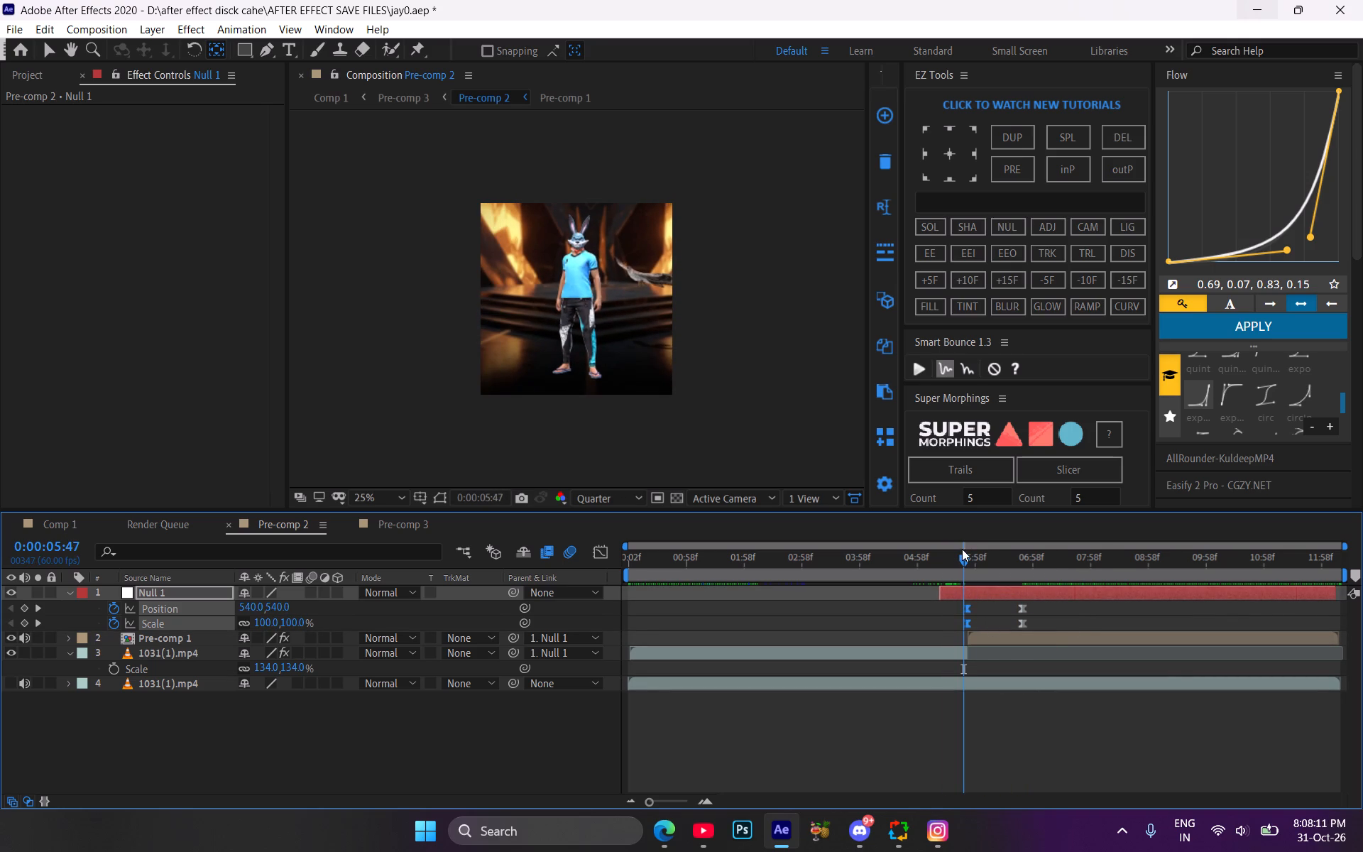
pyautogui.moveTo(962, 547); pyautogui.dragTo(948, 551)
pyautogui.click(948, 551)
pyautogui.click(942, 559)
pyautogui.press('space')
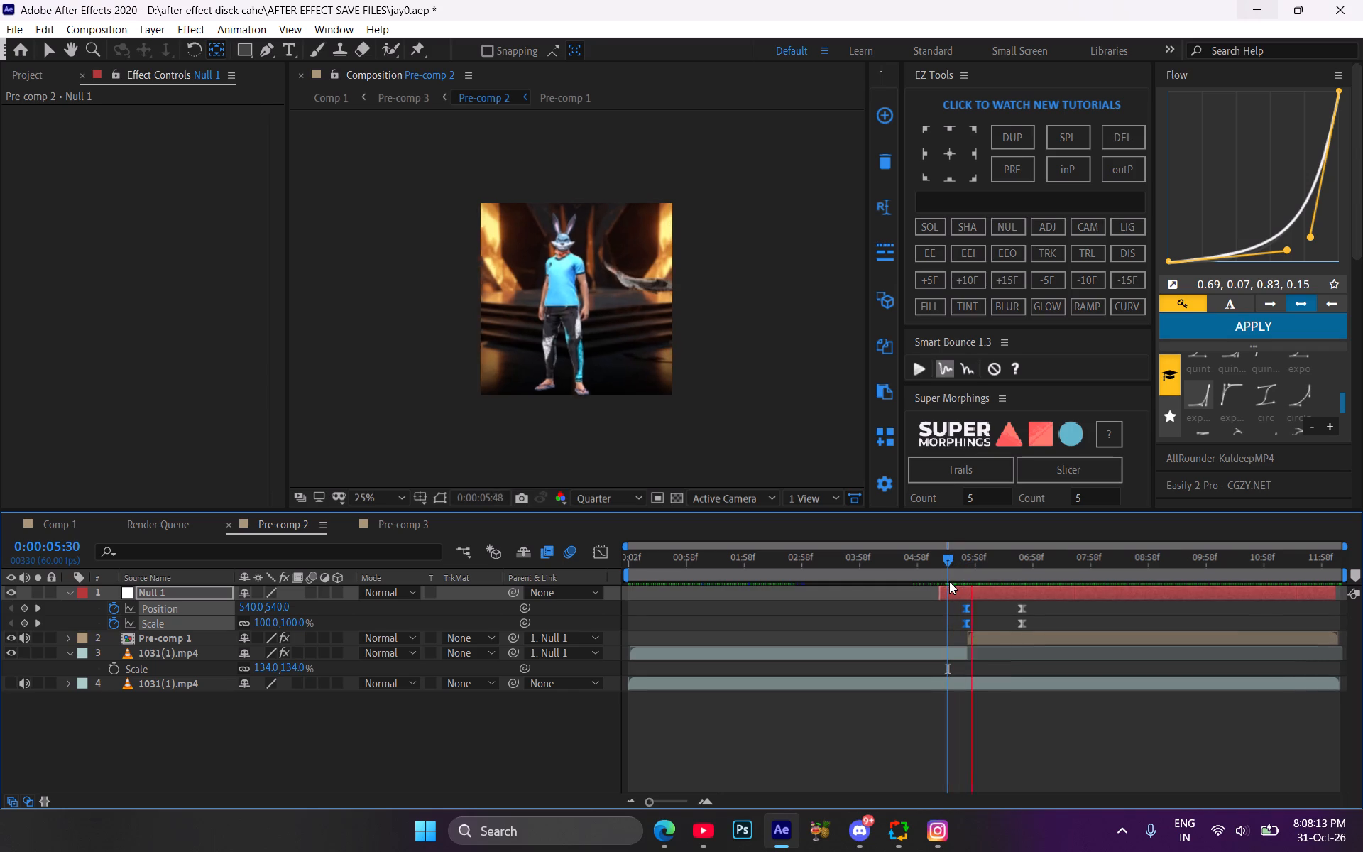
# Examine the clip change near 0:00:05:47 in Pre-comp 2, check Pre-comp 1's opening frame at 0:00:05:51, and return to Pre-comp 2.
pyautogui.moveTo(949, 564); pyautogui.dragTo(965, 564)
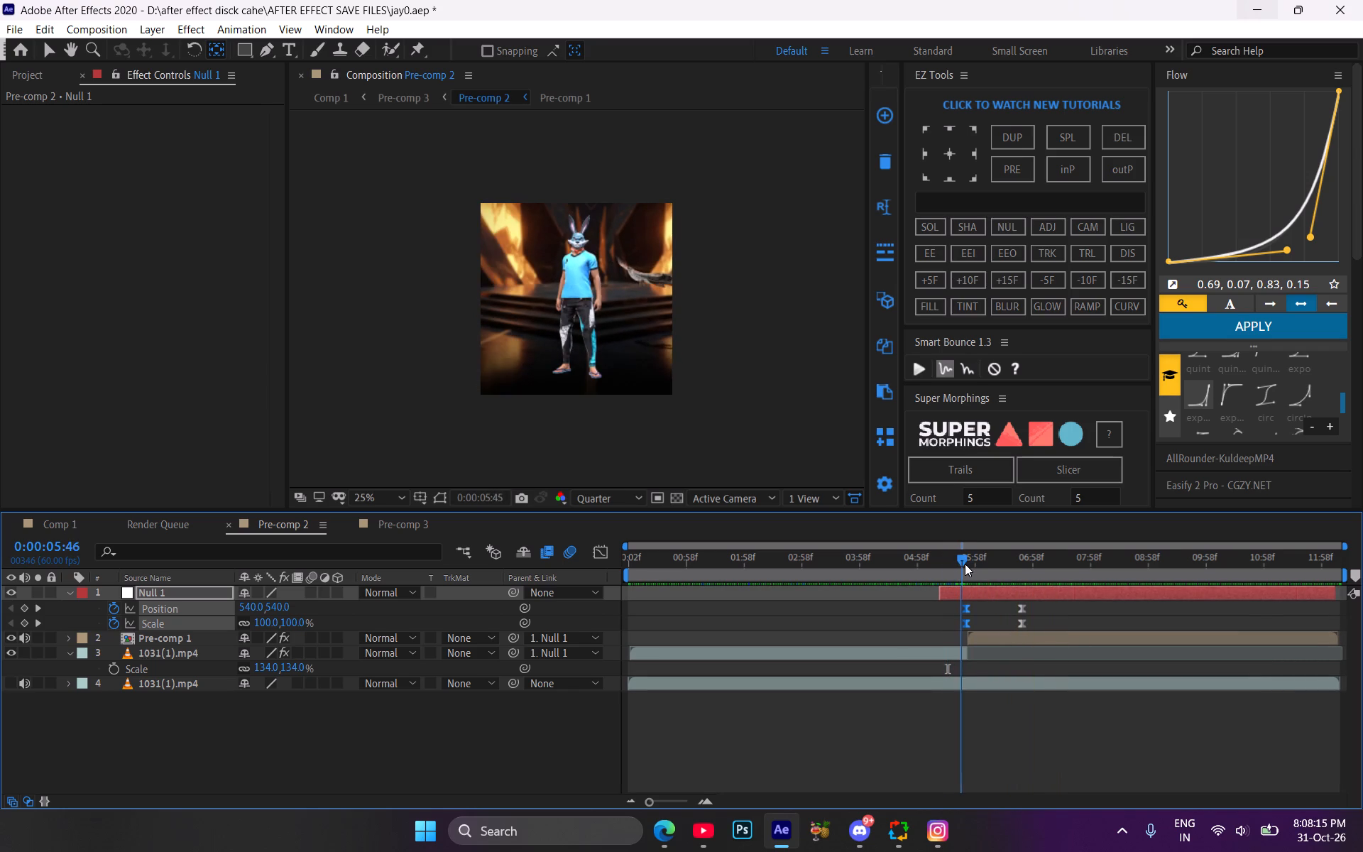
pyautogui.moveTo(965, 564); pyautogui.dragTo(965, 569)
pyautogui.click(983, 634)
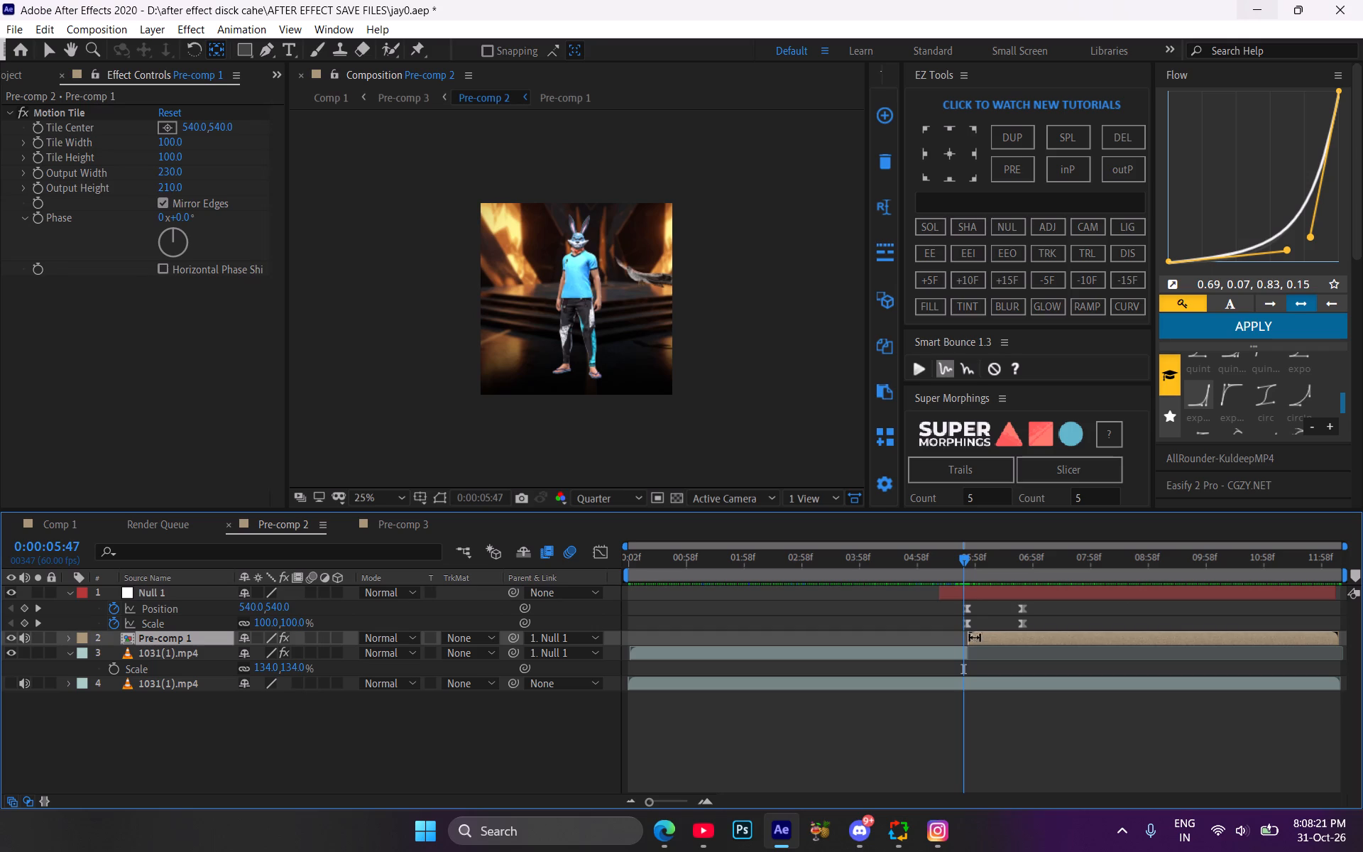
pyautogui.doubleClick(980, 640)
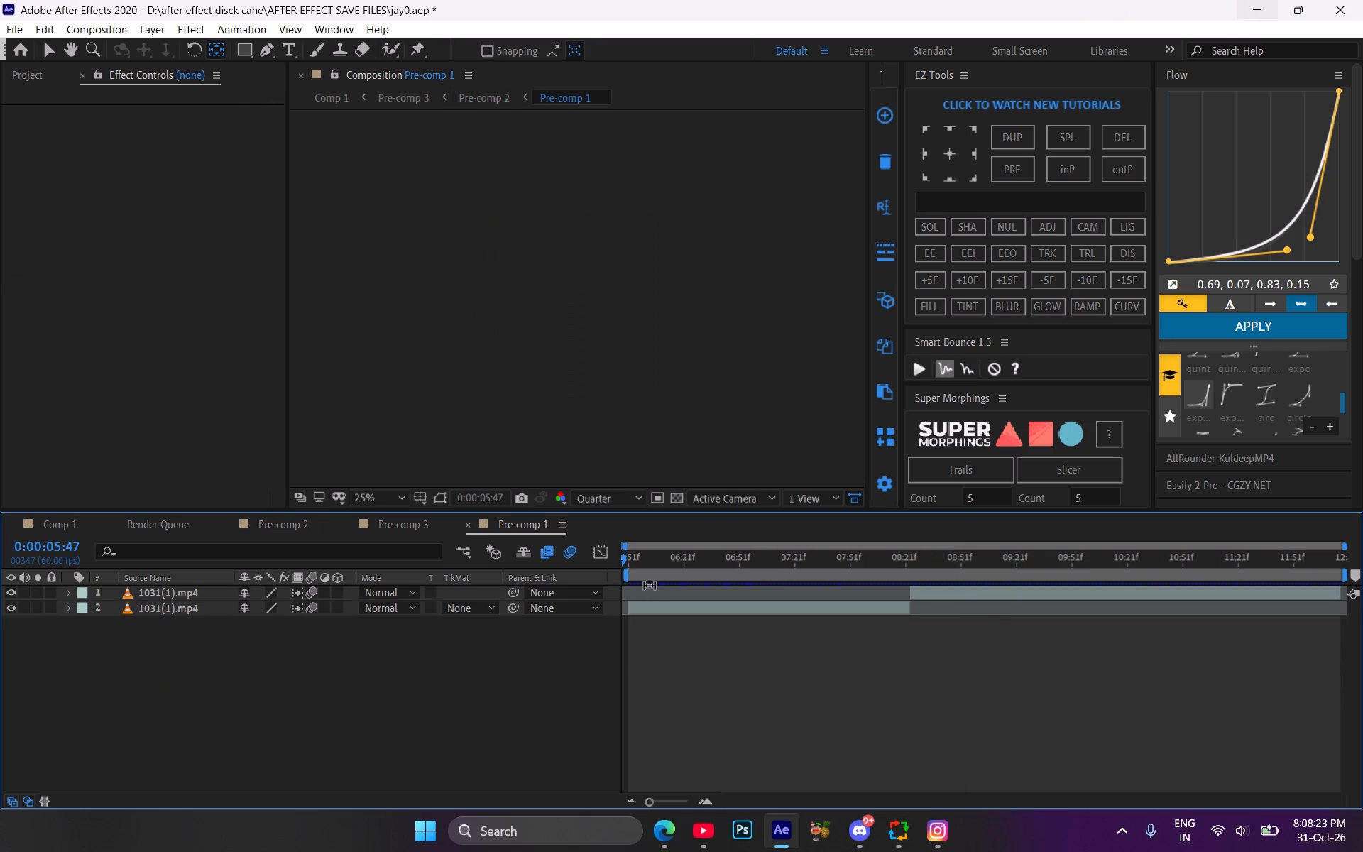
pyautogui.moveTo(640, 561); pyautogui.dragTo(606, 561)
pyautogui.click(383, 523)
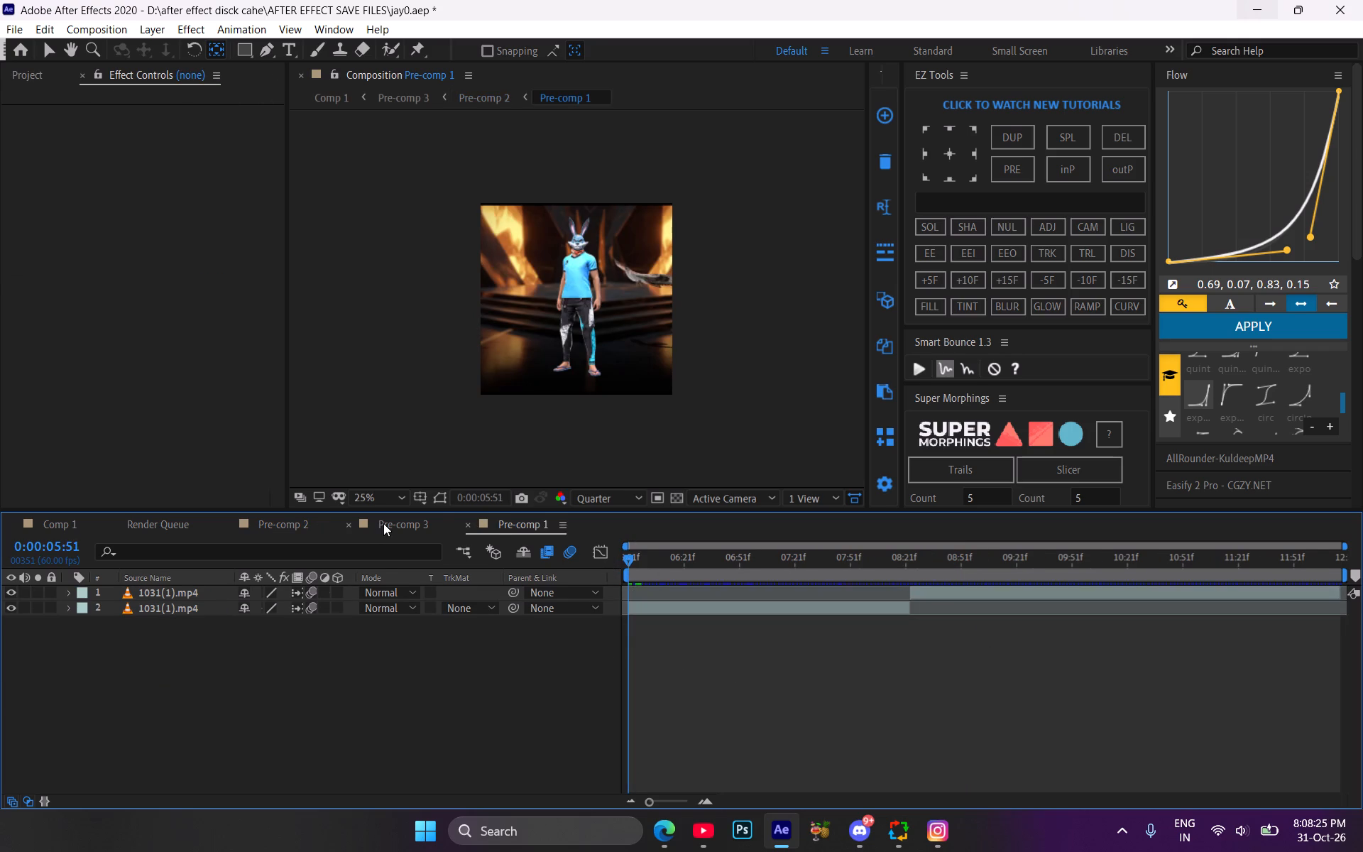
pyautogui.click(261, 522)
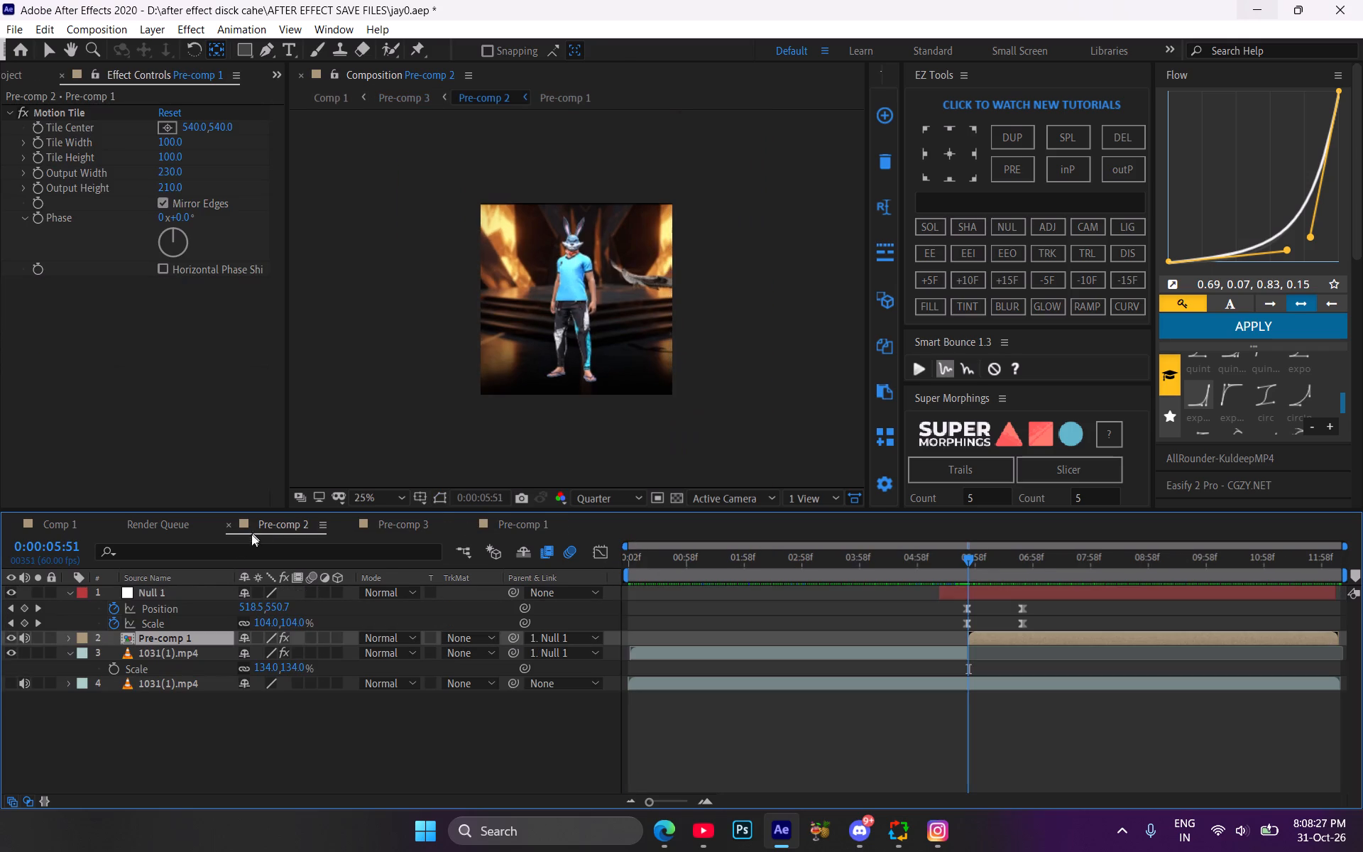
# Preview Pre-comp 2's clip change repeatedly, starting from 0:00:05:28, 0:00:05:32 and 0:00:05:16.
pyautogui.moveTo(965, 558); pyautogui.dragTo(943, 558)
pyautogui.press('space')
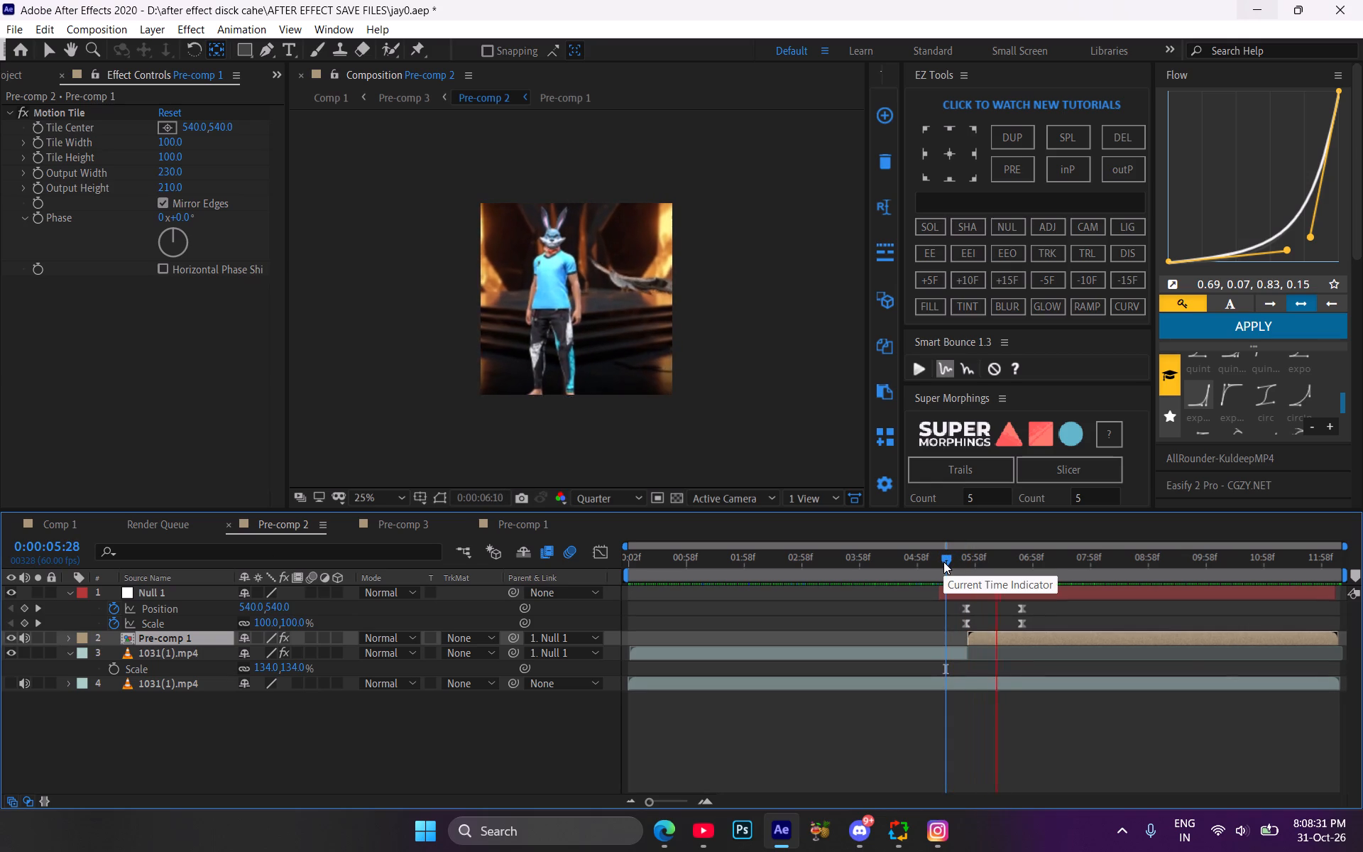
pyautogui.click(949, 567)
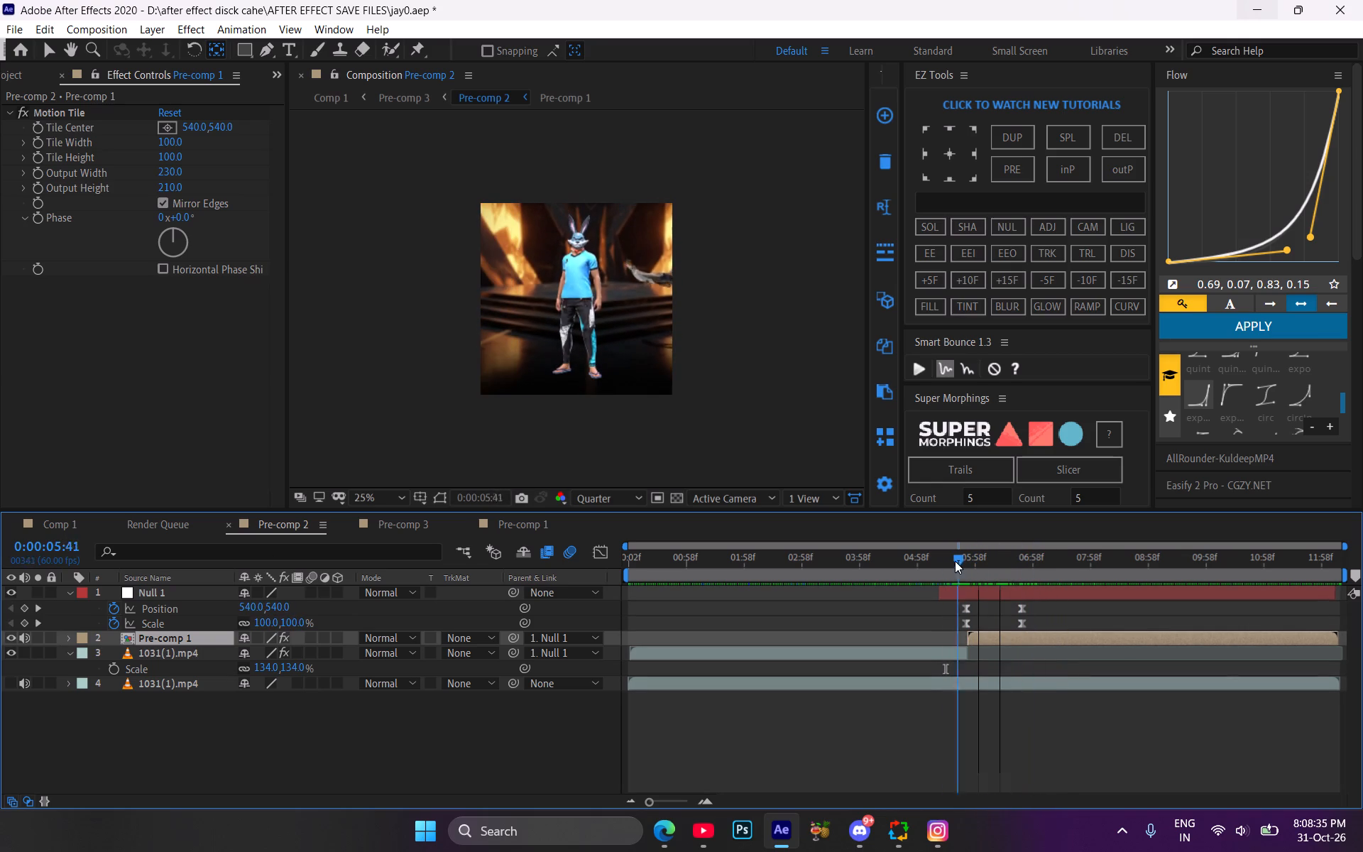
pyautogui.press('space')
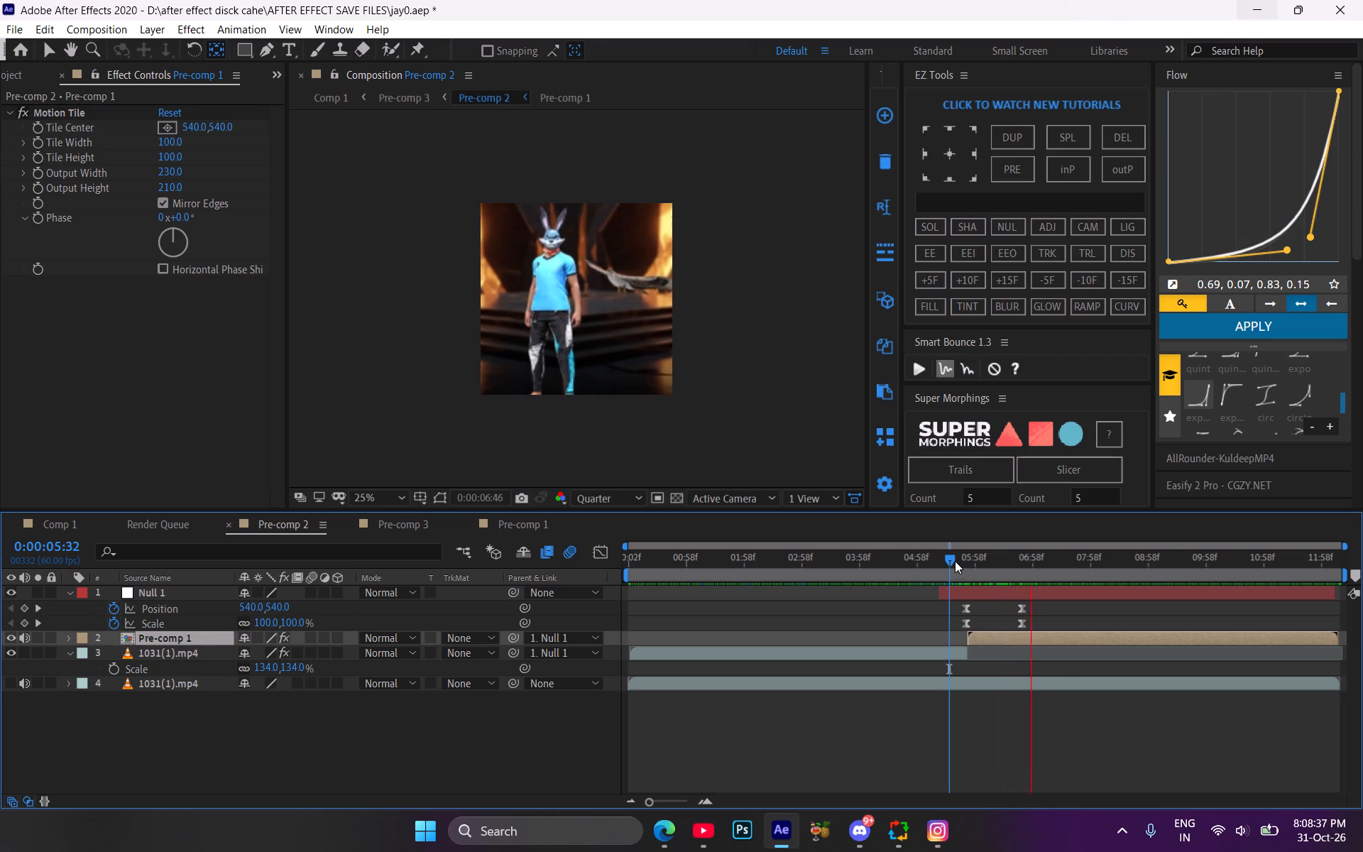
pyautogui.moveTo(957, 557); pyautogui.dragTo(933, 557)
pyautogui.press('space')
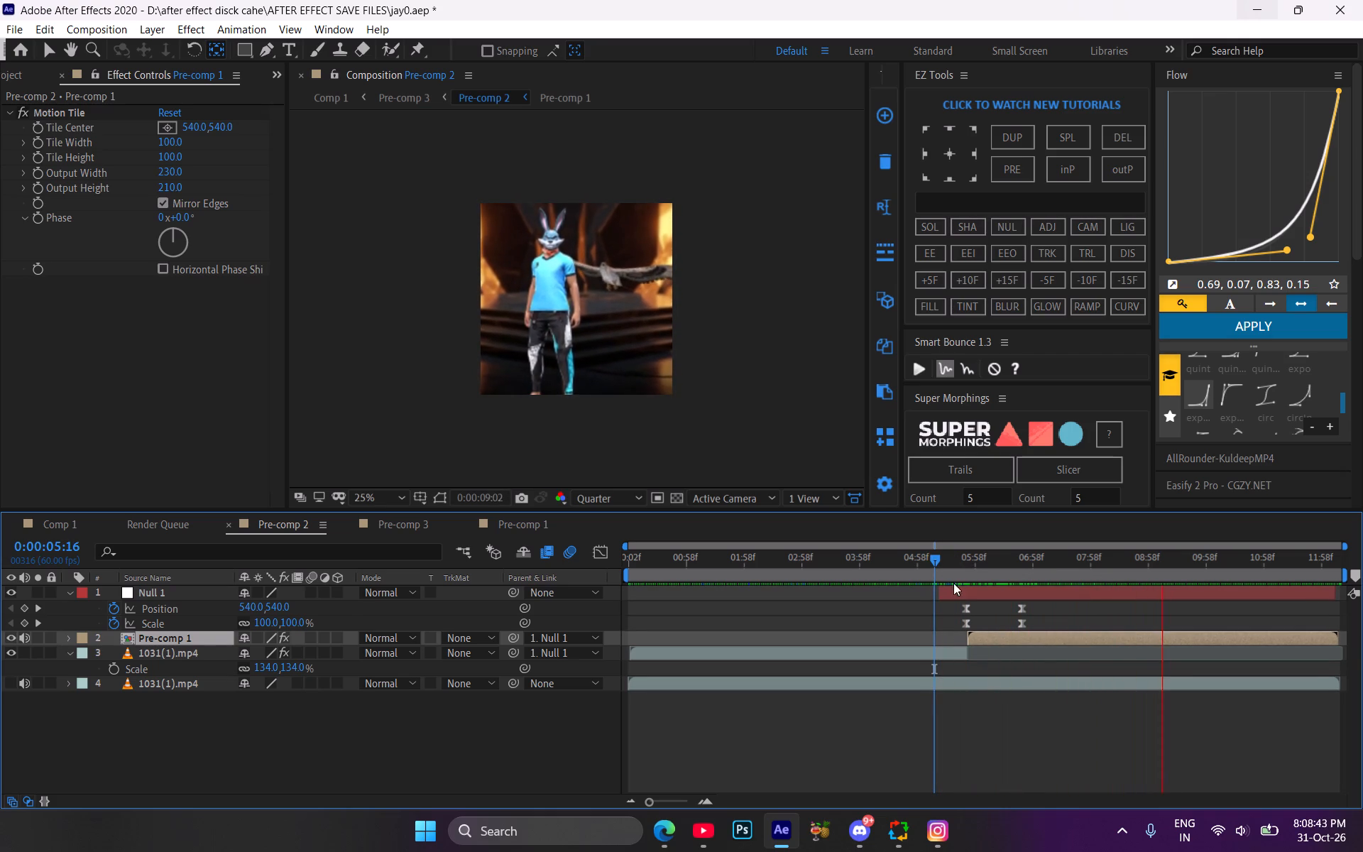
pyautogui.click(947, 566)
# Switch to Comp 1 and preview the full edit from 0:00:05:16 and again from 0:00:04:09.
pyautogui.click(56, 524)
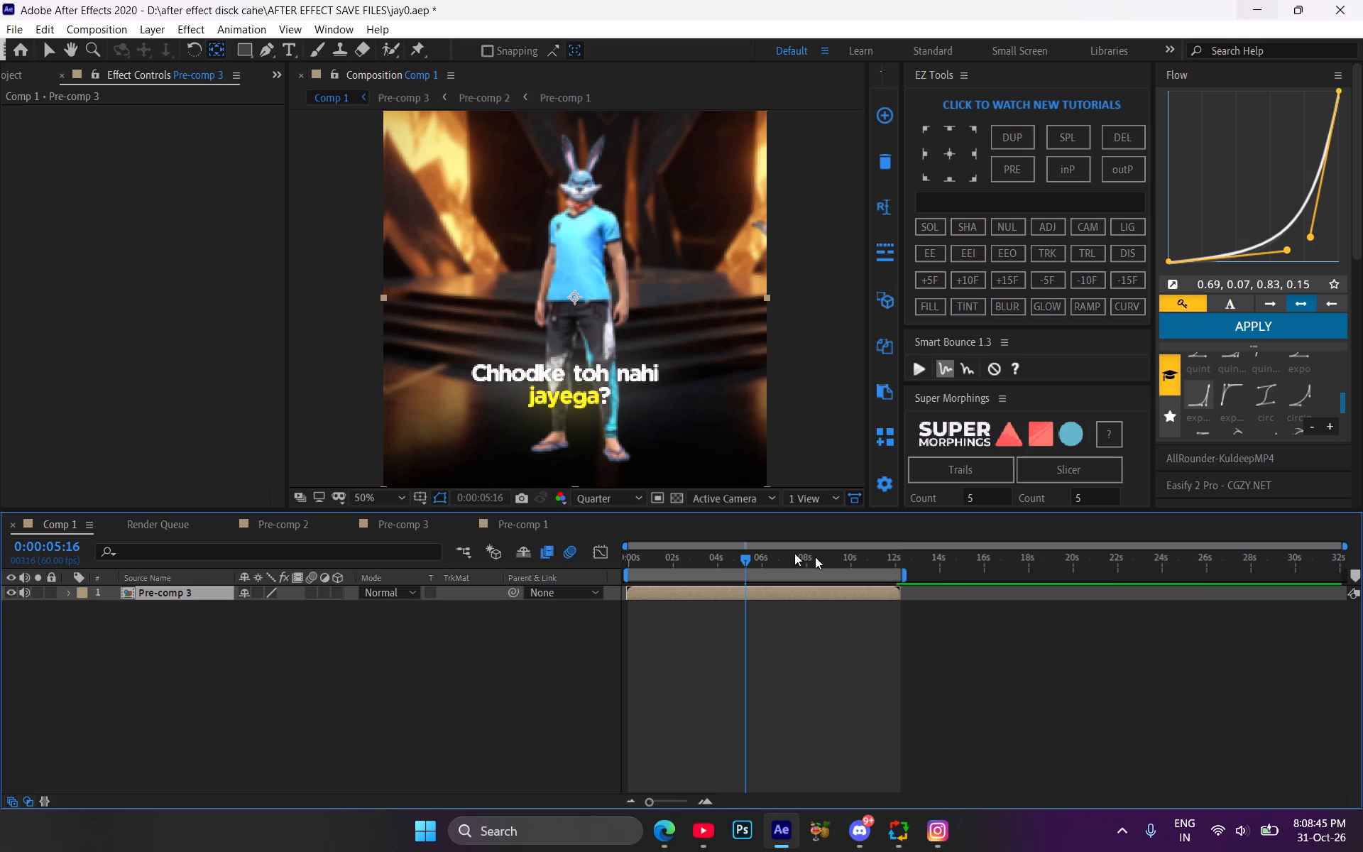
pyautogui.press('space')
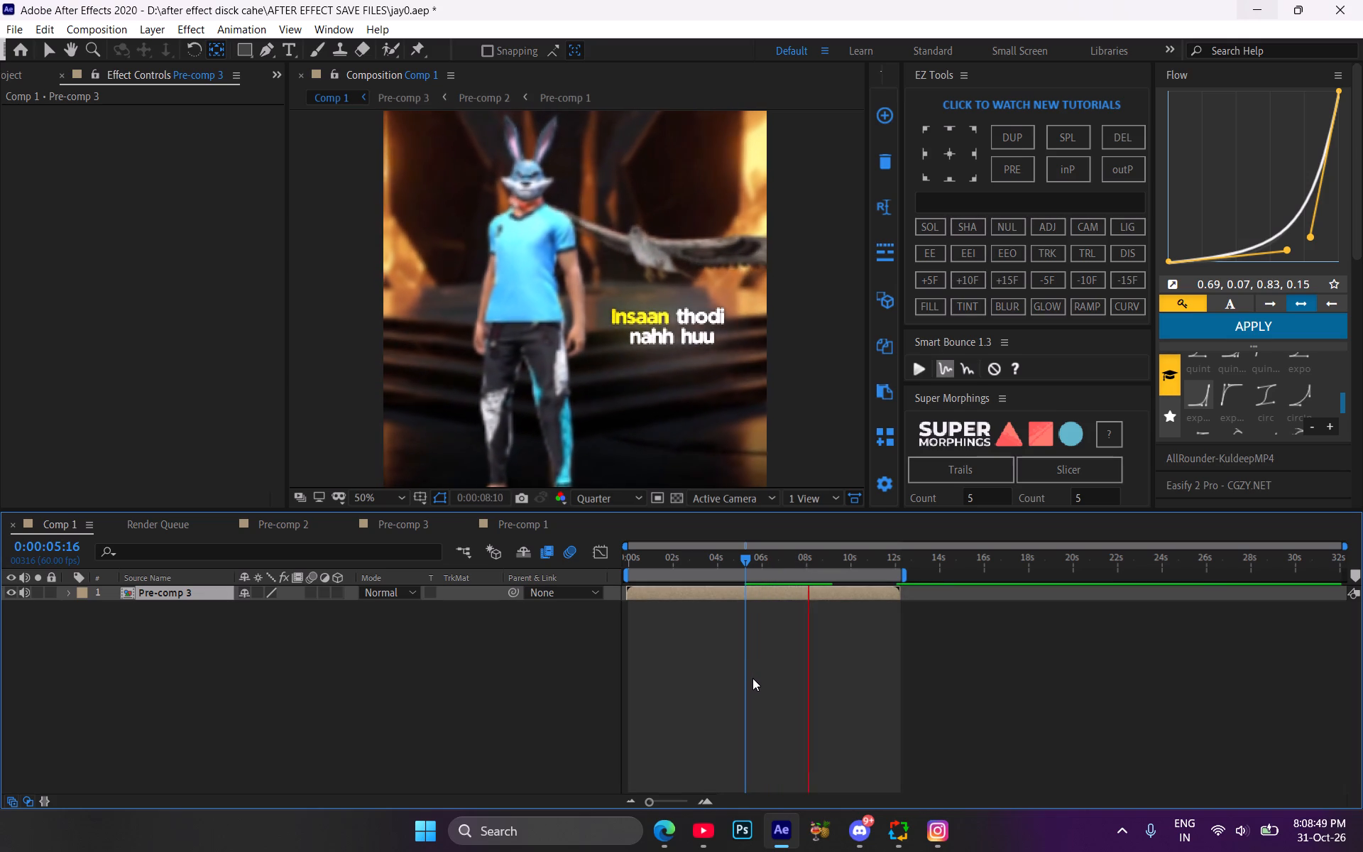
pyautogui.moveTo(753, 566); pyautogui.dragTo(719, 562)
pyautogui.press('space')
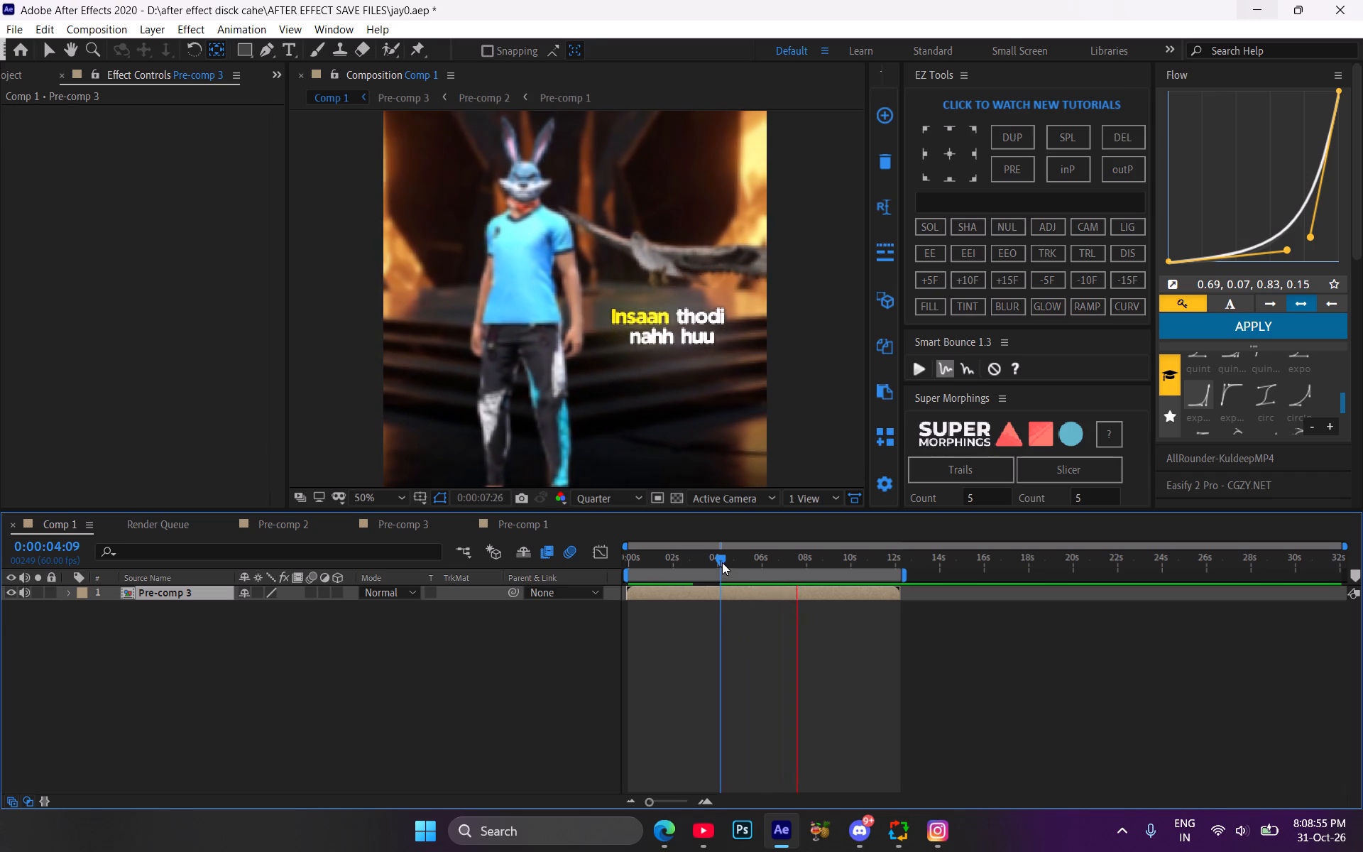
pyautogui.click(722, 562)
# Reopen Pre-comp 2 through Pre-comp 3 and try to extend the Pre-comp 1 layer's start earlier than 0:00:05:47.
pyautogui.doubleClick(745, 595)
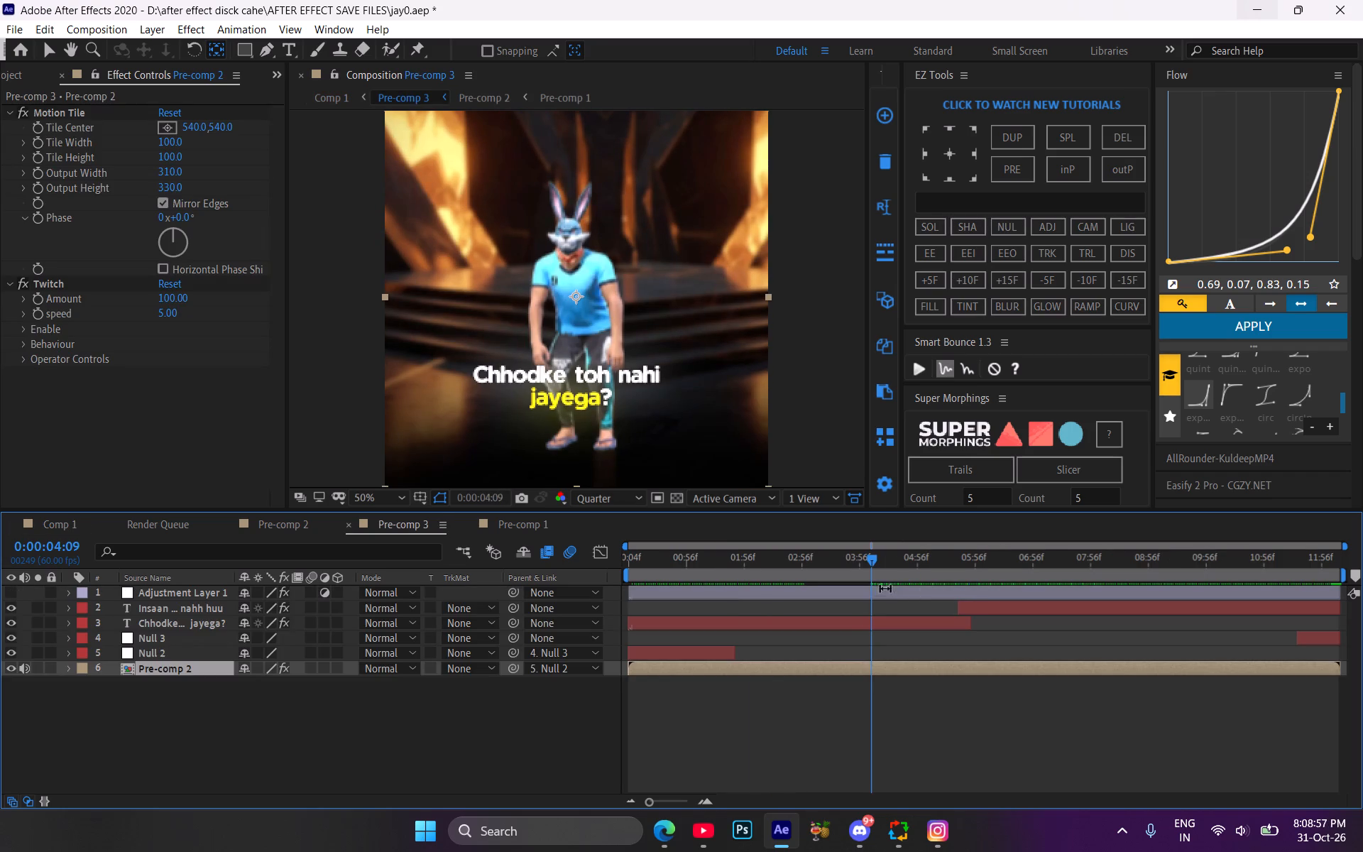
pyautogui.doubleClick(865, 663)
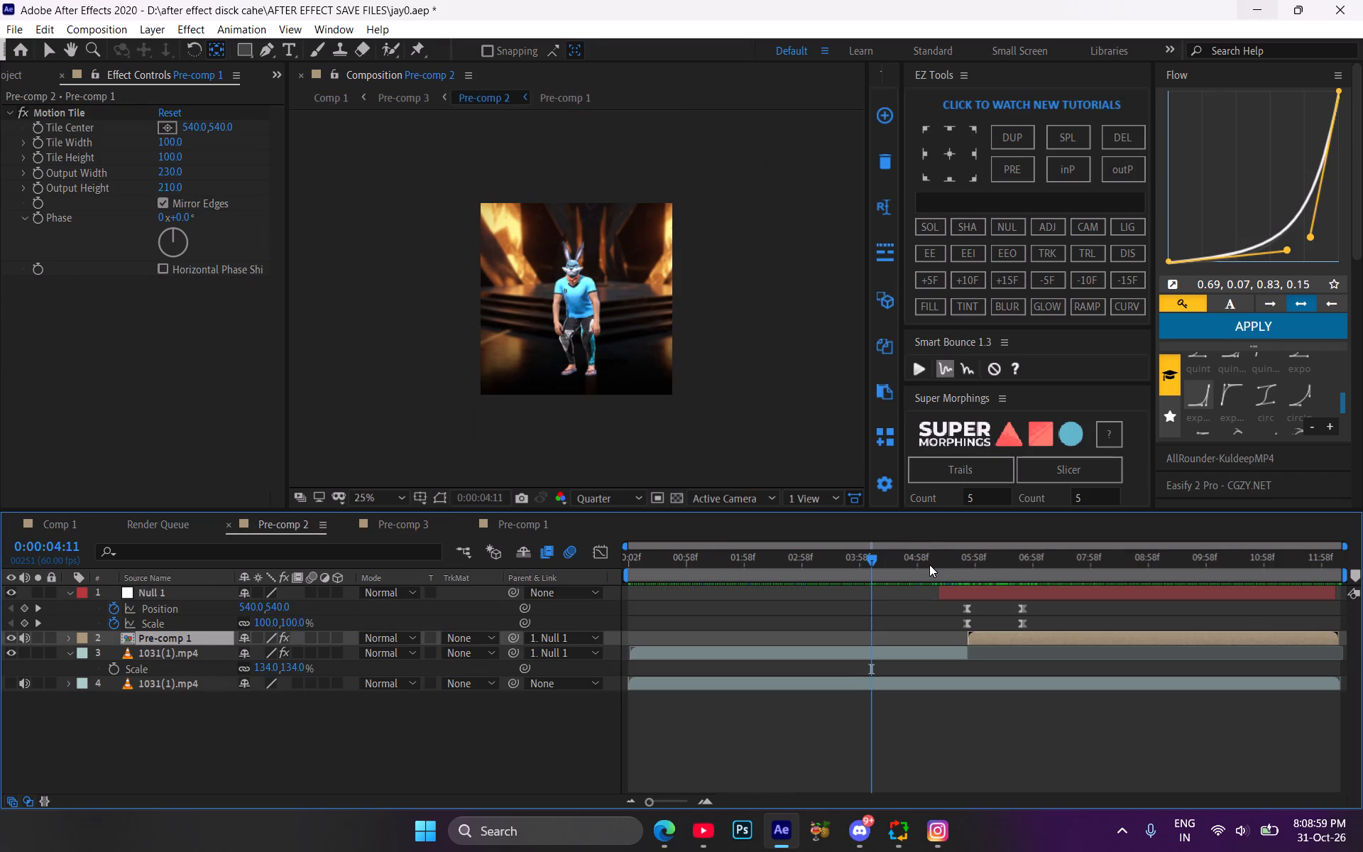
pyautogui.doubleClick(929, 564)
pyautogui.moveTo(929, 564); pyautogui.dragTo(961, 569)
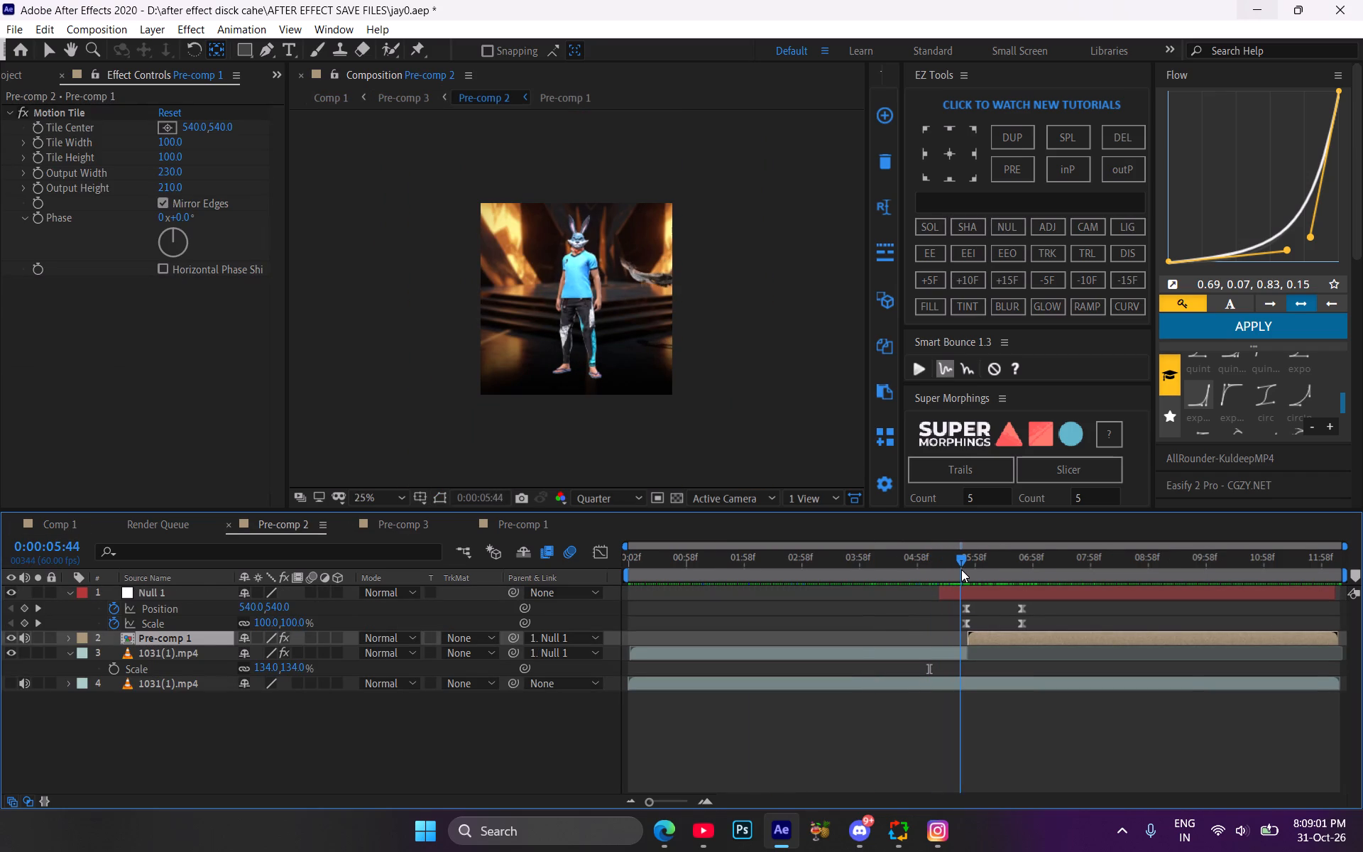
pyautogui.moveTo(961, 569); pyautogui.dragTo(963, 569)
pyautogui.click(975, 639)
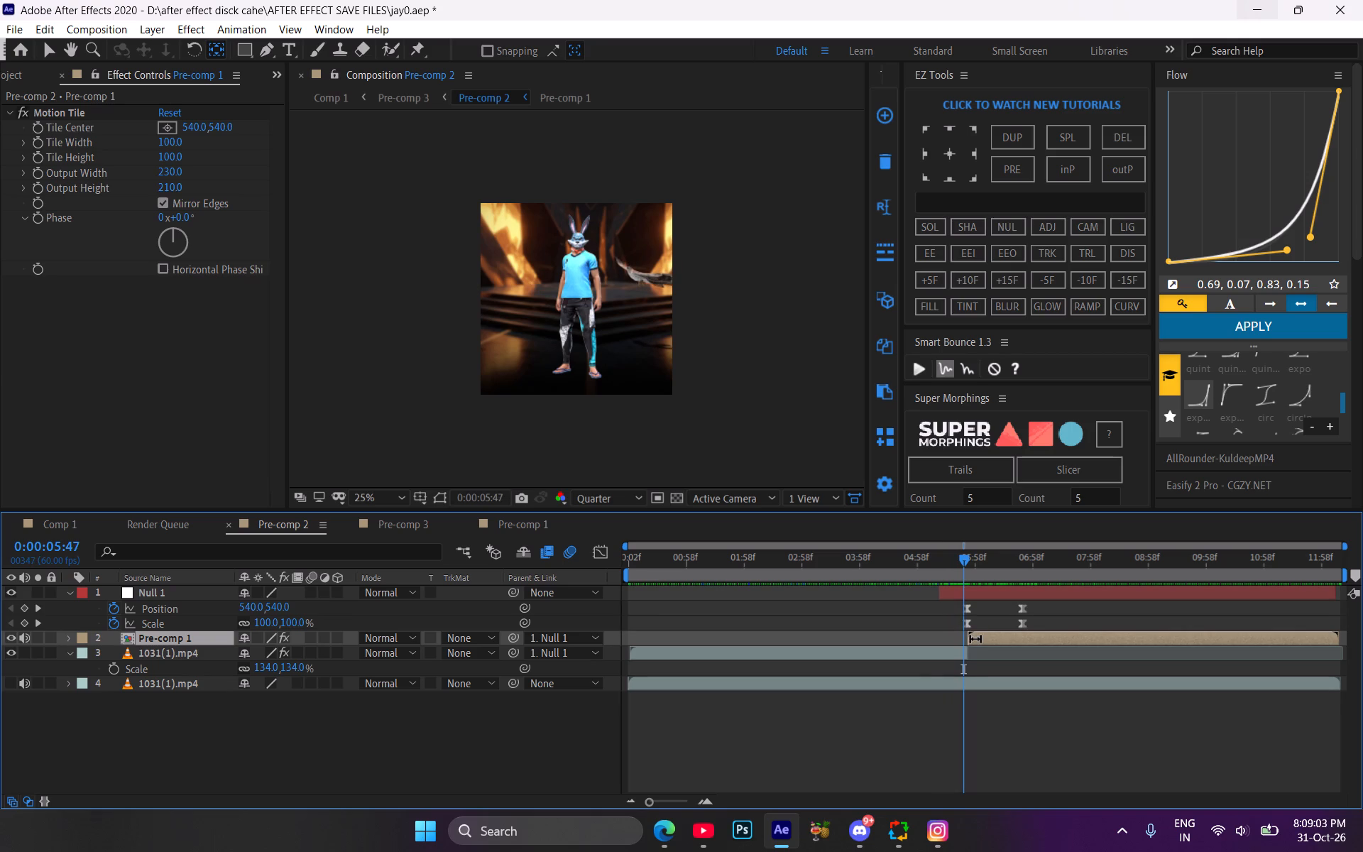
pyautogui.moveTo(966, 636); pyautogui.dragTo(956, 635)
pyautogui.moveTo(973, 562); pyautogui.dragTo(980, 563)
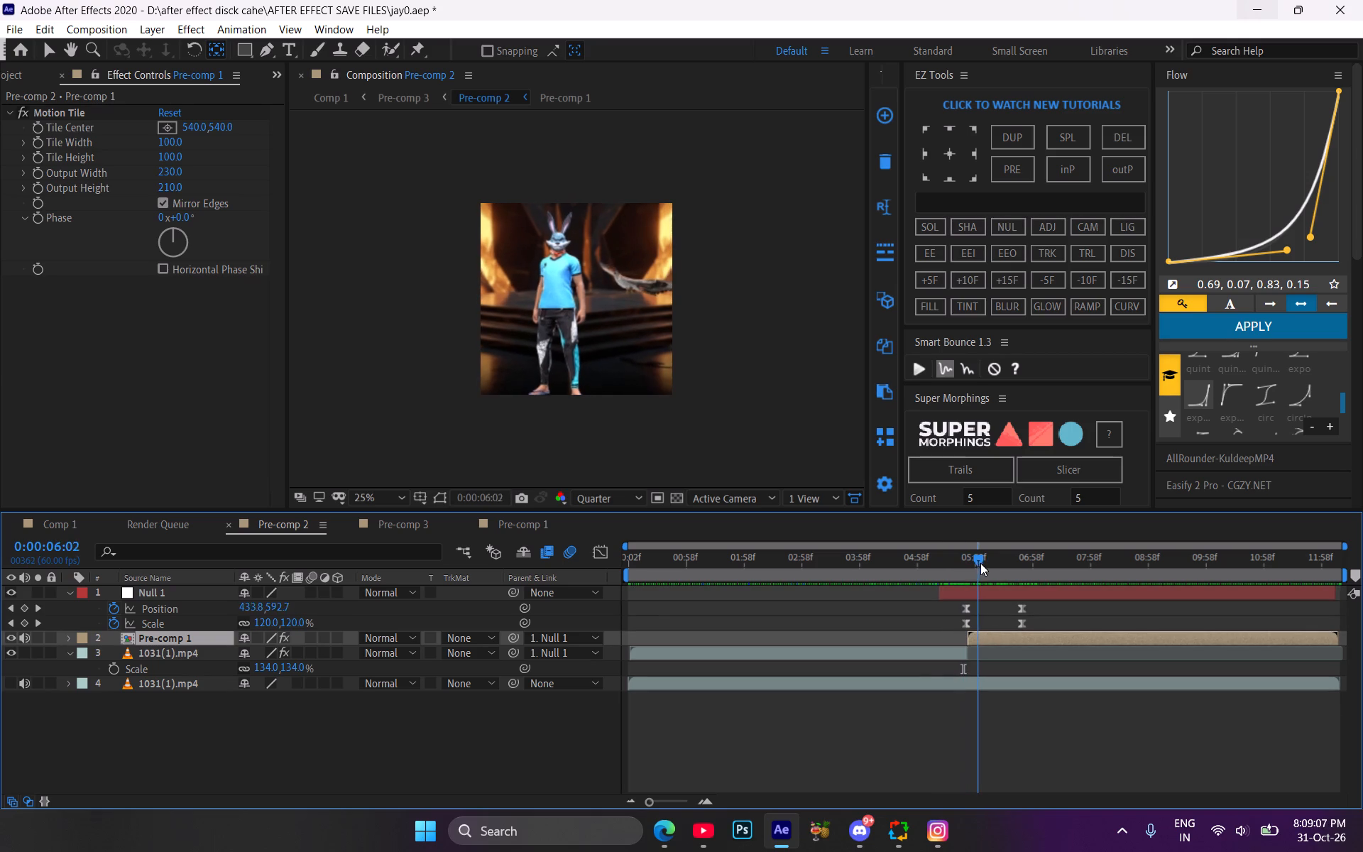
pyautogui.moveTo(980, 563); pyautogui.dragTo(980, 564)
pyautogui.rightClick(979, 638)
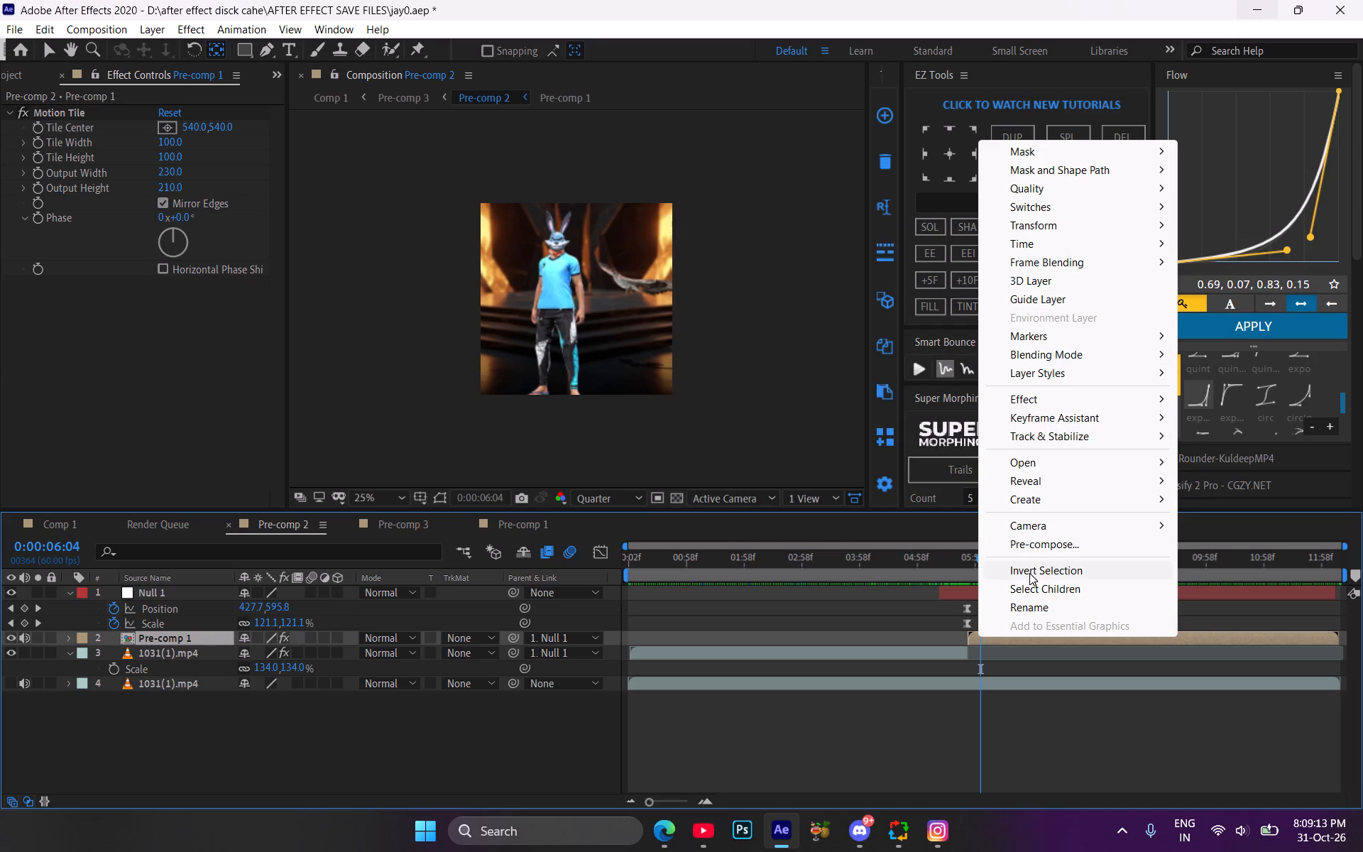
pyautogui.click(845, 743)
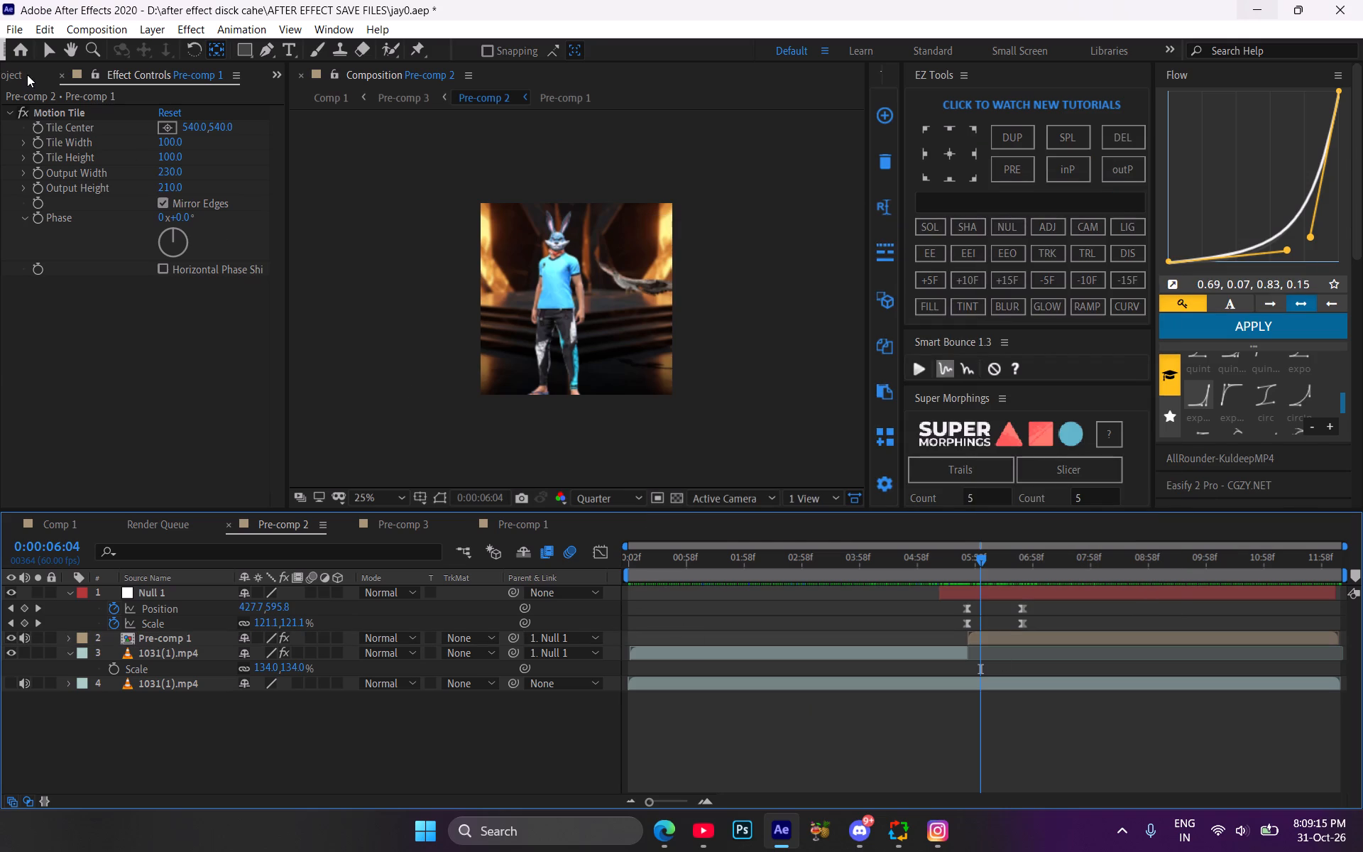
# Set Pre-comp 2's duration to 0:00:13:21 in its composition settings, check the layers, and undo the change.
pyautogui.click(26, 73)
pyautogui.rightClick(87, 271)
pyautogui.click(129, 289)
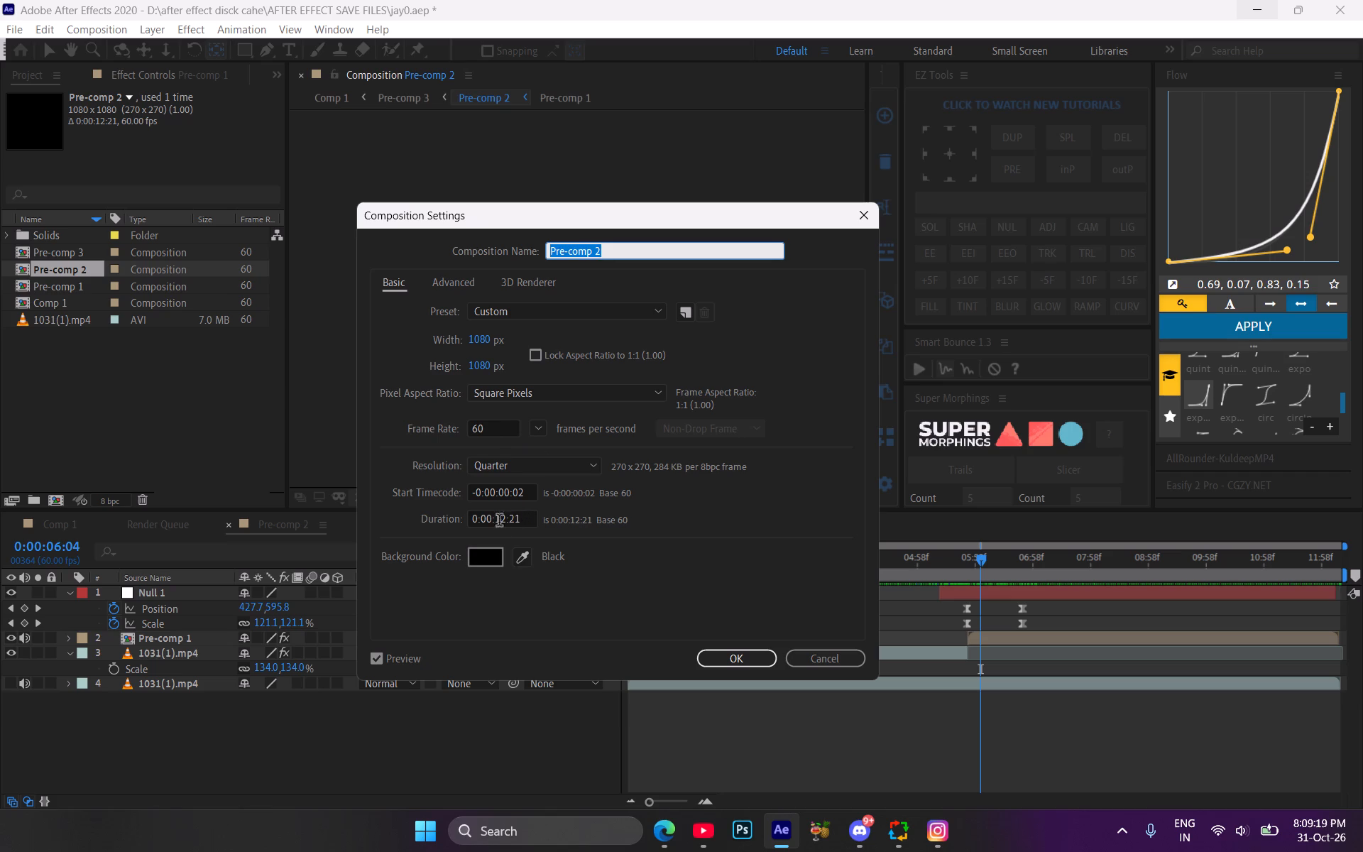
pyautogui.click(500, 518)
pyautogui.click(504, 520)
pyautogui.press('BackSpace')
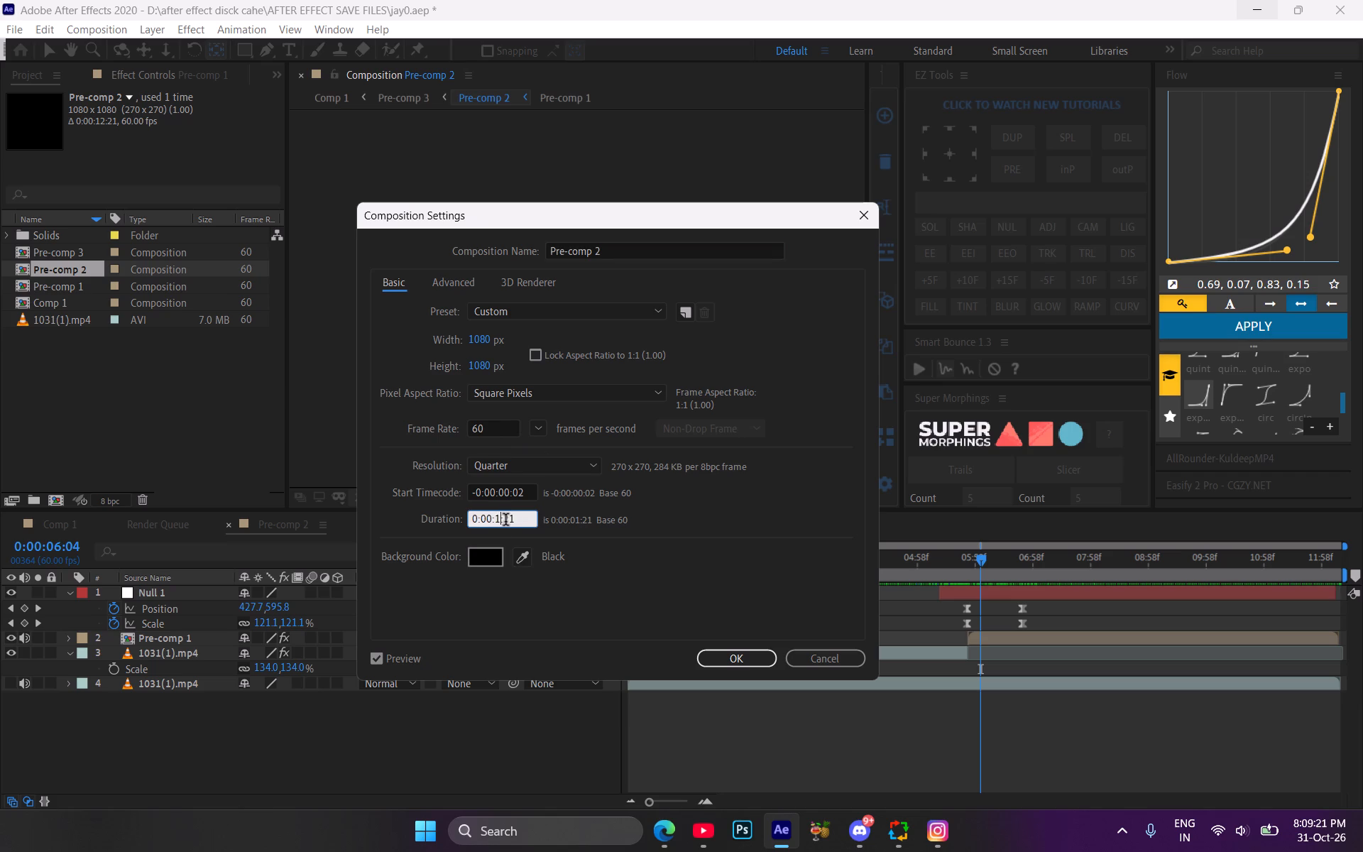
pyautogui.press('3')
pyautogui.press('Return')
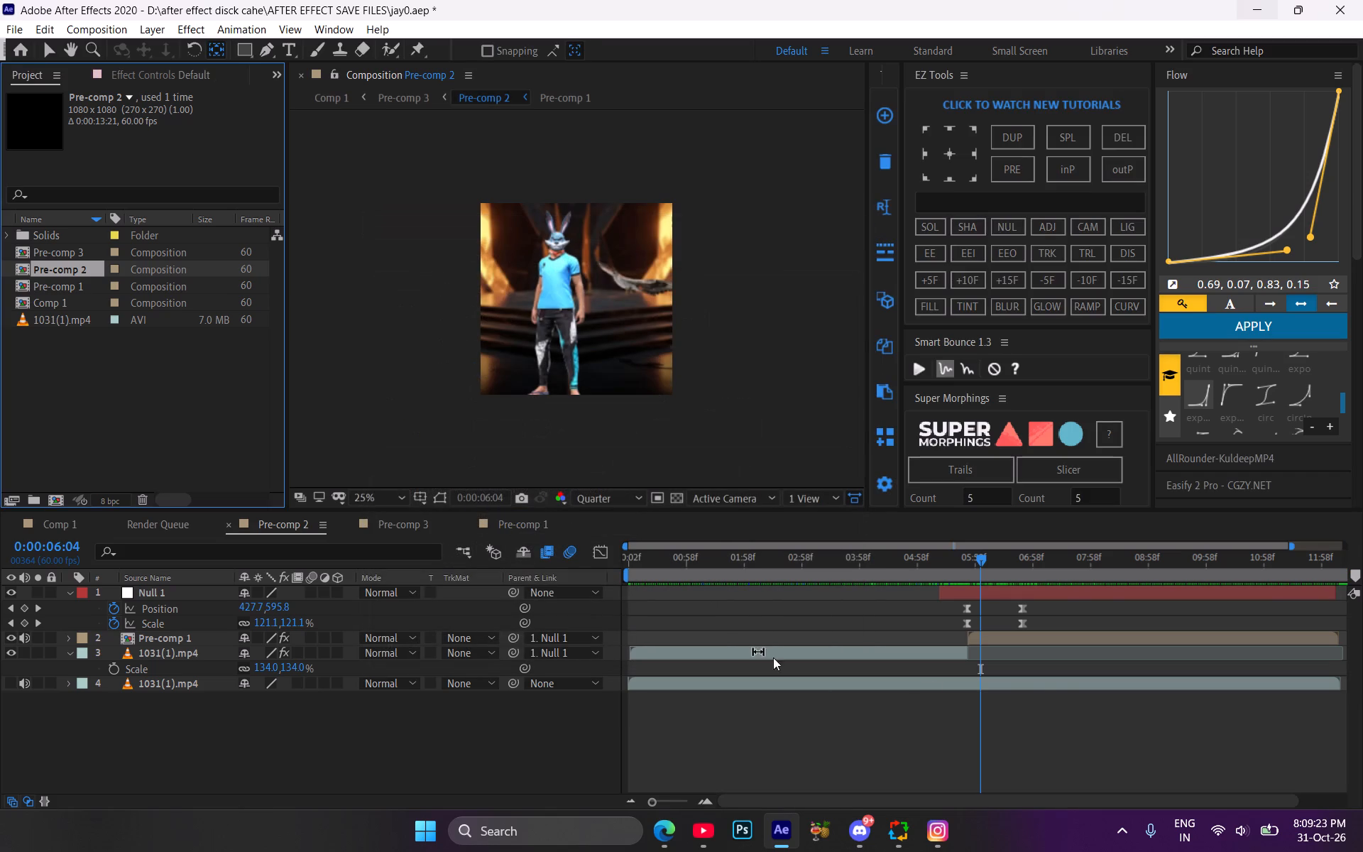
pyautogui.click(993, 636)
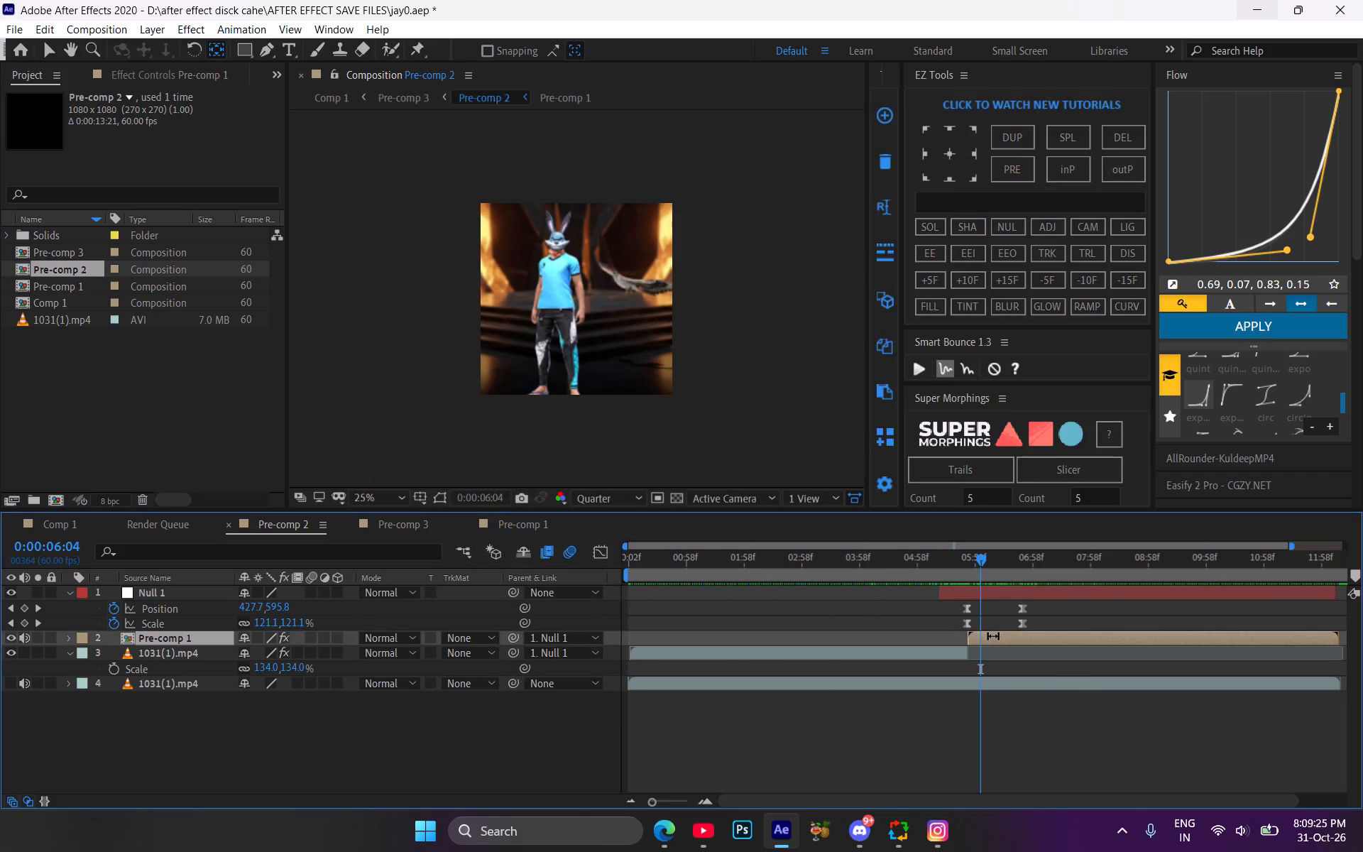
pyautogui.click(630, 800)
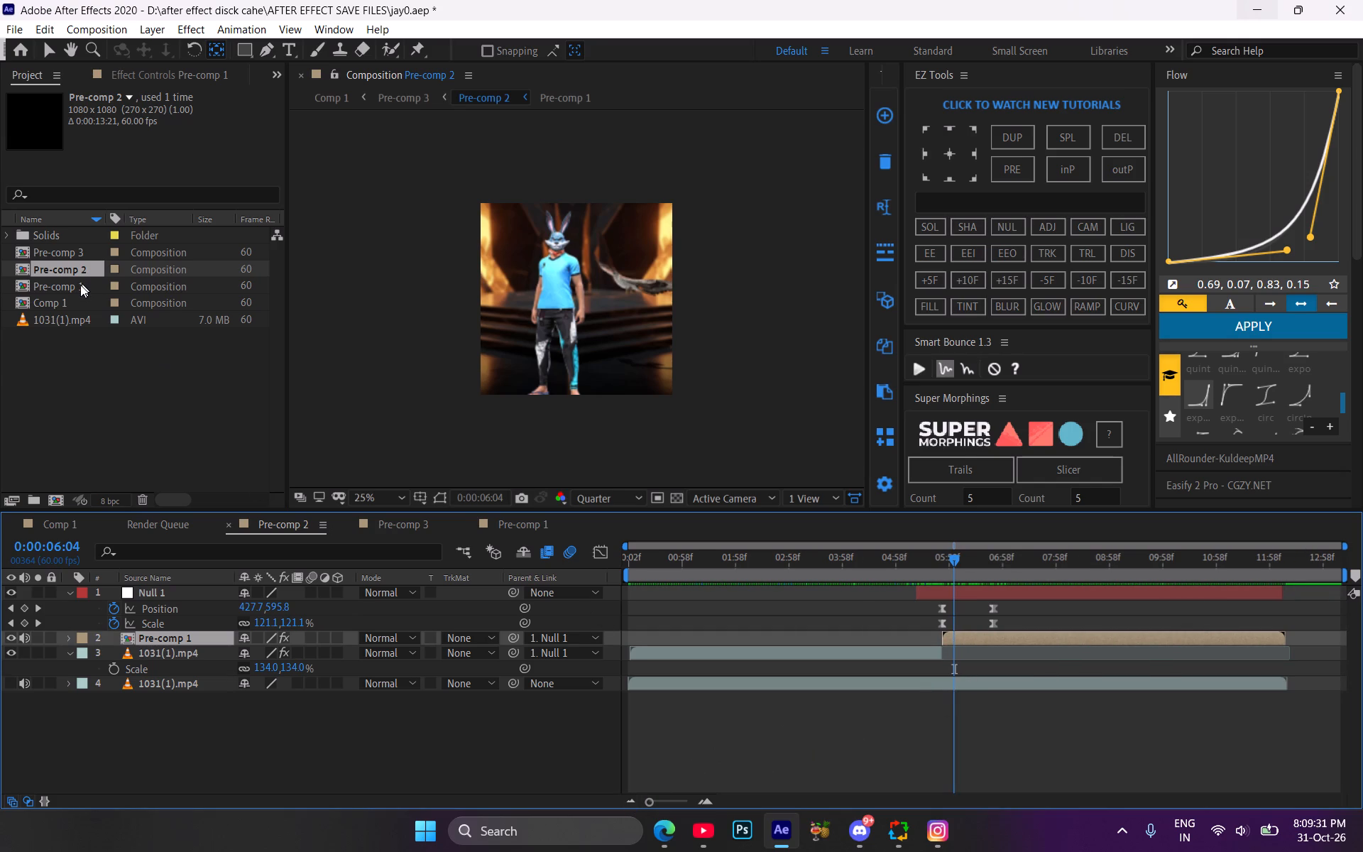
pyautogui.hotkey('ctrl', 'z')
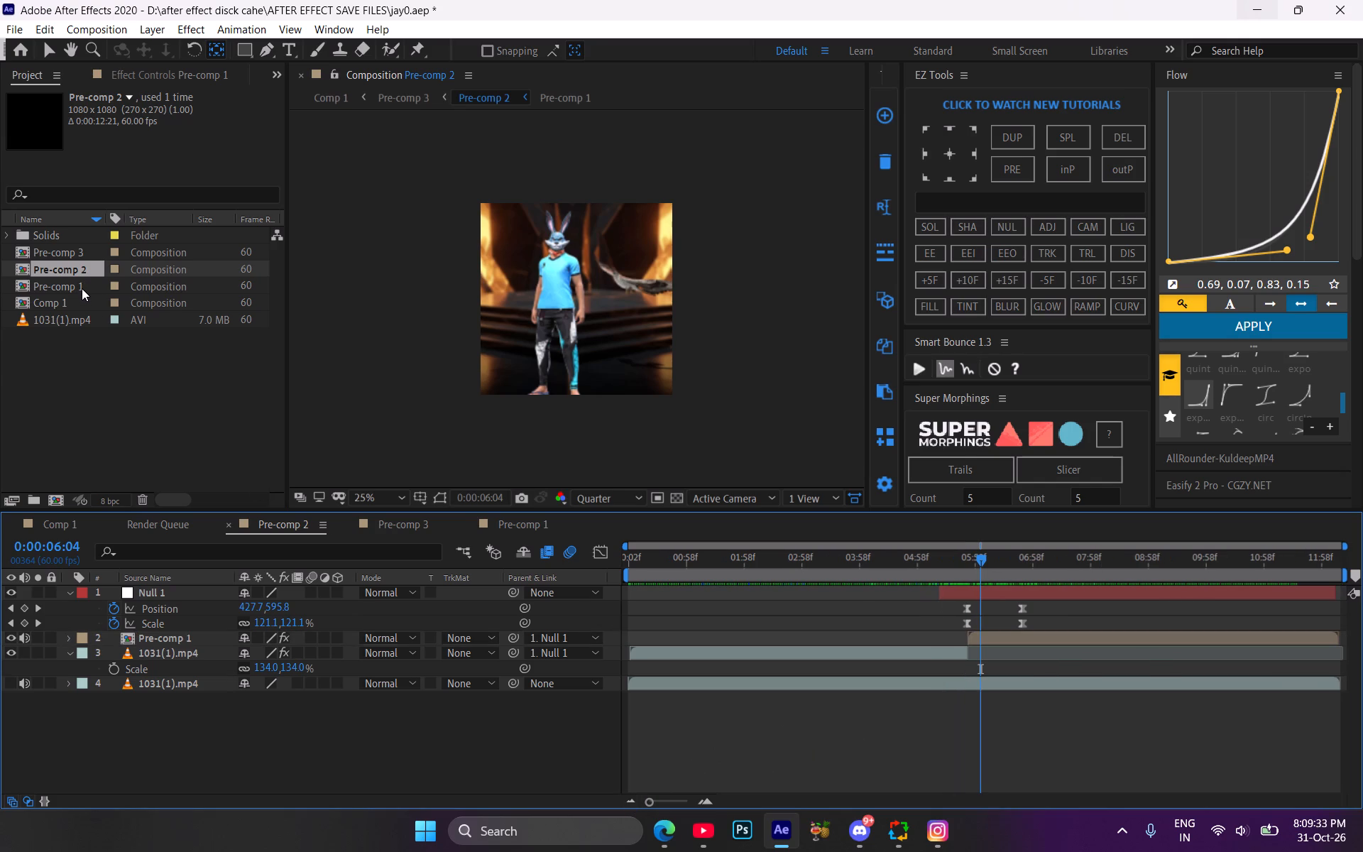
# Set Pre-comp 1's duration to 0:00:08:26 in its composition settings.
pyautogui.click(82, 288)
pyautogui.rightClick(82, 288)
pyautogui.click(120, 302)
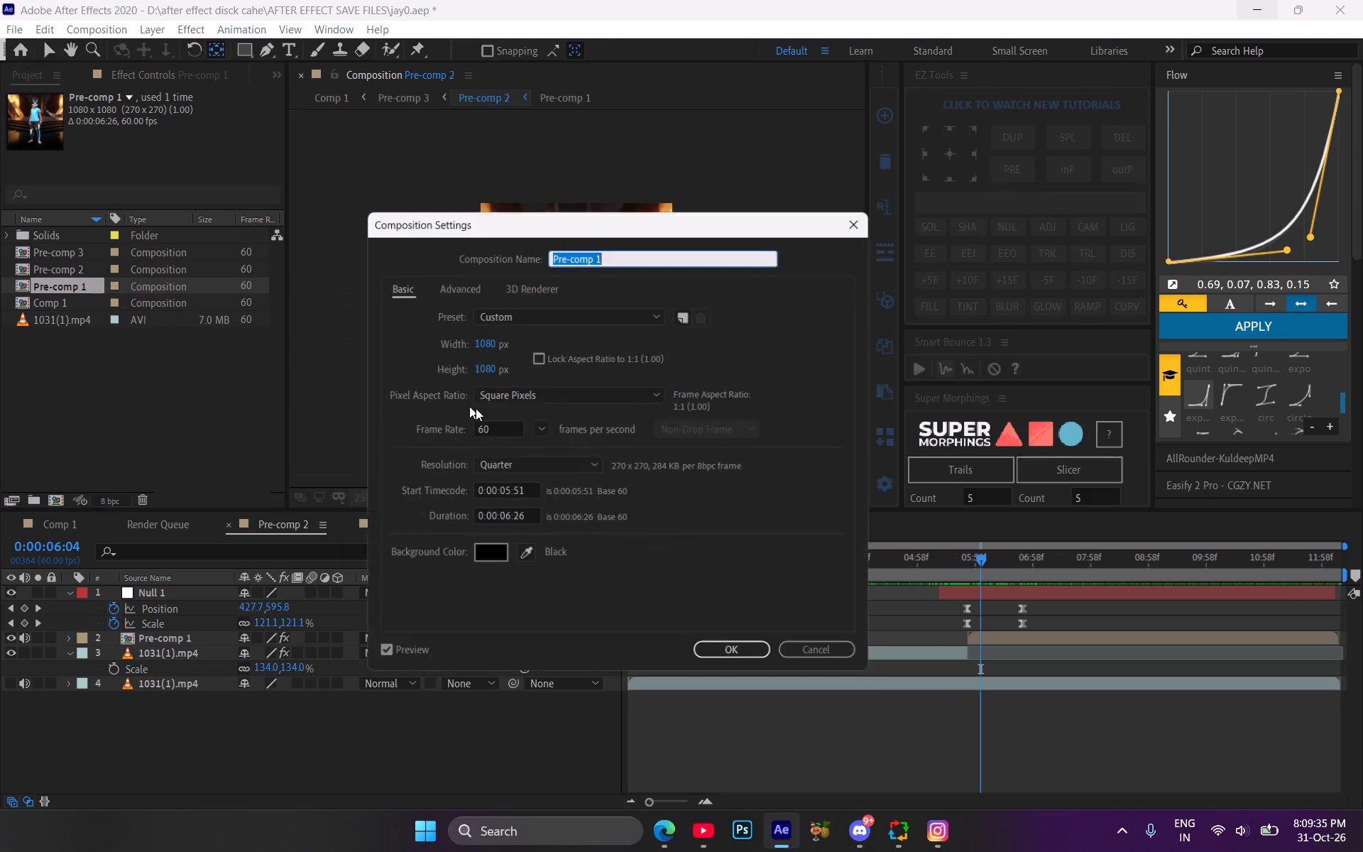
pyautogui.click(501, 522)
pyautogui.press('Right')
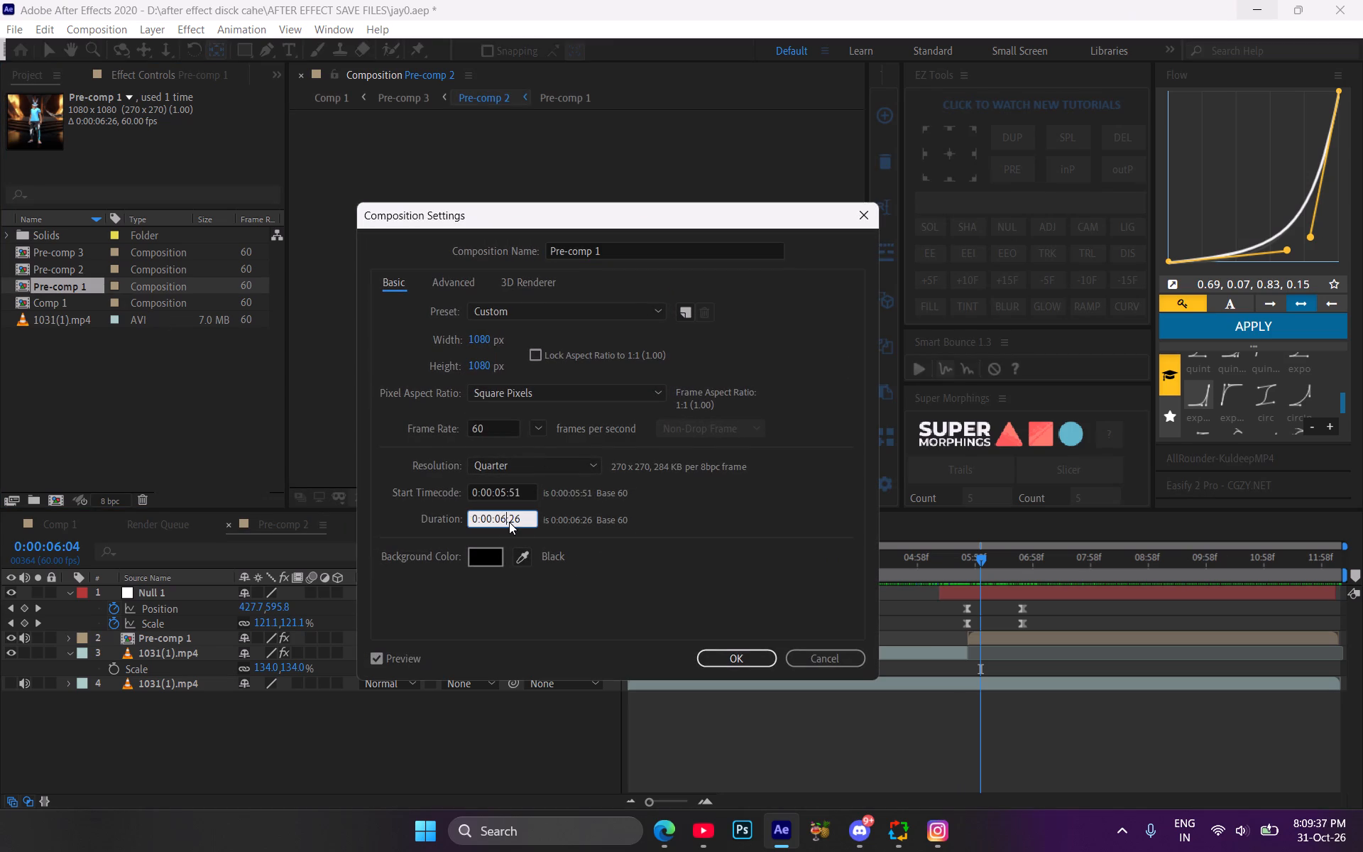
pyautogui.press('BackSpace')
pyautogui.press('8')
pyautogui.press('Return')
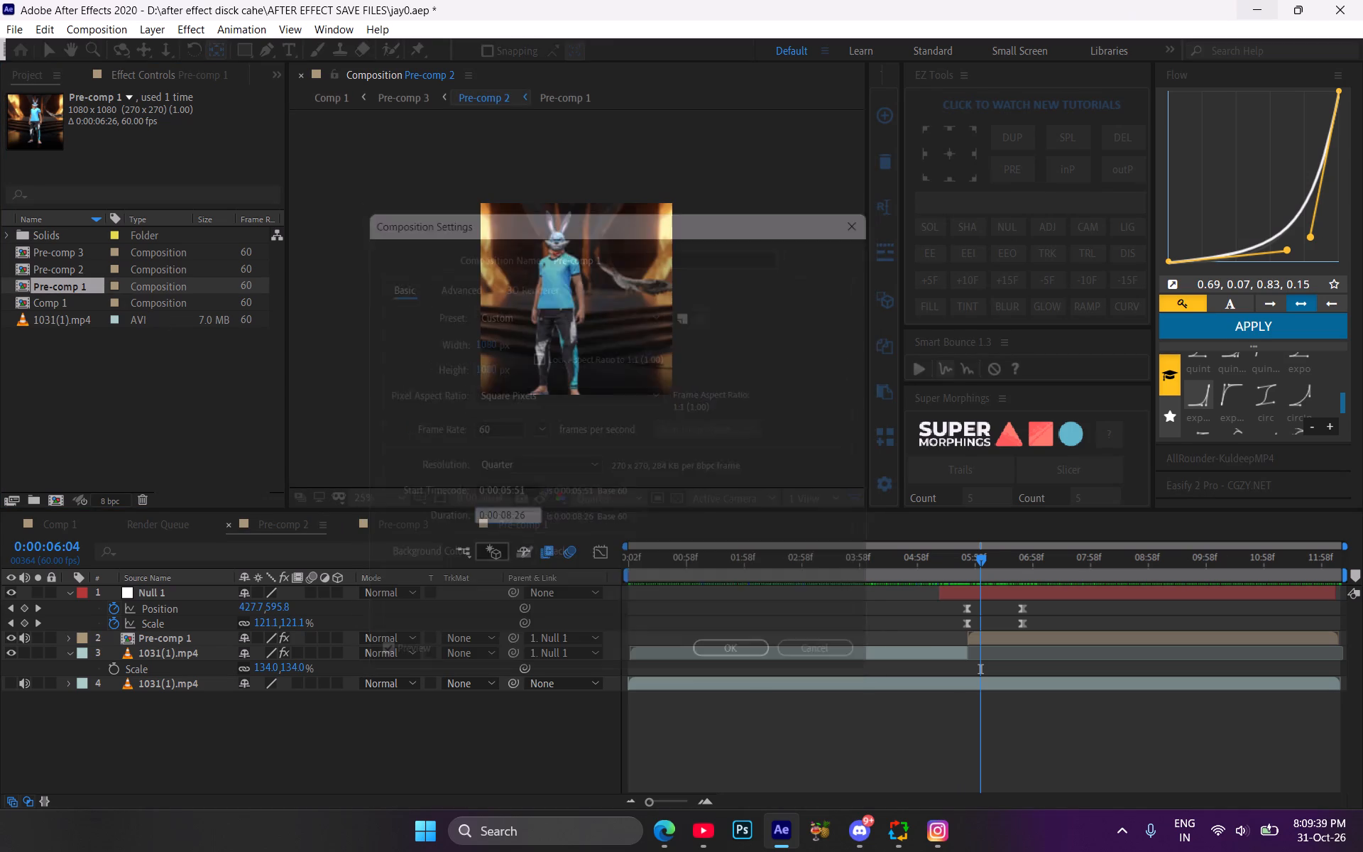
pyautogui.click(630, 794)
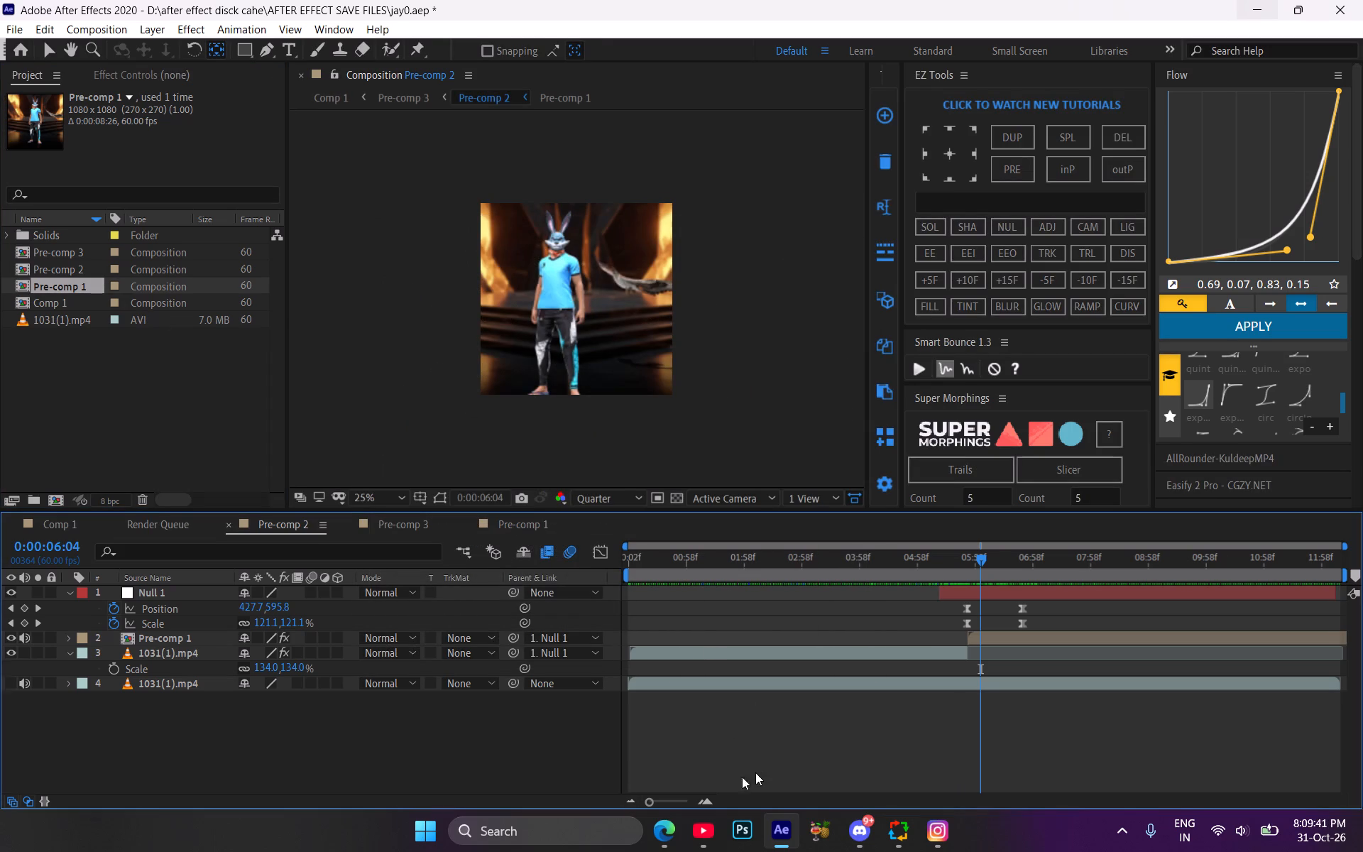
# Open Pre-comp 1 and slip the footage inside both 1031(1).mp4 layers slightly later, keeping their in and out points.
pyautogui.click(987, 640)
pyautogui.doubleClick(987, 640)
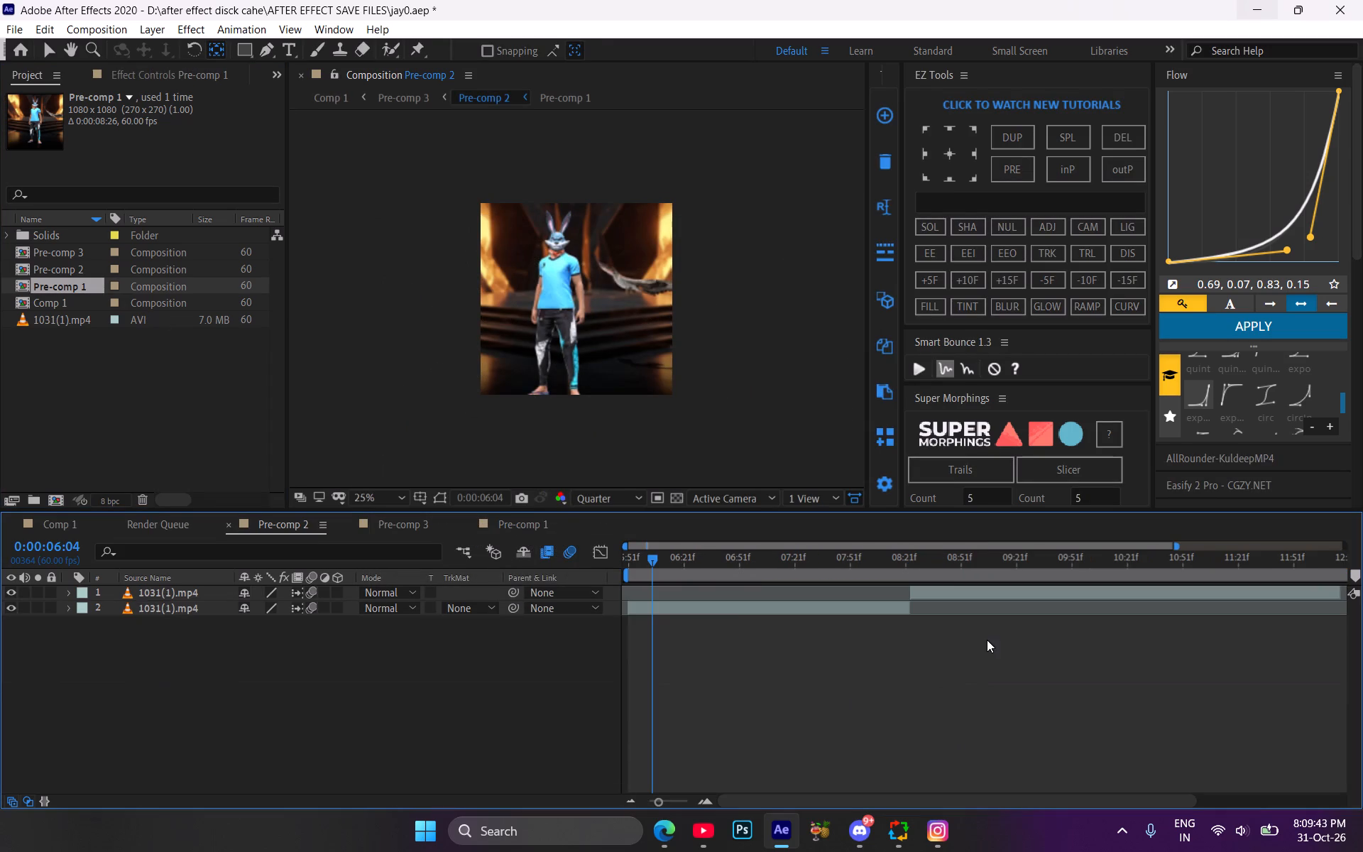
pyautogui.tripleClick(637, 794)
pyautogui.moveTo(650, 643); pyautogui.dragTo(650, 641)
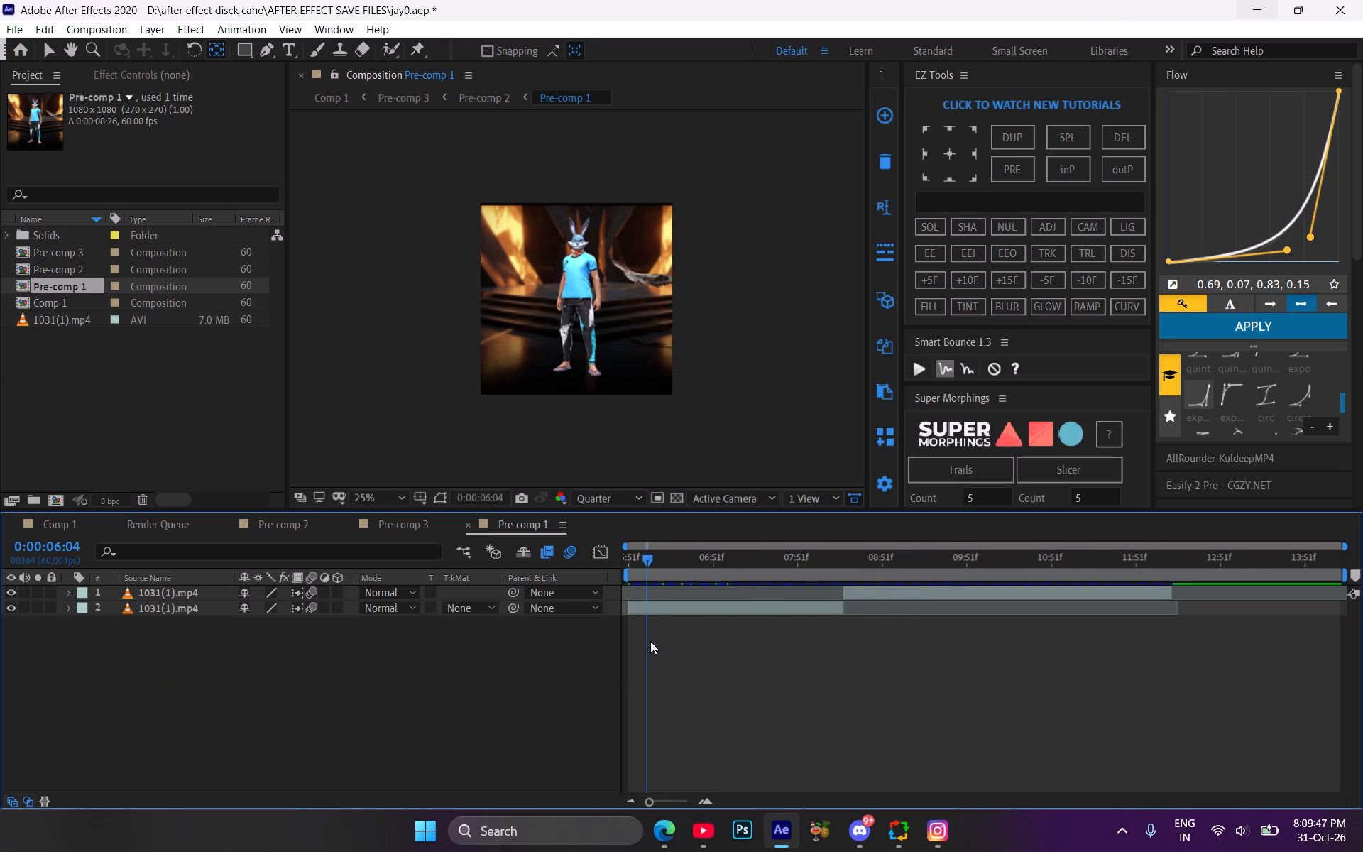
pyautogui.moveTo(650, 641); pyautogui.dragTo(608, 559)
pyautogui.moveTo(618, 650); pyautogui.dragTo(666, 553)
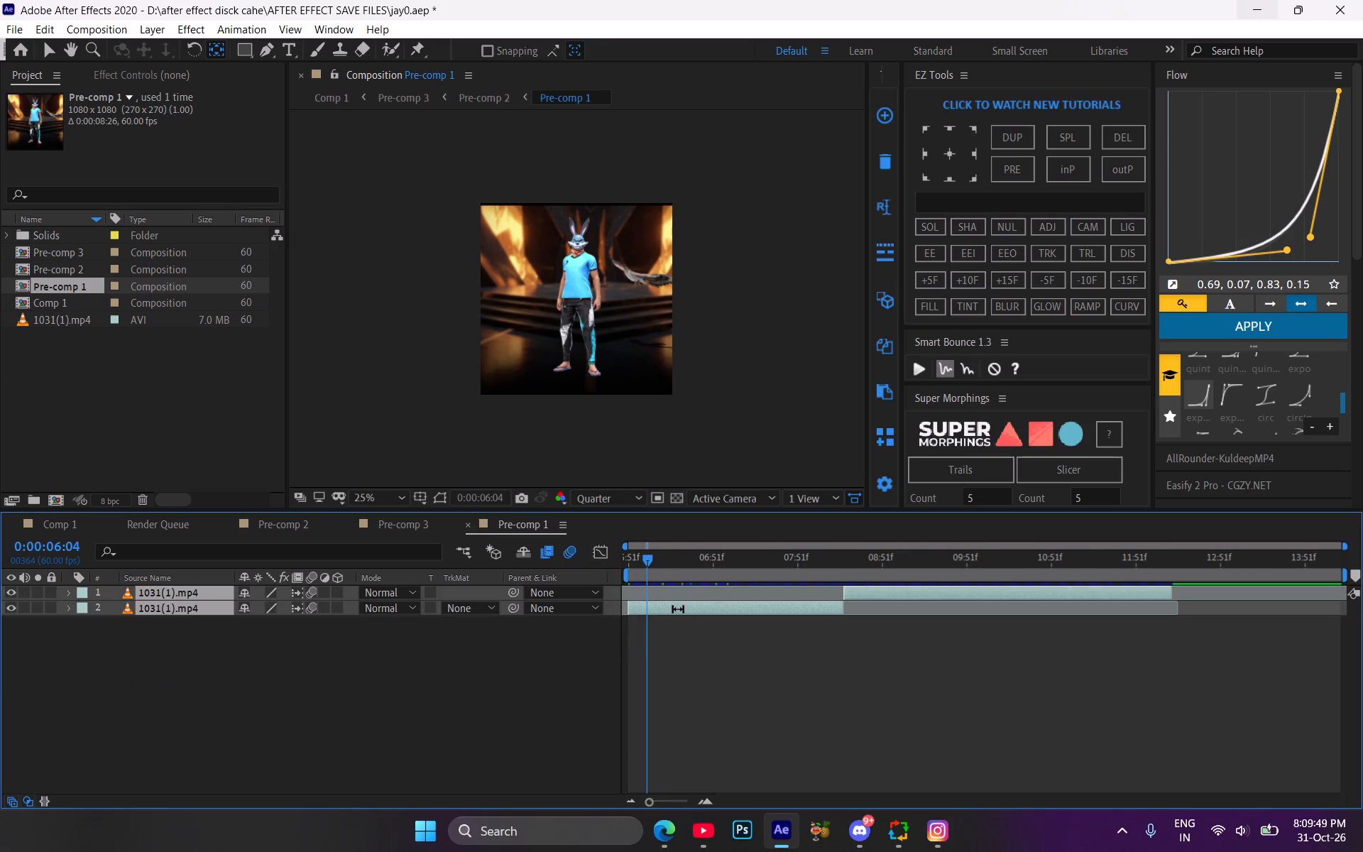
pyautogui.moveTo(678, 609); pyautogui.dragTo(688, 611)
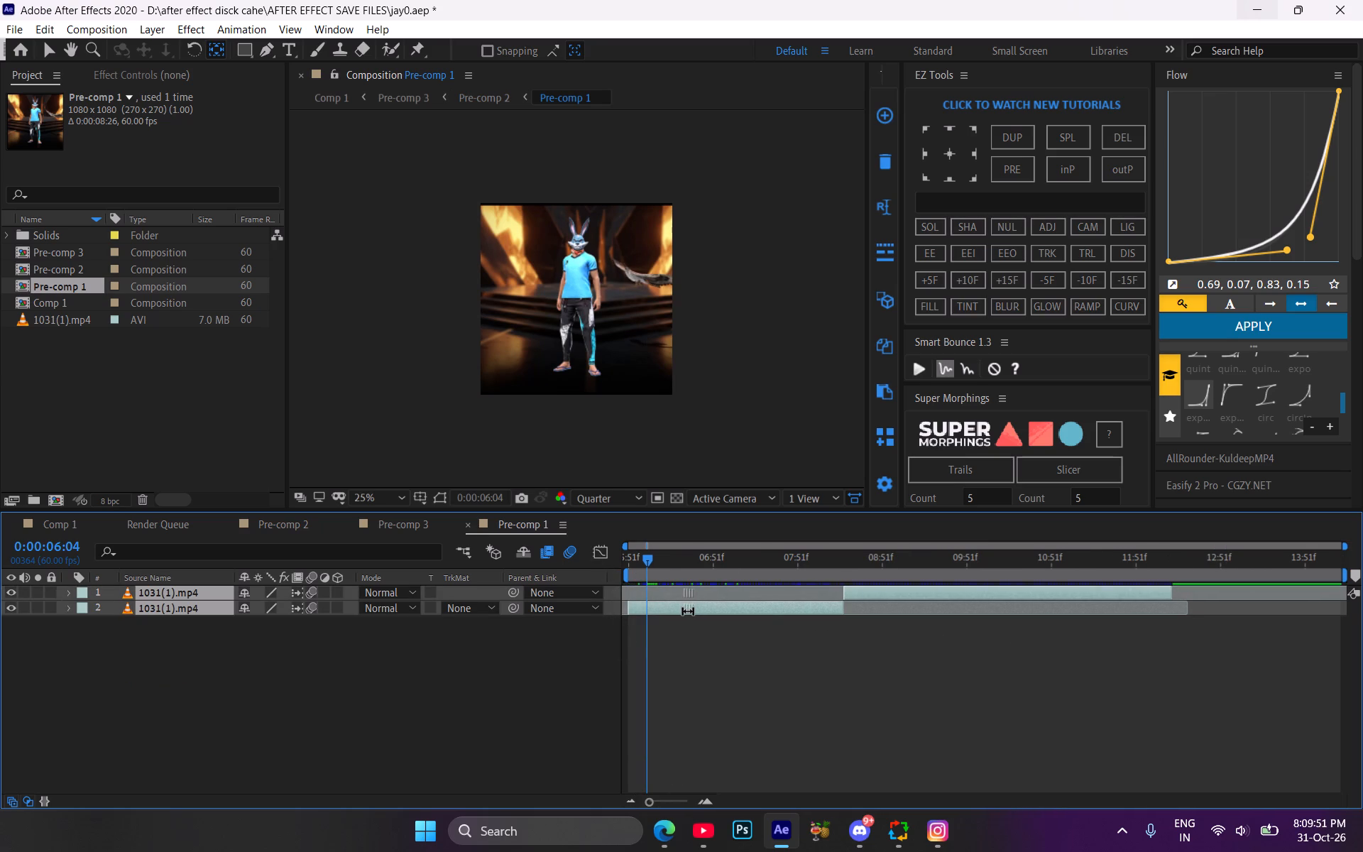
pyautogui.moveTo(688, 611); pyautogui.dragTo(691, 611)
pyautogui.click(676, 645)
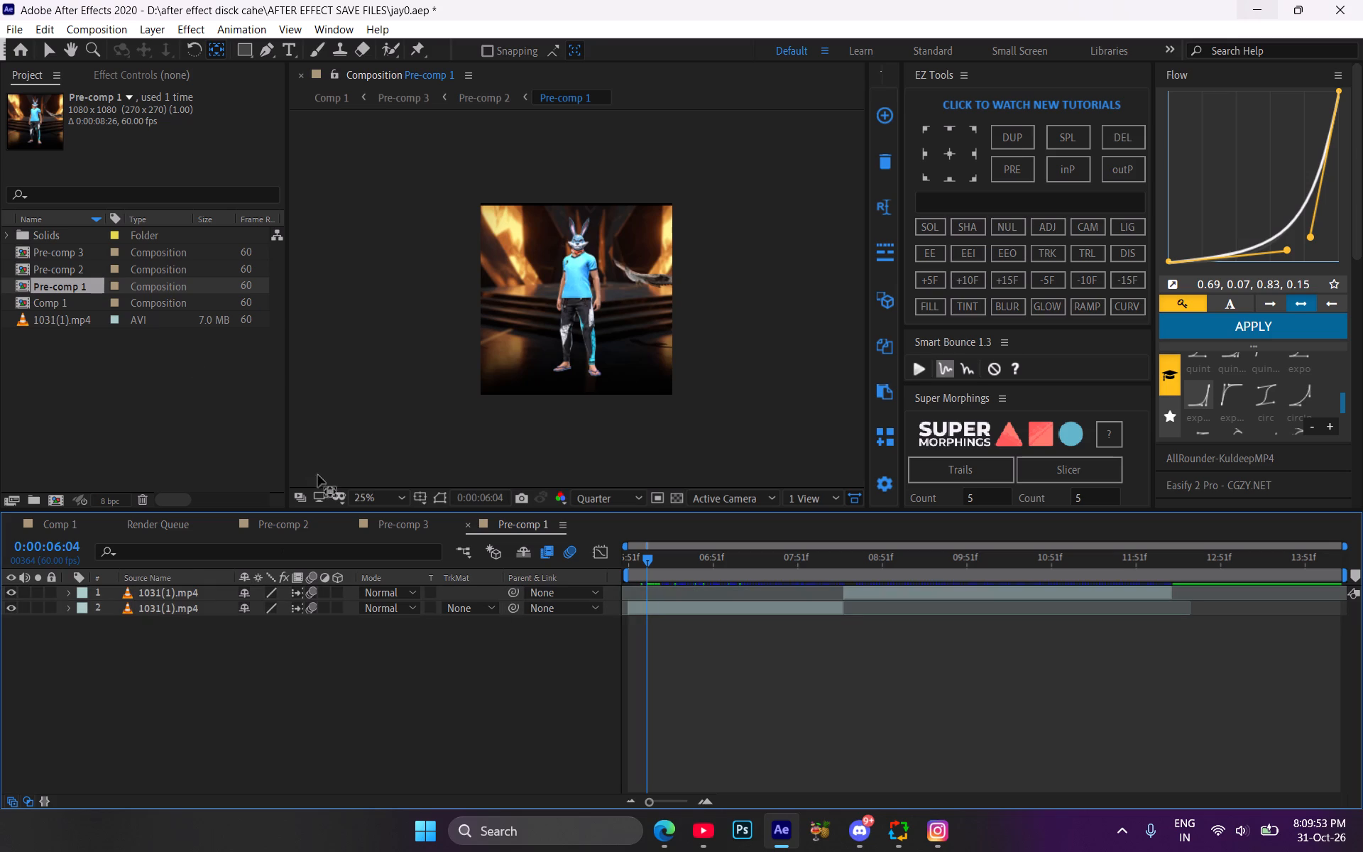
# Undo the footage slip in Pre-comp 1 and move both 1031(1).mp4 layers slightly later in time.
pyautogui.hotkey('ctrl', 'z')
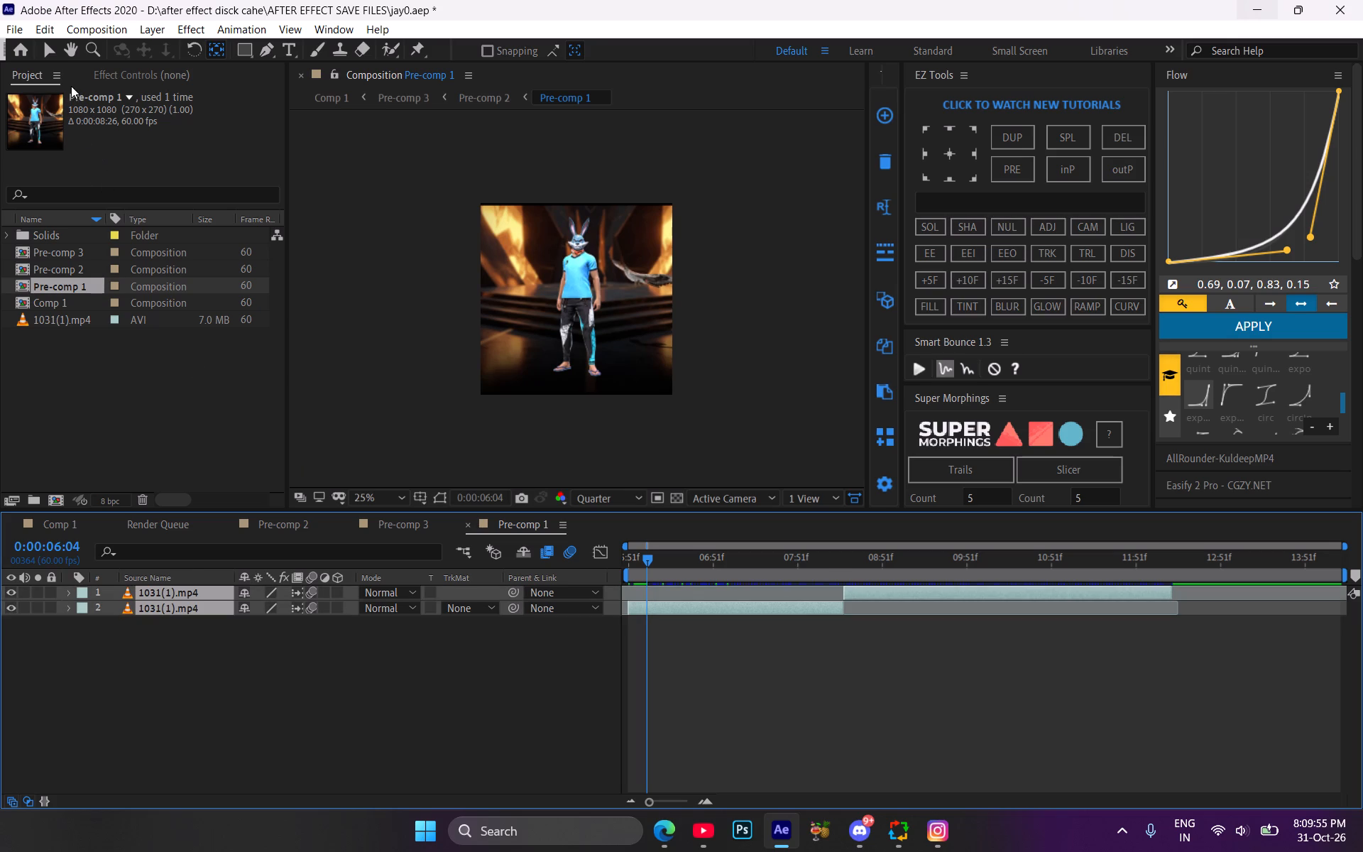
pyautogui.click(55, 50)
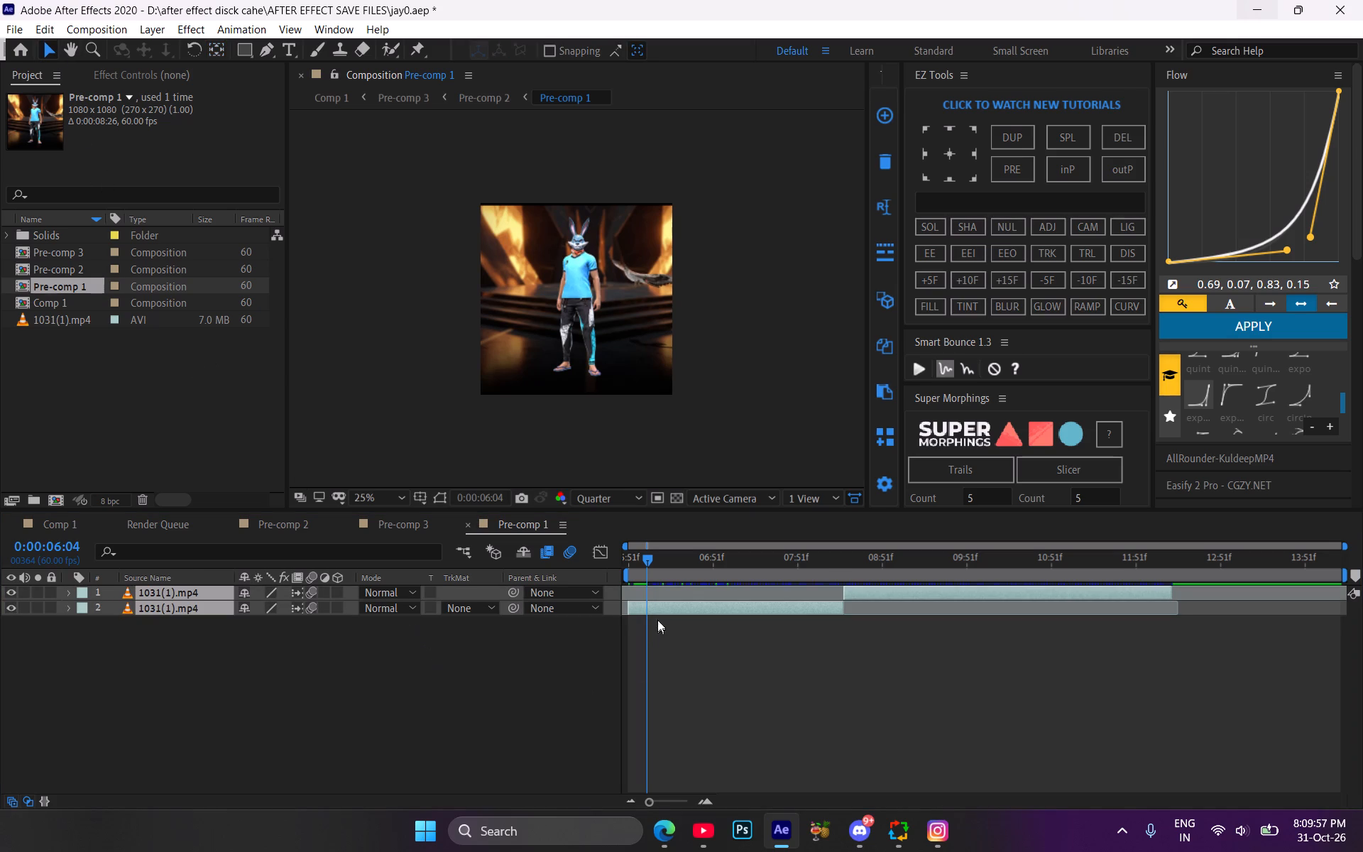
pyautogui.moveTo(655, 608); pyautogui.dragTo(663, 610)
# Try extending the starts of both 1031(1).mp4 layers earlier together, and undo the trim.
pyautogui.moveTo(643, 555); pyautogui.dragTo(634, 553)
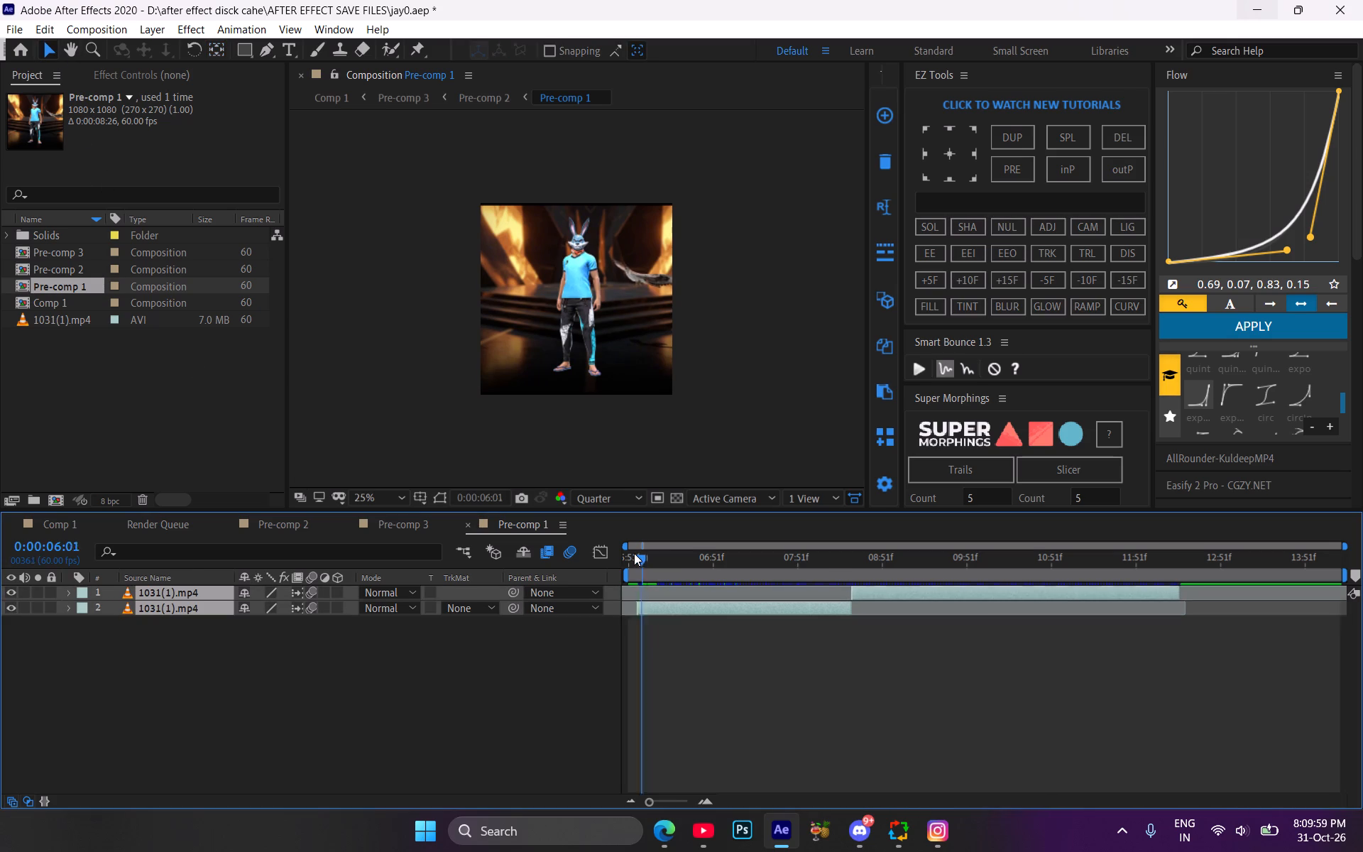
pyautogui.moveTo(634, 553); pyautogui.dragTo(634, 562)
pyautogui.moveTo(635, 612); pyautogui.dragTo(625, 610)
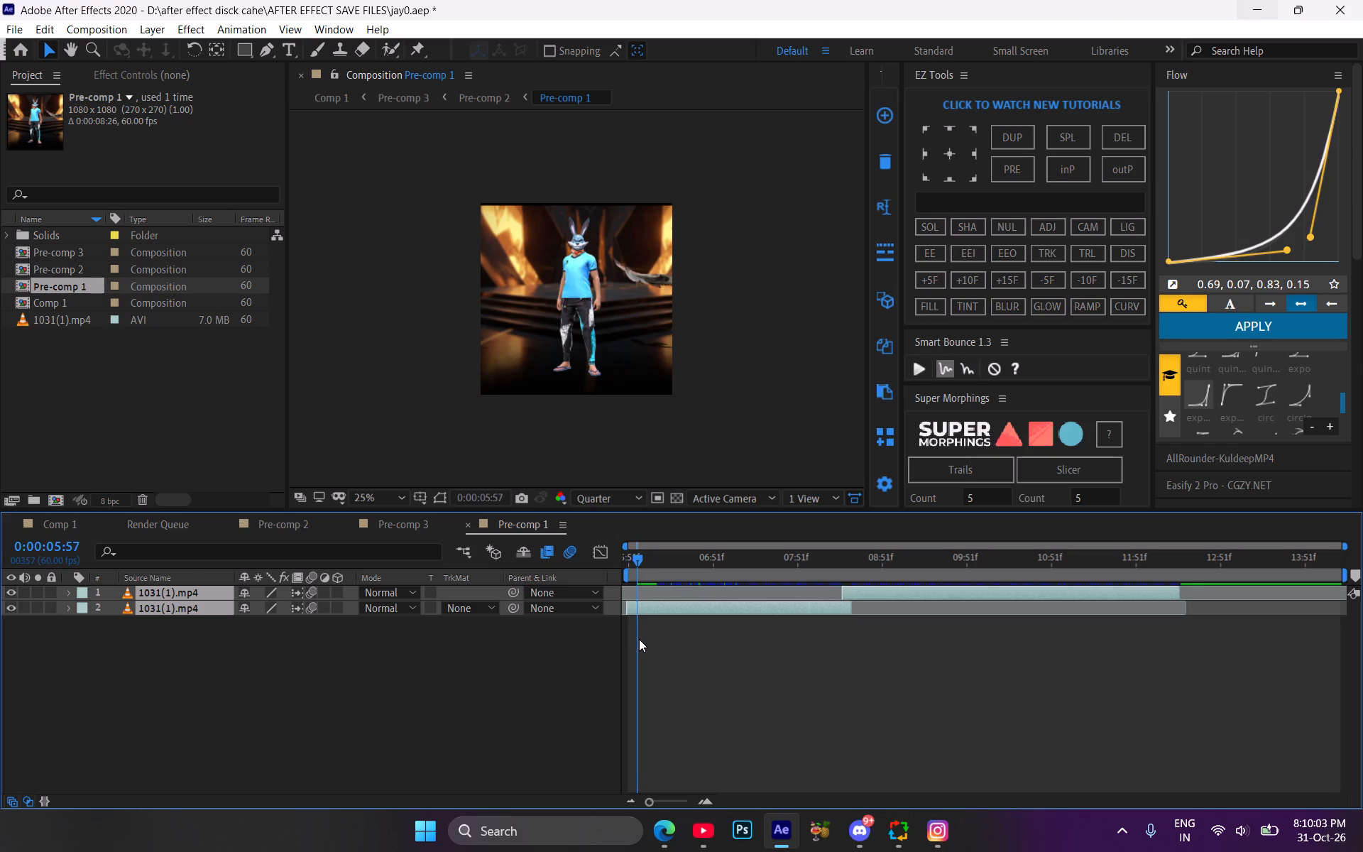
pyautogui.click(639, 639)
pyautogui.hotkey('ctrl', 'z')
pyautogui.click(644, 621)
# Extend only the lower 1031(1).mp4 layer's start back to 0:00:05:51 and scrub through the clip to check it.
pyautogui.moveTo(636, 608); pyautogui.dragTo(630, 607)
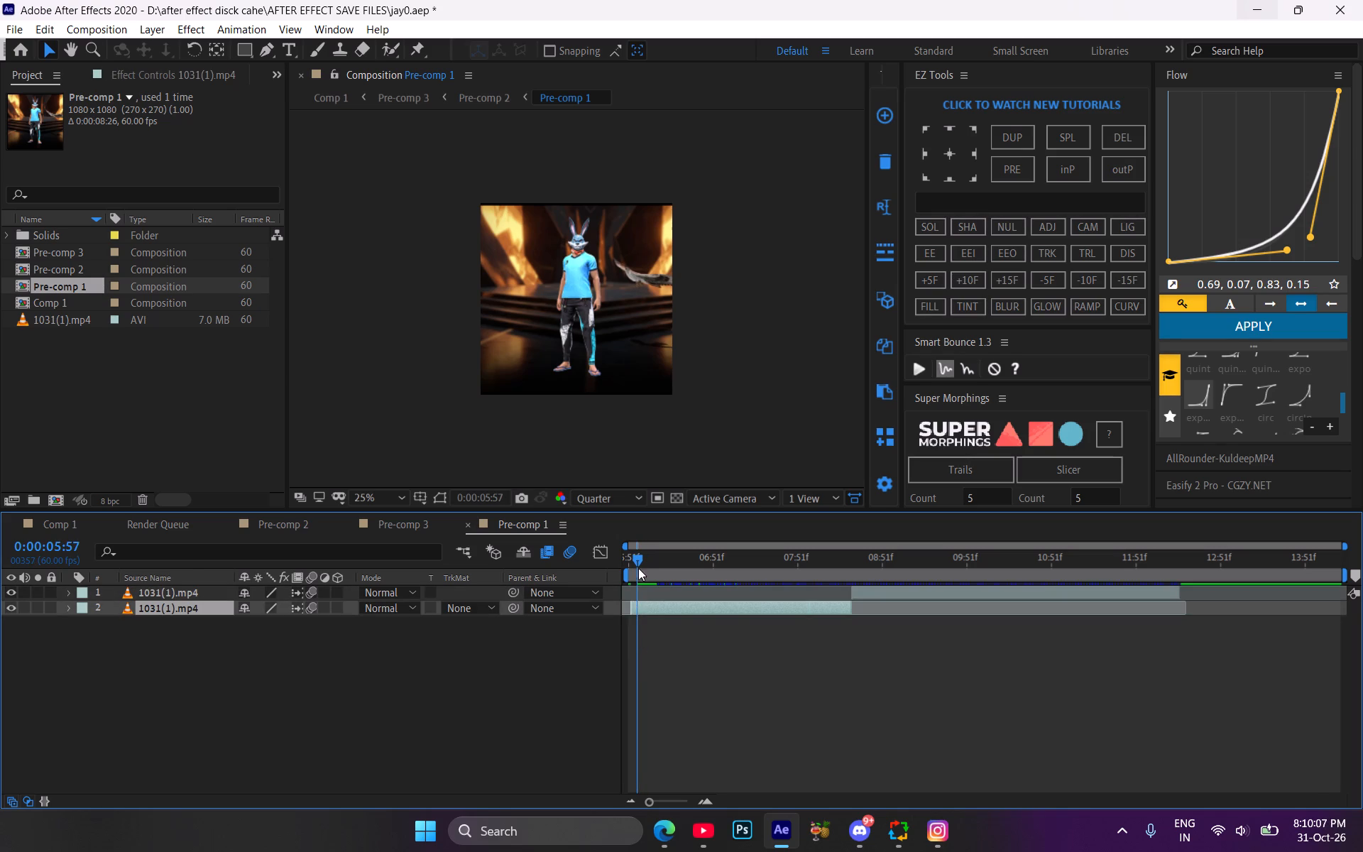
pyautogui.moveTo(638, 567); pyautogui.dragTo(628, 561)
pyautogui.click(629, 613)
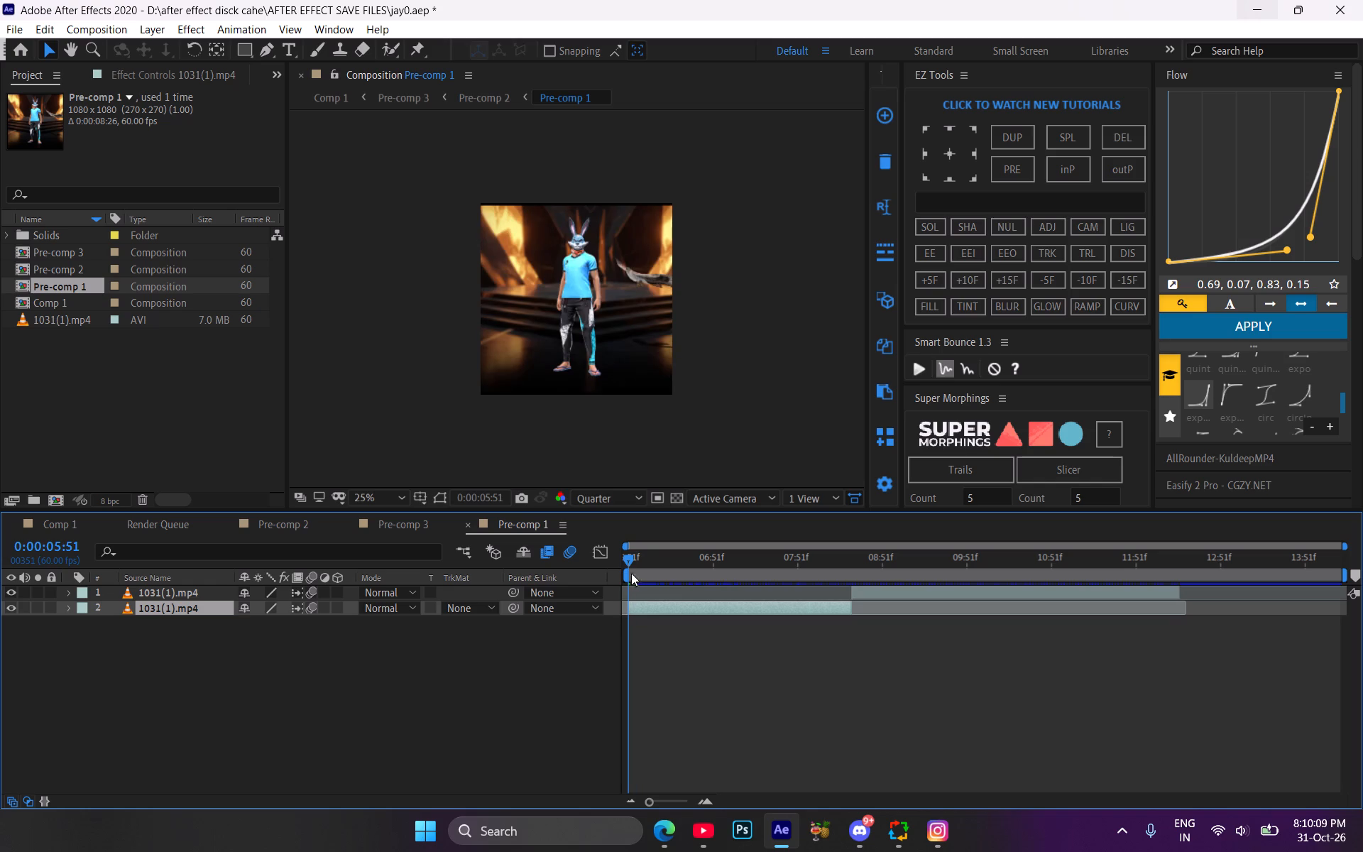
pyautogui.moveTo(630, 555); pyautogui.dragTo(716, 582)
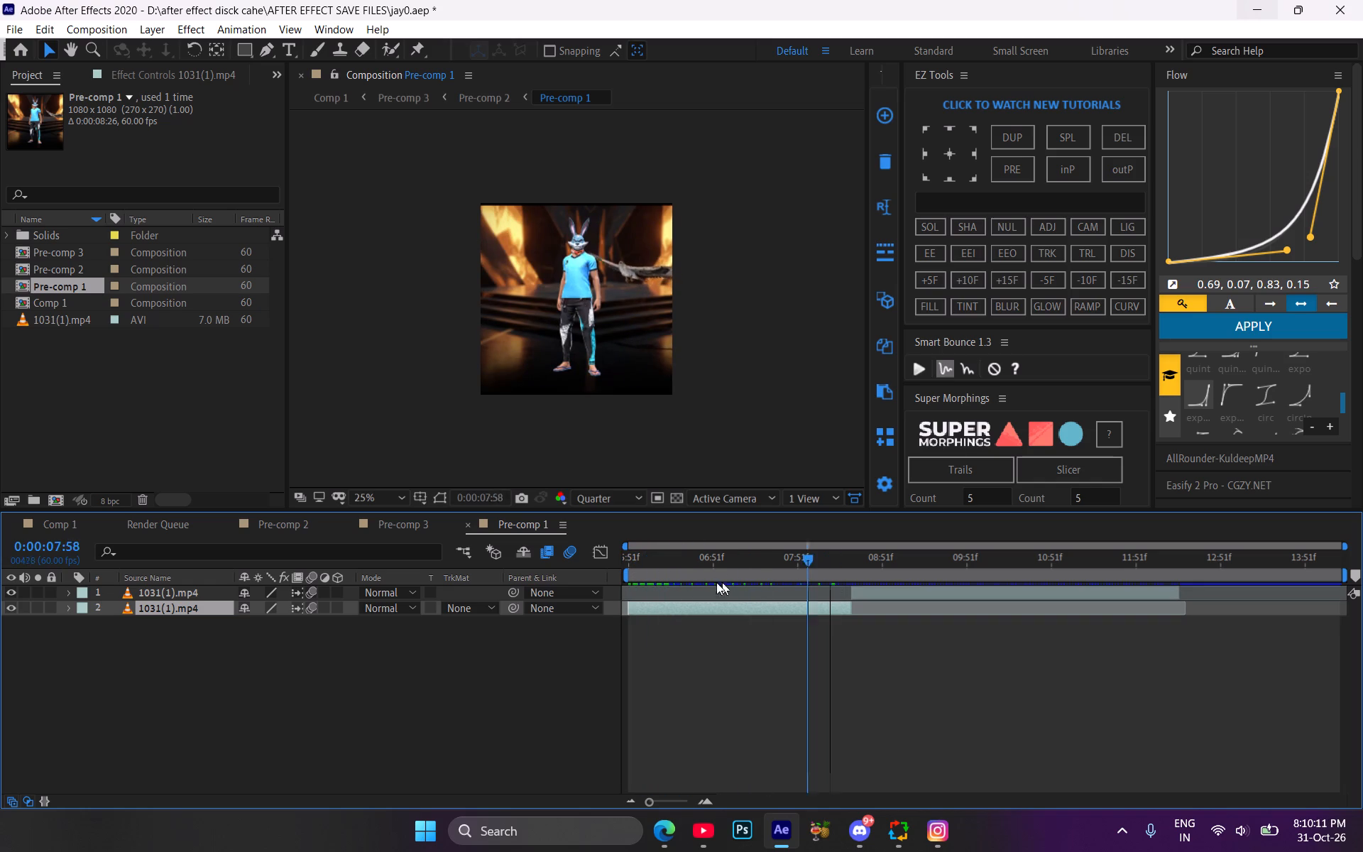
pyautogui.moveTo(716, 582); pyautogui.dragTo(514, 577)
# Return to Pre-comp 2 and repeatedly play and scrub the cut into Pre-comp 1 to check the transition.
pyautogui.click(400, 527)
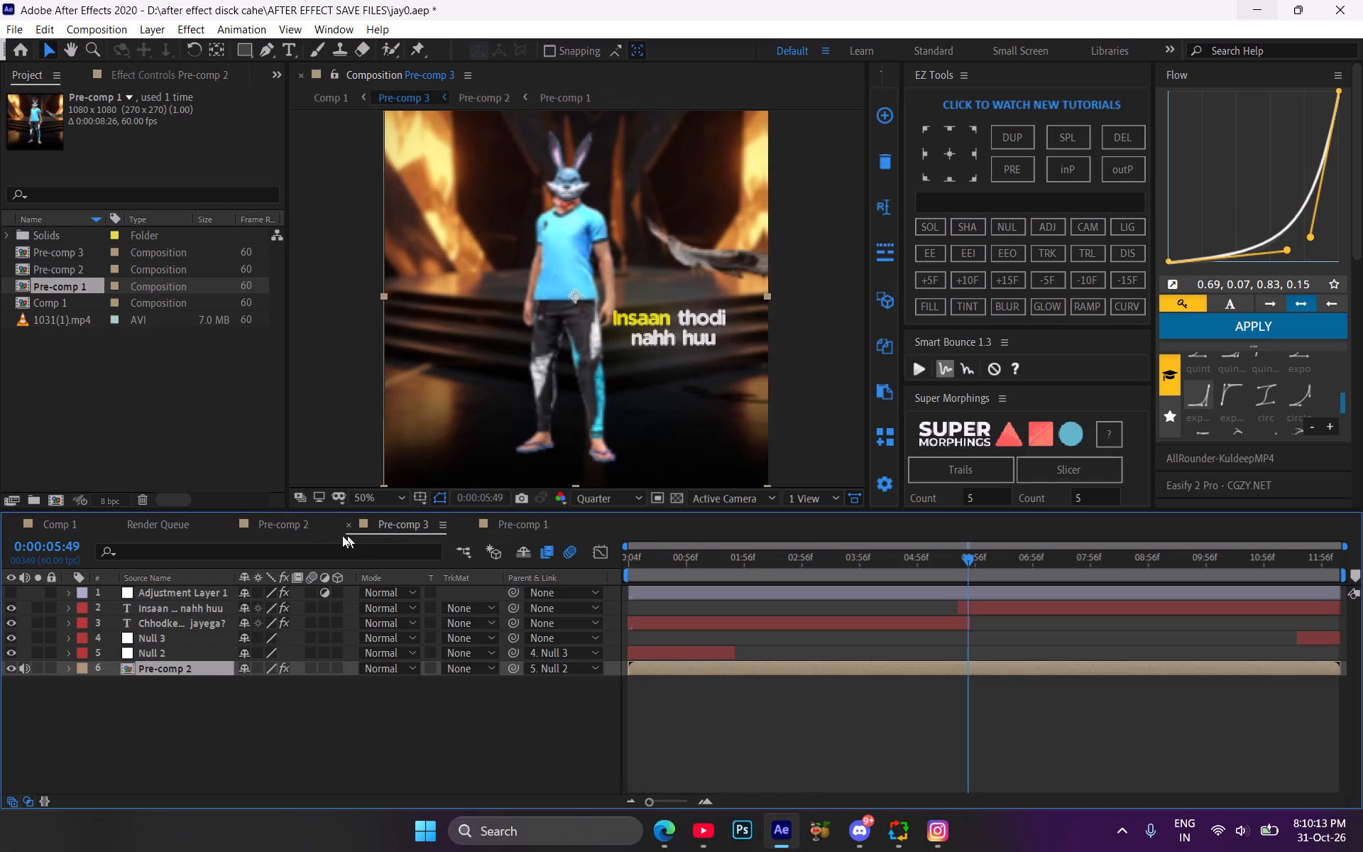
pyautogui.click(282, 532)
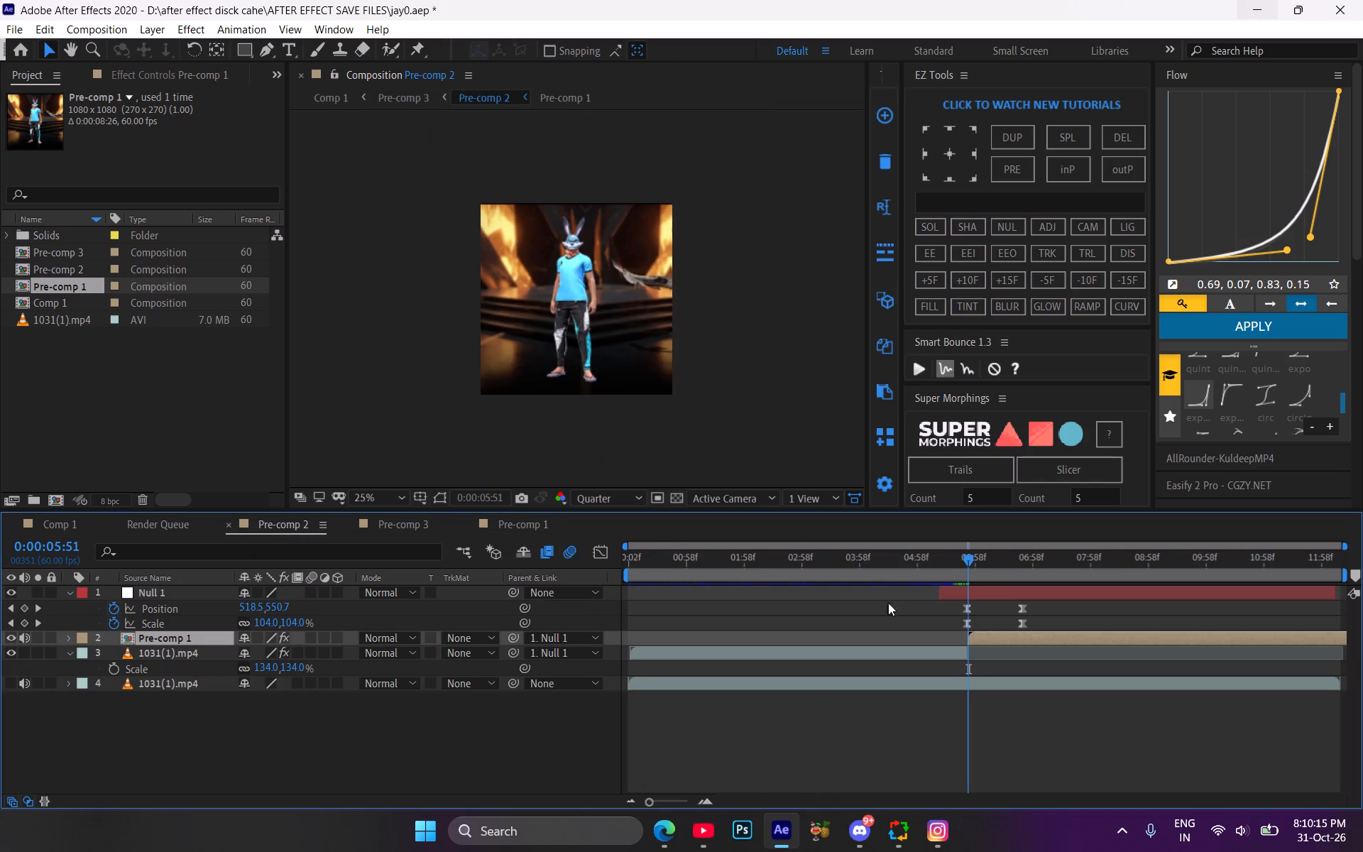
pyautogui.moveTo(962, 560); pyautogui.dragTo(950, 559)
pyautogui.moveTo(949, 559); pyautogui.dragTo(936, 559)
pyautogui.press('space')
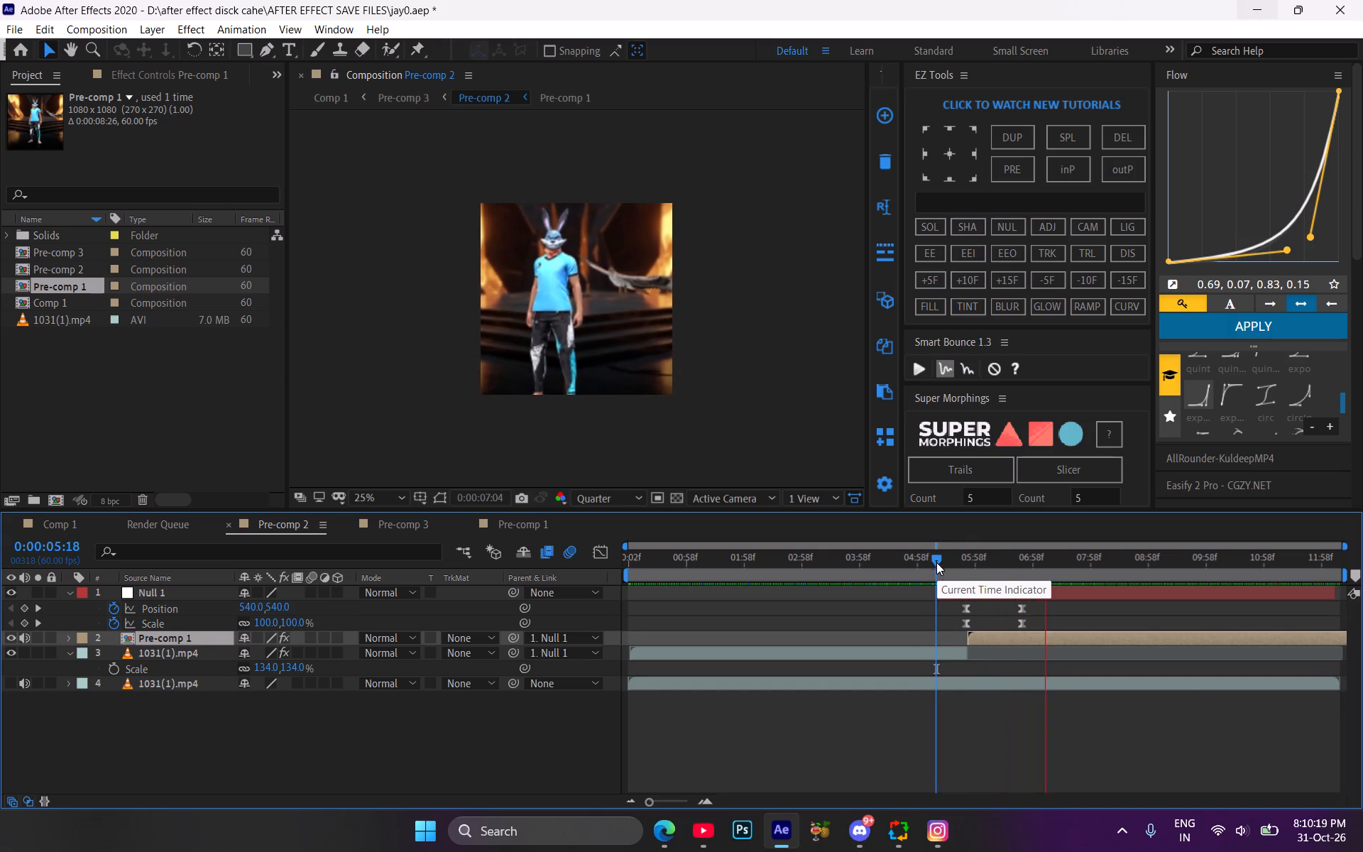
pyautogui.moveTo(936, 561); pyautogui.dragTo(985, 577)
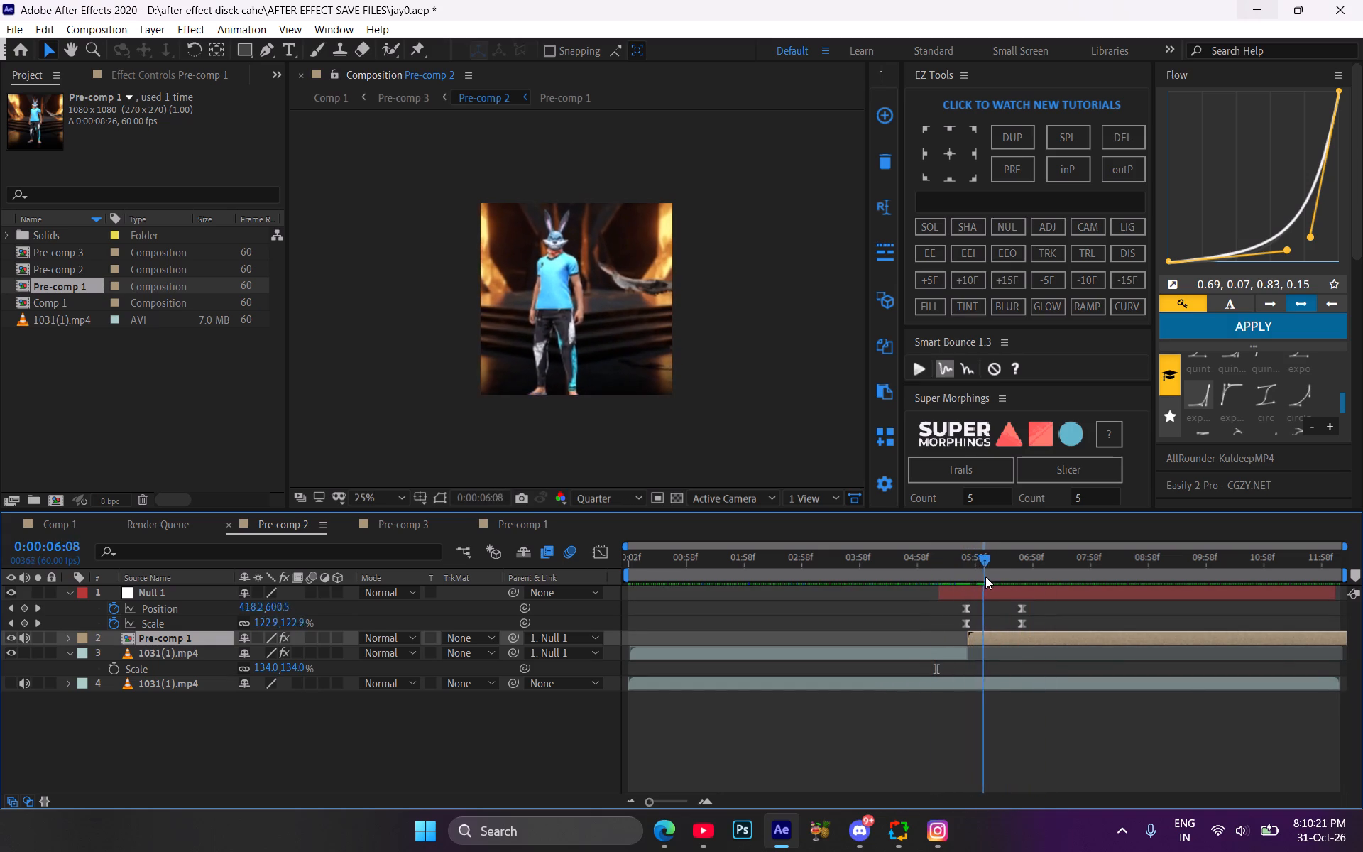
pyautogui.moveTo(985, 577); pyautogui.dragTo(927, 579)
pyautogui.press('space')
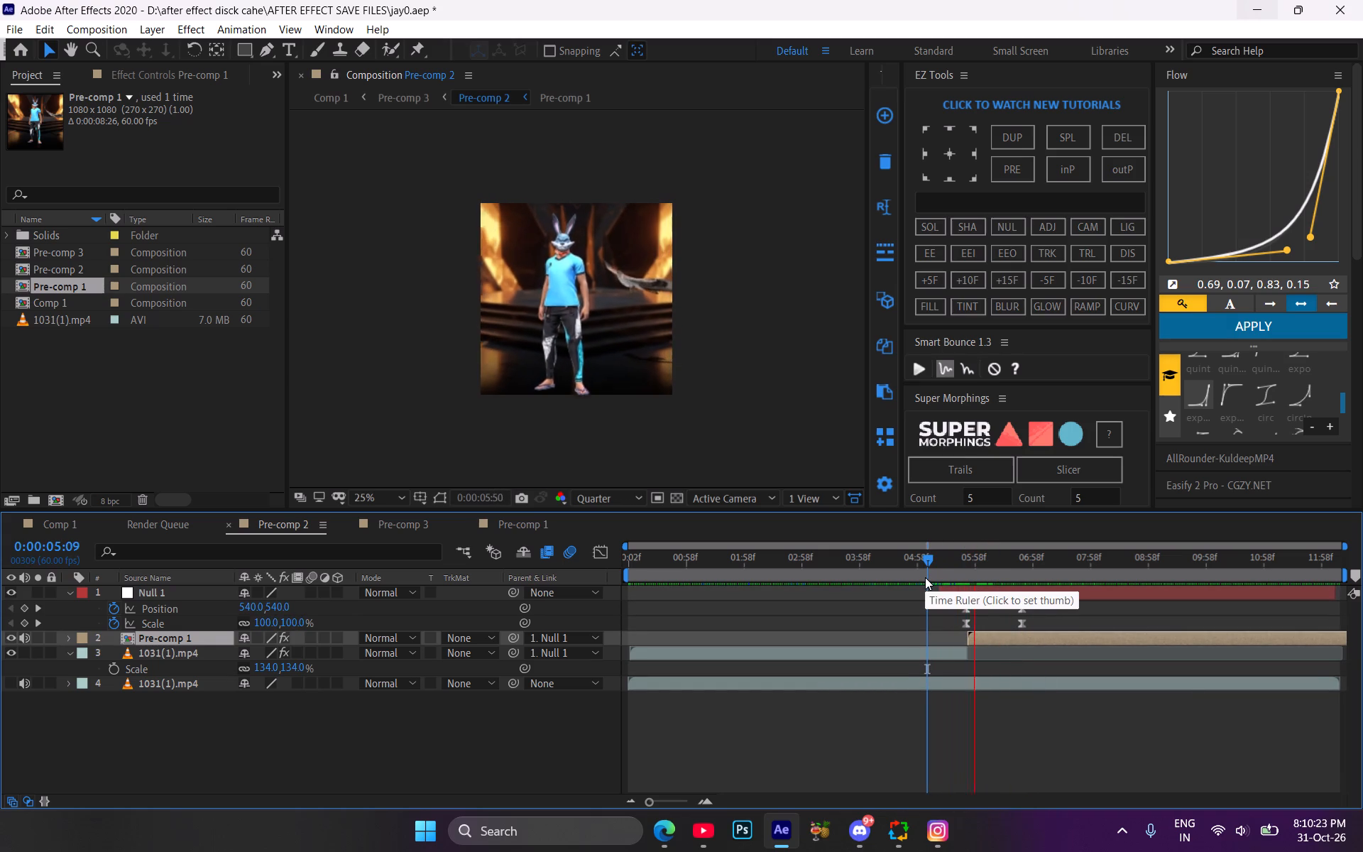
pyautogui.moveTo(930, 560); pyautogui.dragTo(985, 573)
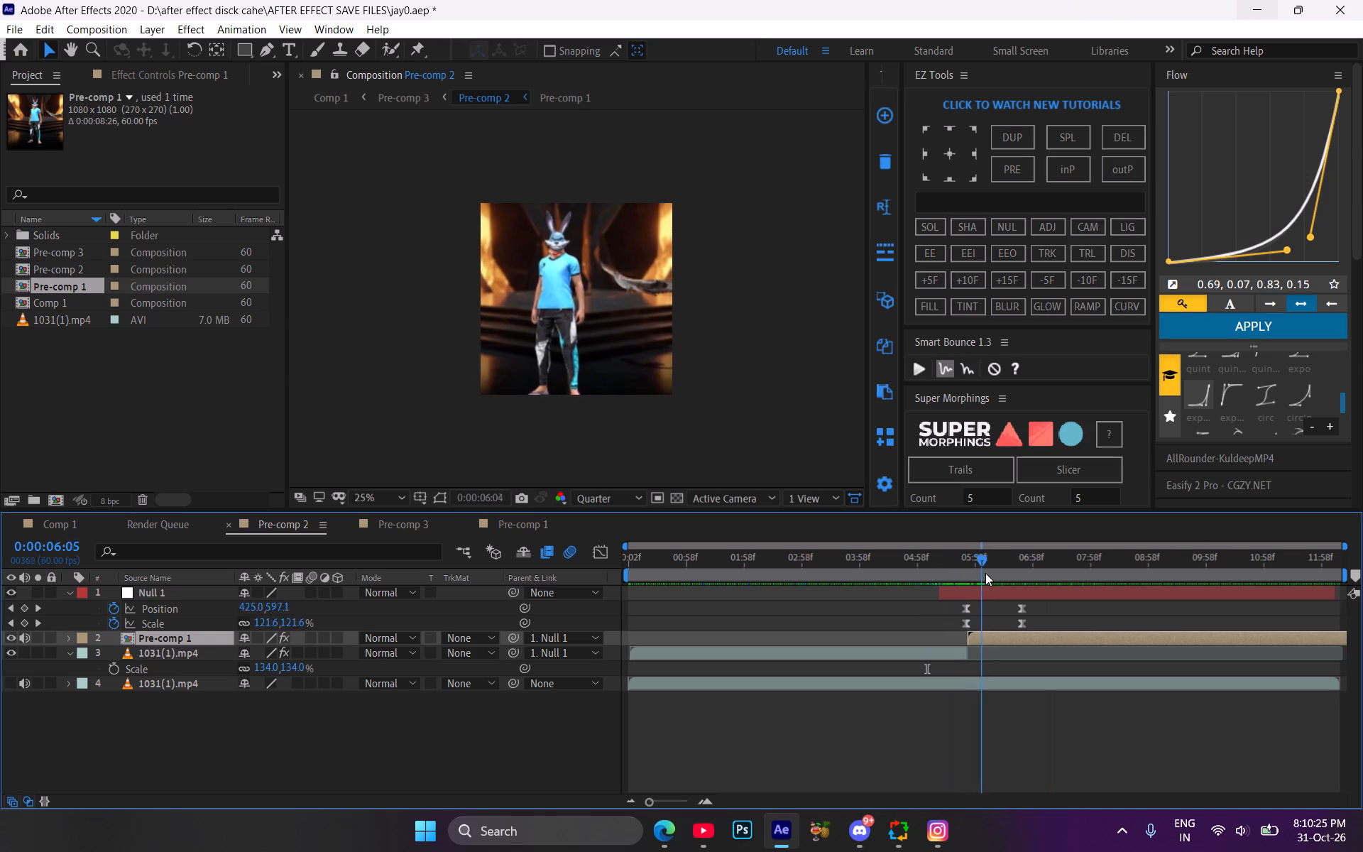
pyautogui.moveTo(985, 573); pyautogui.dragTo(942, 572)
pyautogui.press('space')
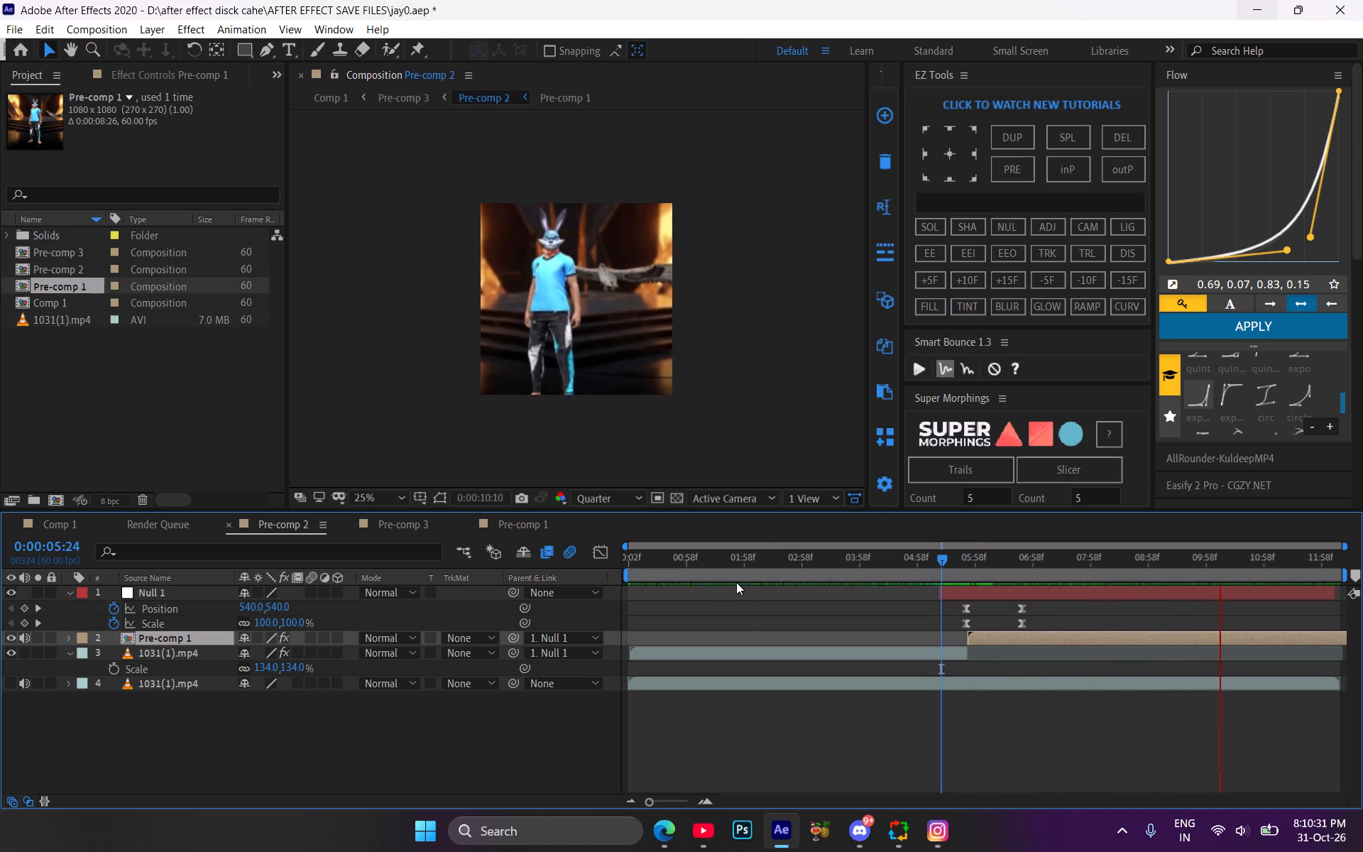
pyautogui.click(629, 798)
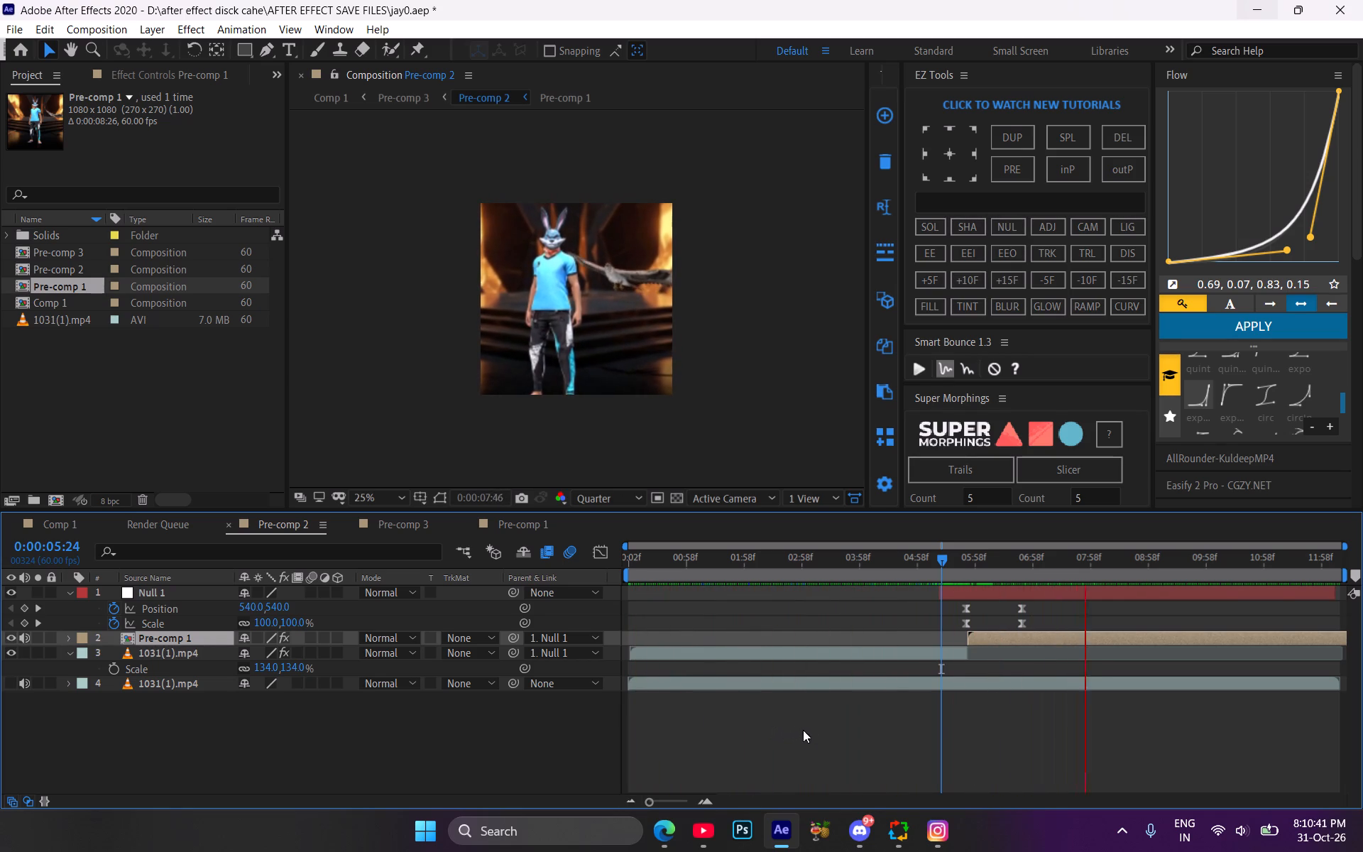
pyautogui.click(943, 562)
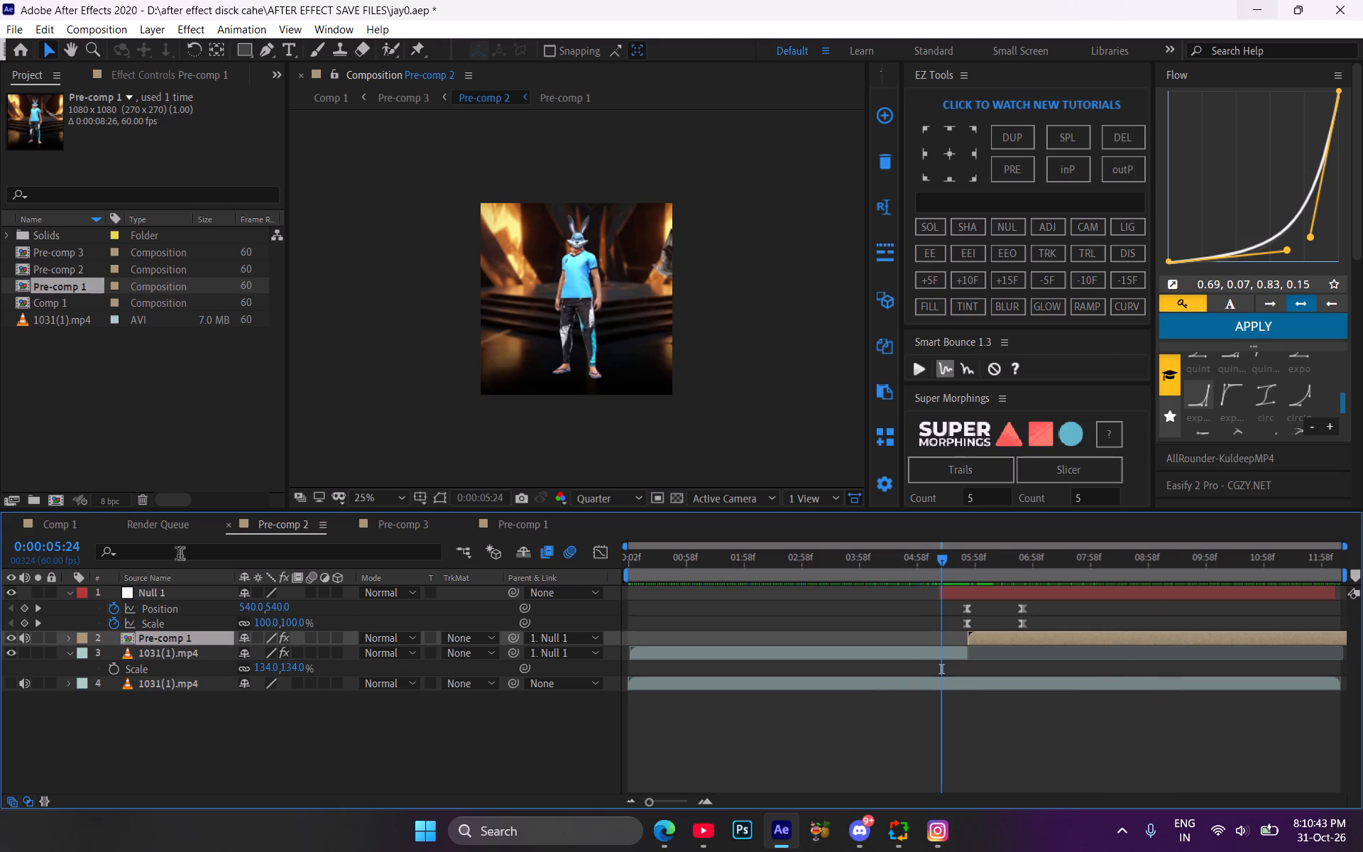
# Open Comp 1 and preview the full edit from 0:00:00:00.
pyautogui.click(67, 528)
pyautogui.press('space')
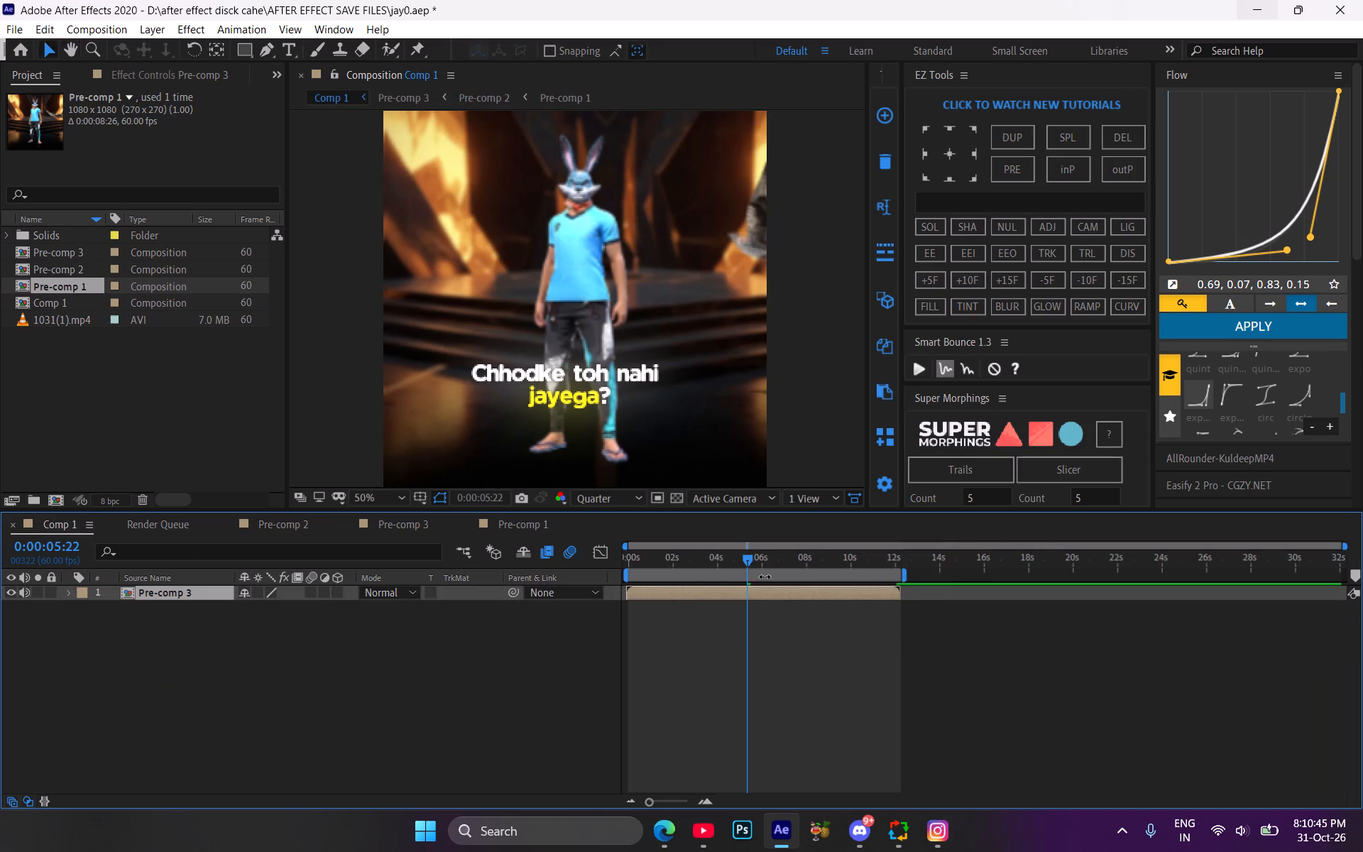
pyautogui.moveTo(722, 560); pyautogui.dragTo(628, 557)
pyautogui.press('space')
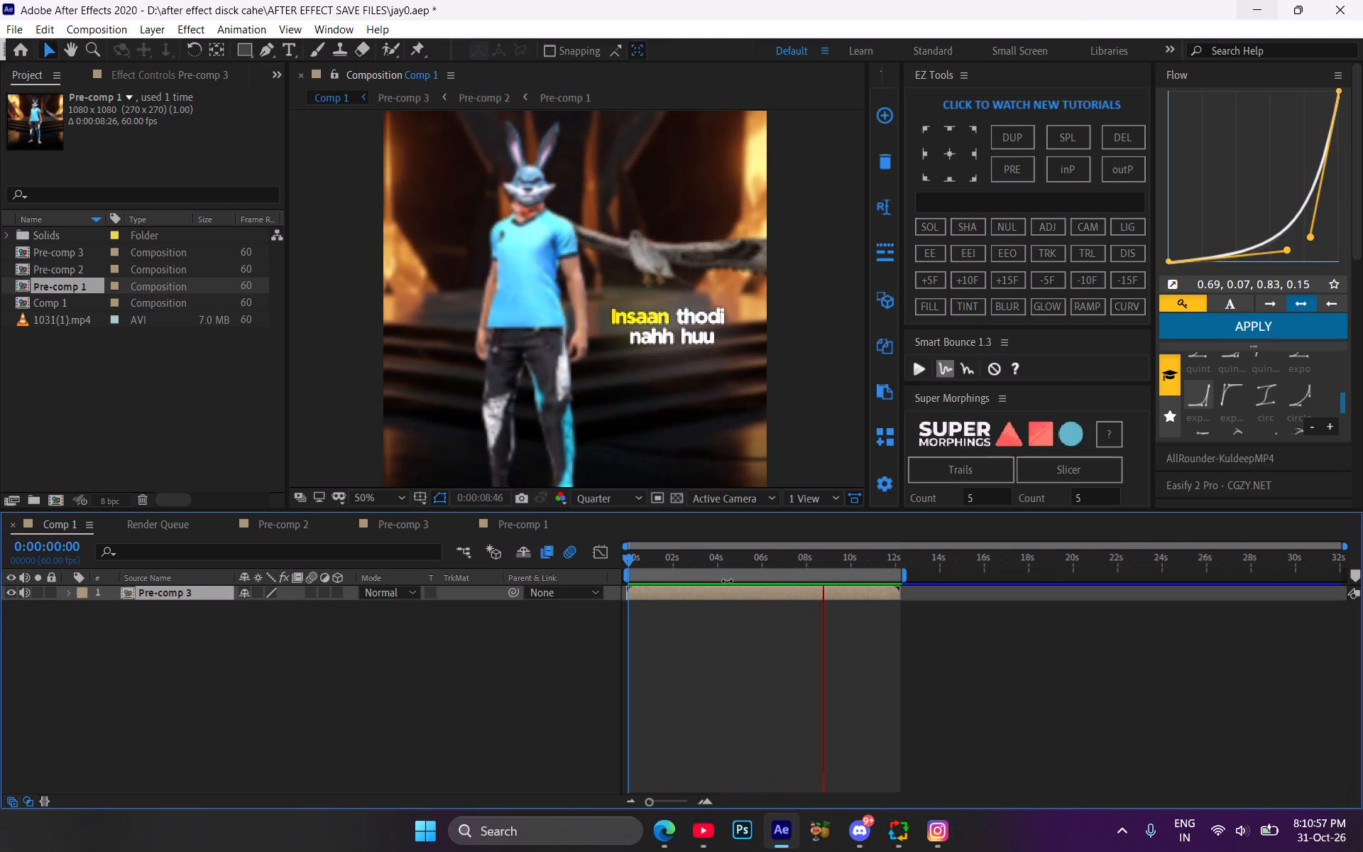
# Open Pre-comp 3 at 0:00:09:02 and turn on the visibility of Adjustment Layer 1.
pyautogui.click(829, 555)
pyautogui.doubleClick(801, 587)
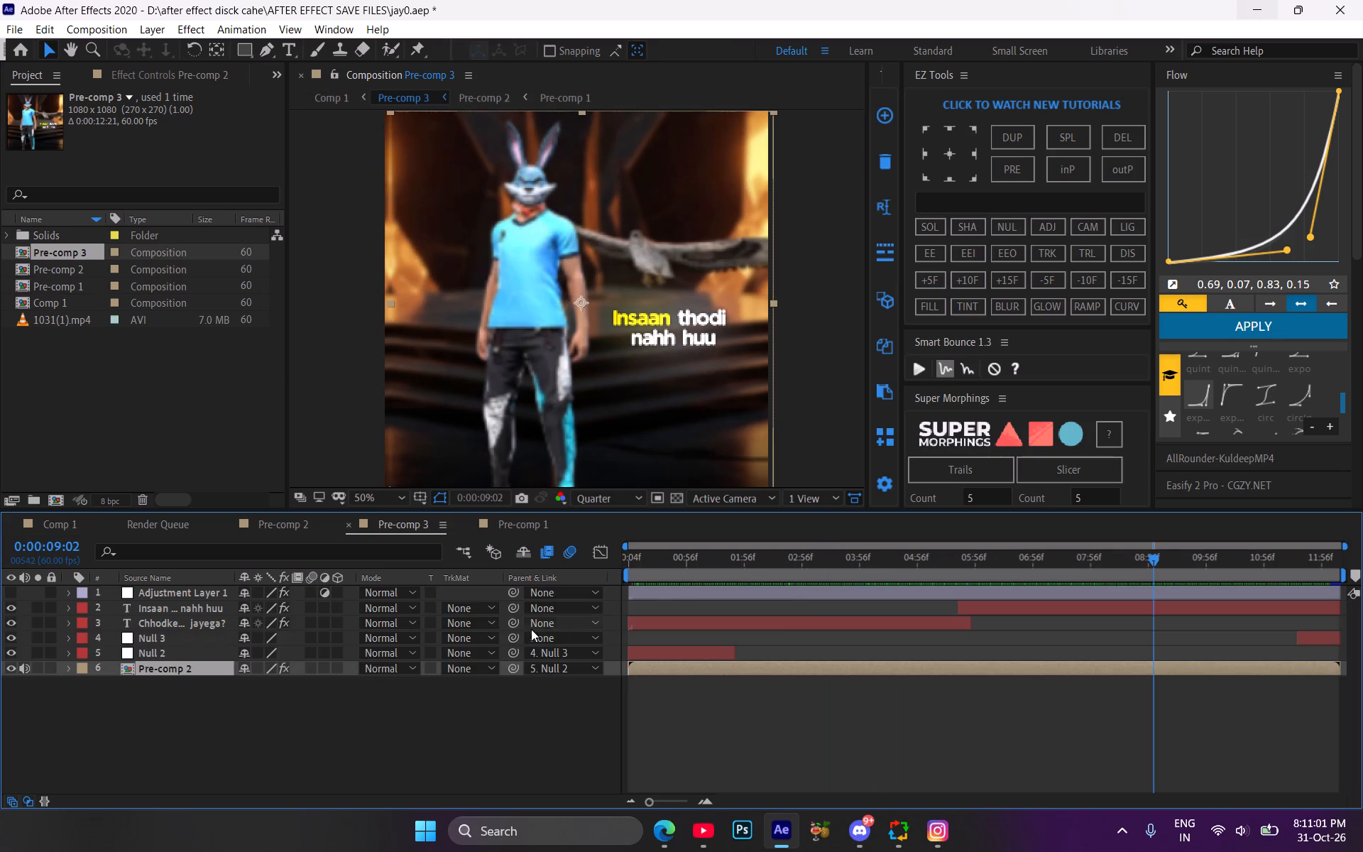
pyautogui.click(676, 589)
pyautogui.click(10, 587)
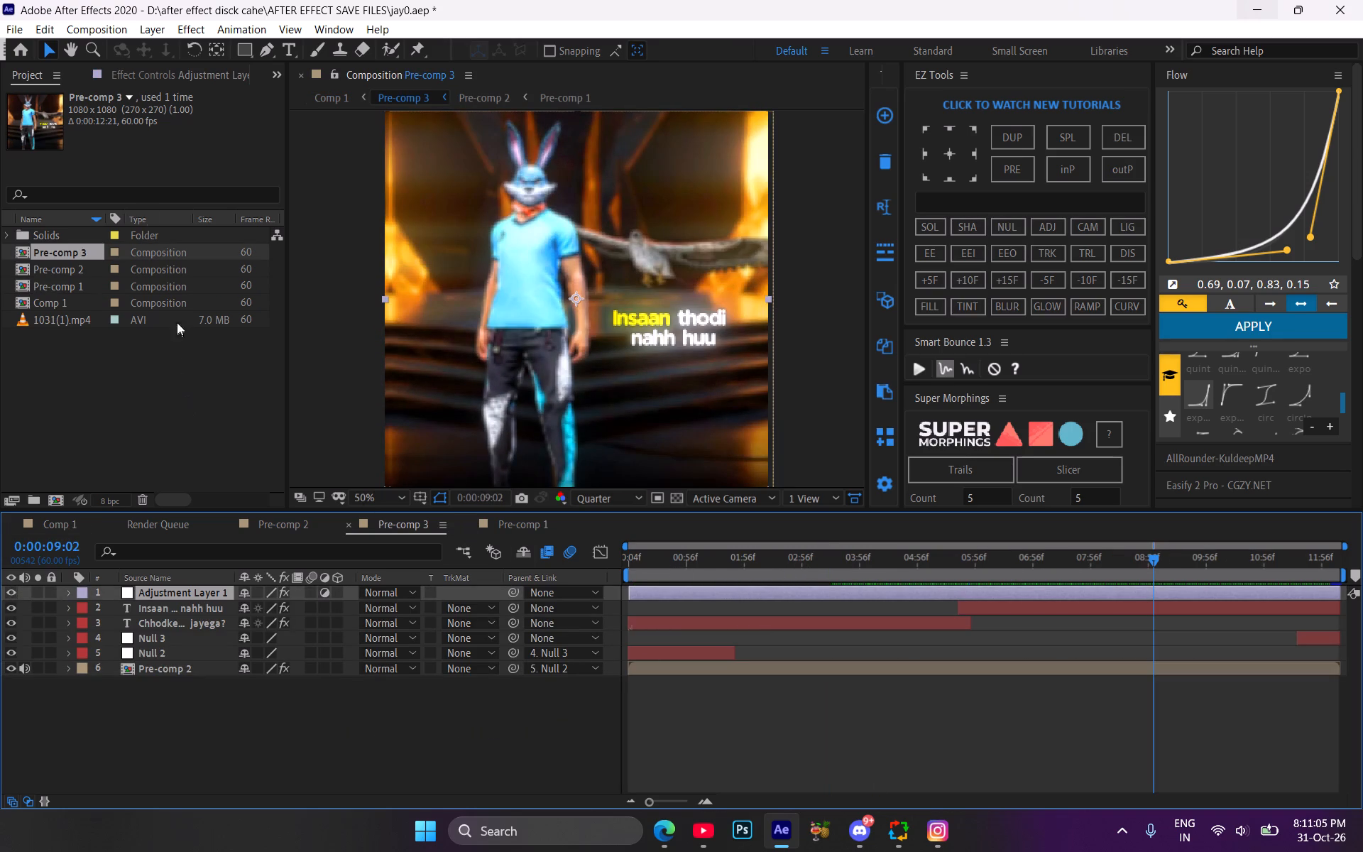
# Review Adjustment Layer 1's effects and compare the image with and without BCC Film Glow OBS.
pyautogui.click(176, 78)
pyautogui.scroll(3, 116, 351)
pyautogui.scroll(-12, 116, 353)
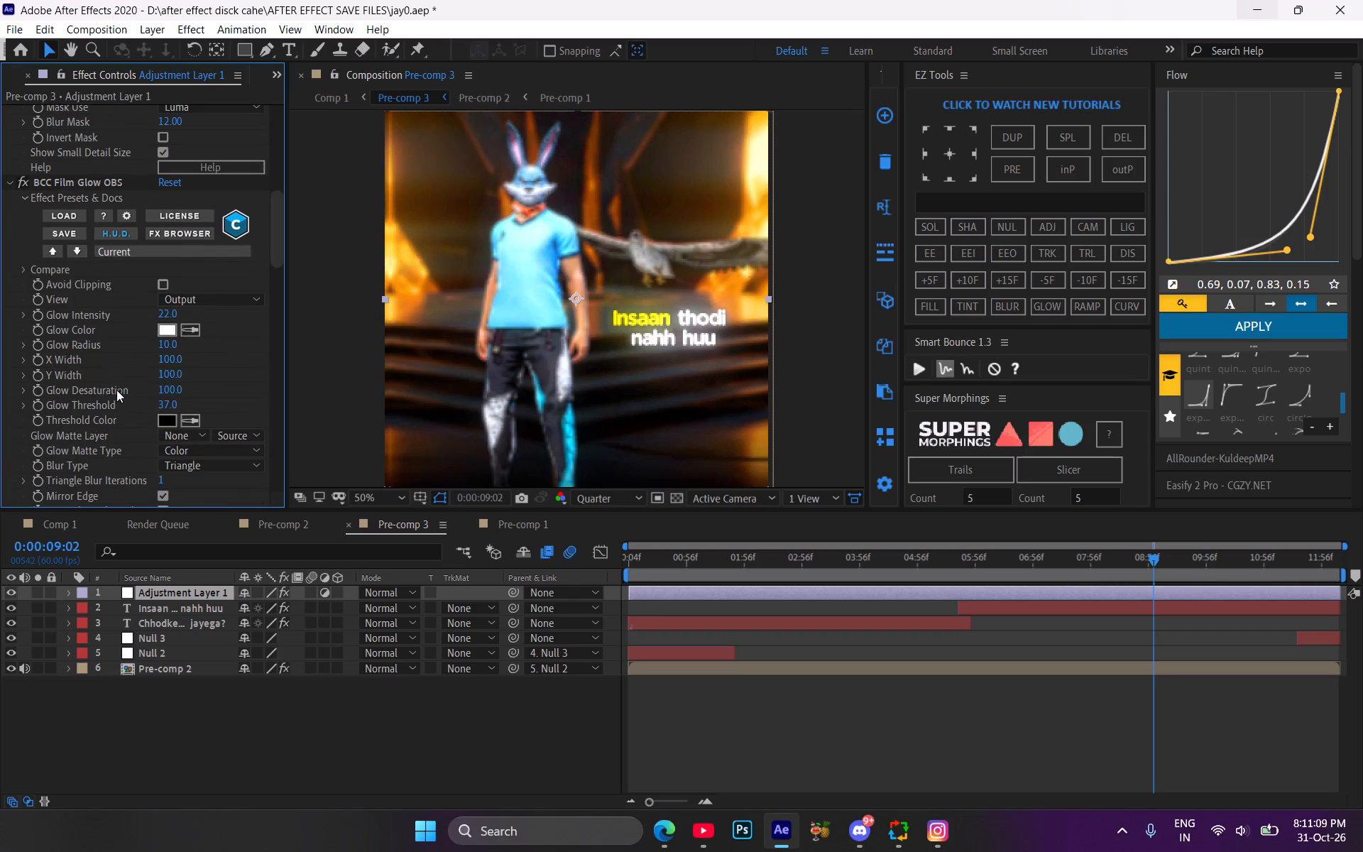
pyautogui.click(23, 185)
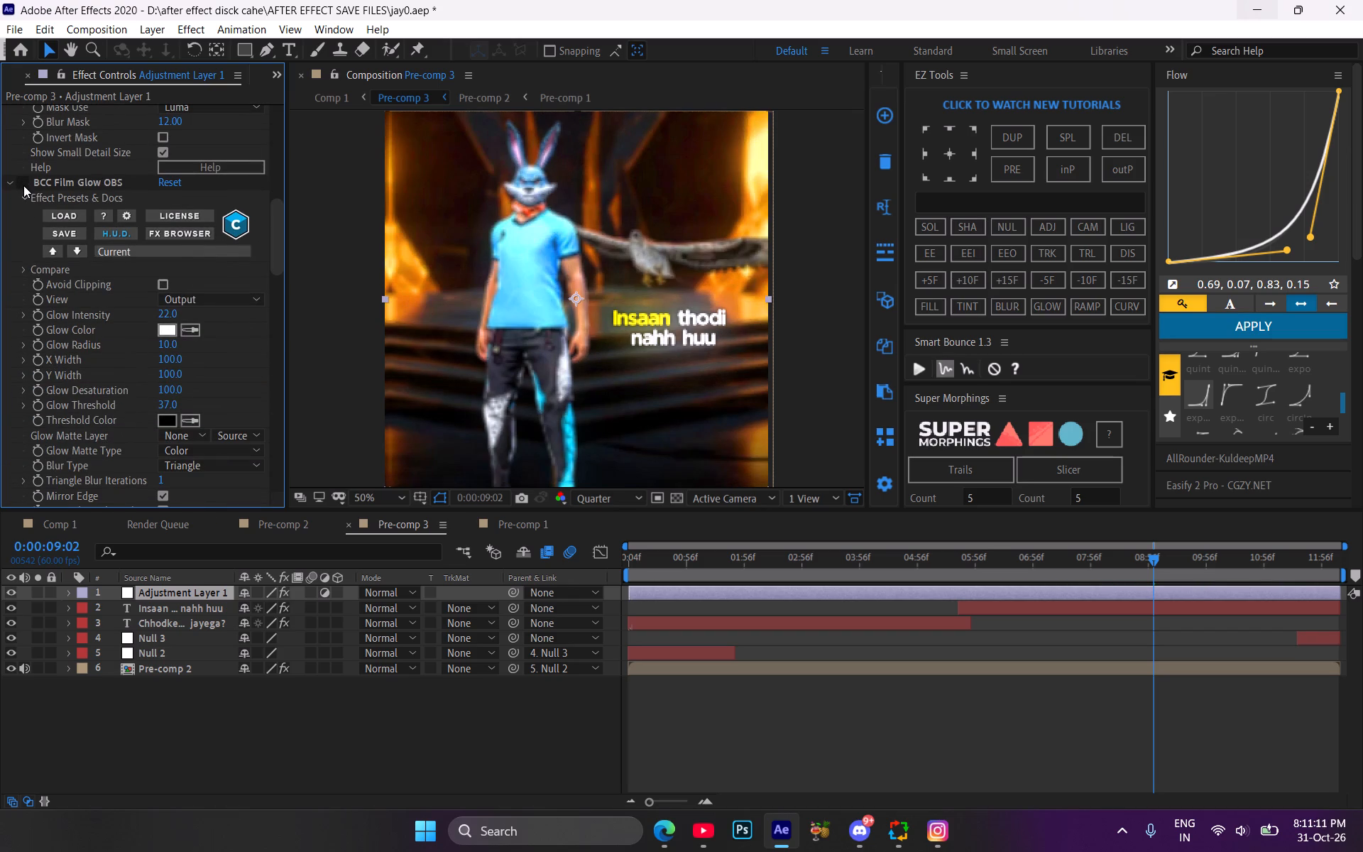
pyautogui.click(23, 185)
# Compare the image with and without the Looks 2 effect on Adjustment Layer 1, leaving it off.
pyautogui.scroll(-11, 82, 274)
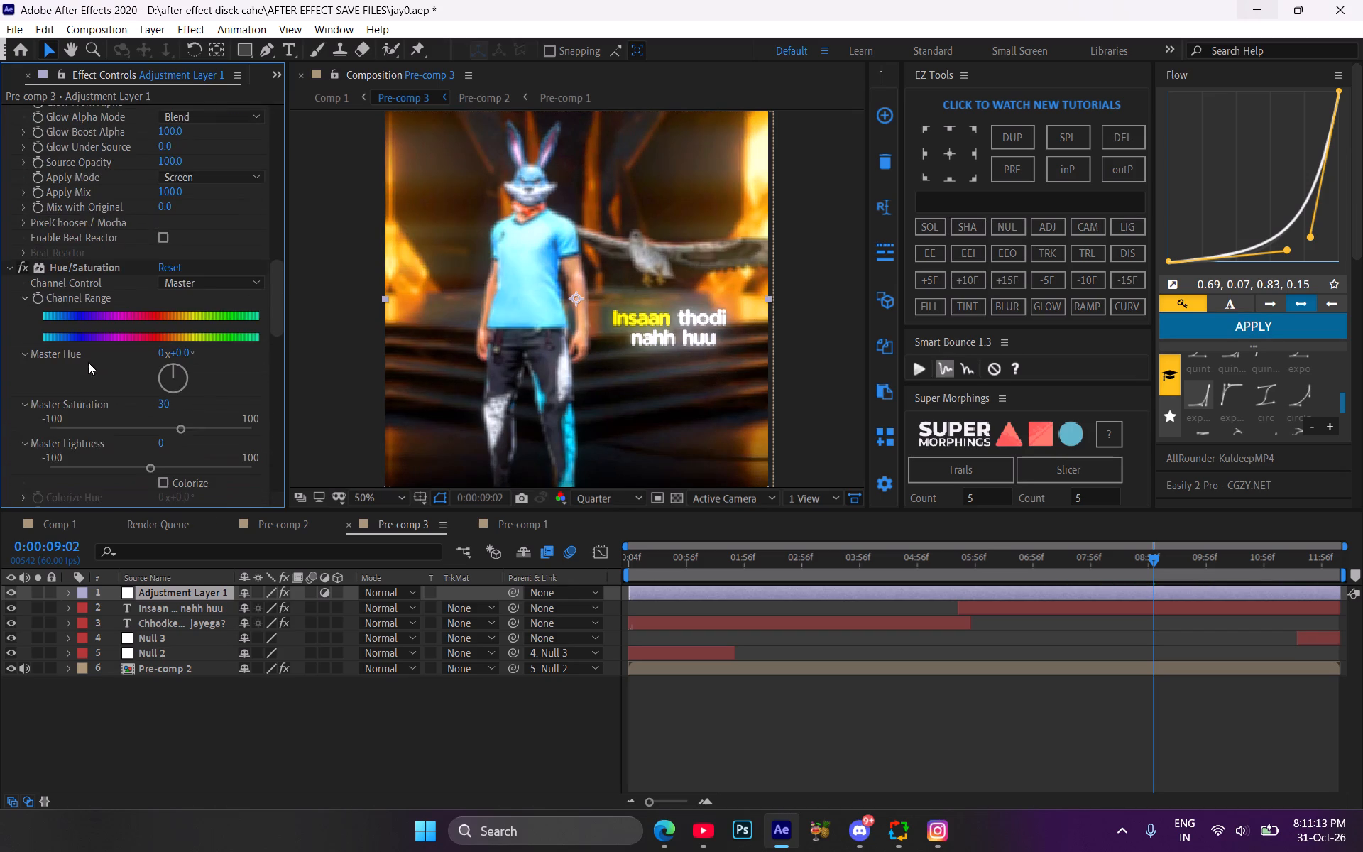
pyautogui.scroll(-5, 40, 337)
pyautogui.click(21, 339)
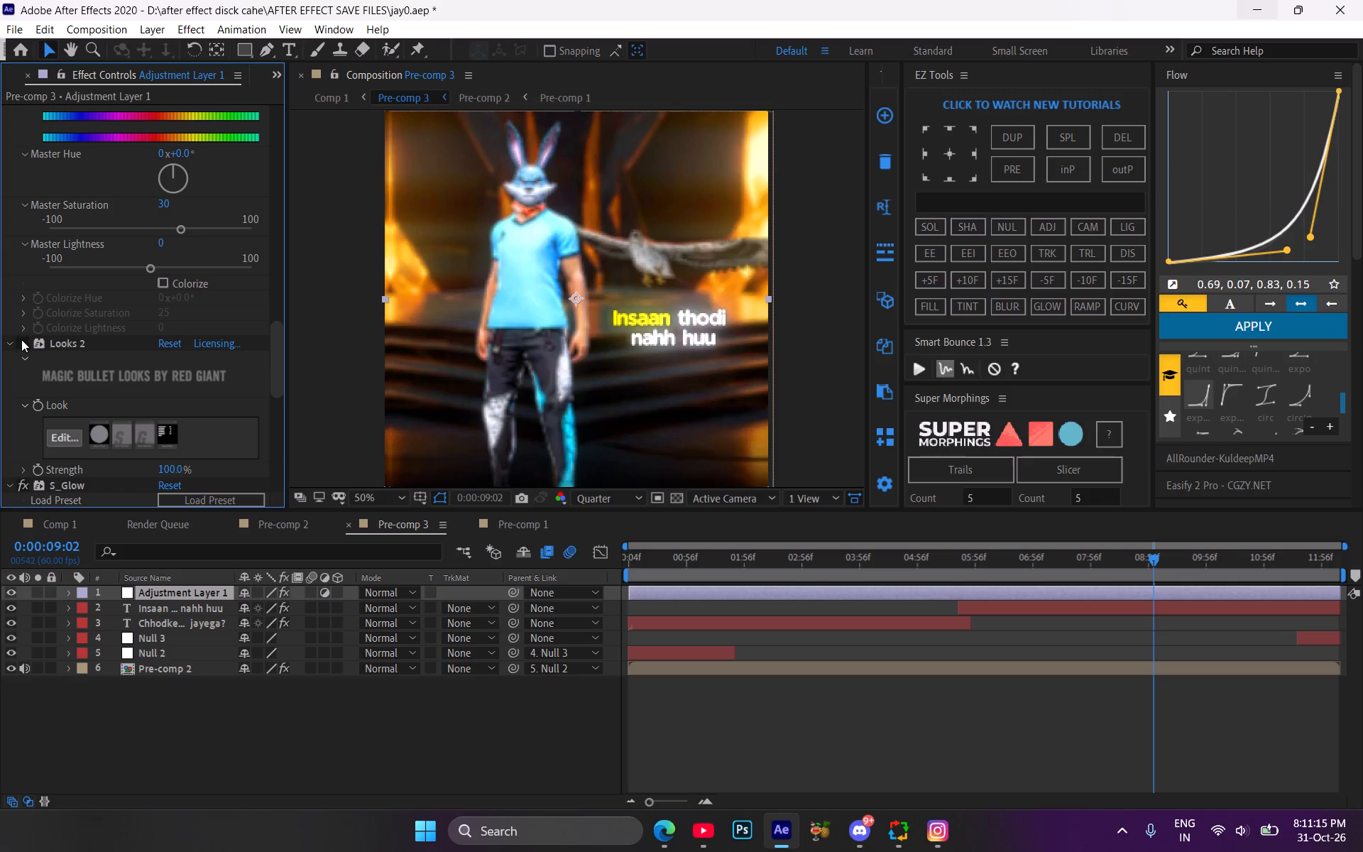
pyautogui.click(21, 339)
pyautogui.click(21, 339)
pyautogui.click(21, 339)
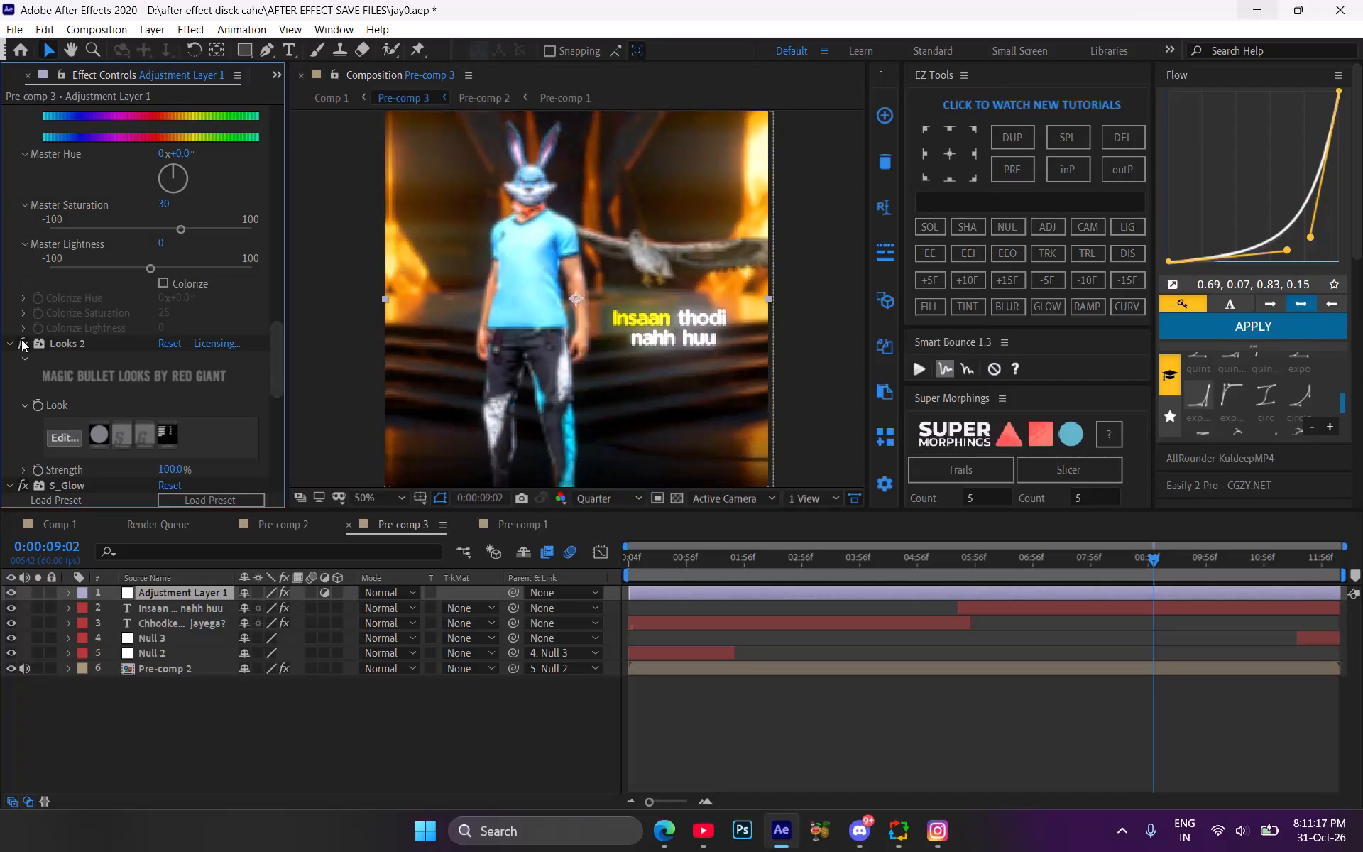
pyautogui.click(21, 339)
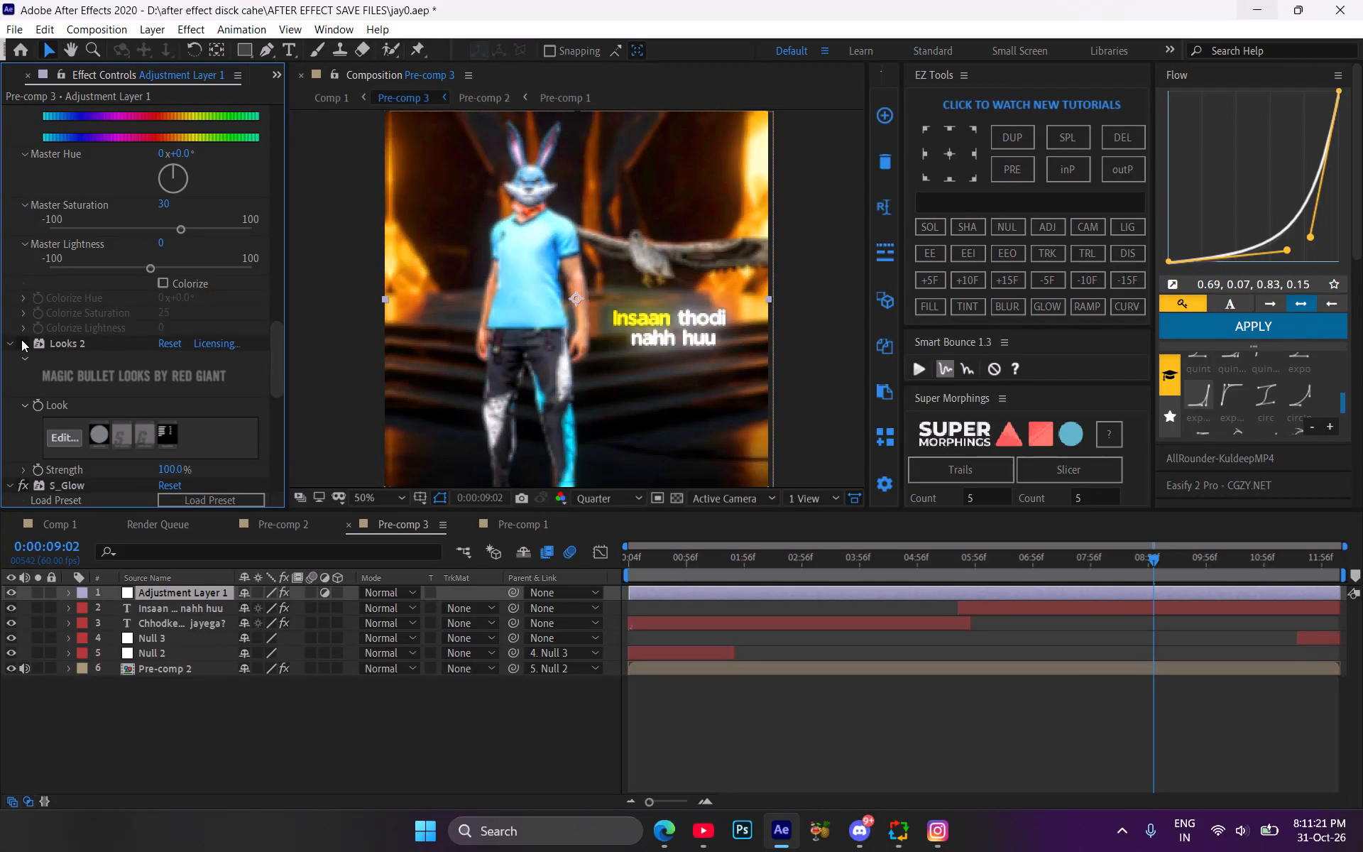
# Compare the image with and without BCC Film Glow OBS while Looks 2 is off, and turn Looks 2 back on.
pyautogui.scroll(14, 67, 354)
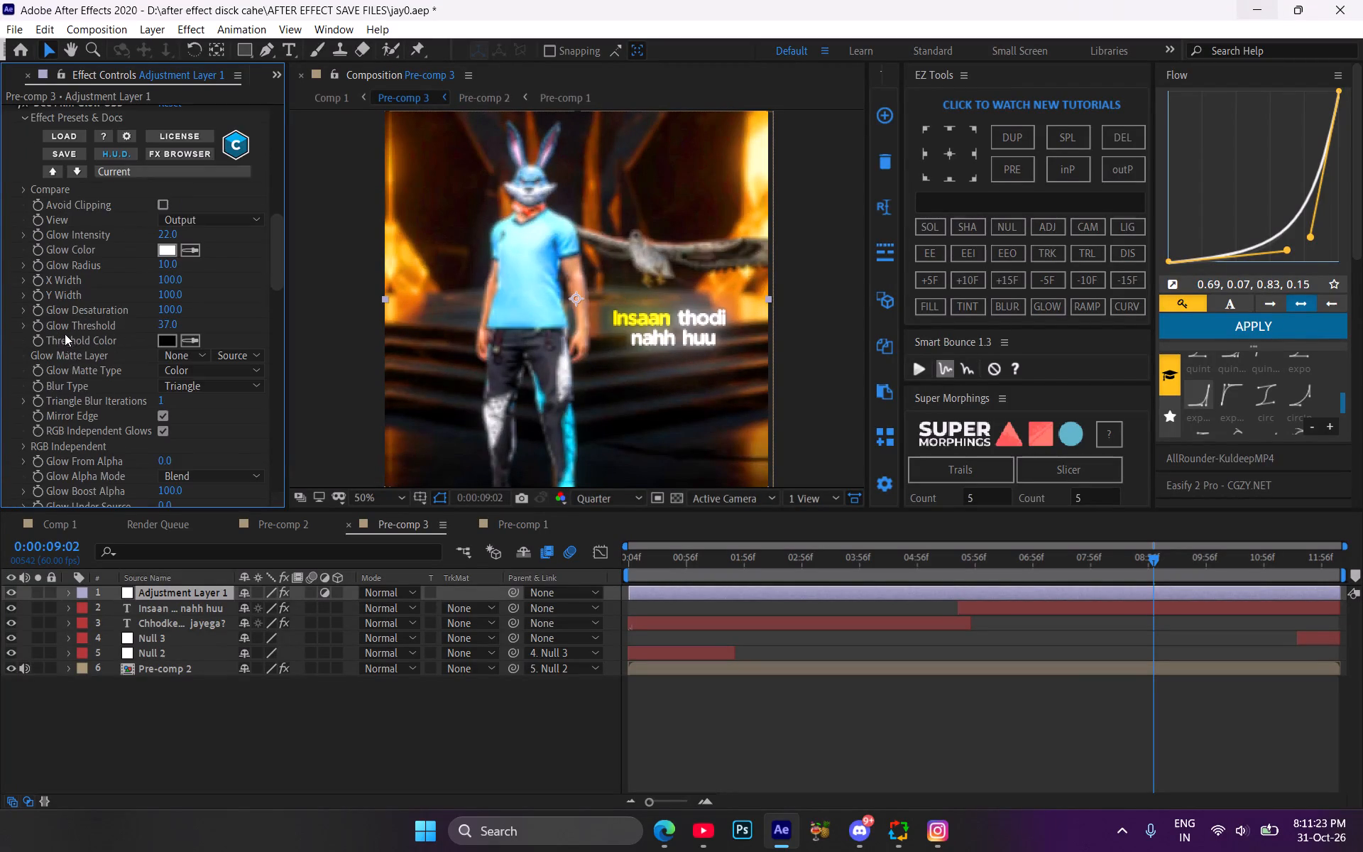
pyautogui.scroll(4, 62, 329)
pyautogui.click(23, 263)
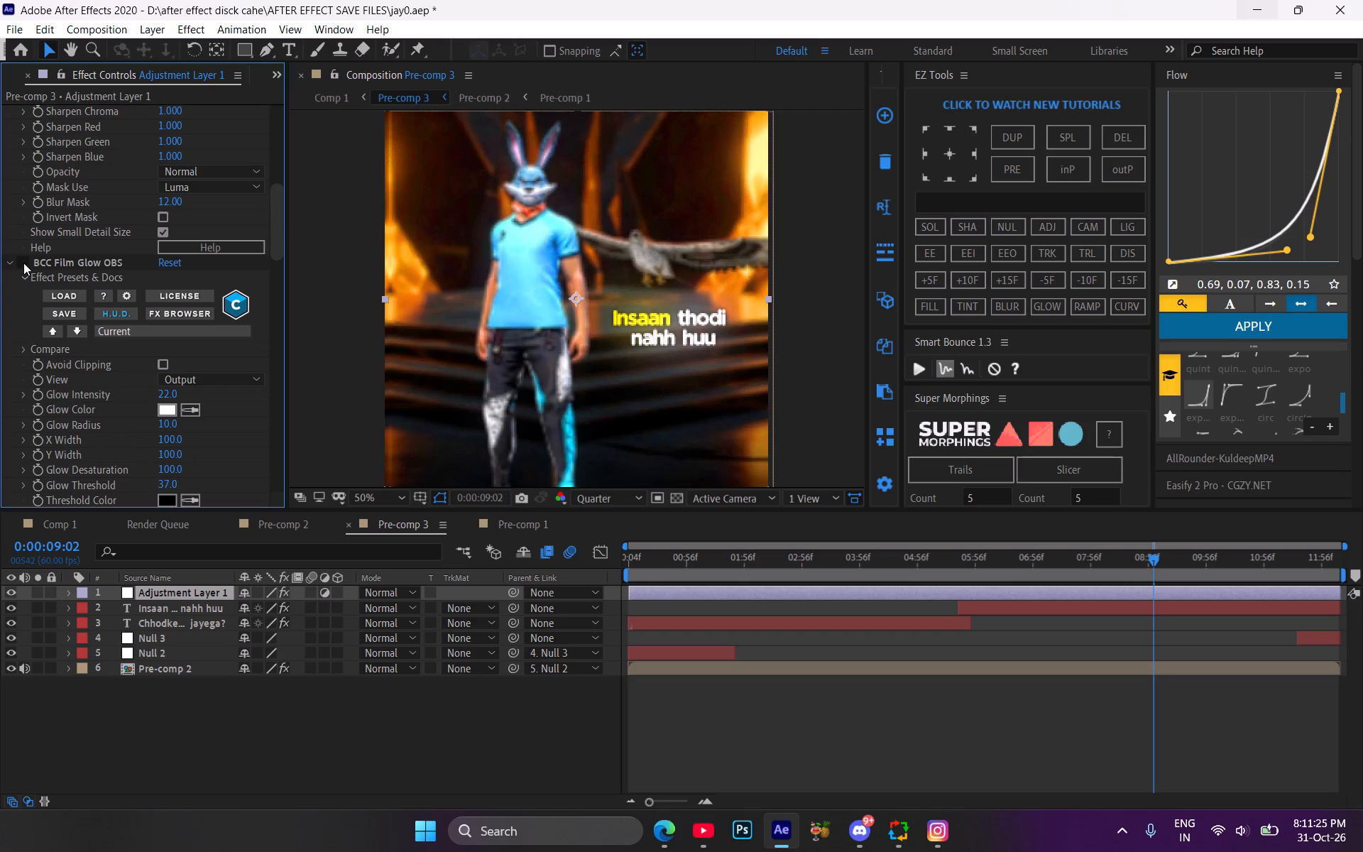
pyautogui.click(23, 263)
pyautogui.click(23, 263)
pyautogui.click(23, 263)
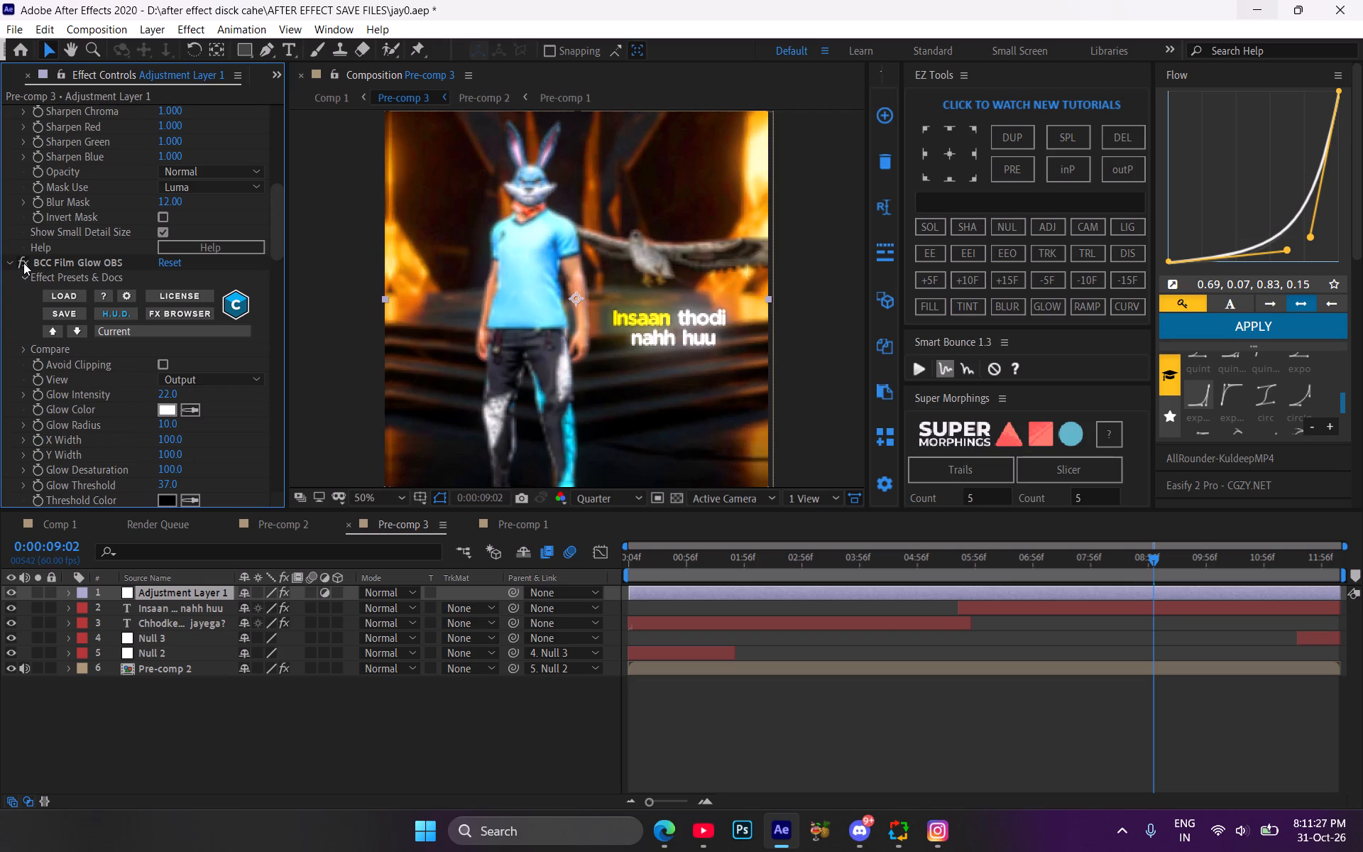
pyautogui.scroll(-1, 53, 292)
pyautogui.scroll(-7, 104, 318)
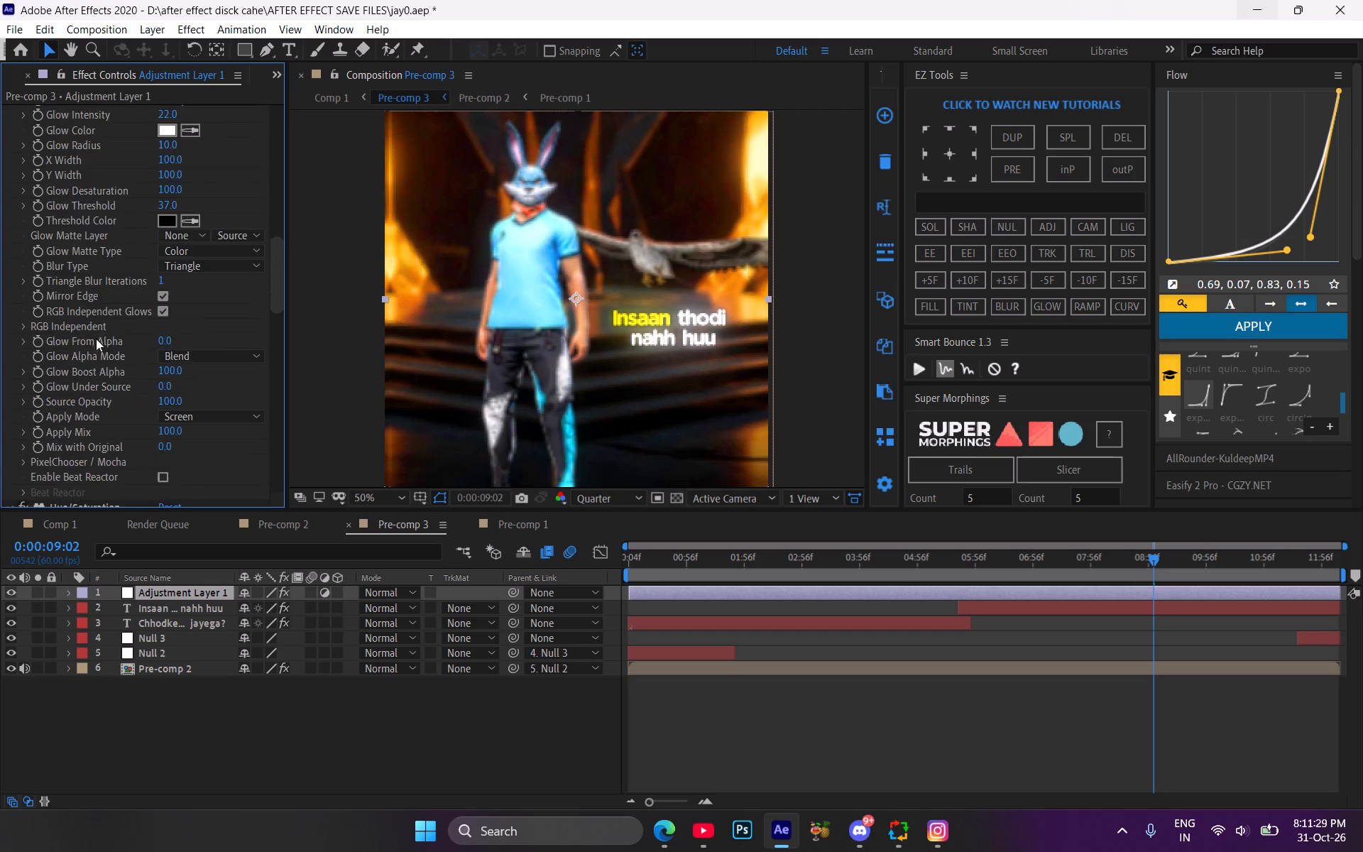
pyautogui.scroll(-8, 96, 339)
pyautogui.scroll(-2, 62, 386)
pyautogui.click(18, 339)
# Compare the image with and without S_Glow and review the adjustment layer's effects back to the first one.
pyautogui.scroll(-2, 73, 355)
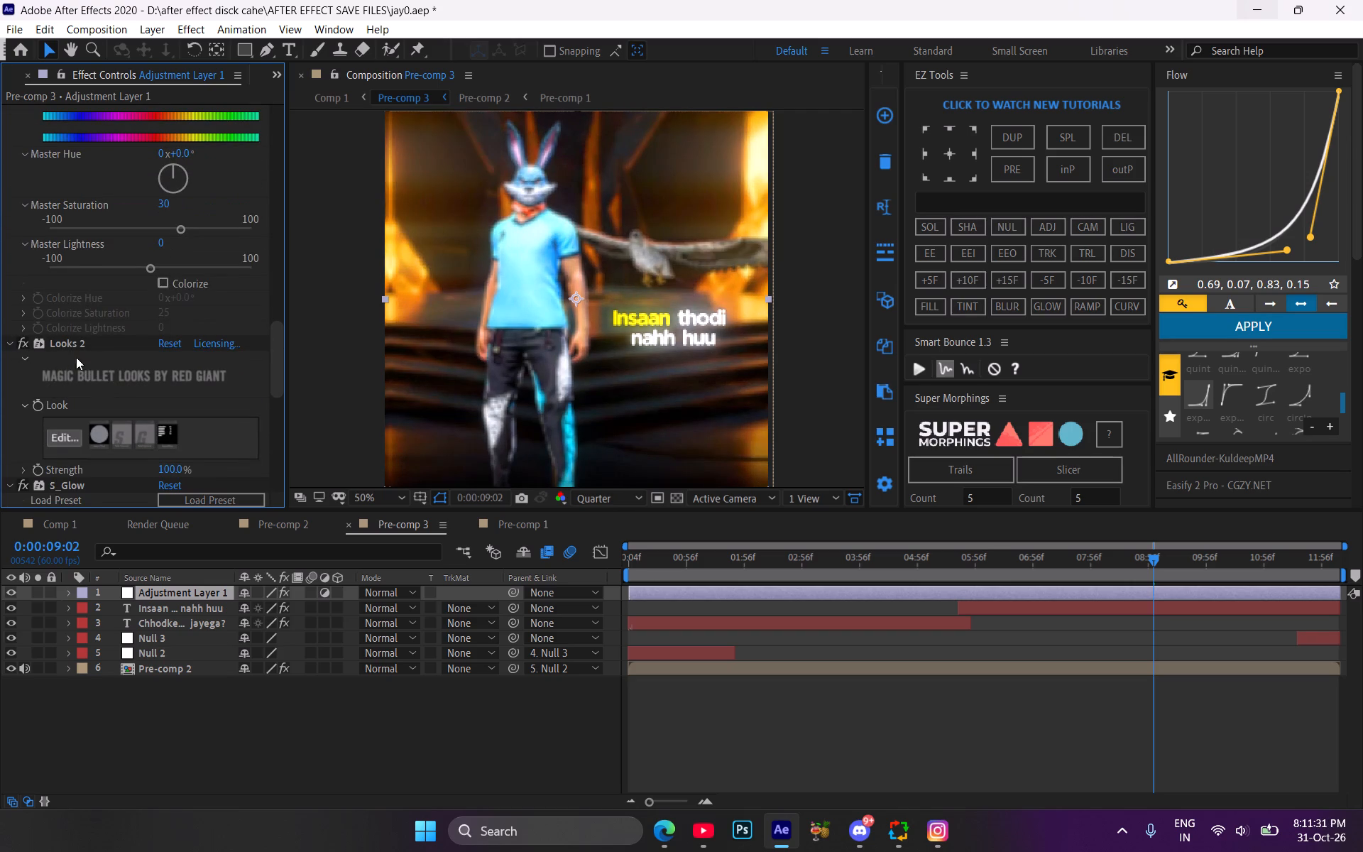
pyautogui.scroll(-2, 76, 357)
pyautogui.click(22, 328)
pyautogui.click(22, 328)
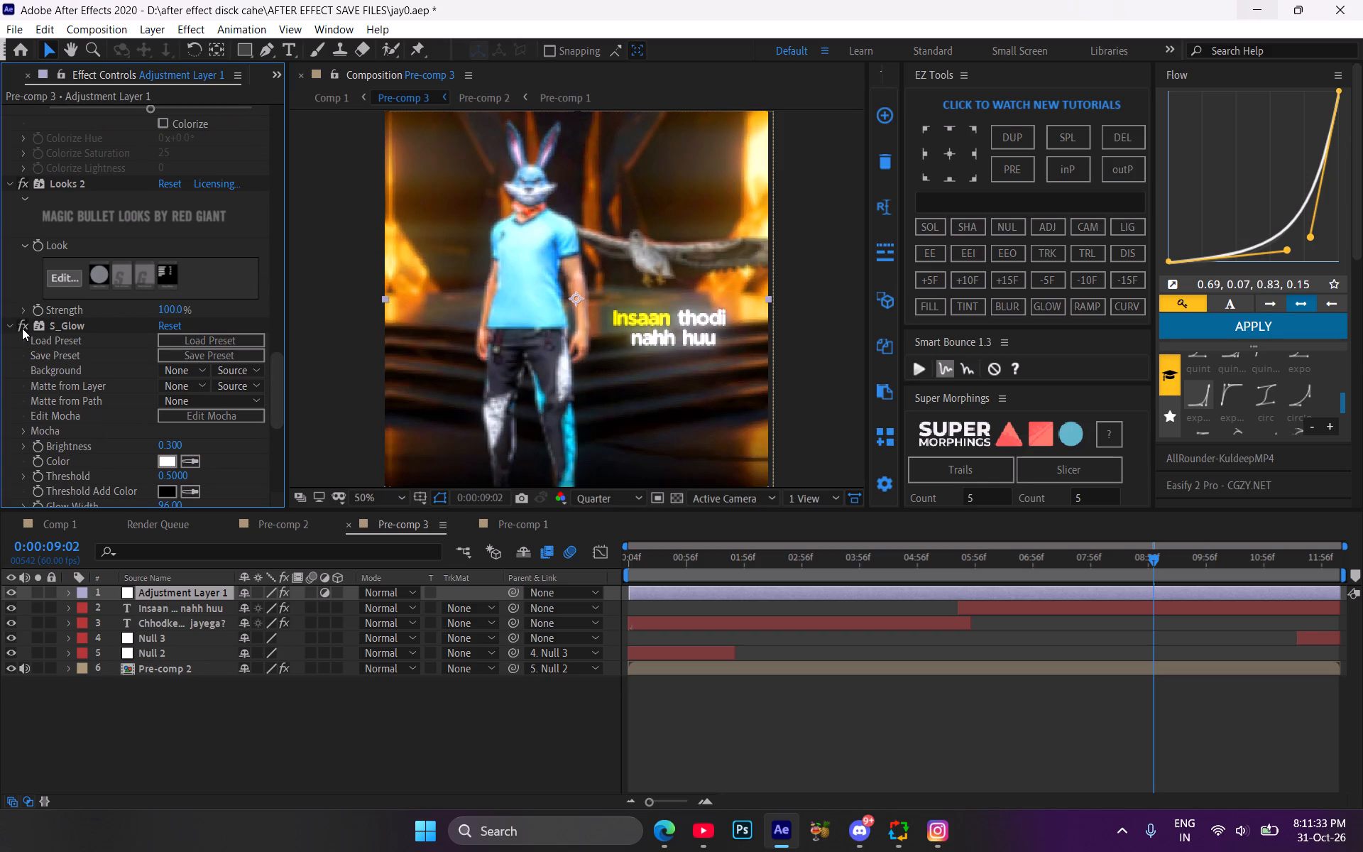
pyautogui.scroll(-5, 138, 342)
pyautogui.scroll(4, 129, 346)
pyautogui.scroll(20, 129, 346)
pyautogui.scroll(15, 129, 346)
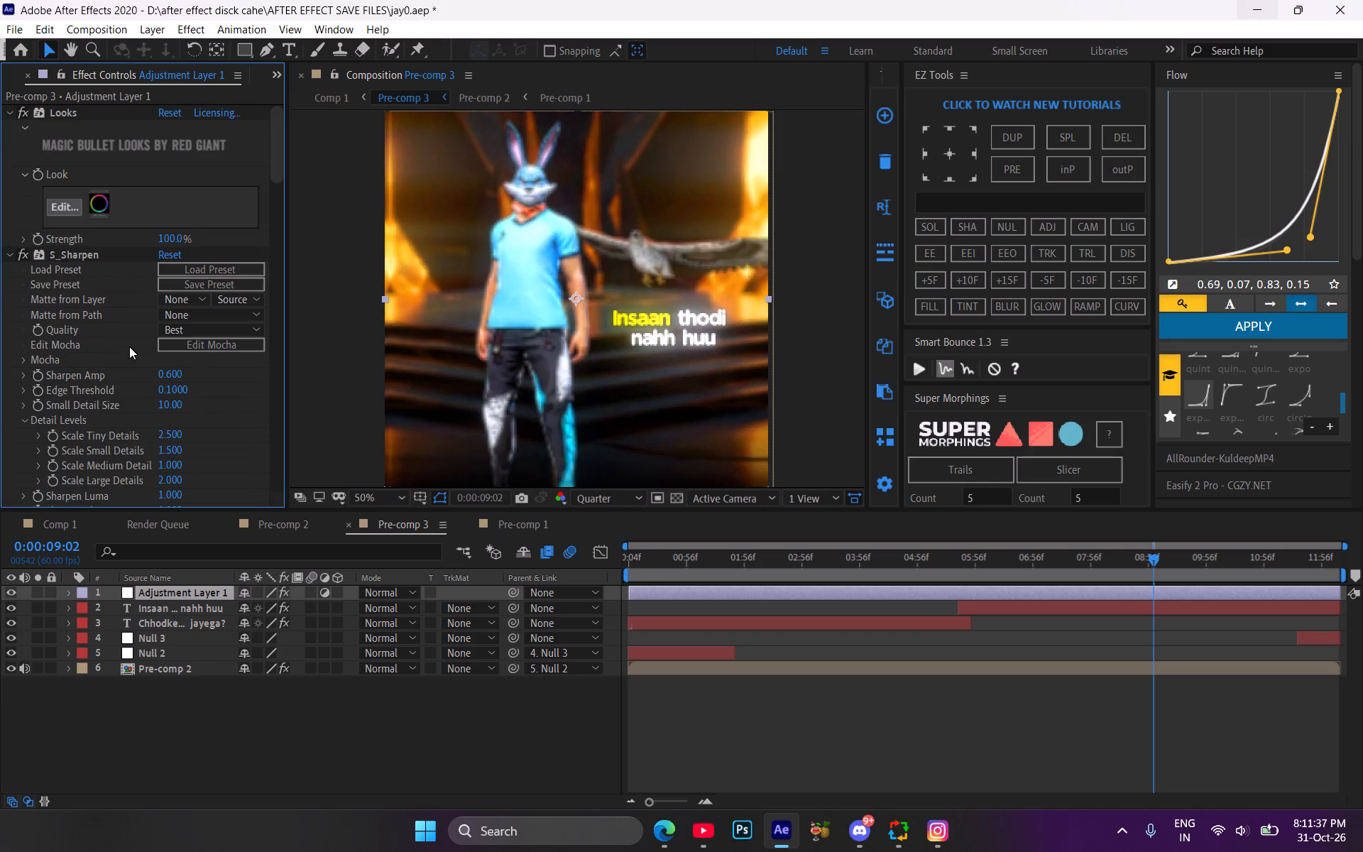
# Set the Hue/Saturation effect's Master Saturation to 20 on Adjustment Layer 1 in Pre-comp 3.
pyautogui.scroll(7, 129, 346)
pyautogui.scroll(-20, 129, 346)
pyautogui.scroll(-2, 129, 346)
pyautogui.scroll(1, 131, 401)
pyautogui.scroll(-9, 131, 401)
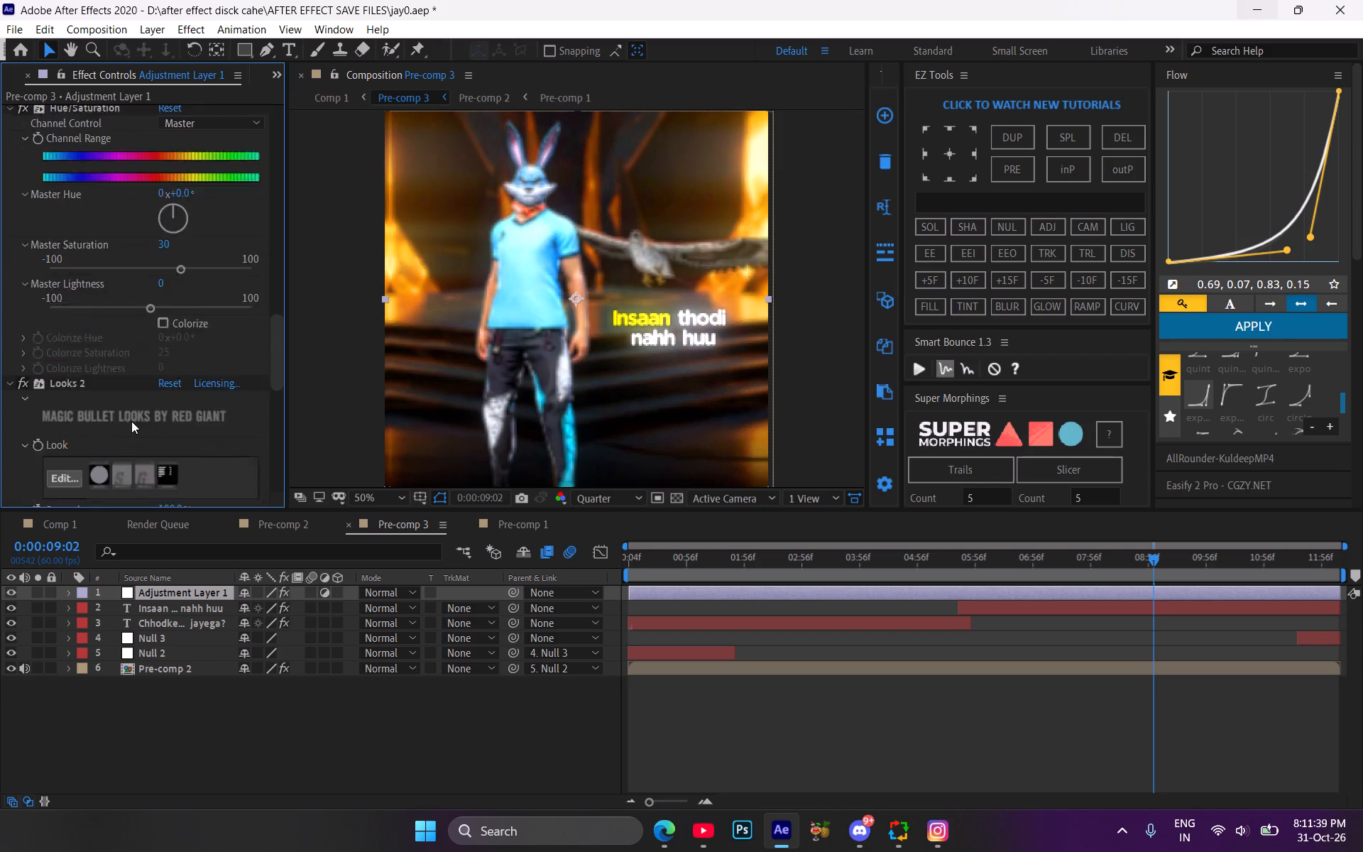
pyautogui.scroll(1, 174, 217)
pyautogui.click(168, 165)
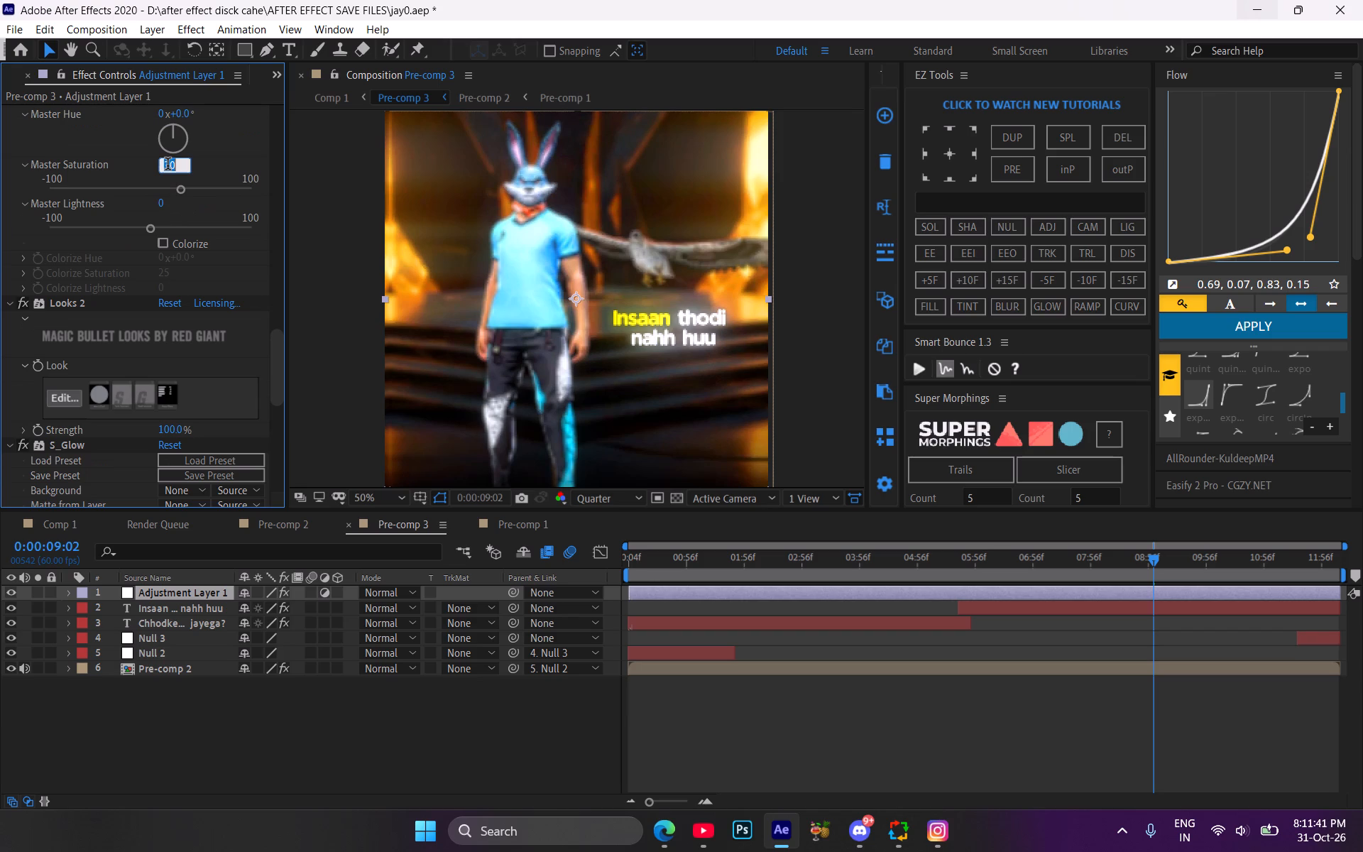
pyautogui.write('20')
pyautogui.press('Return')
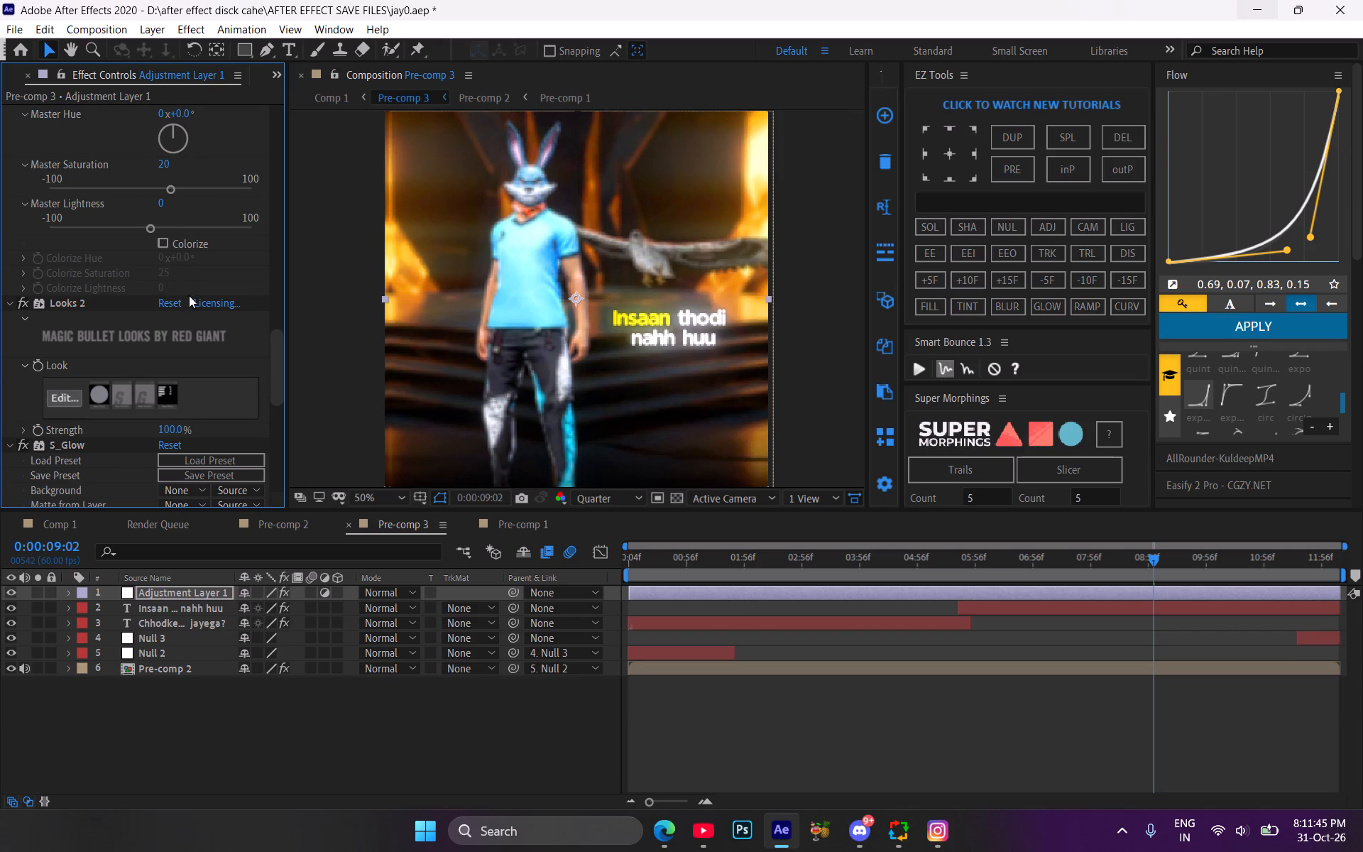
# Check the adjusted look in Comp 1 at about 0:00:09:45 and 0:00:01:22.
pyautogui.click(57, 520)
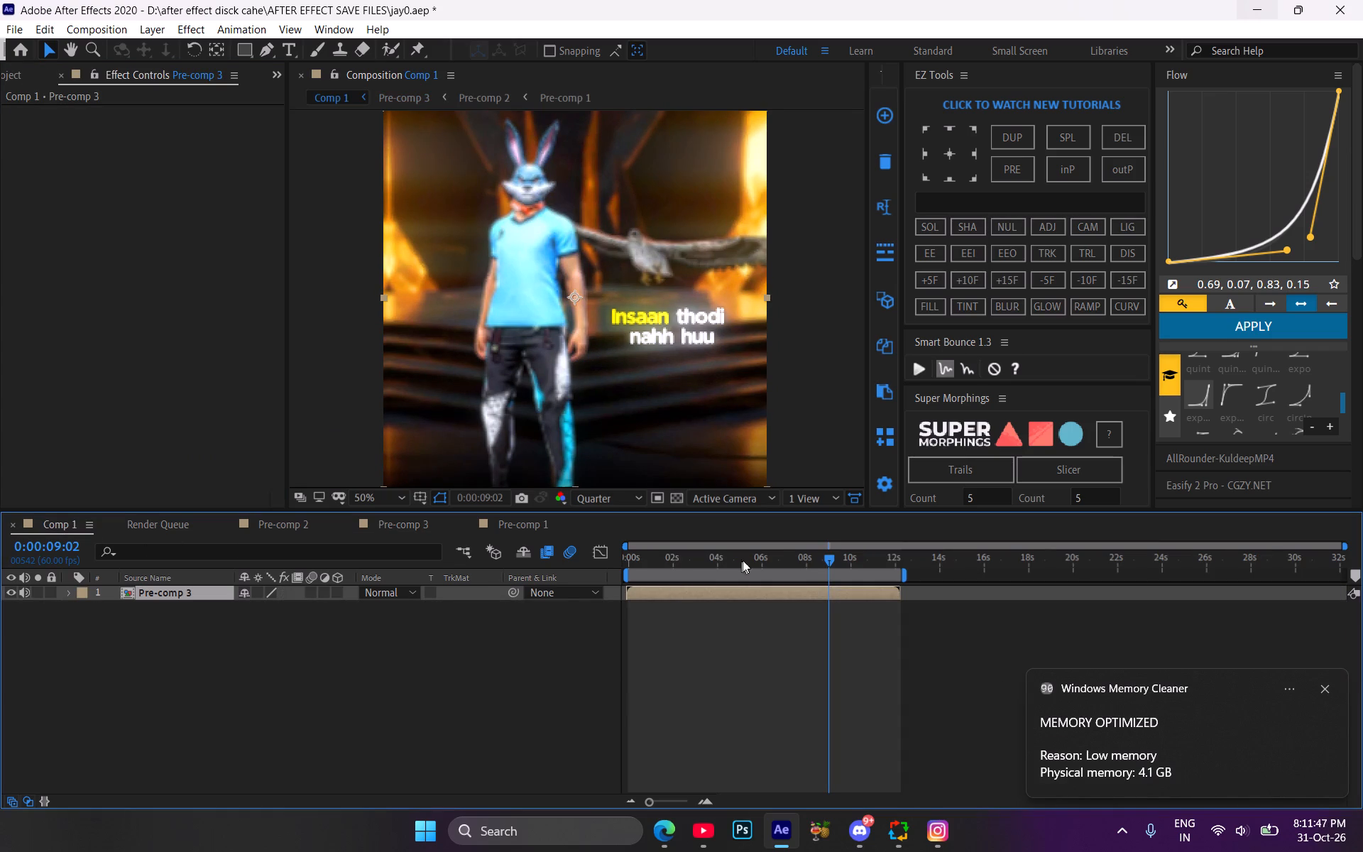
pyautogui.moveTo(811, 558); pyautogui.dragTo(845, 567)
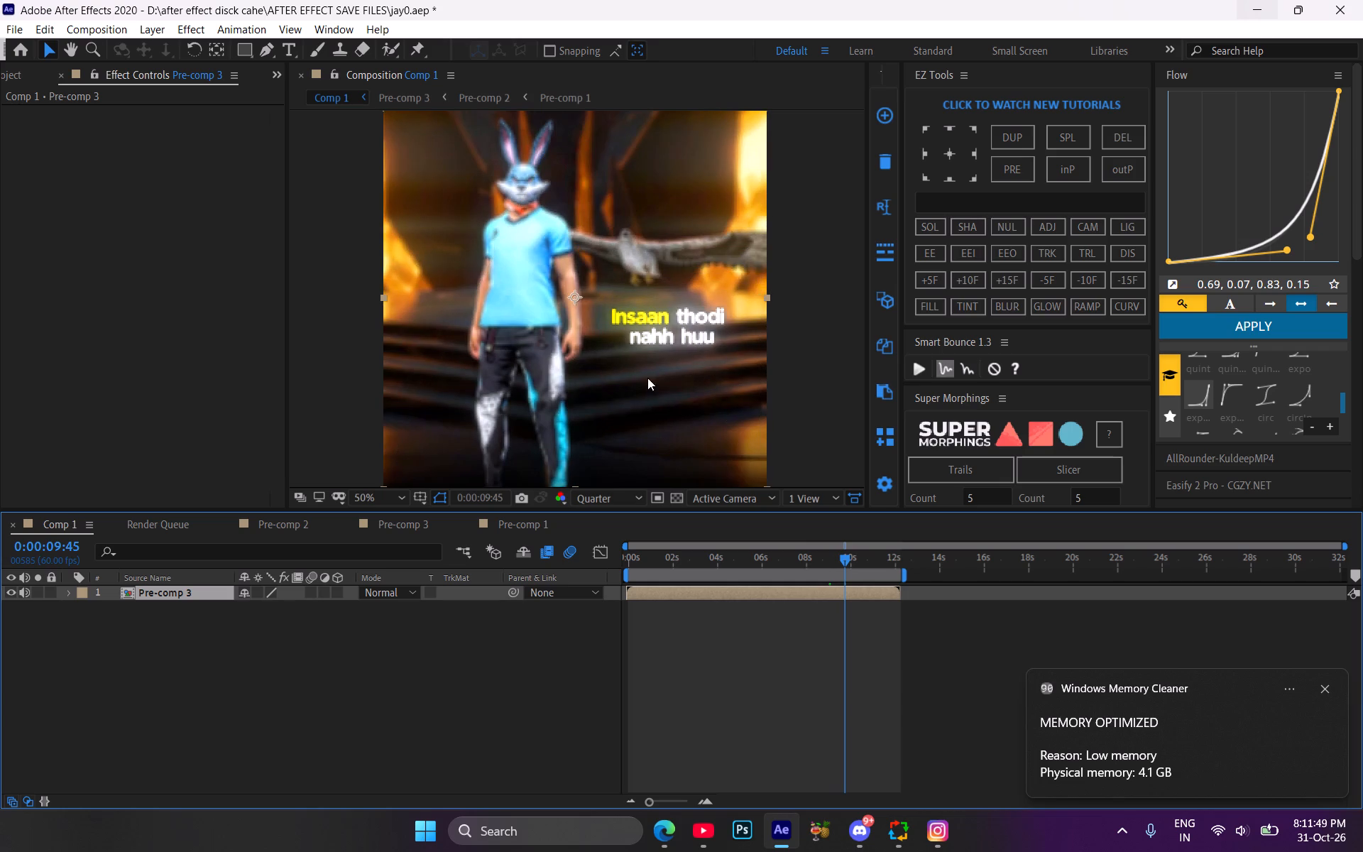
pyautogui.scroll(-1, 636, 361)
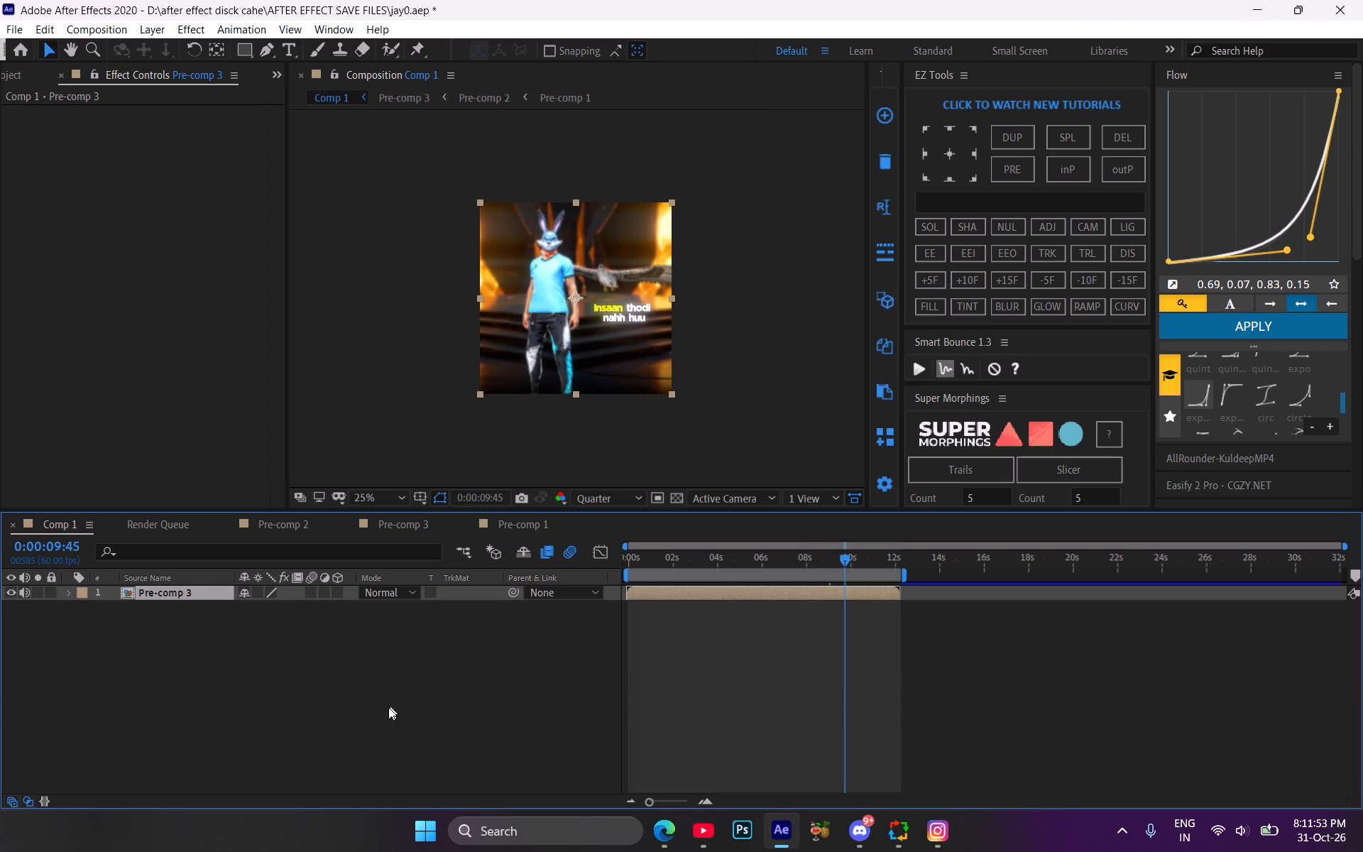
pyautogui.moveTo(691, 564); pyautogui.dragTo(657, 564)
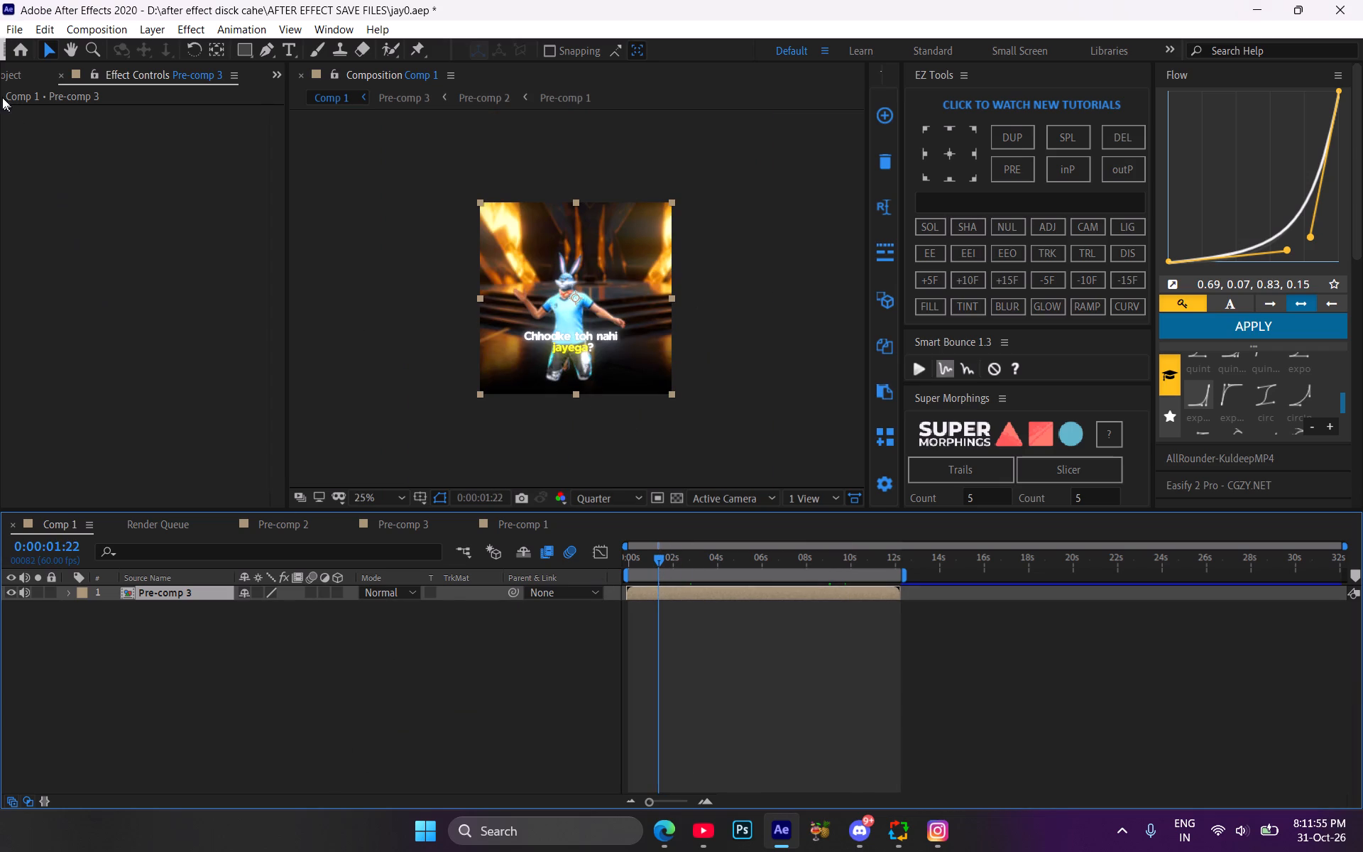
# Create a new 1080 x 1920 composition named Comp 2 at 60 frames per second, 0:00:08:26 long.
pyautogui.click(3, 80)
pyautogui.rightClick(70, 371)
pyautogui.click(131, 386)
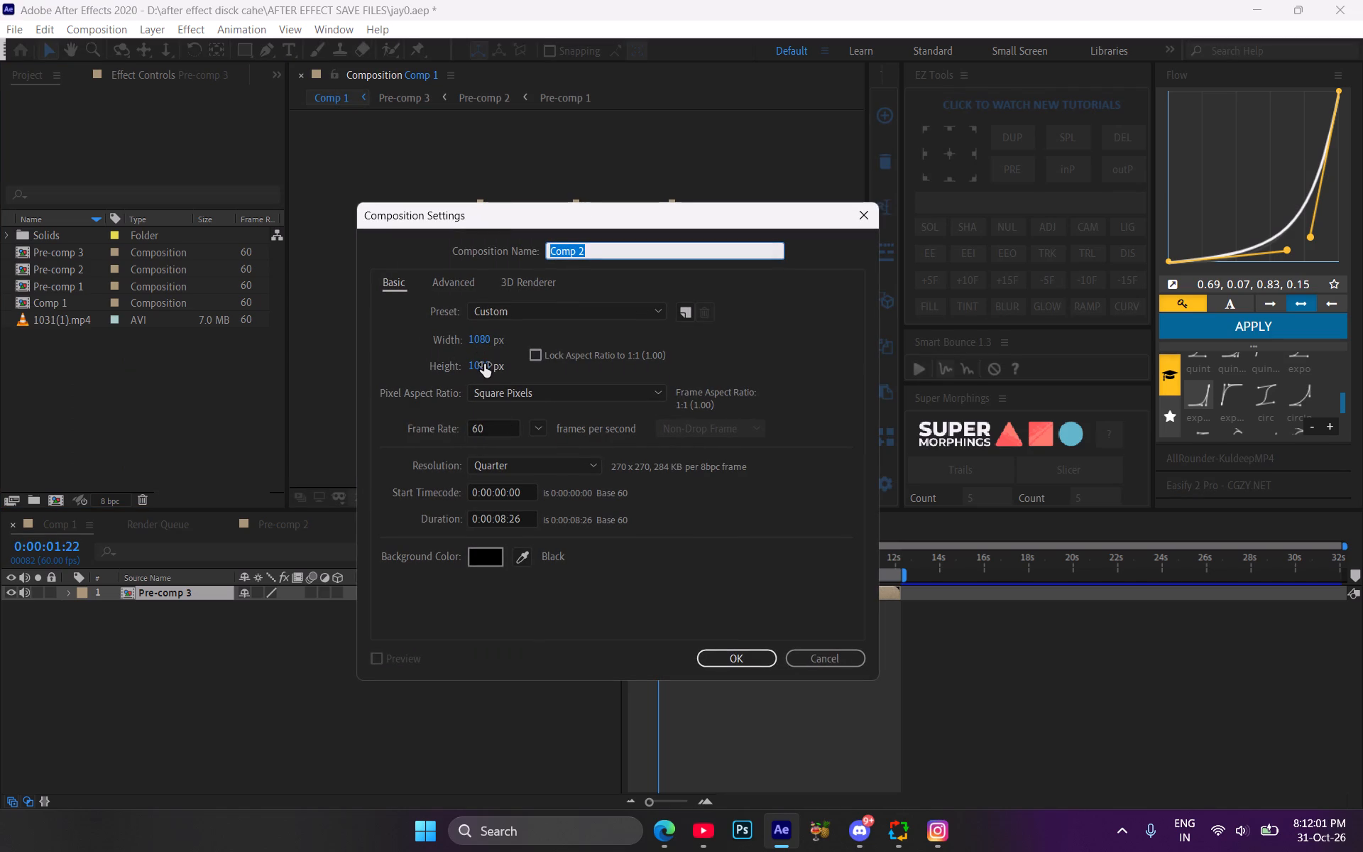
pyautogui.click(484, 343)
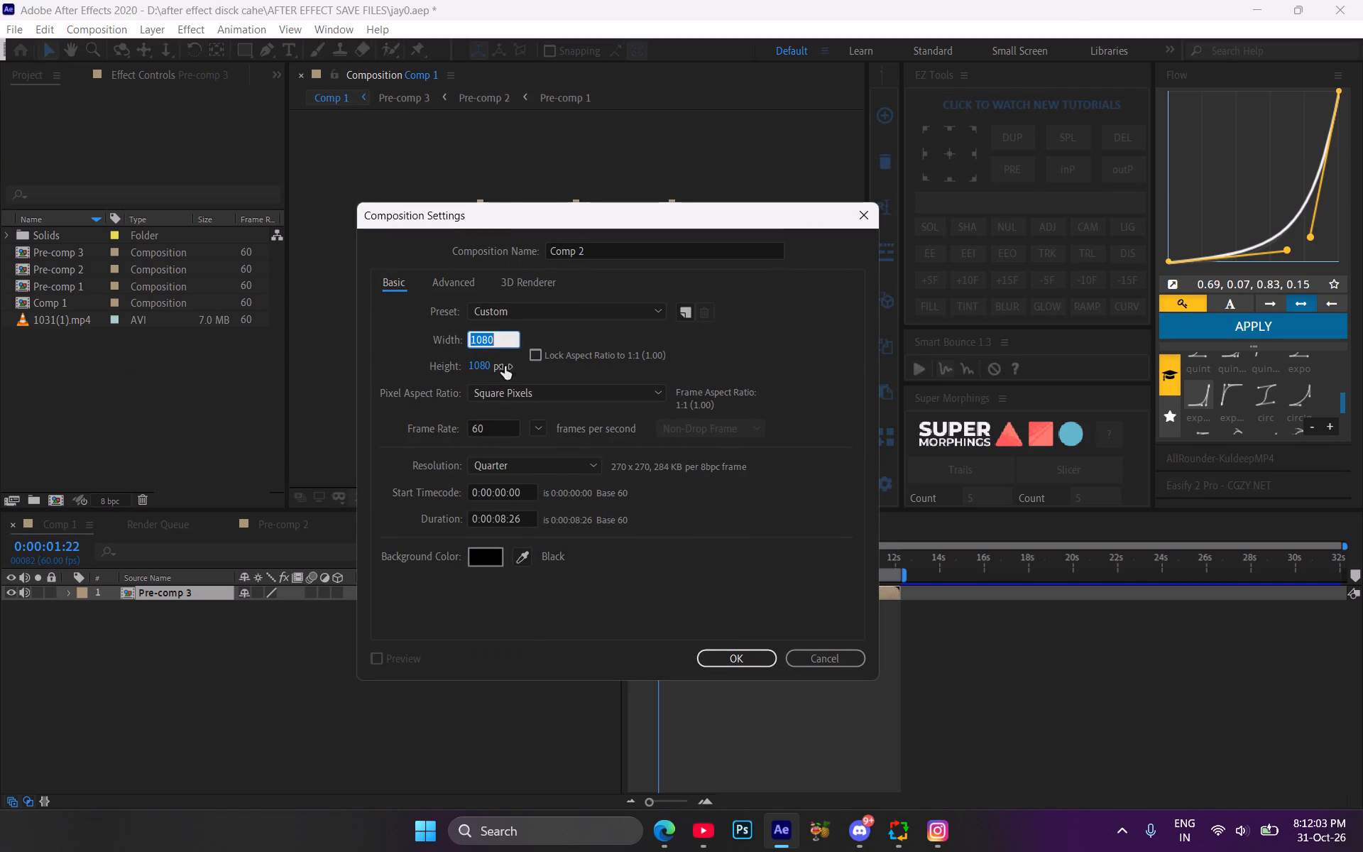
pyautogui.click(540, 373)
pyautogui.click(471, 361)
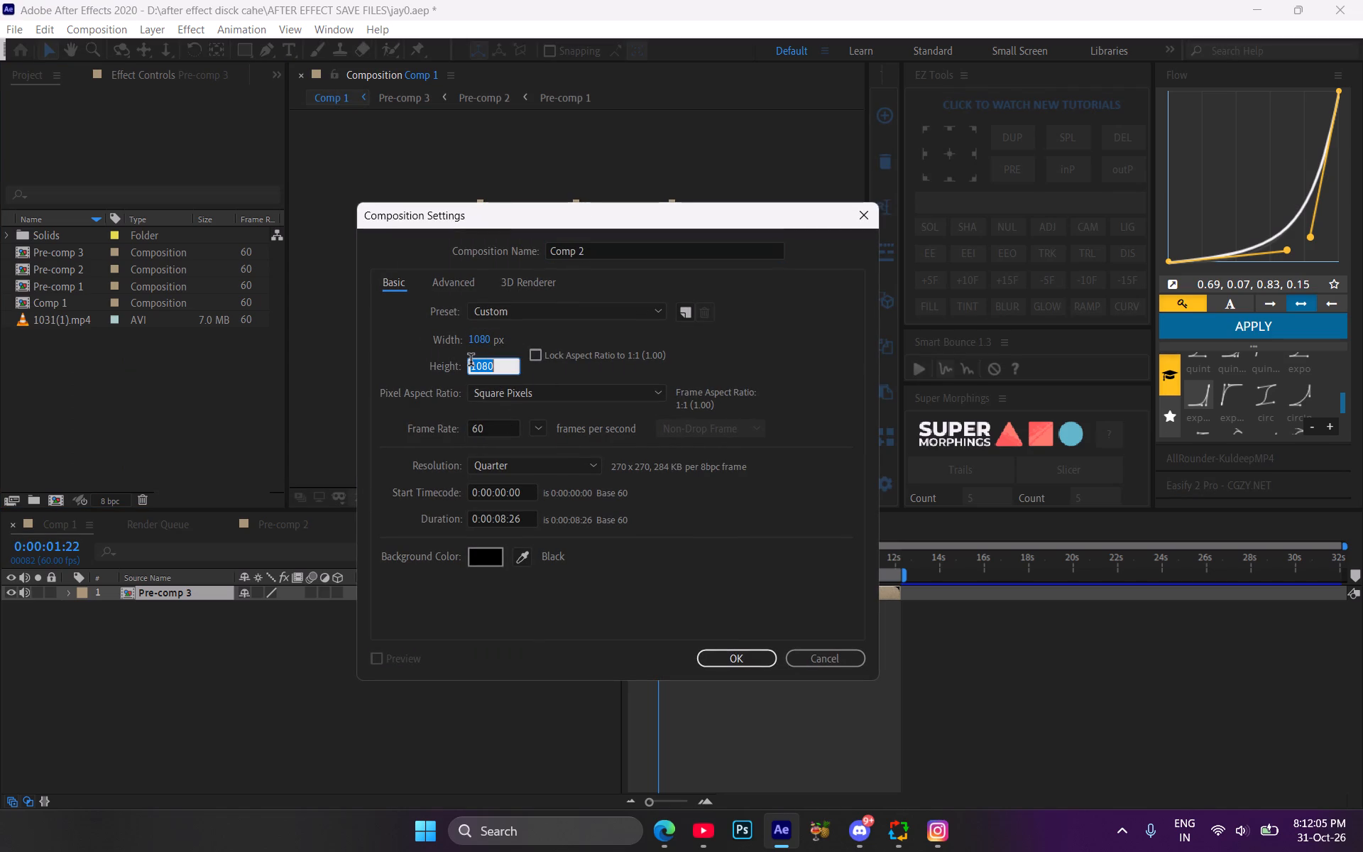
pyautogui.press('1')
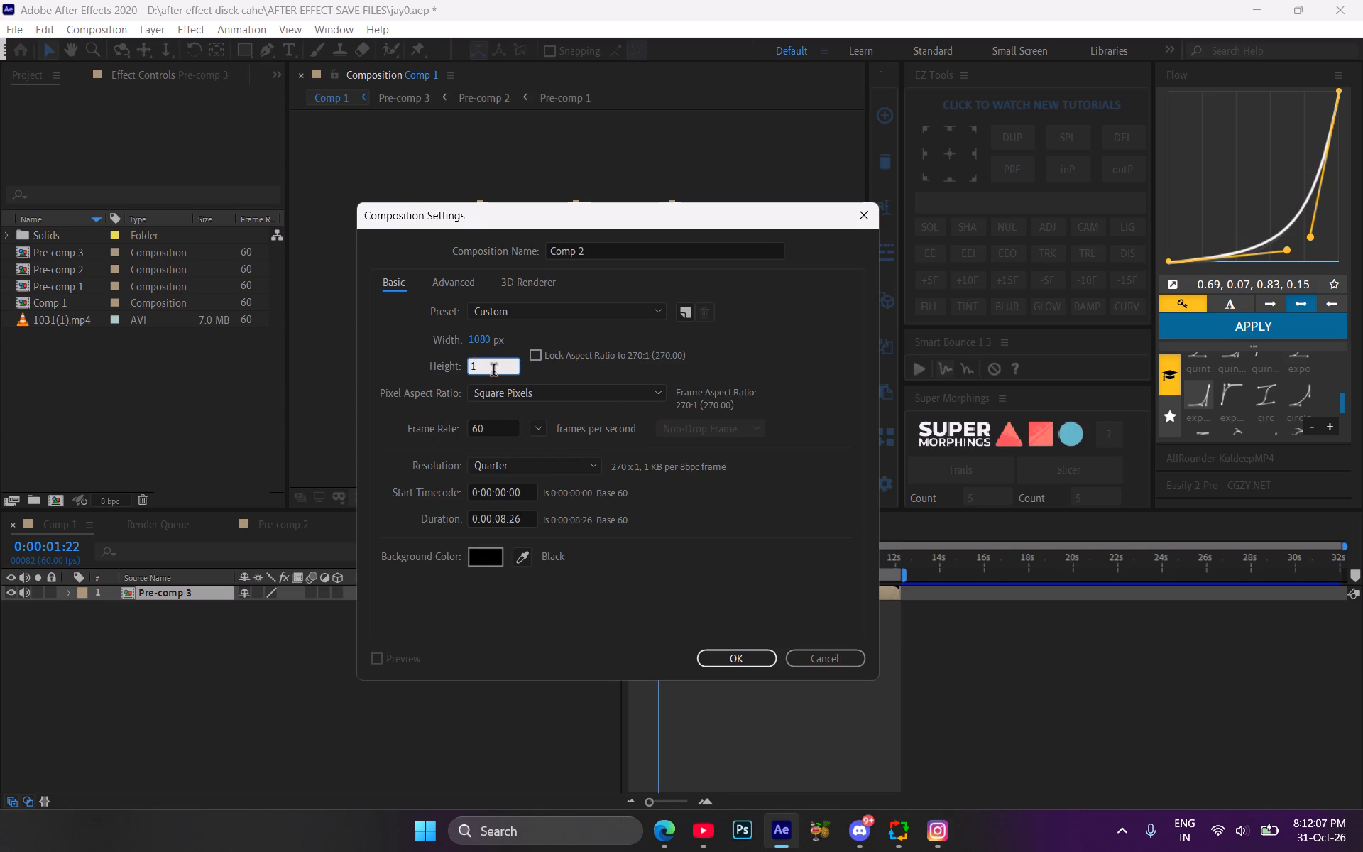
pyautogui.write('920')
pyautogui.press('Return')
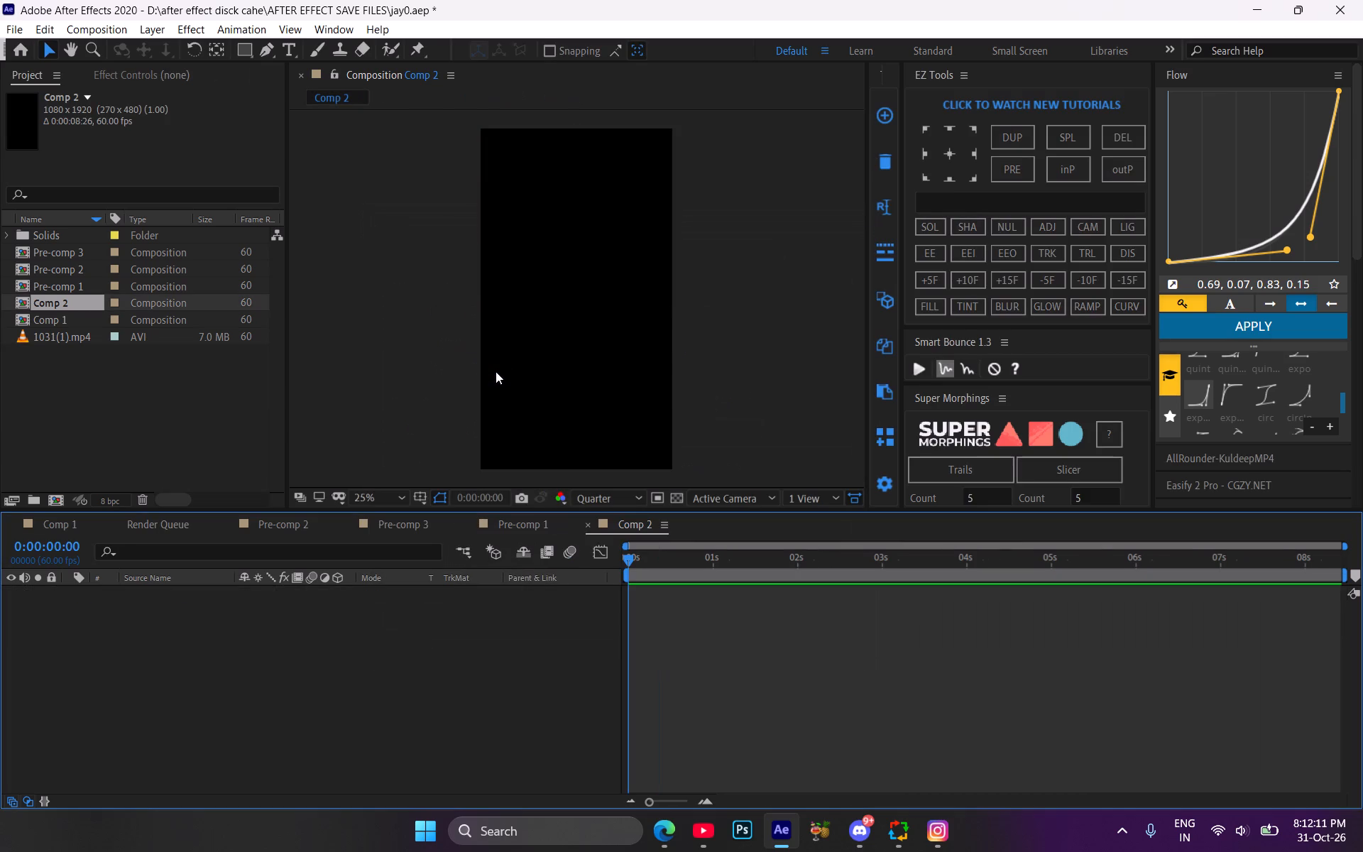
# Place Comp 1 as a layer in the Comp 2 timeline, starting at the first frame.
pyautogui.click(91, 383)
pyautogui.click(75, 302)
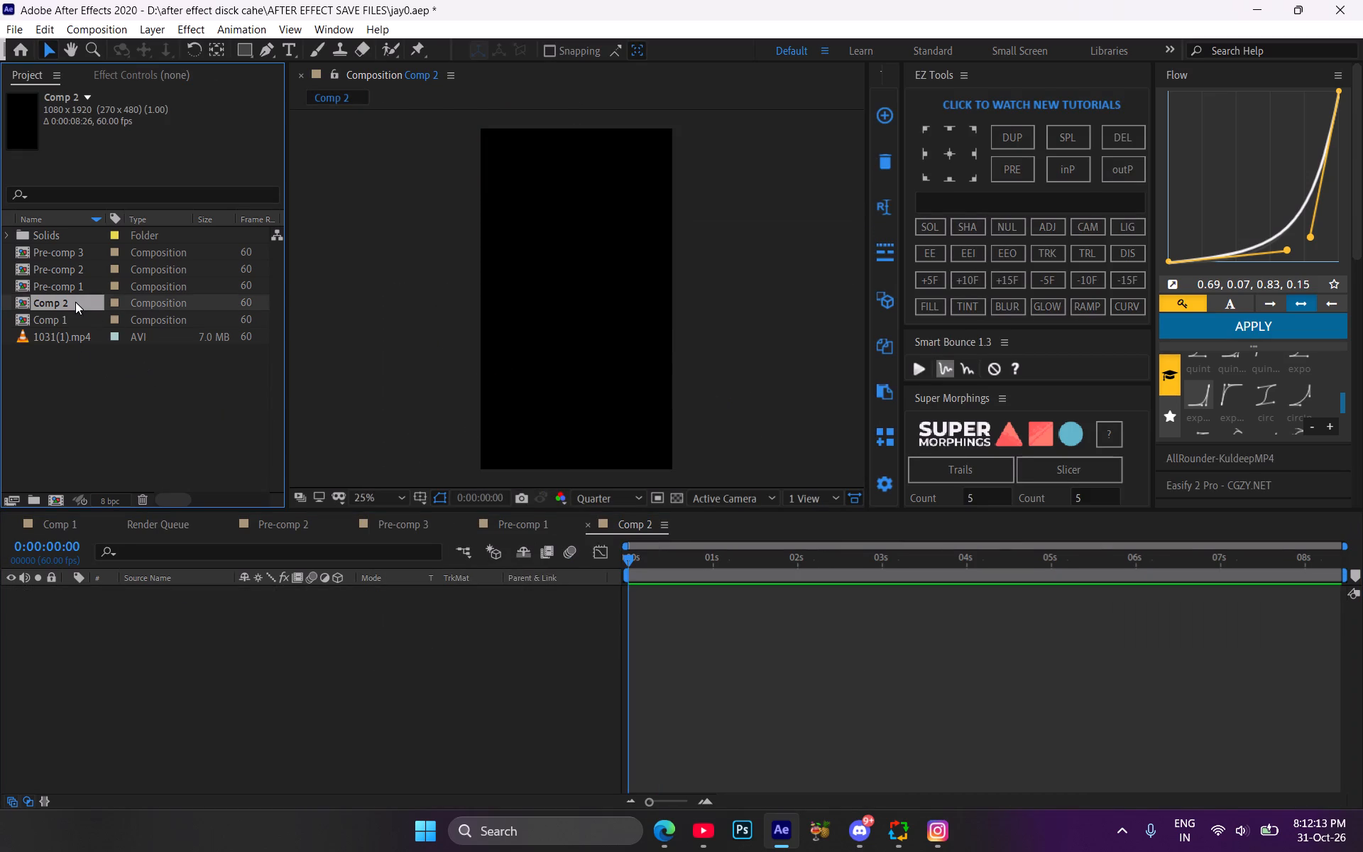
pyautogui.click(63, 316)
pyautogui.moveTo(61, 316); pyautogui.dragTo(86, 558)
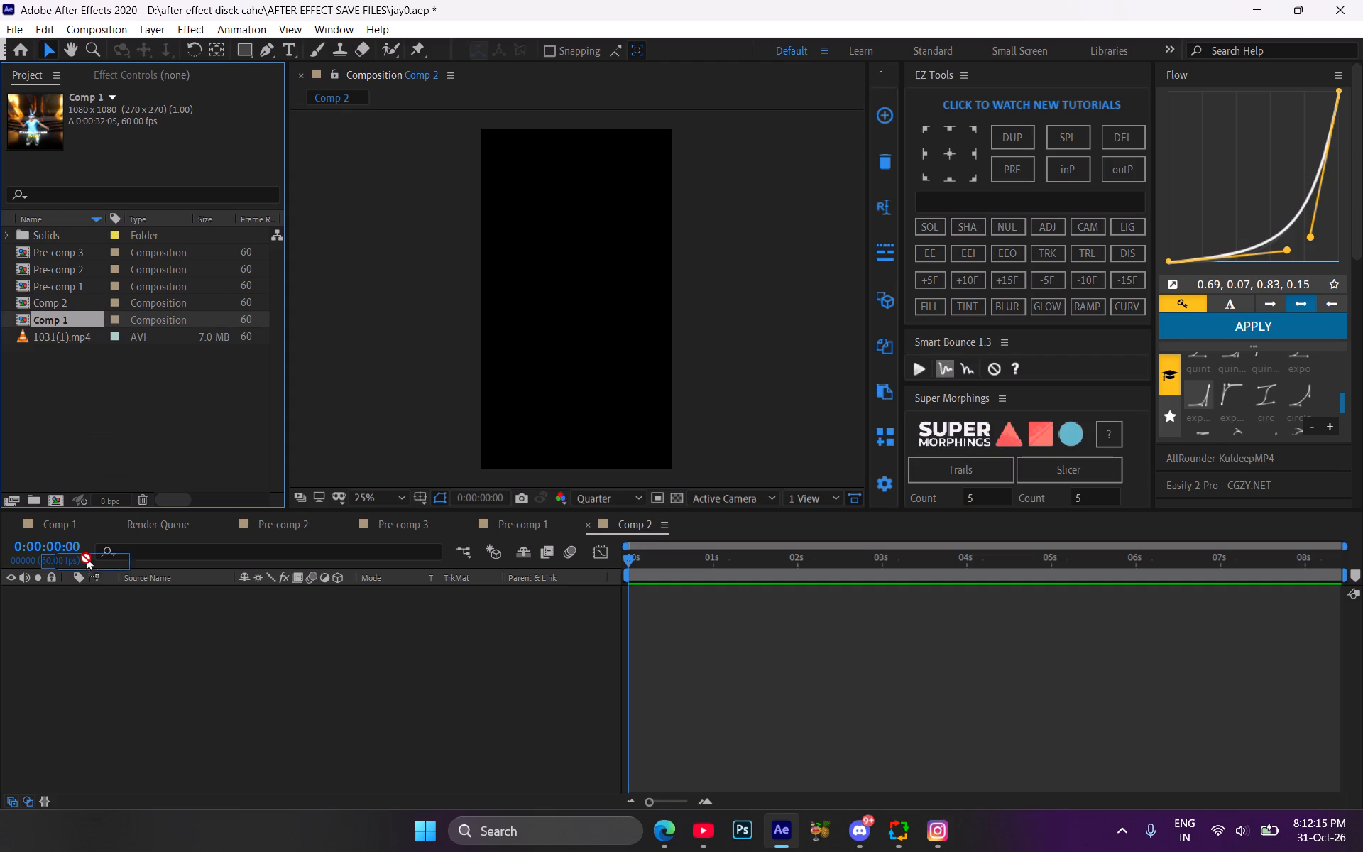
pyautogui.moveTo(86, 558); pyautogui.dragTo(81, 625)
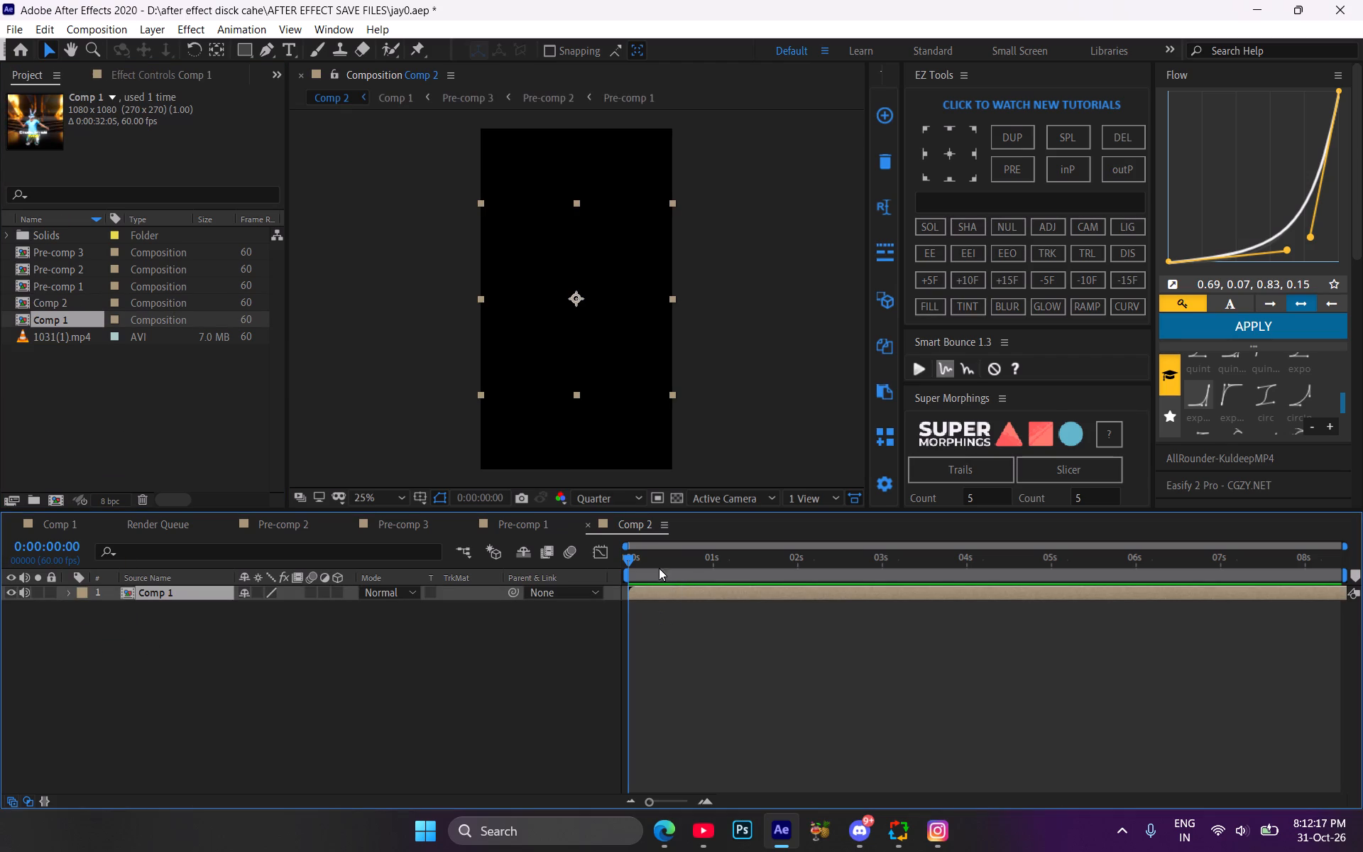
# Check the opening second of the vertical Comp 2 with Comp 1 nested in it.
pyautogui.moveTo(651, 553); pyautogui.dragTo(694, 567)
pyautogui.click(694, 568)
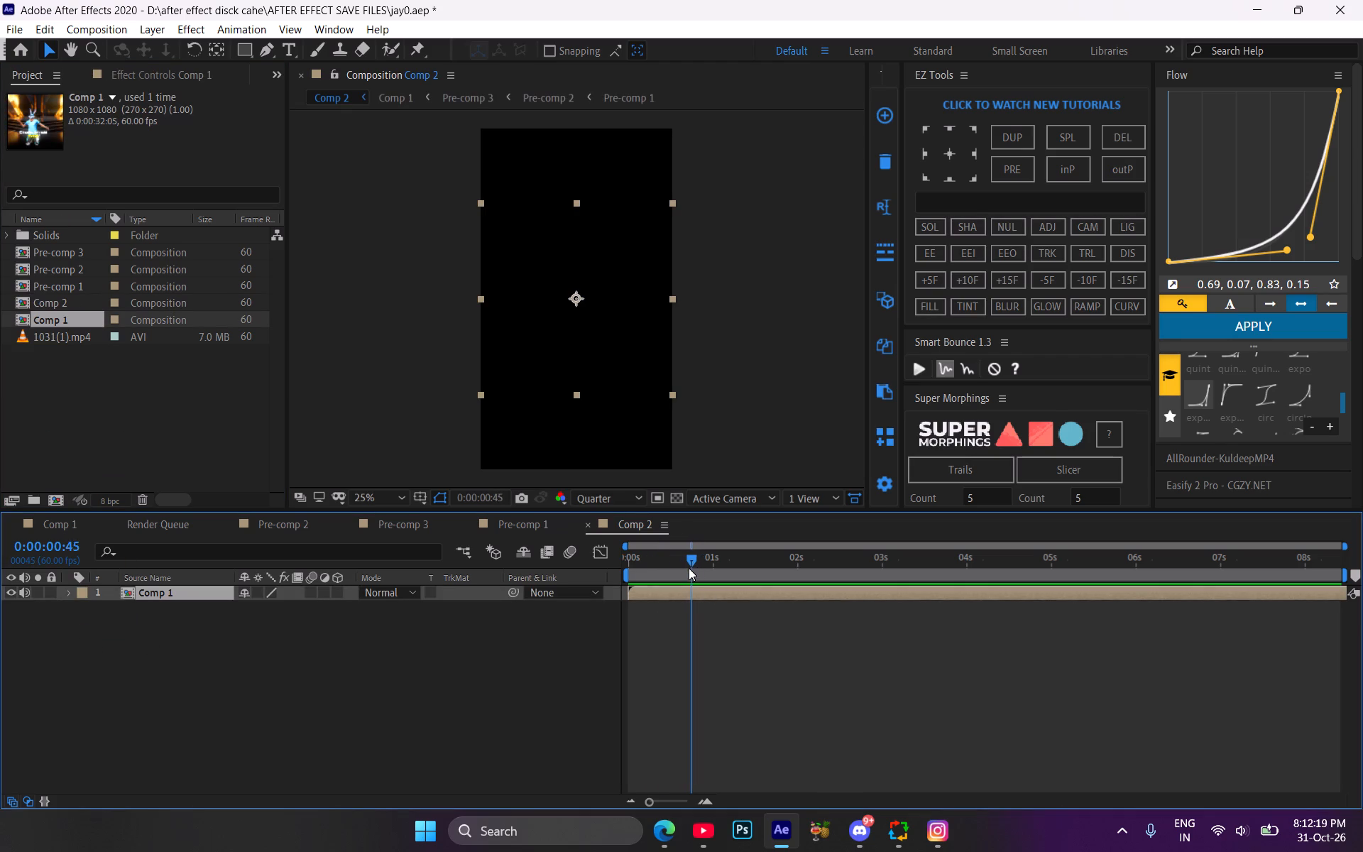
pyautogui.moveTo(689, 568); pyautogui.dragTo(637, 562)
pyautogui.click(608, 503)
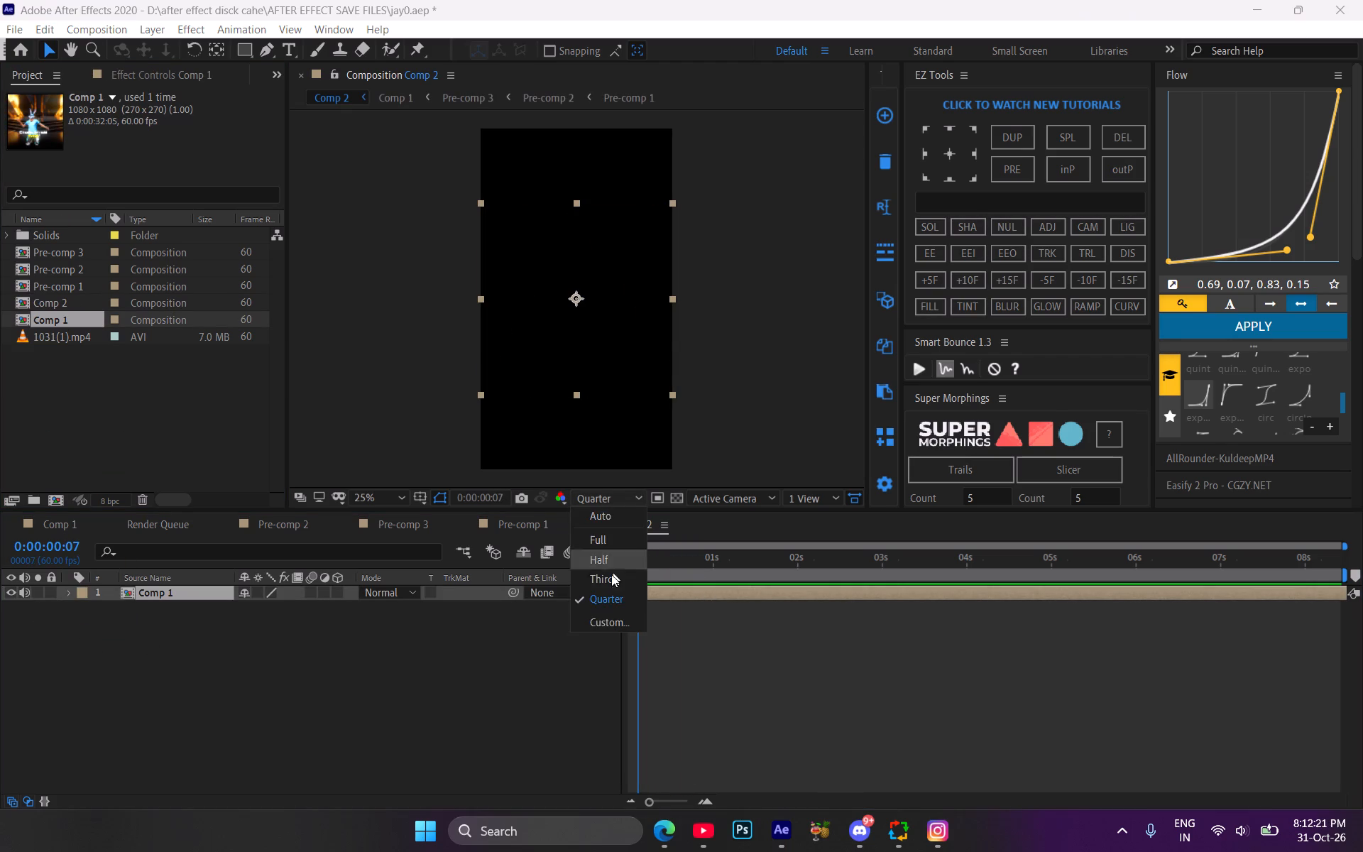
pyautogui.click(537, 672)
# Reorder the open timelines so that Comp 2 comes first, ahead of Comp 1.
pyautogui.moveTo(623, 520); pyautogui.dragTo(75, 521)
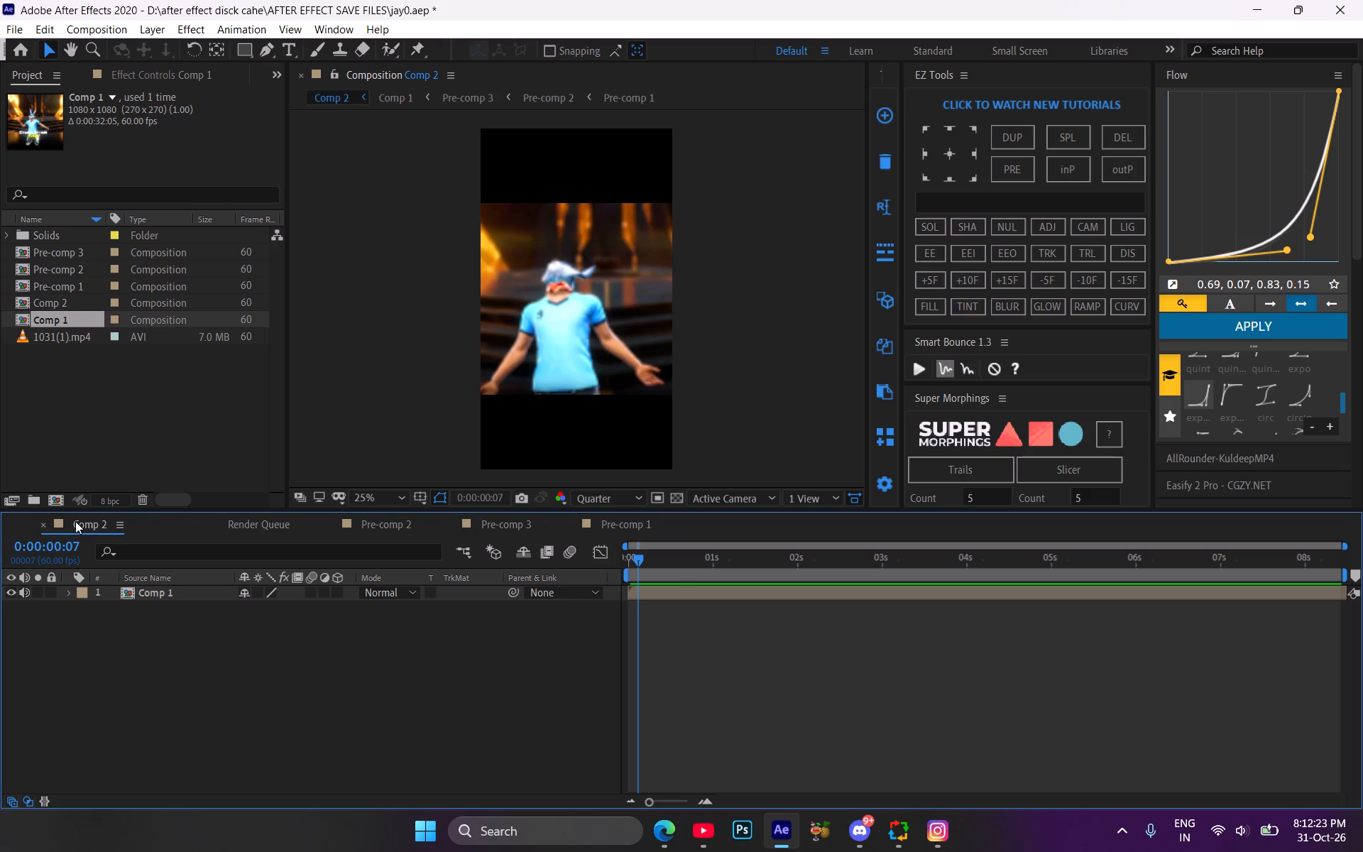
pyautogui.moveTo(75, 521); pyautogui.dragTo(65, 521)
# Step through Comp 2 from its first frame to its last frame to examine the nested footage and captions.
pyautogui.moveTo(652, 560); pyautogui.dragTo(617, 558)
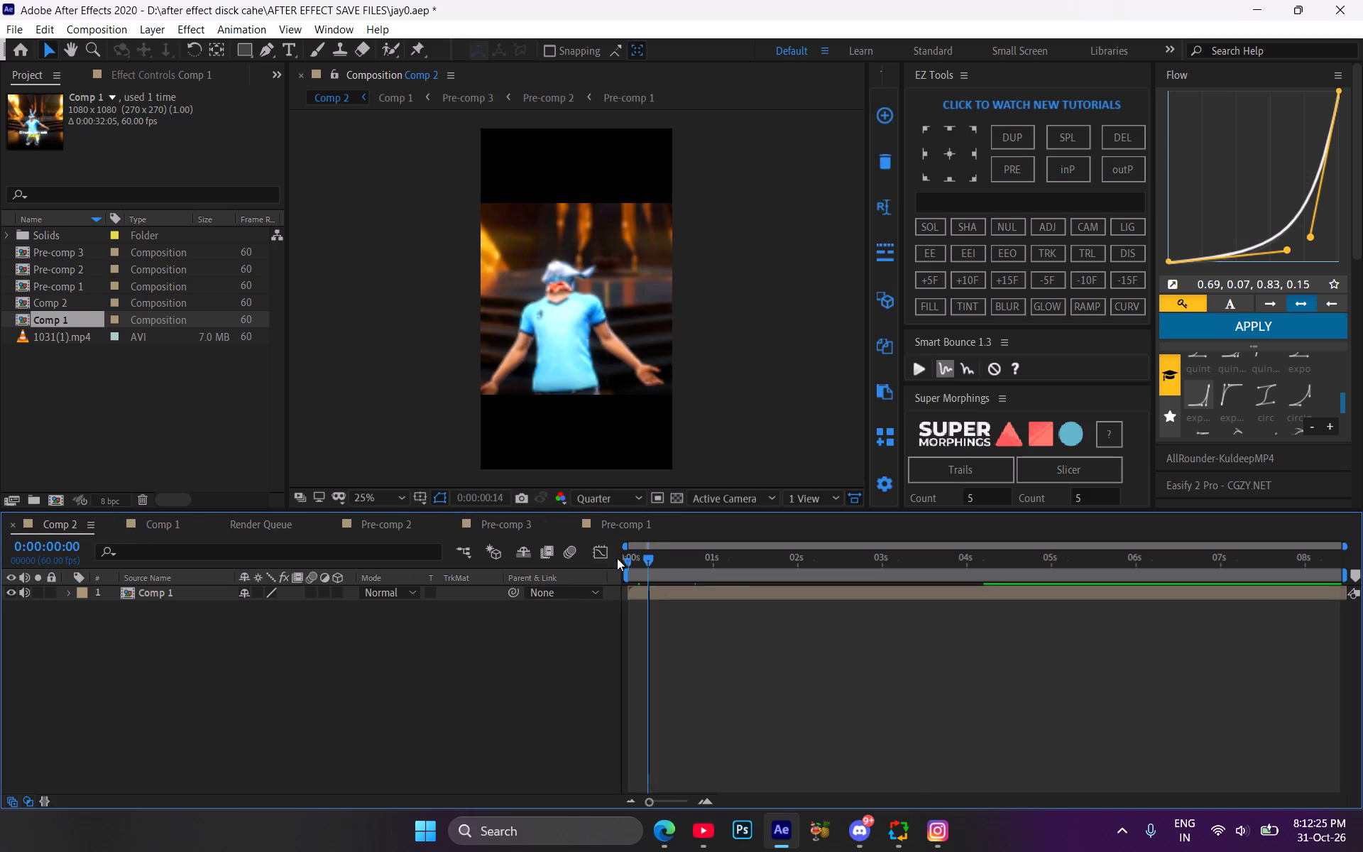
pyautogui.moveTo(617, 558); pyautogui.dragTo(593, 557)
pyautogui.click(297, 705)
pyautogui.click(65, 522)
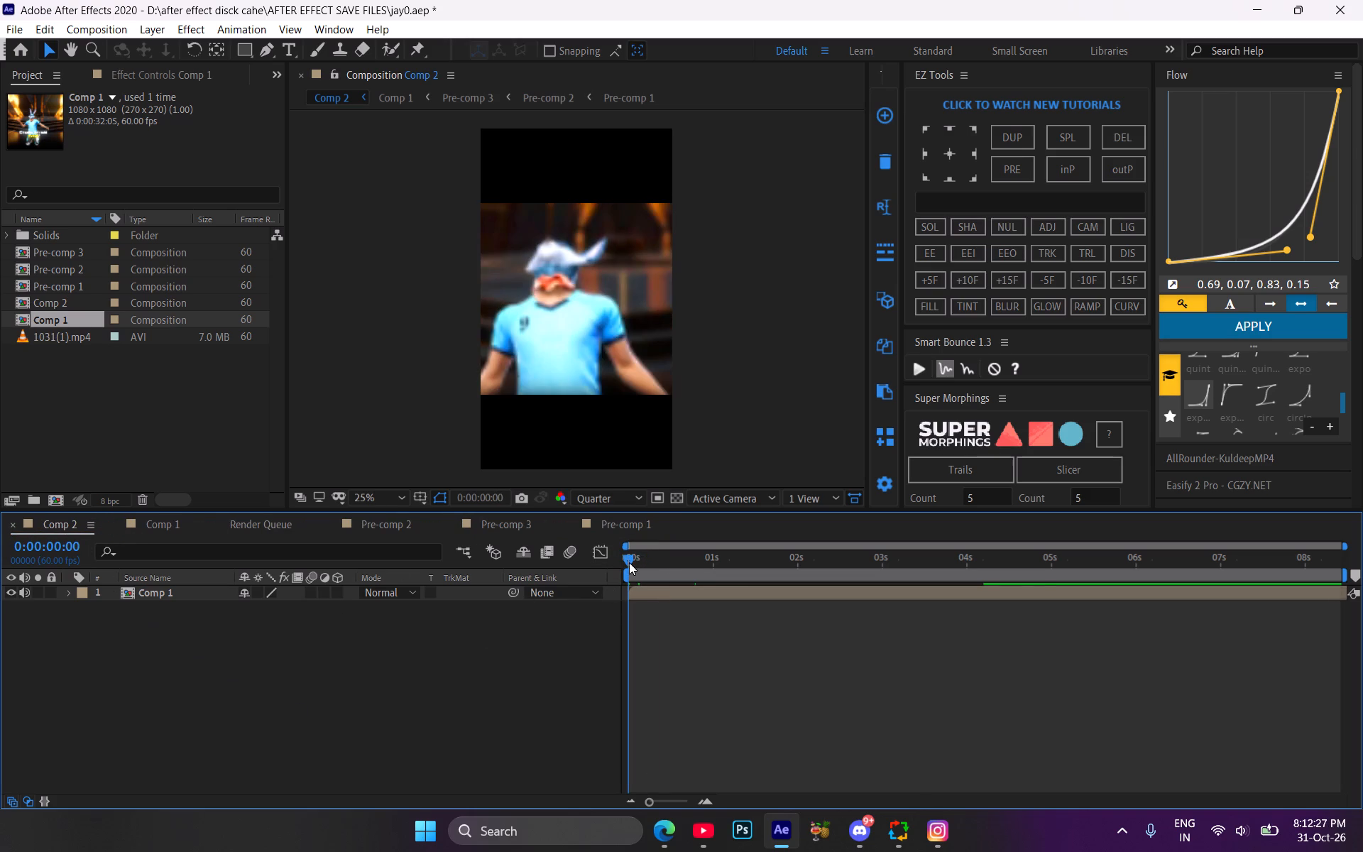
pyautogui.moveTo(632, 560); pyautogui.dragTo(674, 572)
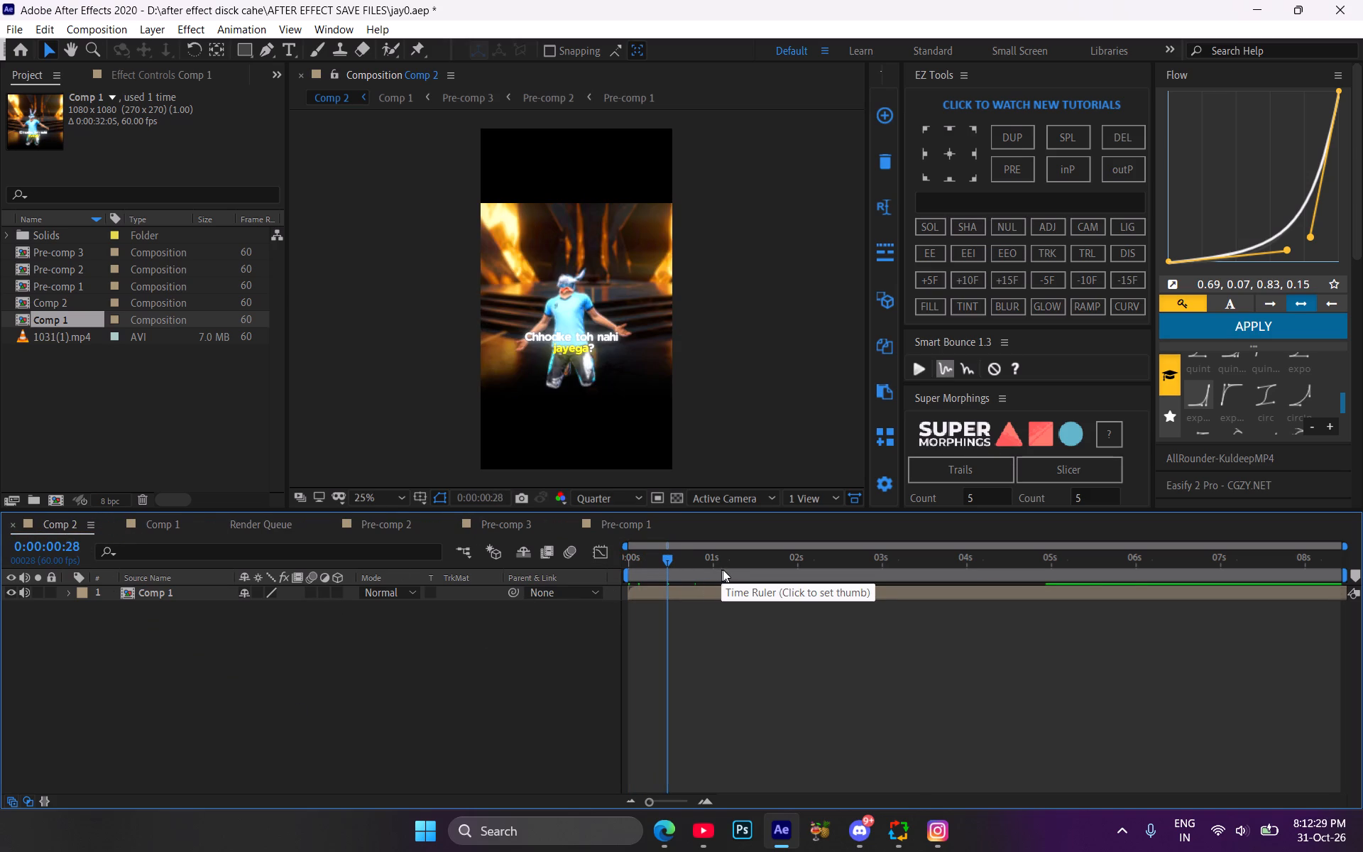
pyautogui.click(718, 560)
pyautogui.click(735, 559)
pyautogui.click(754, 555)
pyautogui.click(774, 557)
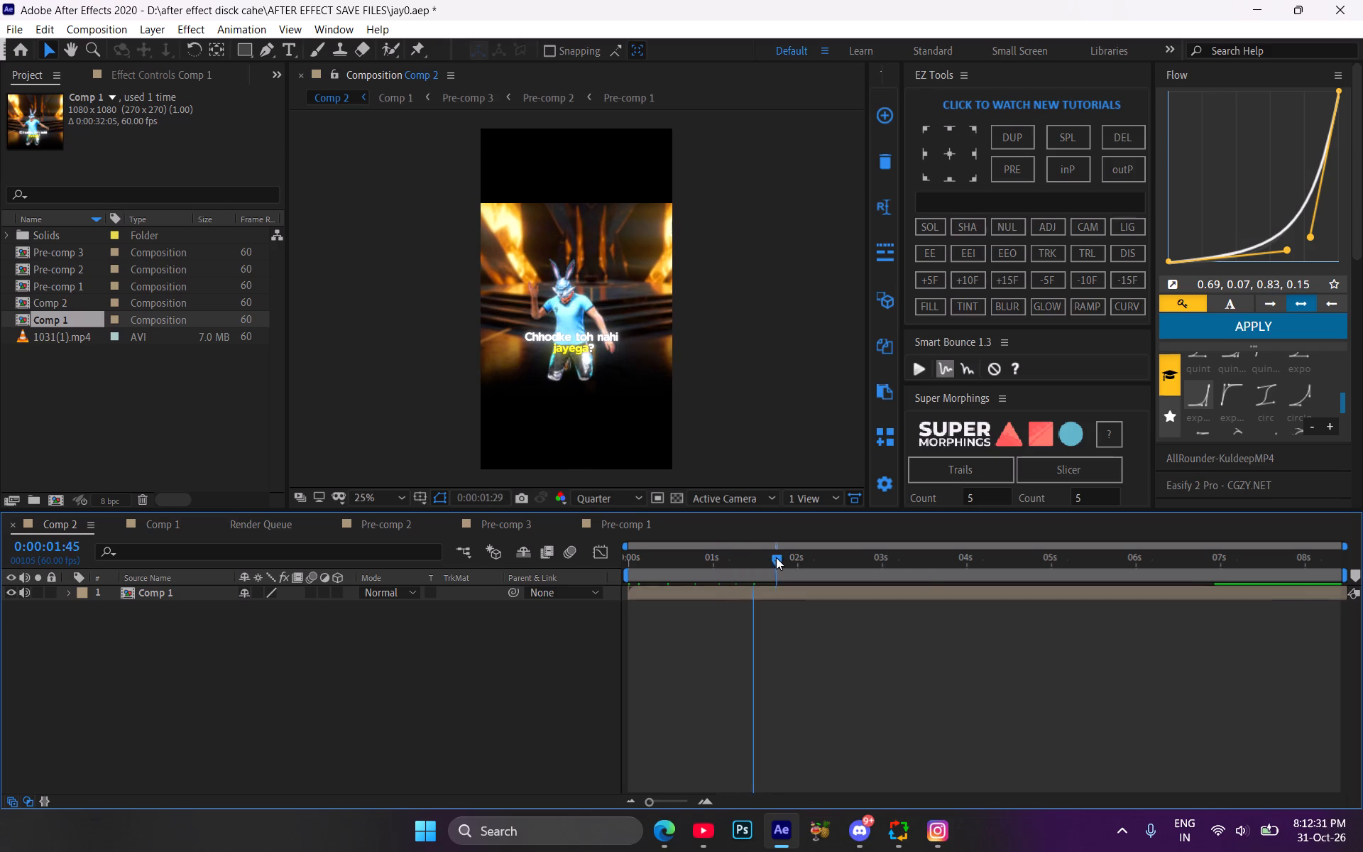
pyautogui.click(804, 558)
pyautogui.click(831, 558)
pyautogui.click(848, 558)
pyautogui.click(870, 557)
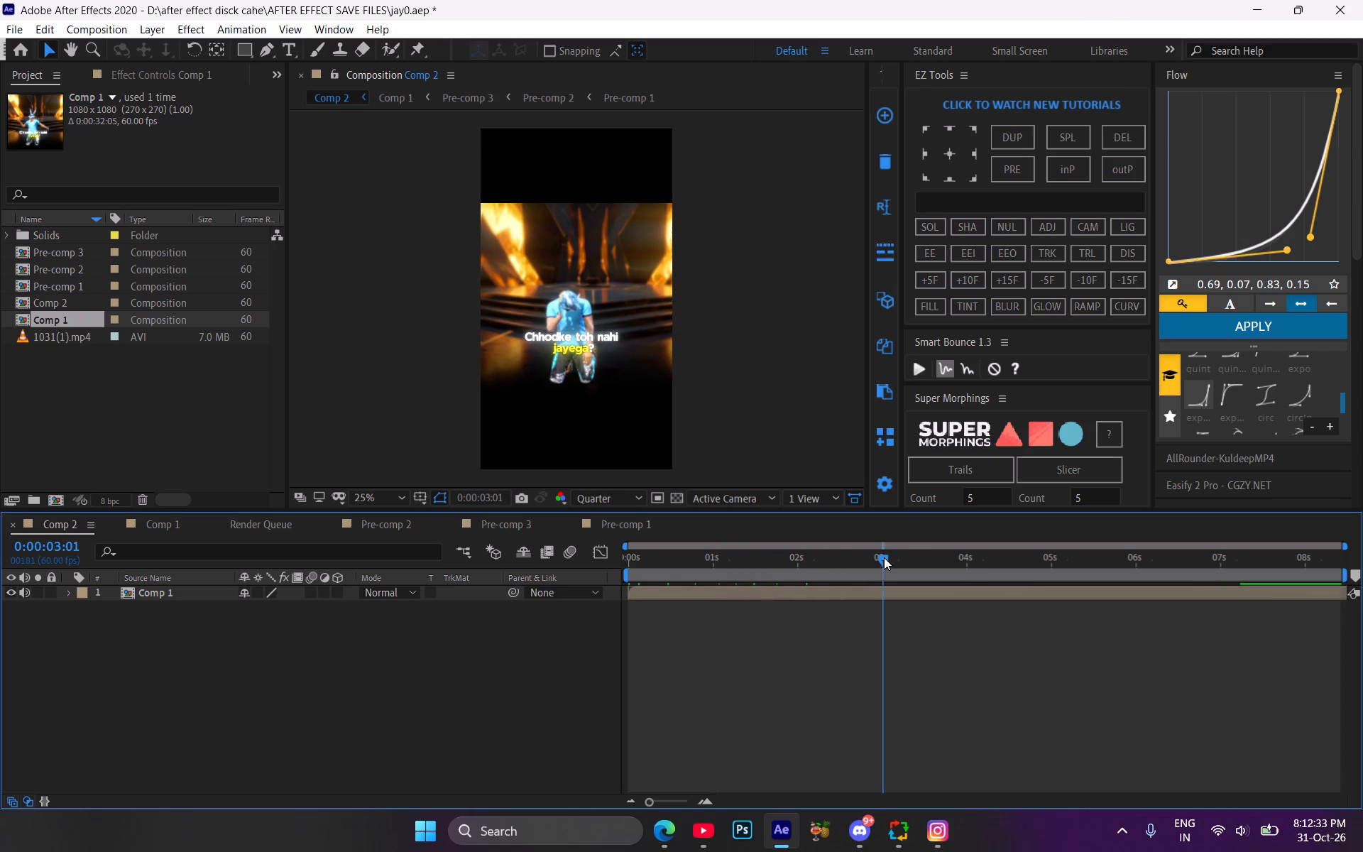
pyautogui.click(887, 557)
pyautogui.click(914, 562)
pyautogui.click(953, 562)
pyautogui.click(985, 561)
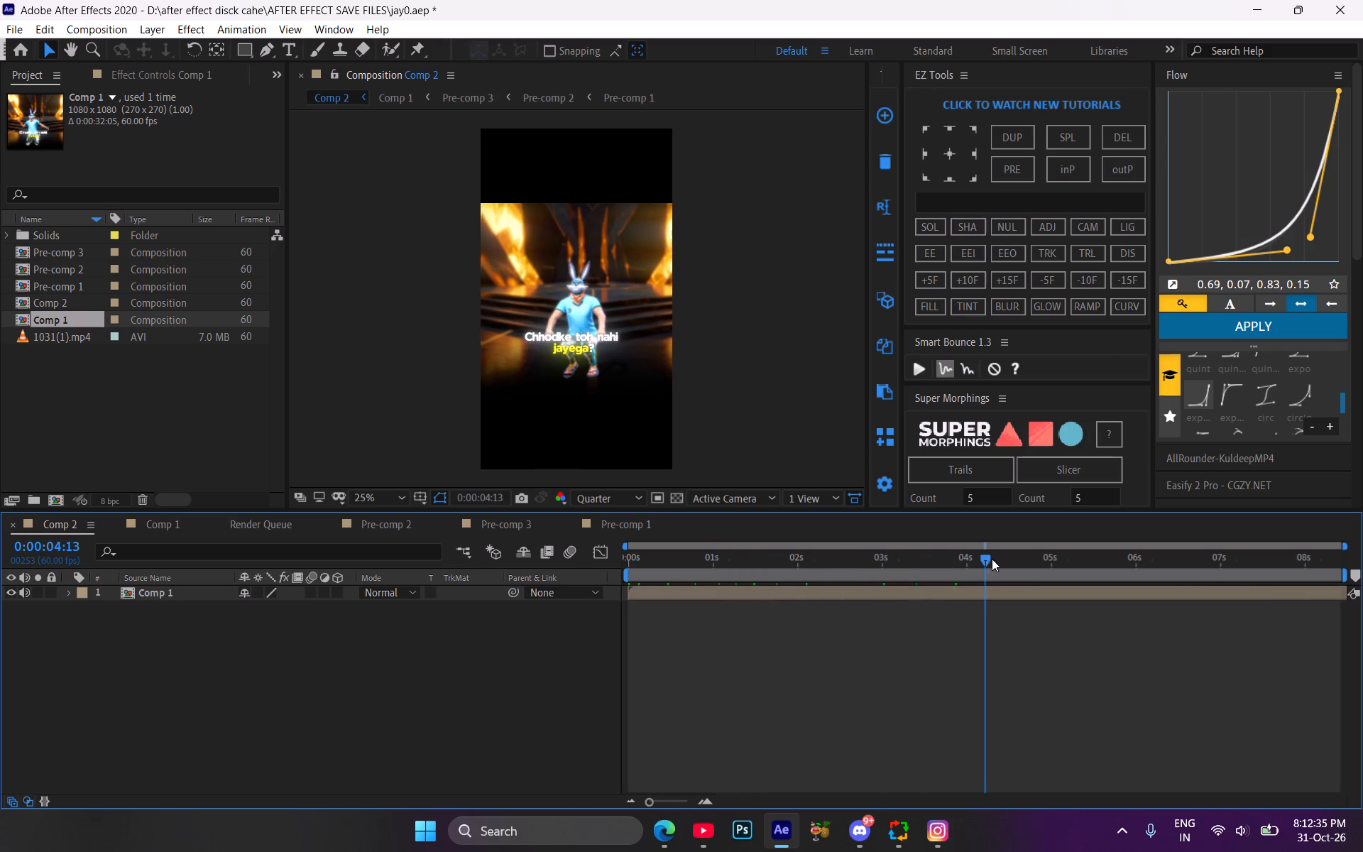
pyautogui.click(1016, 557)
pyautogui.click(1066, 555)
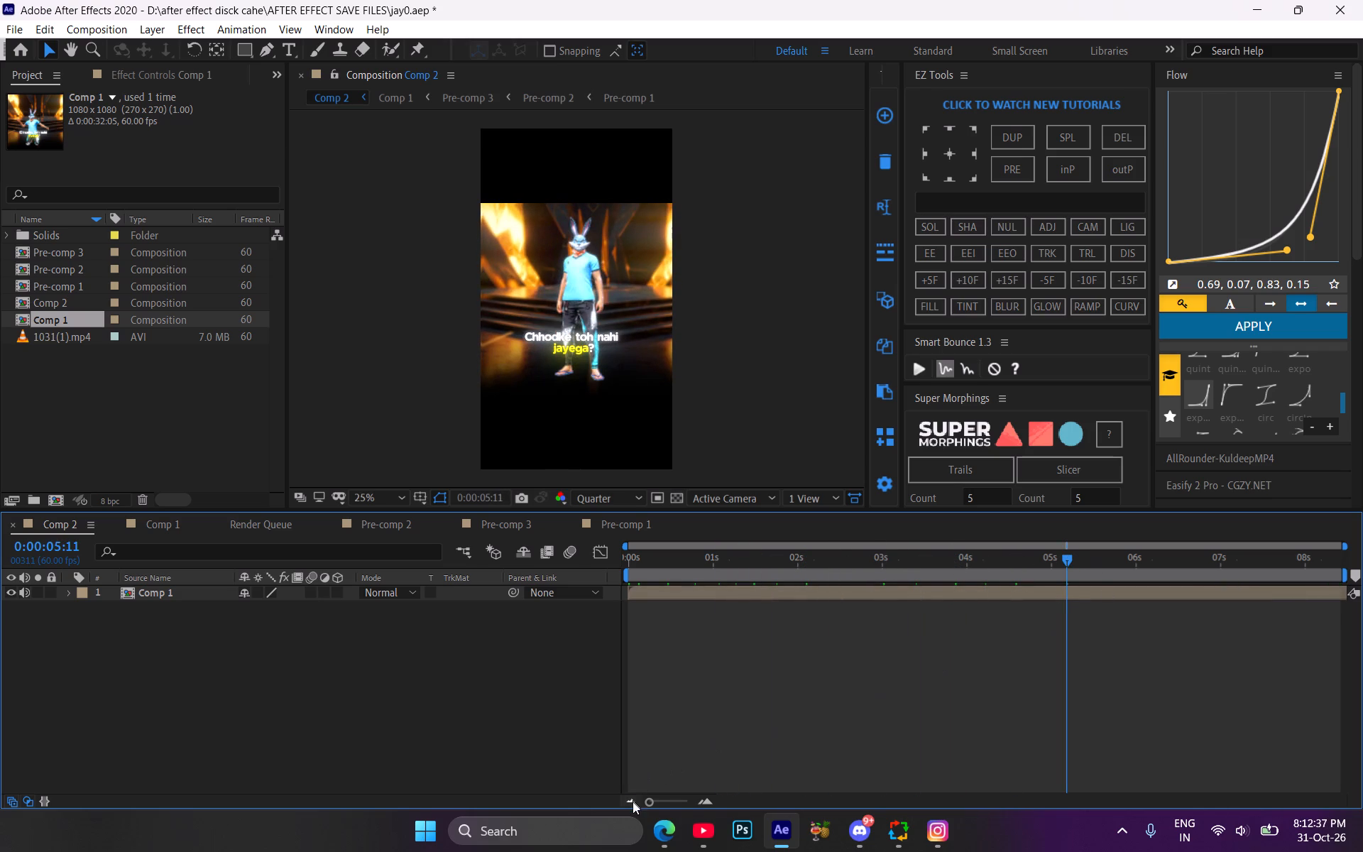
pyautogui.click(633, 802)
pyautogui.click(1221, 564)
pyautogui.moveTo(1254, 560); pyautogui.dragTo(1297, 567)
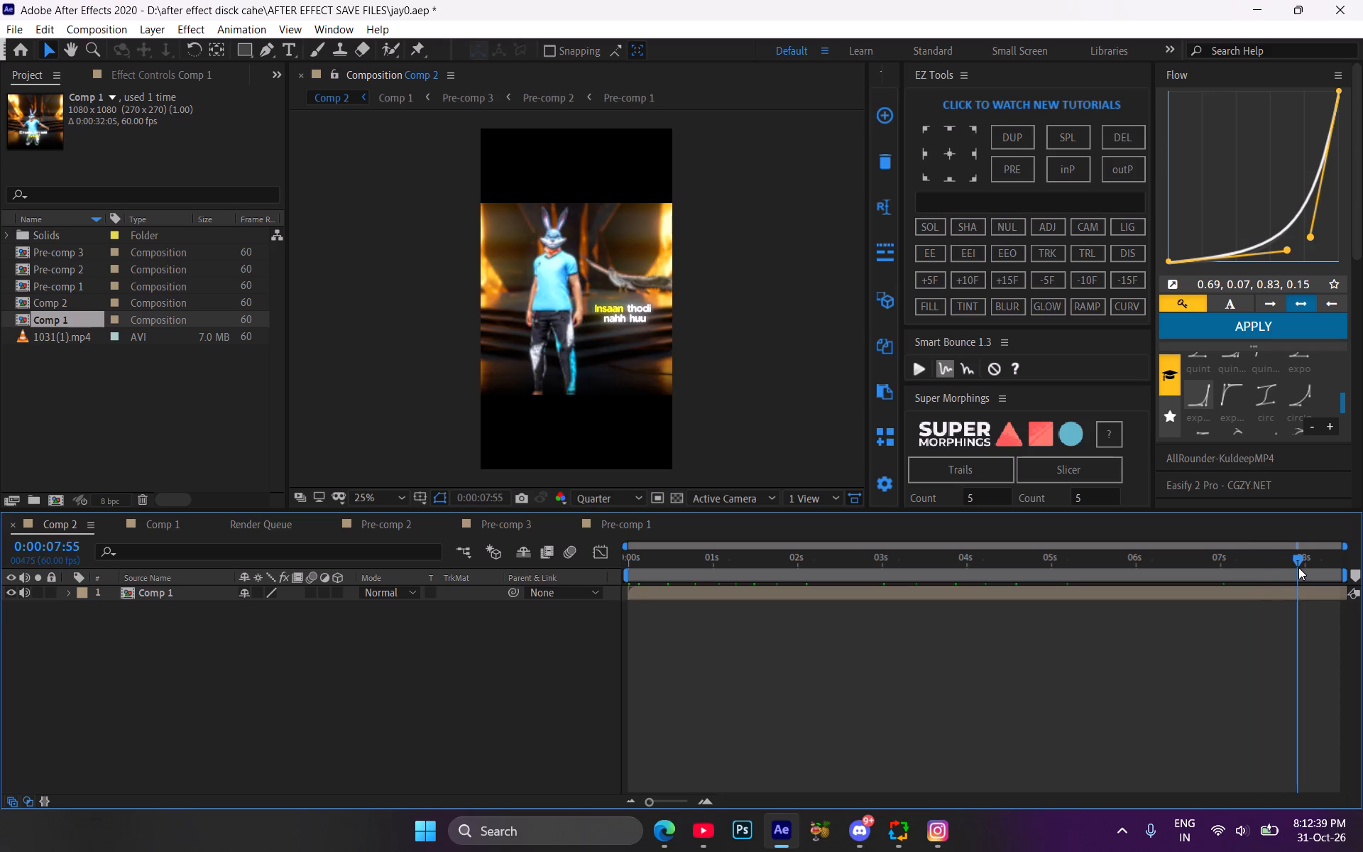
pyautogui.moveTo(1301, 567); pyautogui.dragTo(1321, 571)
pyautogui.moveTo(1323, 571); pyautogui.dragTo(1332, 572)
pyautogui.moveTo(1335, 567); pyautogui.dragTo(1342, 567)
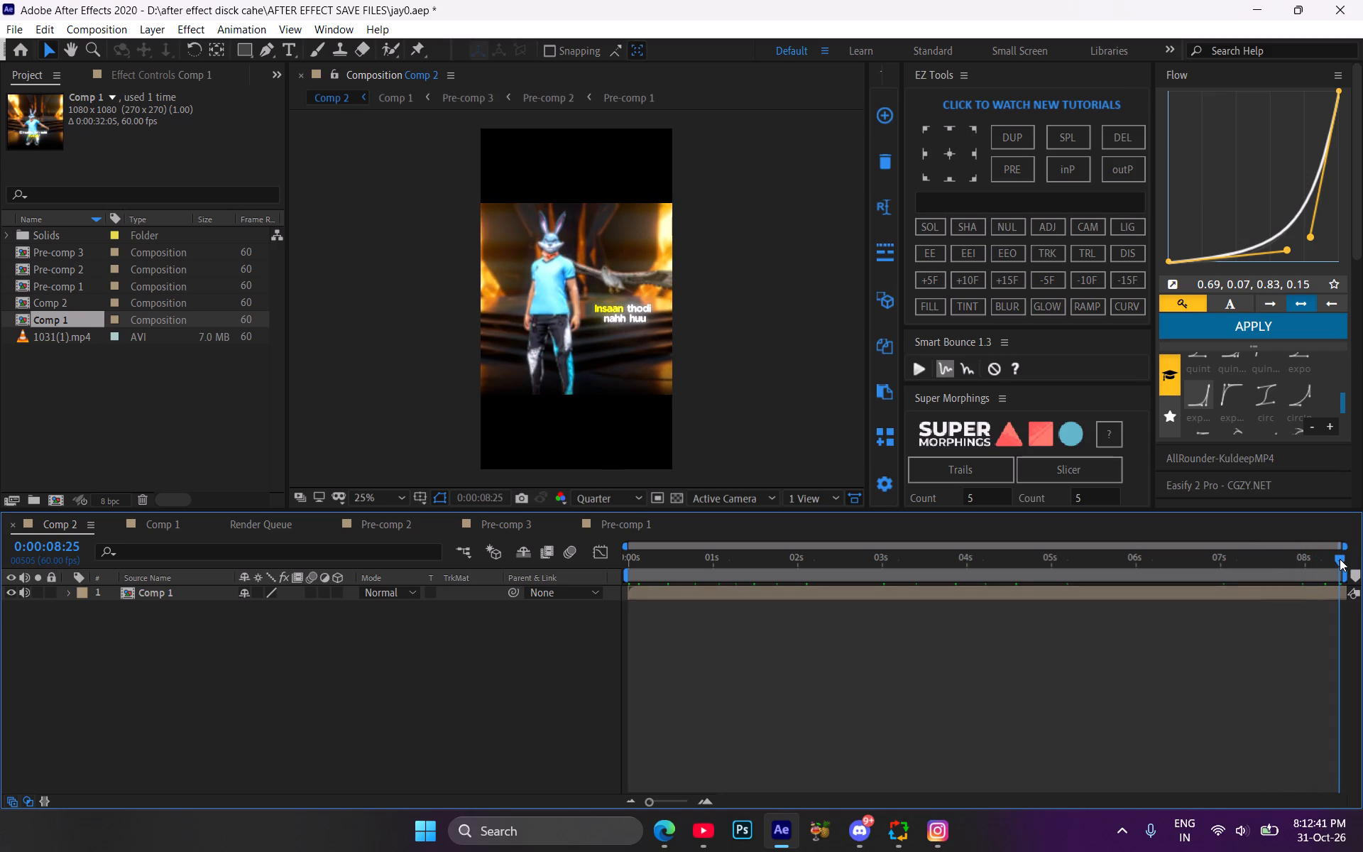
pyautogui.moveTo(1340, 557); pyautogui.dragTo(1348, 557)
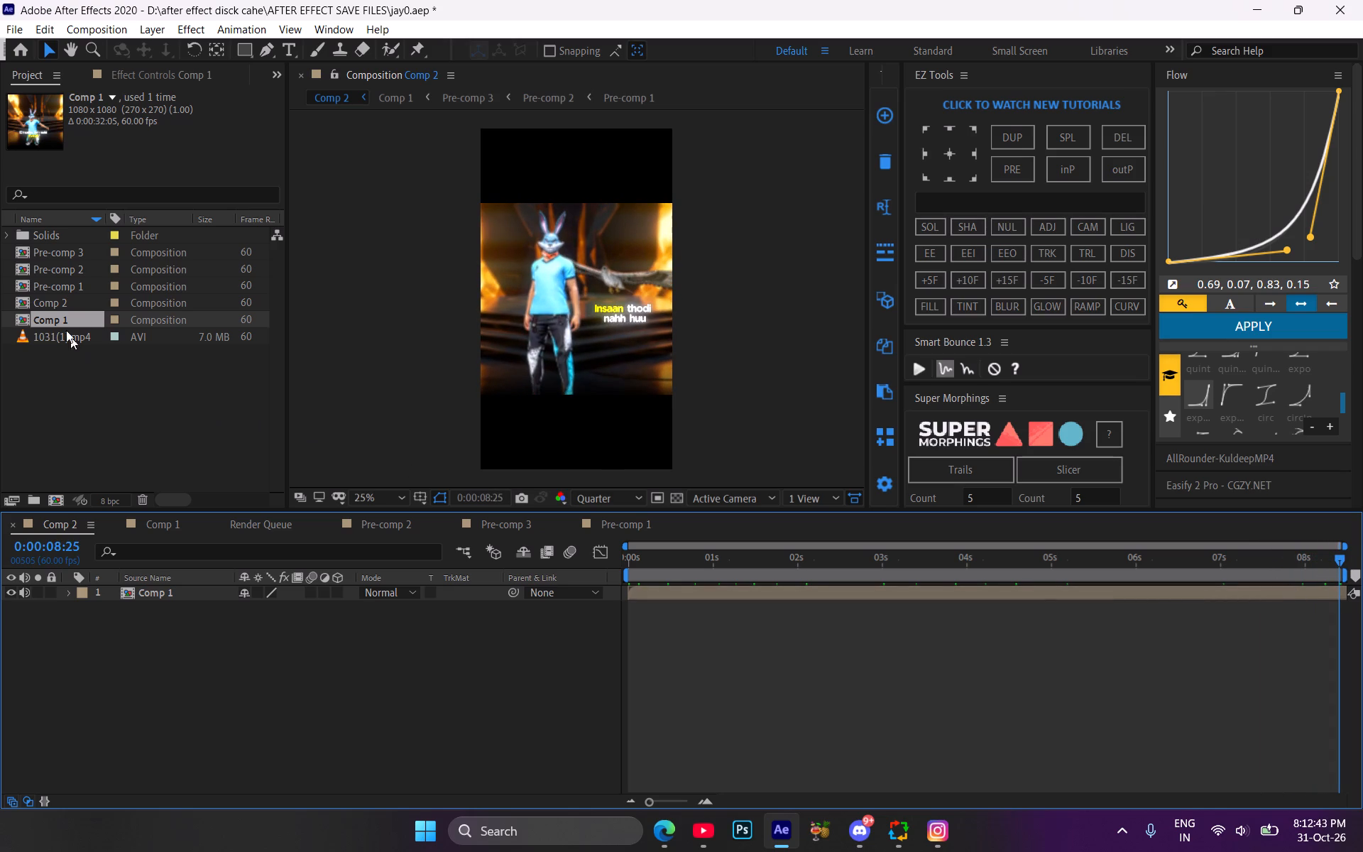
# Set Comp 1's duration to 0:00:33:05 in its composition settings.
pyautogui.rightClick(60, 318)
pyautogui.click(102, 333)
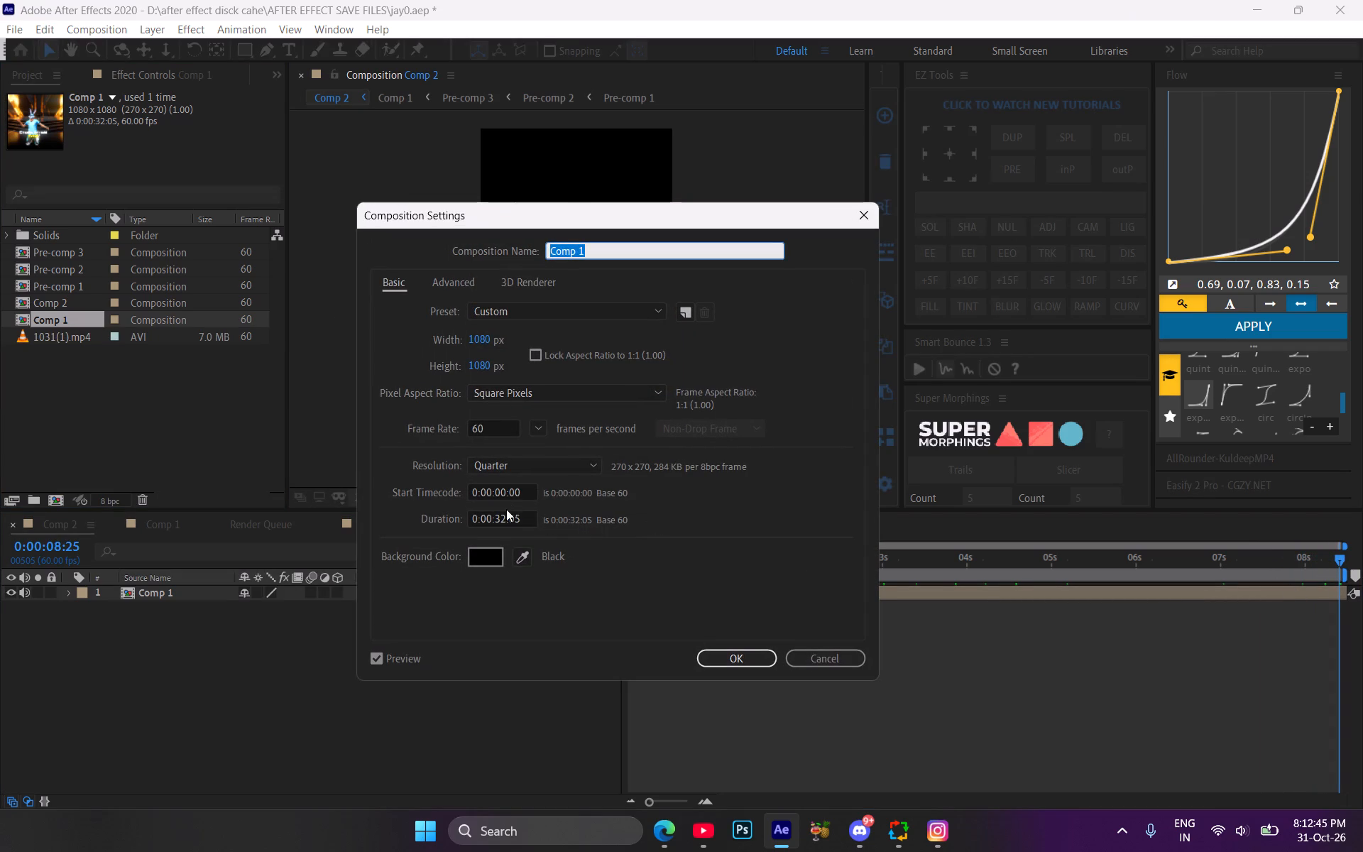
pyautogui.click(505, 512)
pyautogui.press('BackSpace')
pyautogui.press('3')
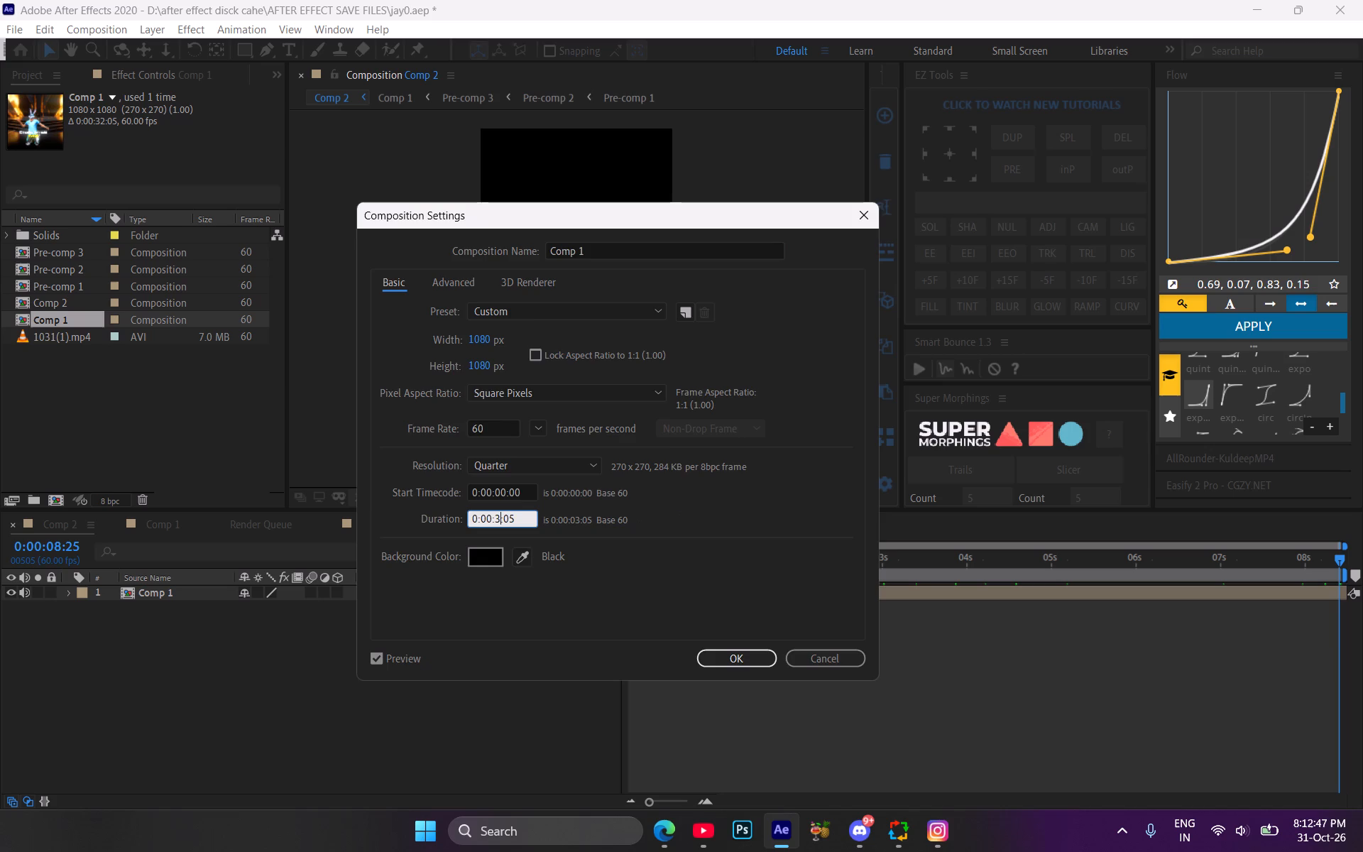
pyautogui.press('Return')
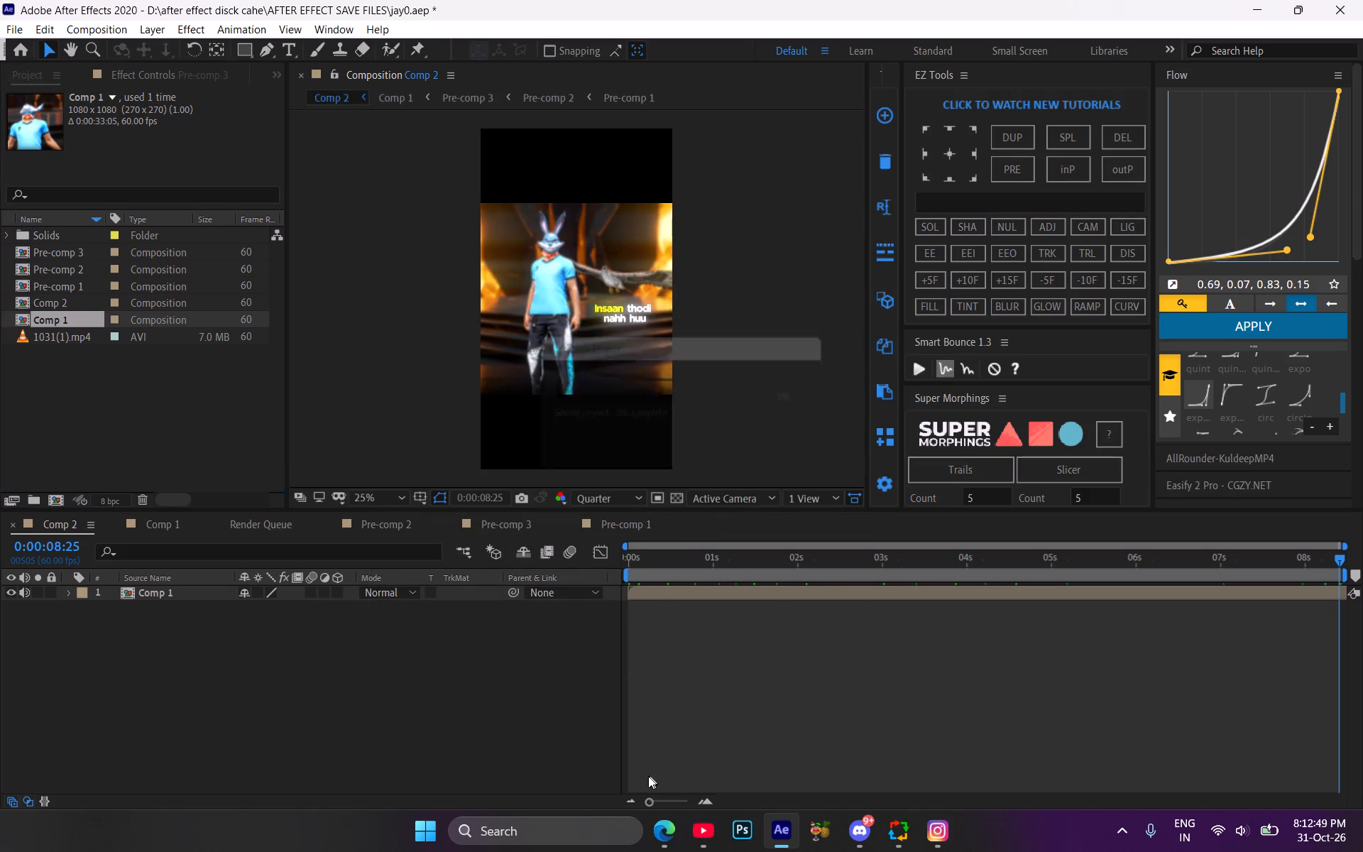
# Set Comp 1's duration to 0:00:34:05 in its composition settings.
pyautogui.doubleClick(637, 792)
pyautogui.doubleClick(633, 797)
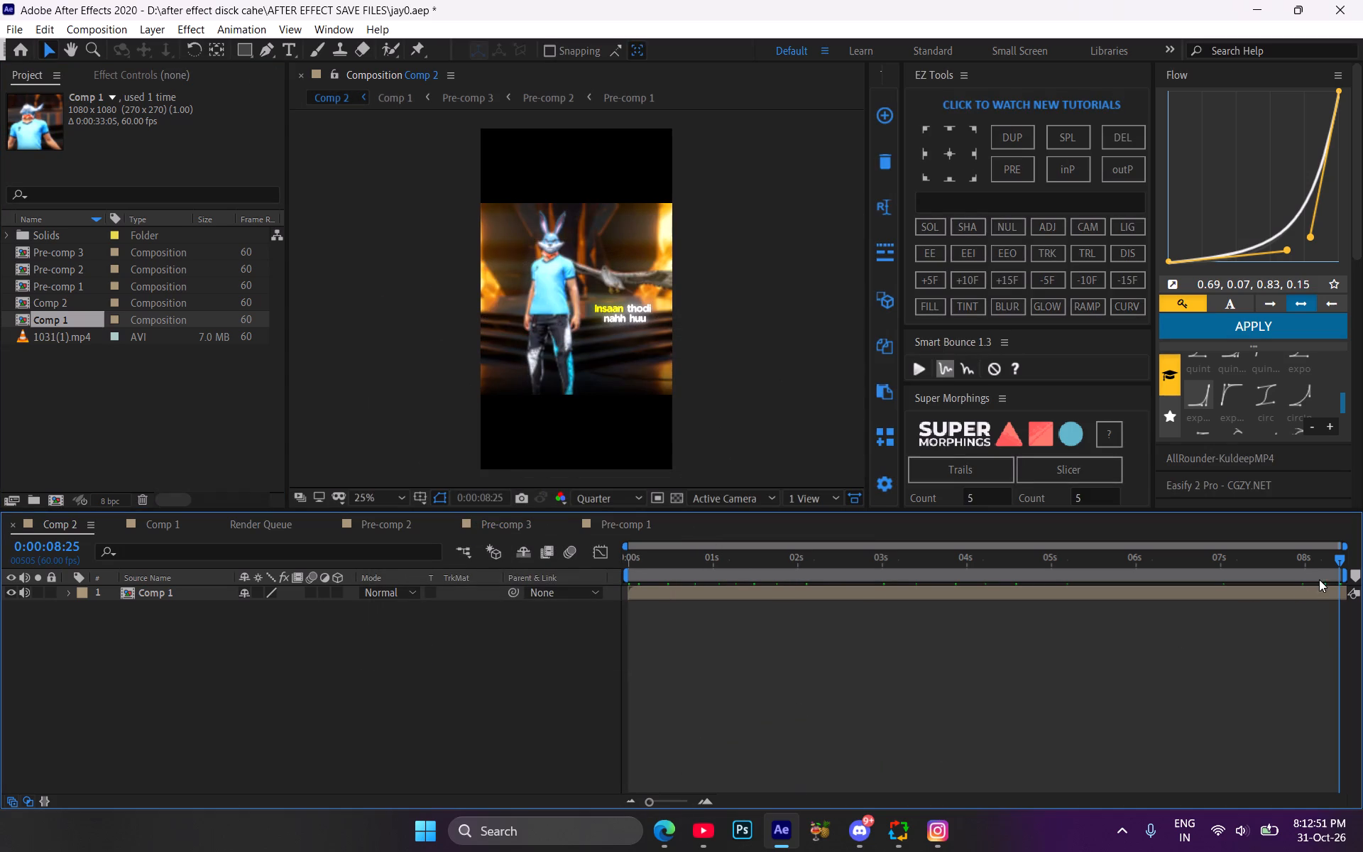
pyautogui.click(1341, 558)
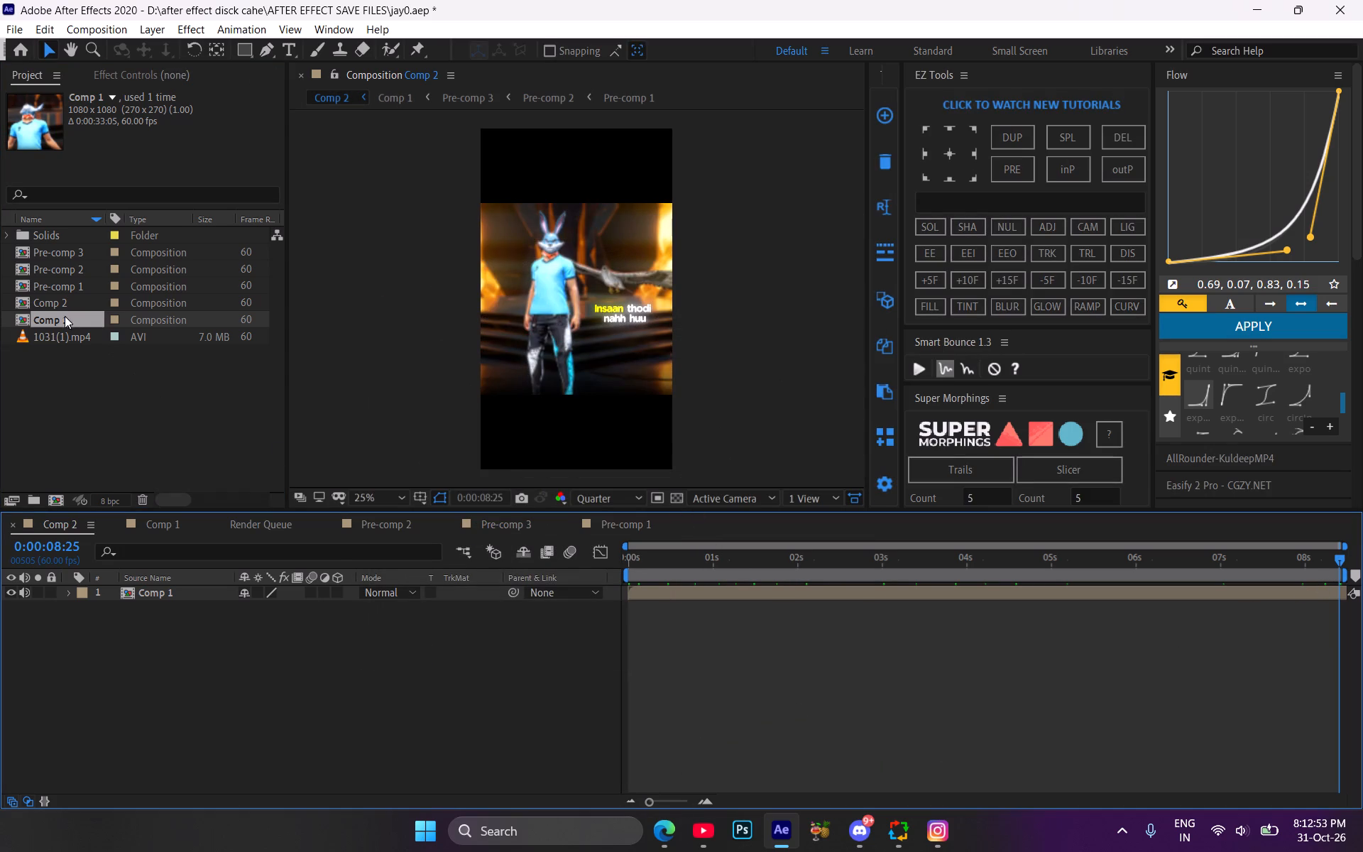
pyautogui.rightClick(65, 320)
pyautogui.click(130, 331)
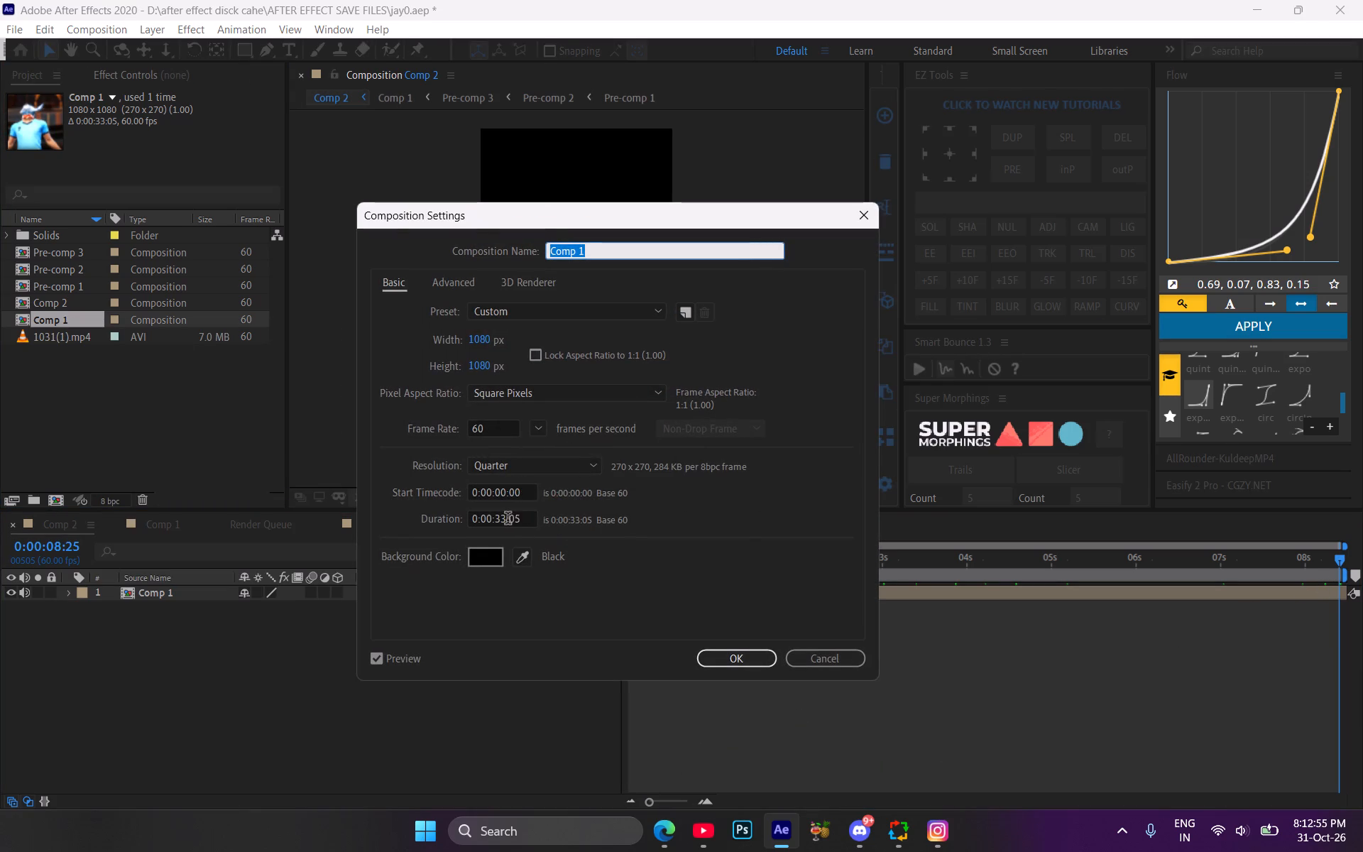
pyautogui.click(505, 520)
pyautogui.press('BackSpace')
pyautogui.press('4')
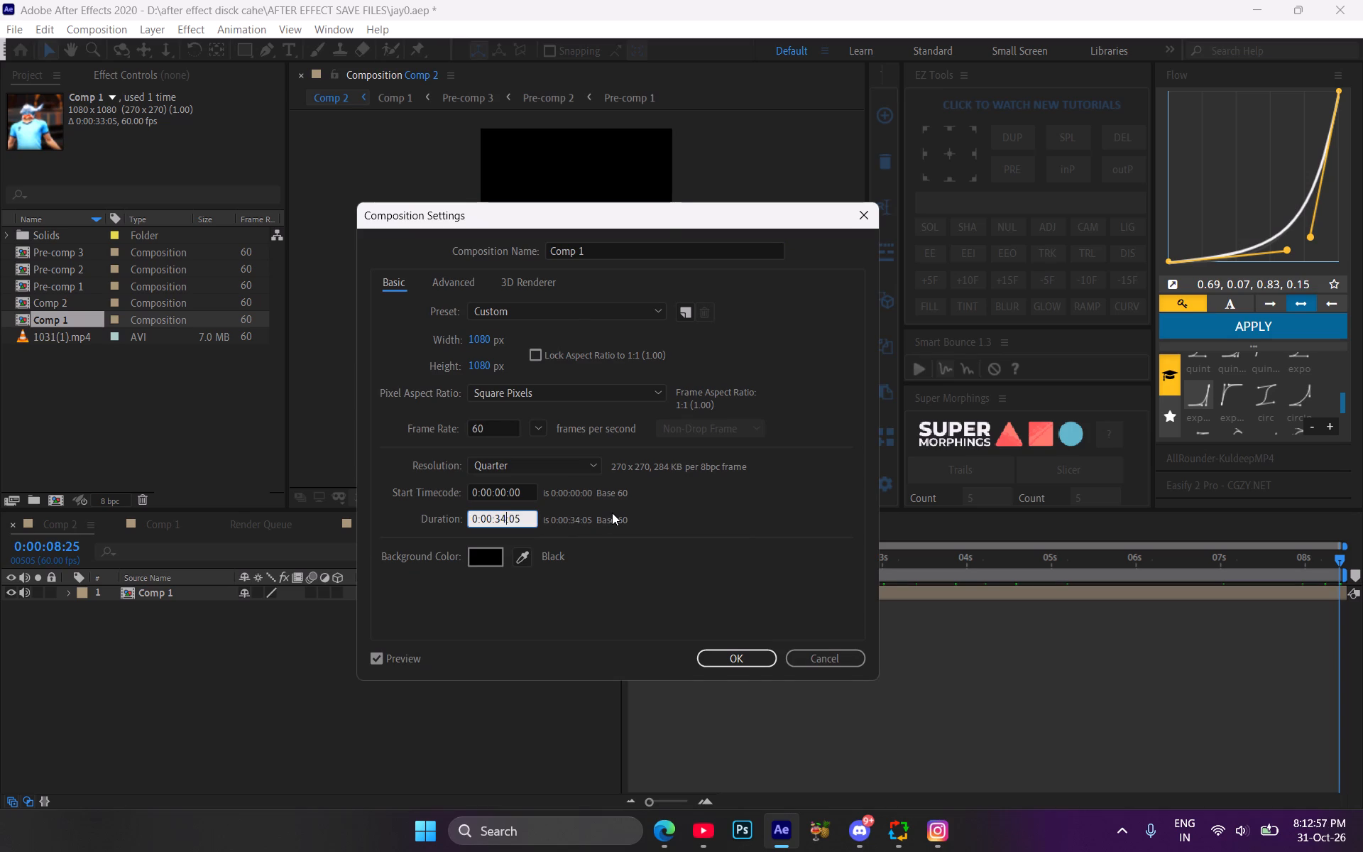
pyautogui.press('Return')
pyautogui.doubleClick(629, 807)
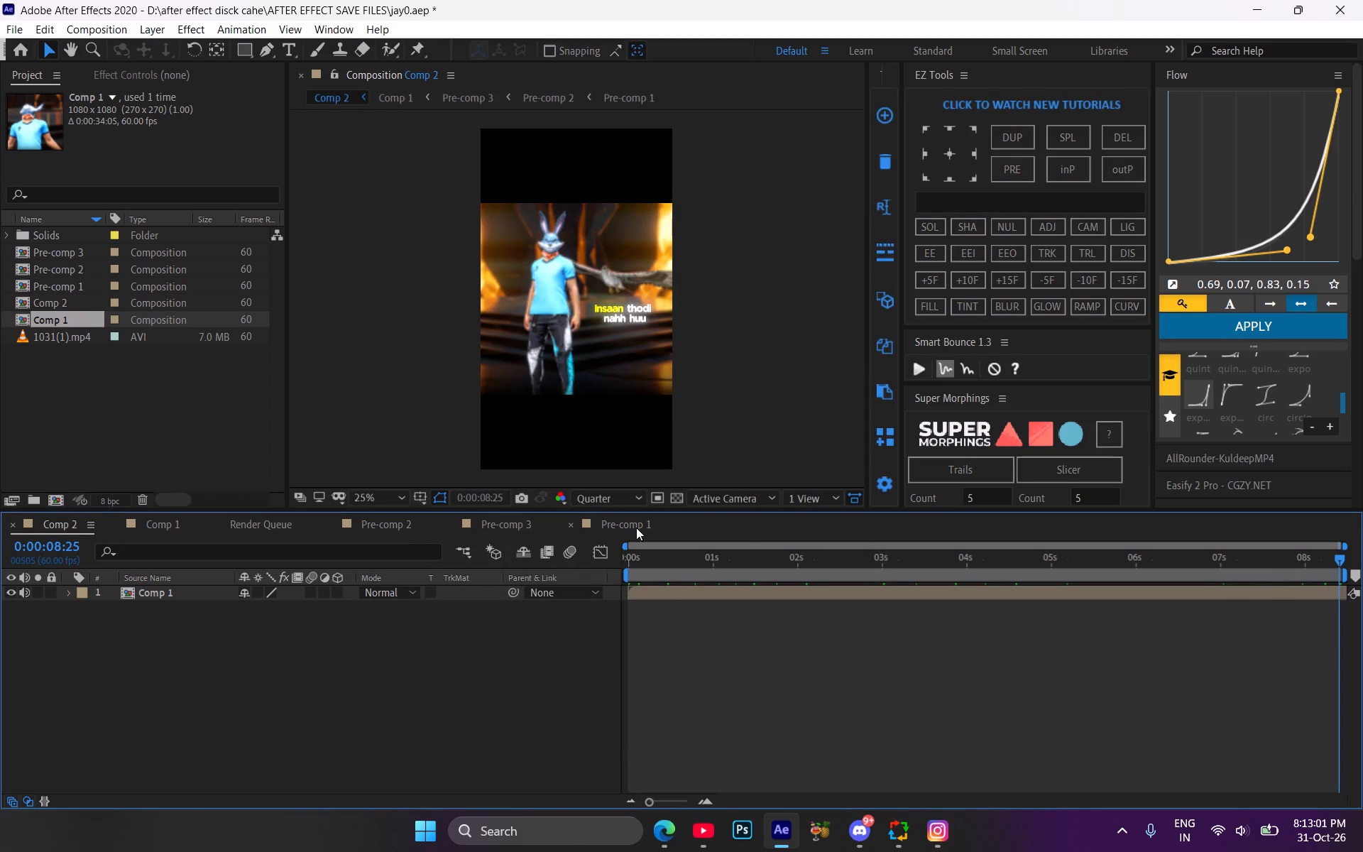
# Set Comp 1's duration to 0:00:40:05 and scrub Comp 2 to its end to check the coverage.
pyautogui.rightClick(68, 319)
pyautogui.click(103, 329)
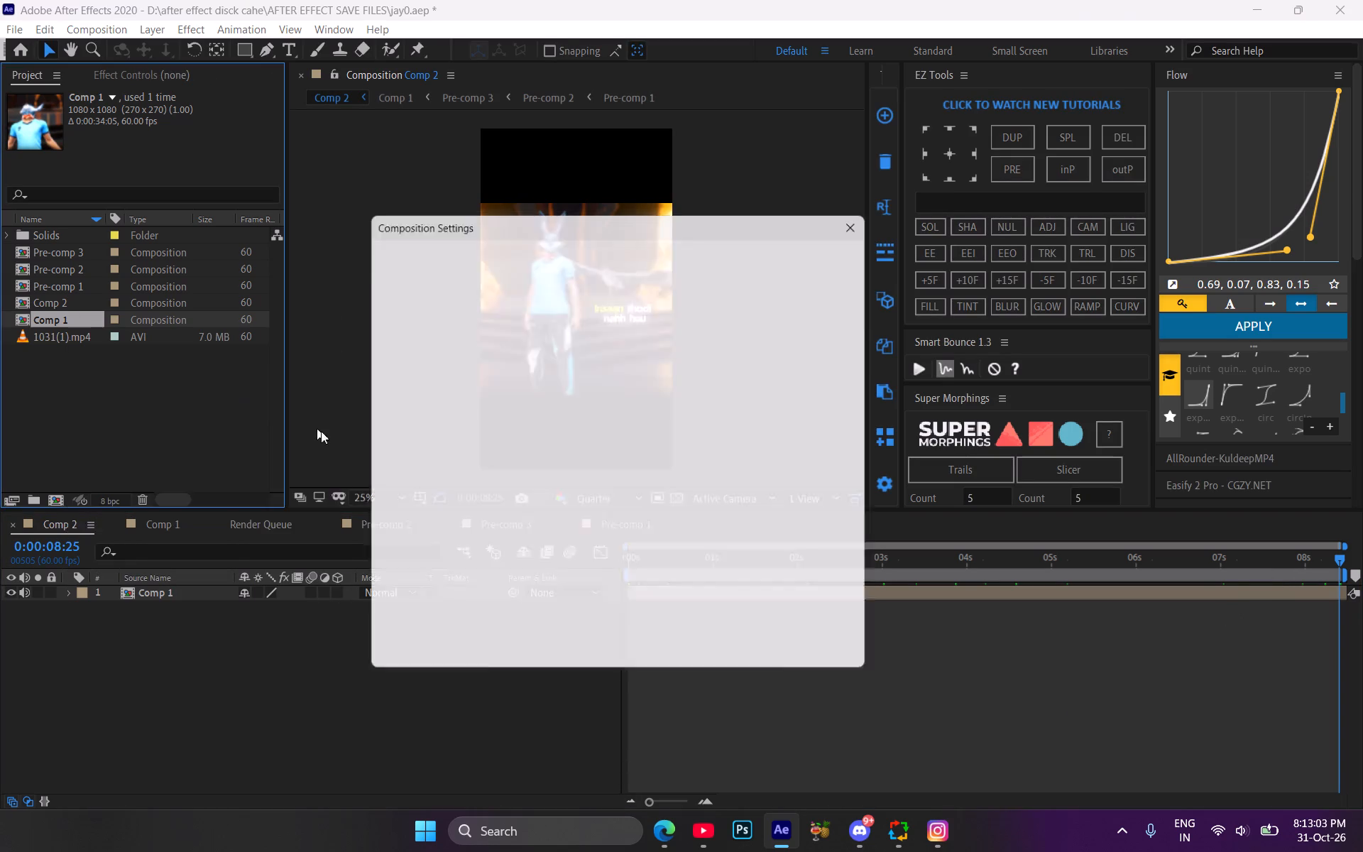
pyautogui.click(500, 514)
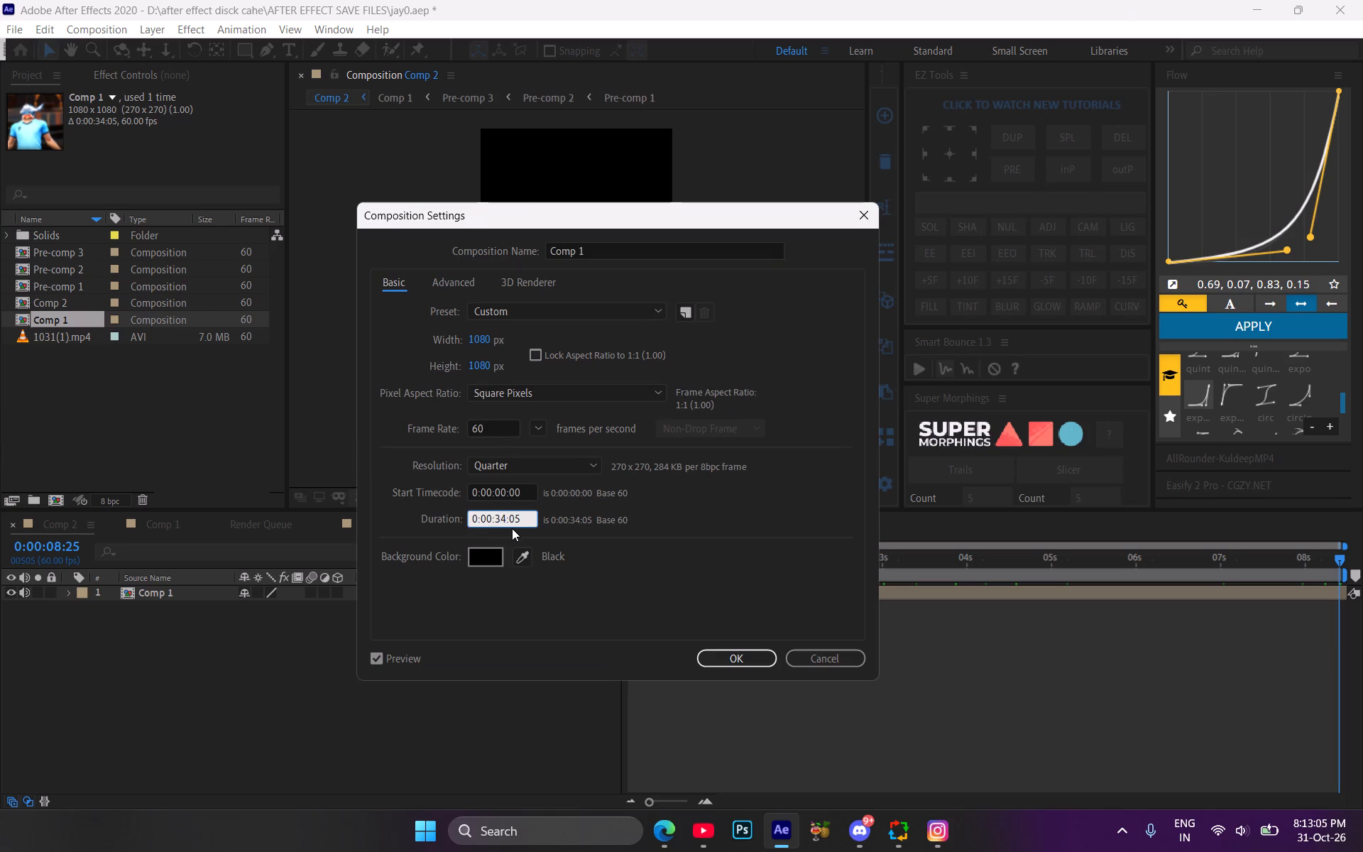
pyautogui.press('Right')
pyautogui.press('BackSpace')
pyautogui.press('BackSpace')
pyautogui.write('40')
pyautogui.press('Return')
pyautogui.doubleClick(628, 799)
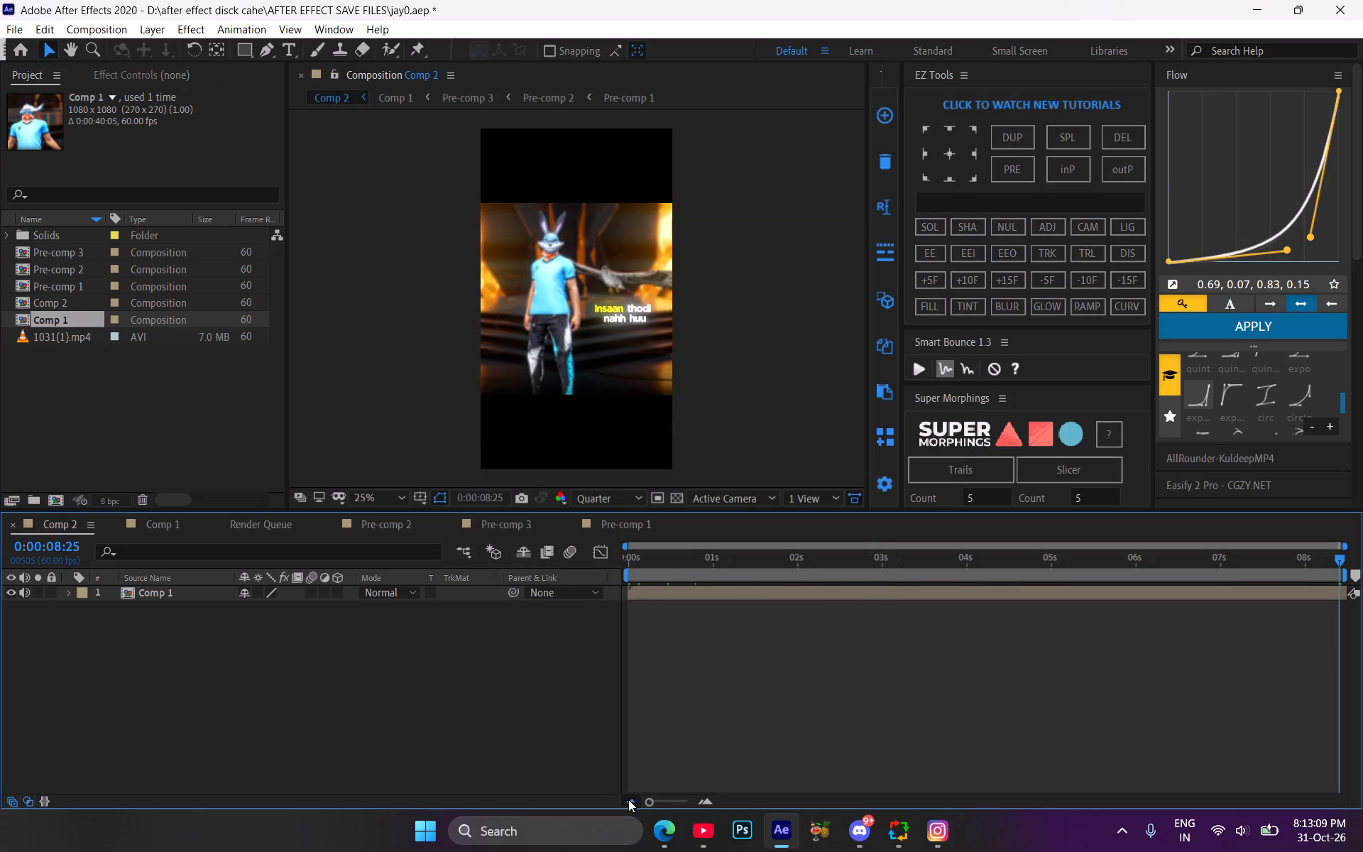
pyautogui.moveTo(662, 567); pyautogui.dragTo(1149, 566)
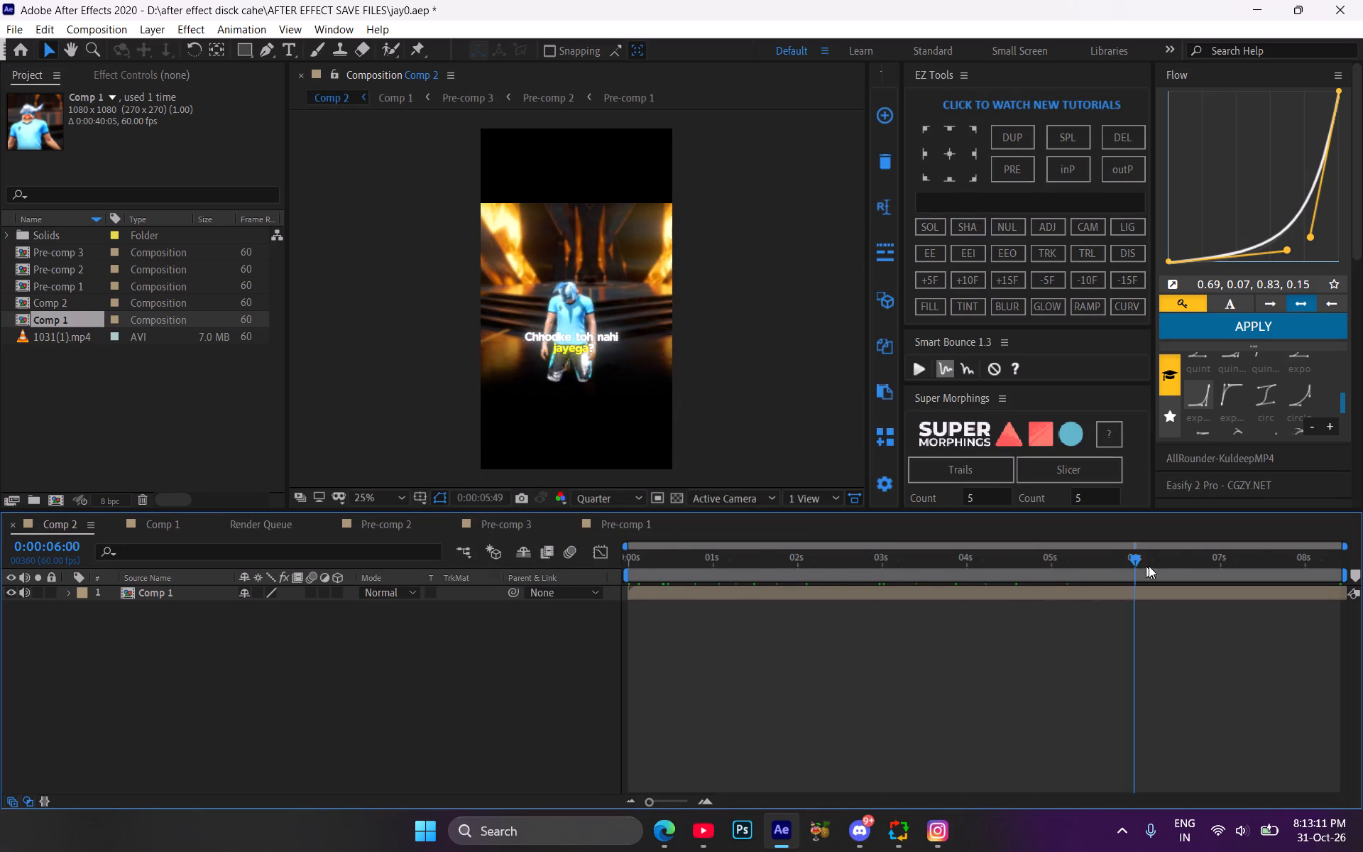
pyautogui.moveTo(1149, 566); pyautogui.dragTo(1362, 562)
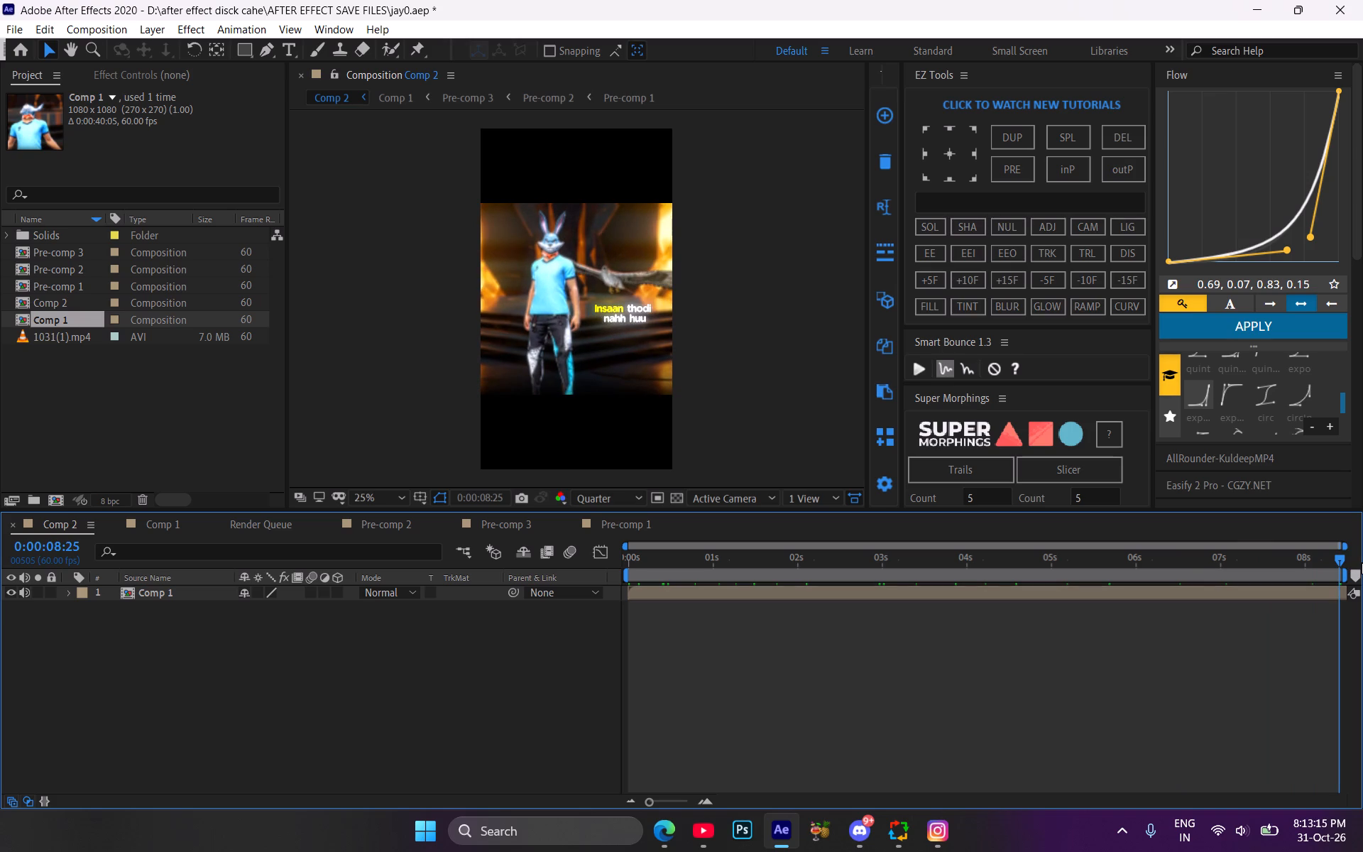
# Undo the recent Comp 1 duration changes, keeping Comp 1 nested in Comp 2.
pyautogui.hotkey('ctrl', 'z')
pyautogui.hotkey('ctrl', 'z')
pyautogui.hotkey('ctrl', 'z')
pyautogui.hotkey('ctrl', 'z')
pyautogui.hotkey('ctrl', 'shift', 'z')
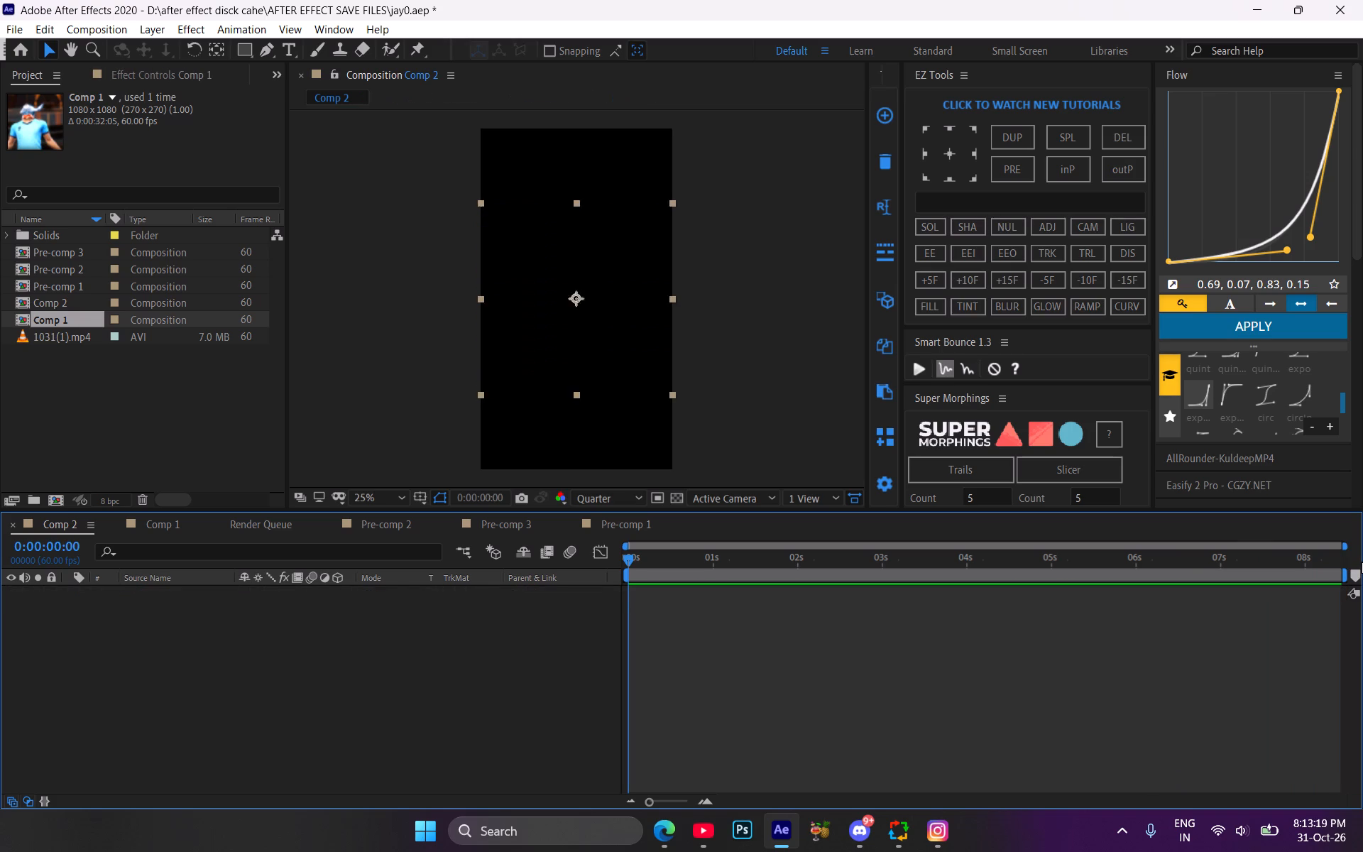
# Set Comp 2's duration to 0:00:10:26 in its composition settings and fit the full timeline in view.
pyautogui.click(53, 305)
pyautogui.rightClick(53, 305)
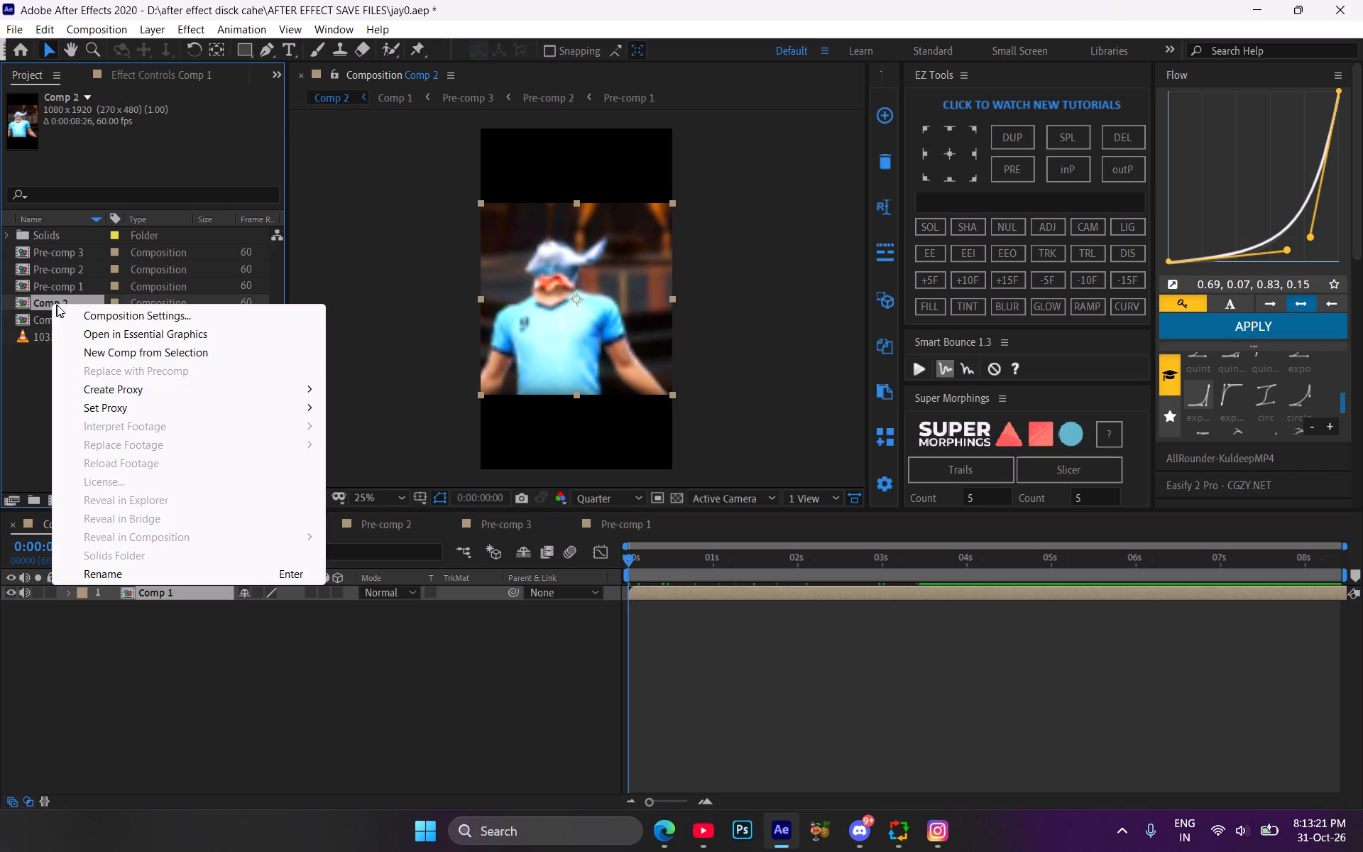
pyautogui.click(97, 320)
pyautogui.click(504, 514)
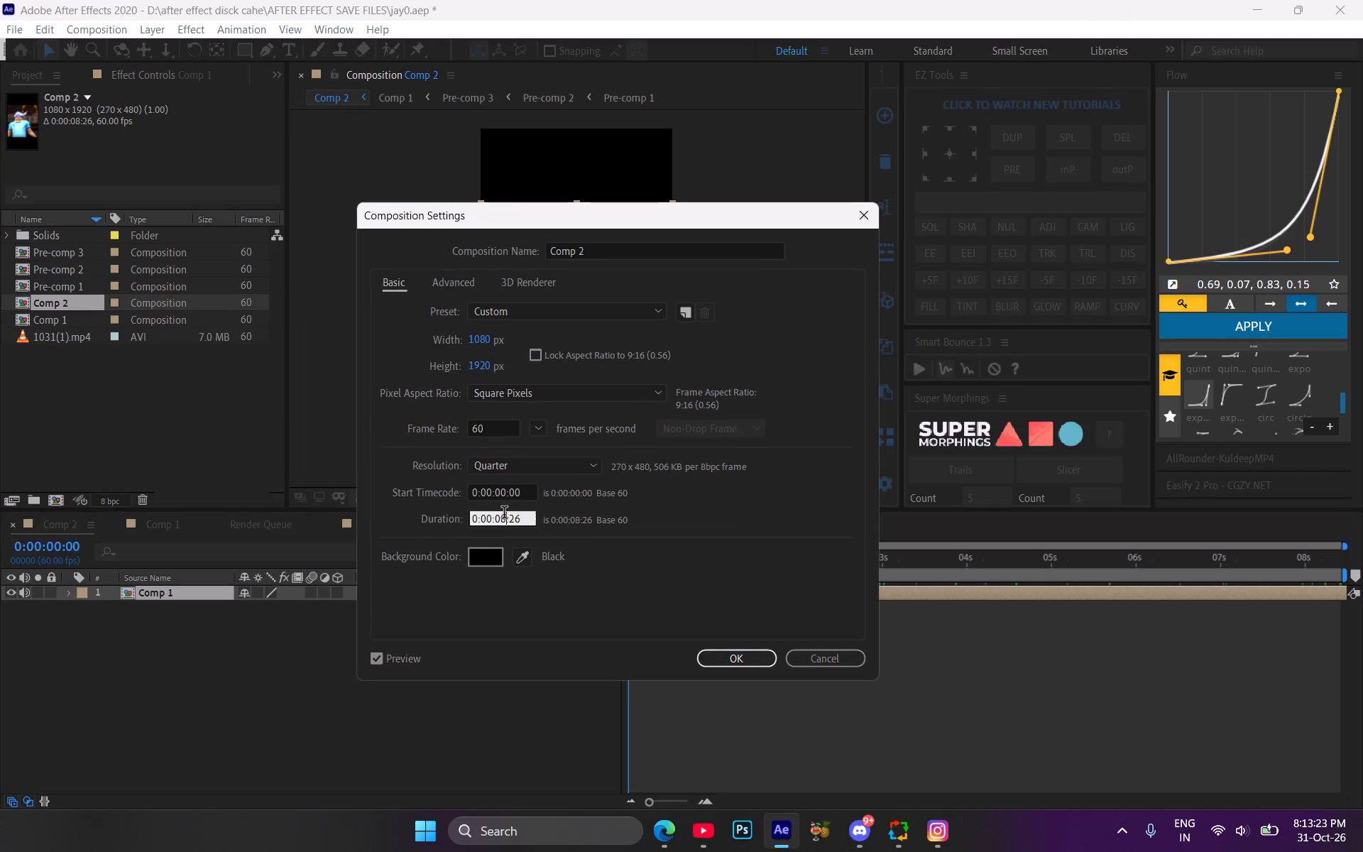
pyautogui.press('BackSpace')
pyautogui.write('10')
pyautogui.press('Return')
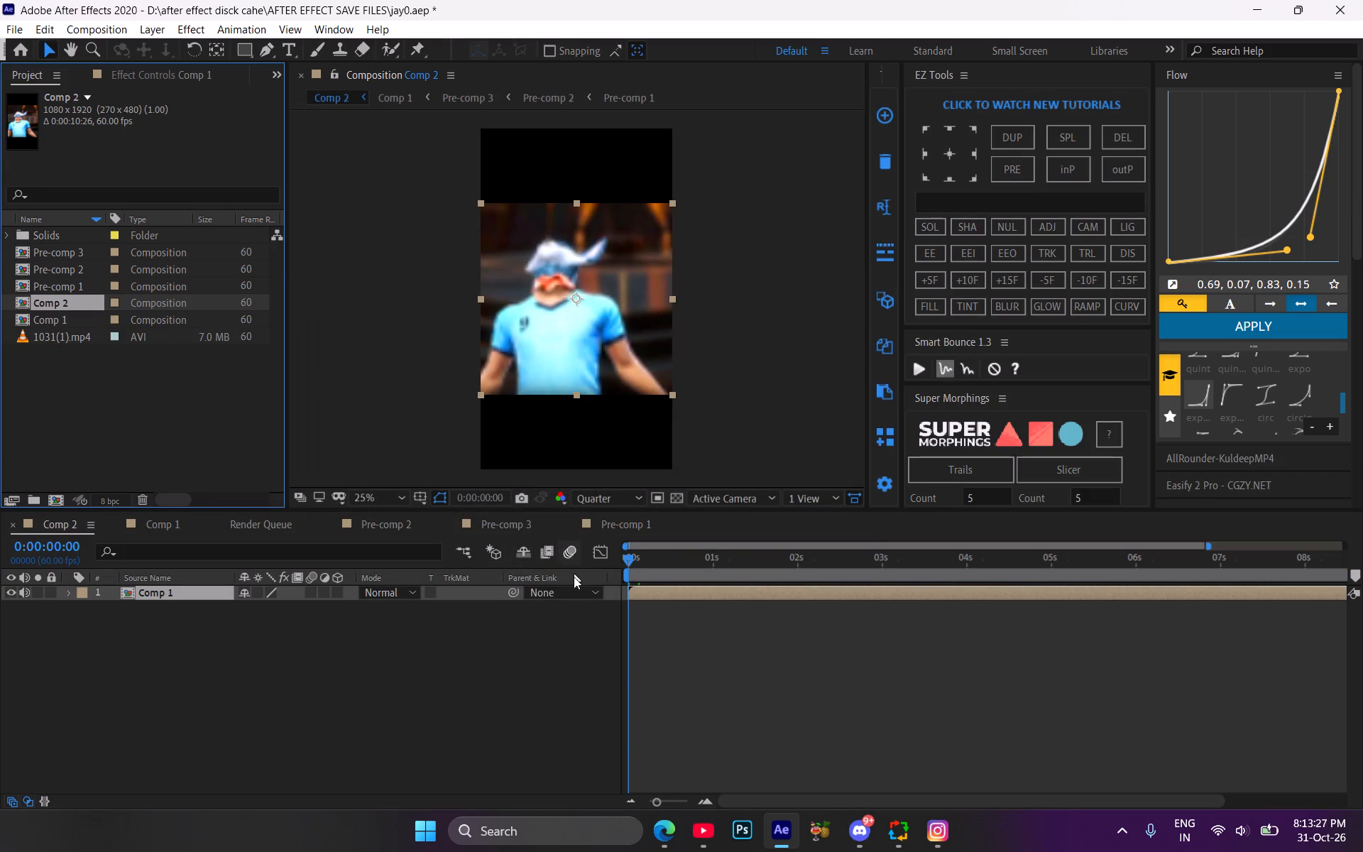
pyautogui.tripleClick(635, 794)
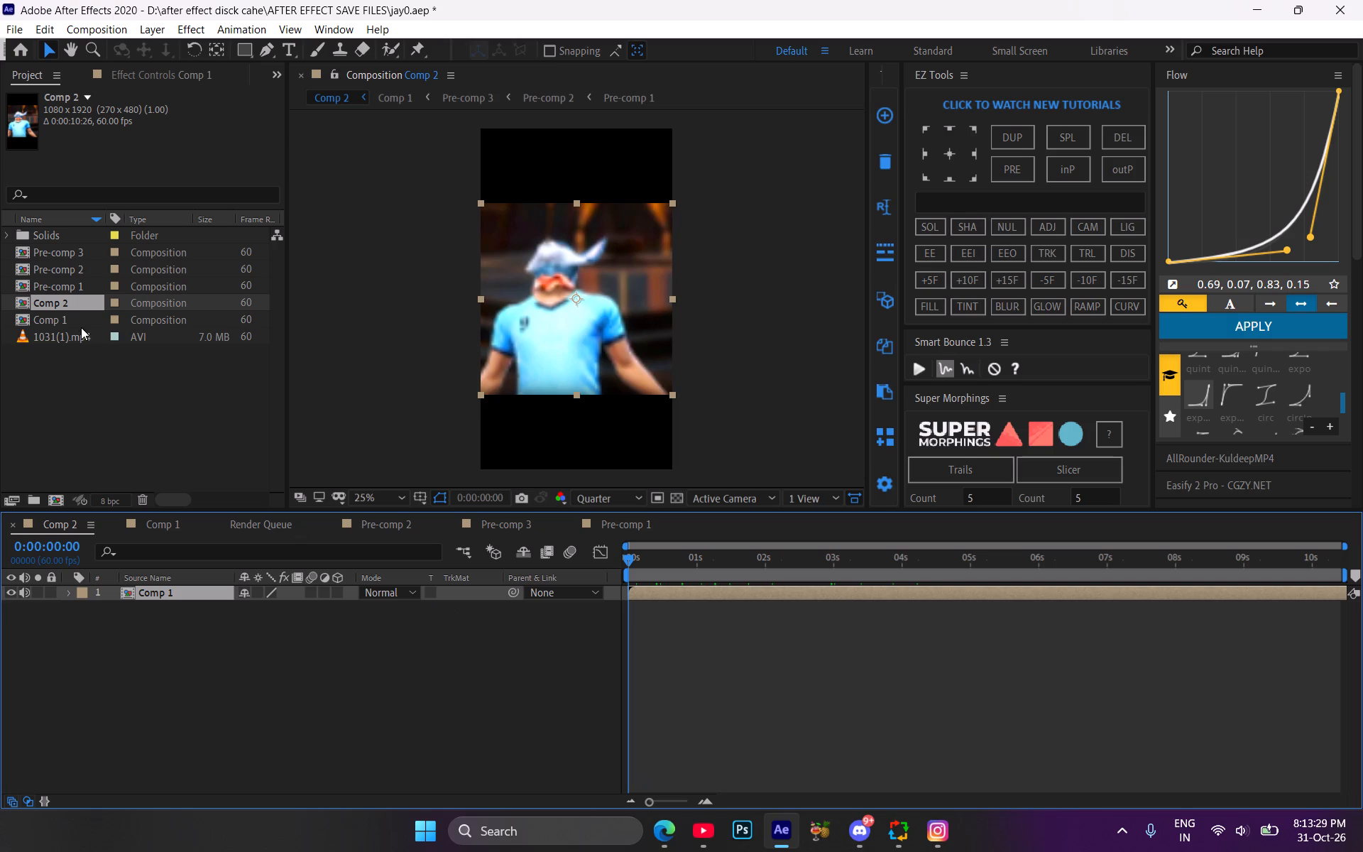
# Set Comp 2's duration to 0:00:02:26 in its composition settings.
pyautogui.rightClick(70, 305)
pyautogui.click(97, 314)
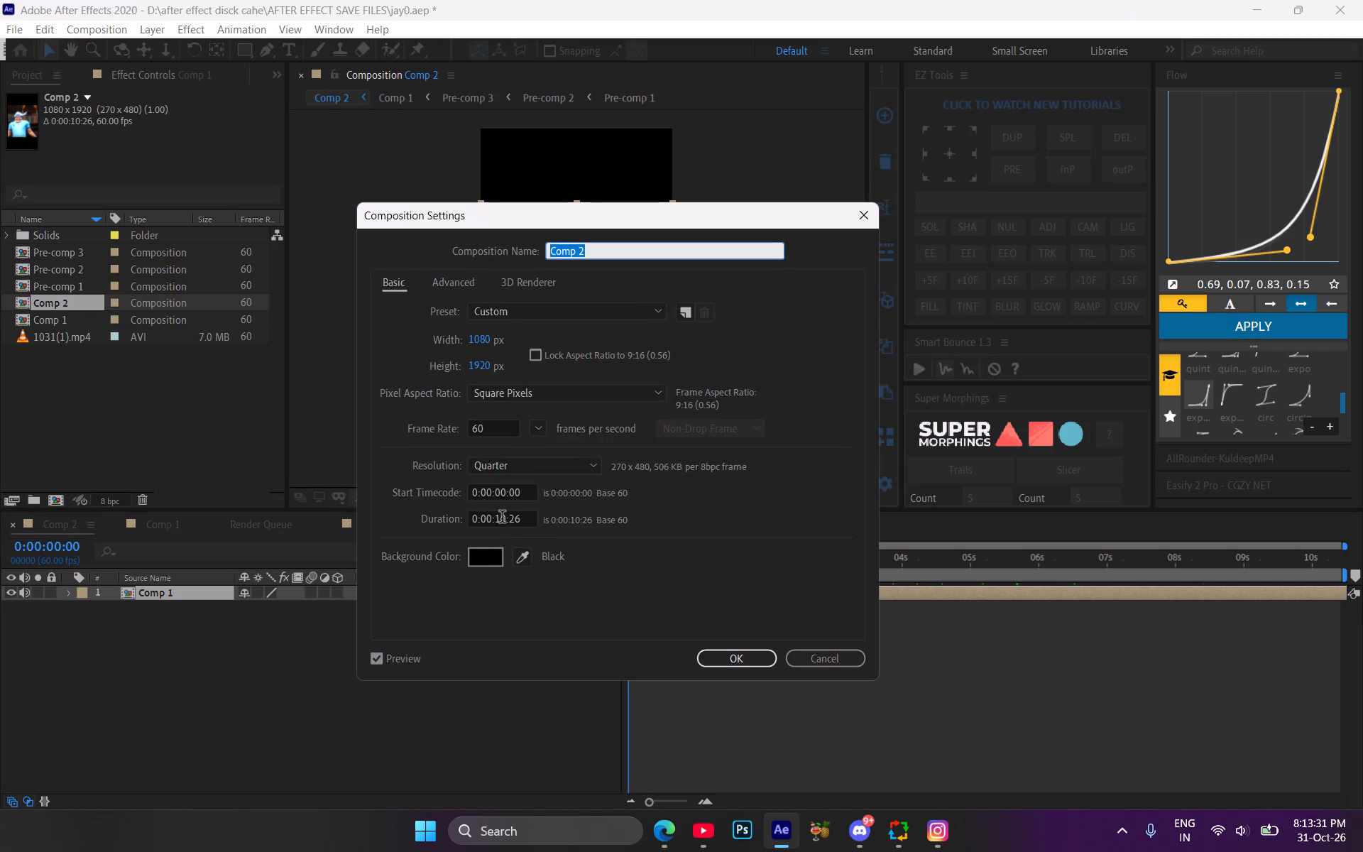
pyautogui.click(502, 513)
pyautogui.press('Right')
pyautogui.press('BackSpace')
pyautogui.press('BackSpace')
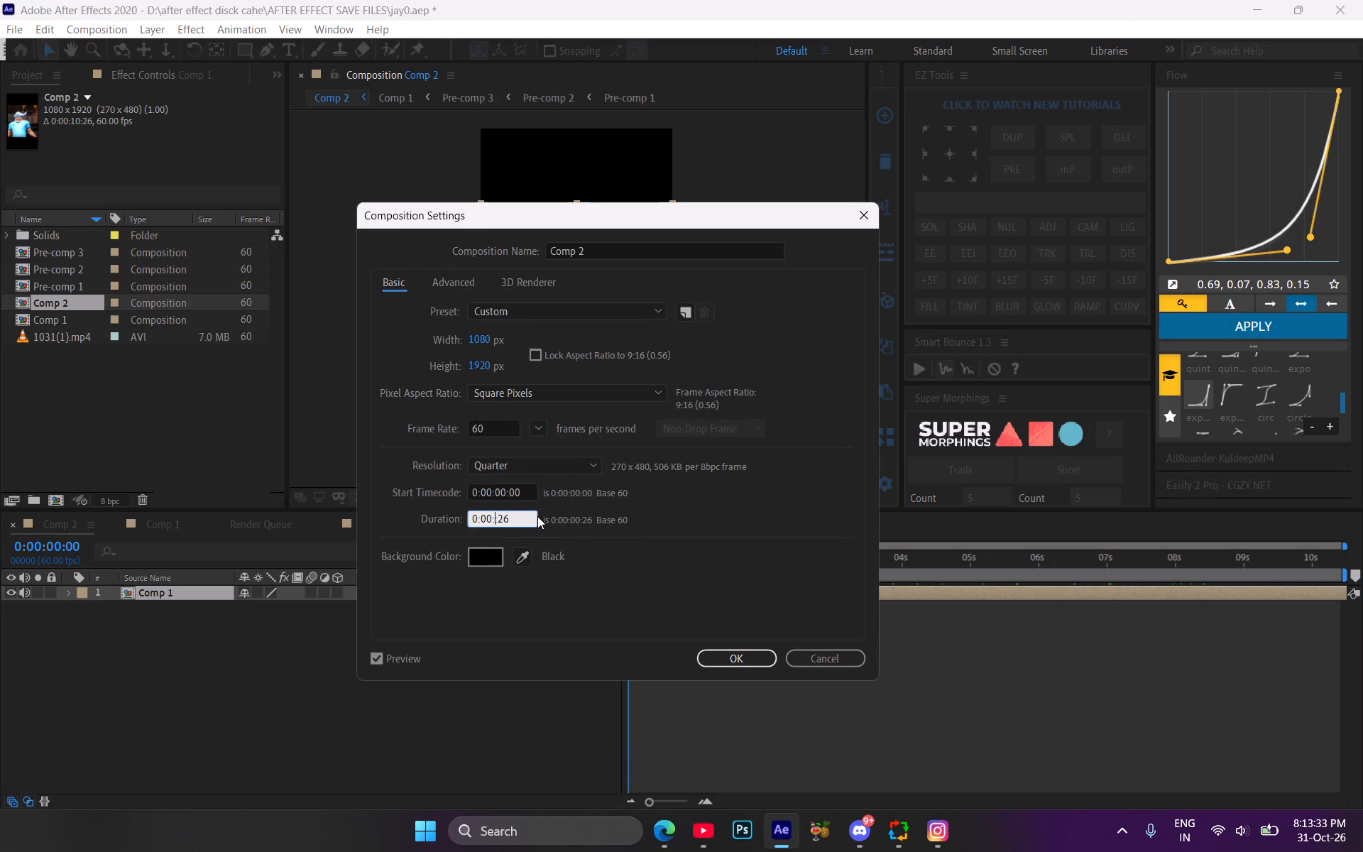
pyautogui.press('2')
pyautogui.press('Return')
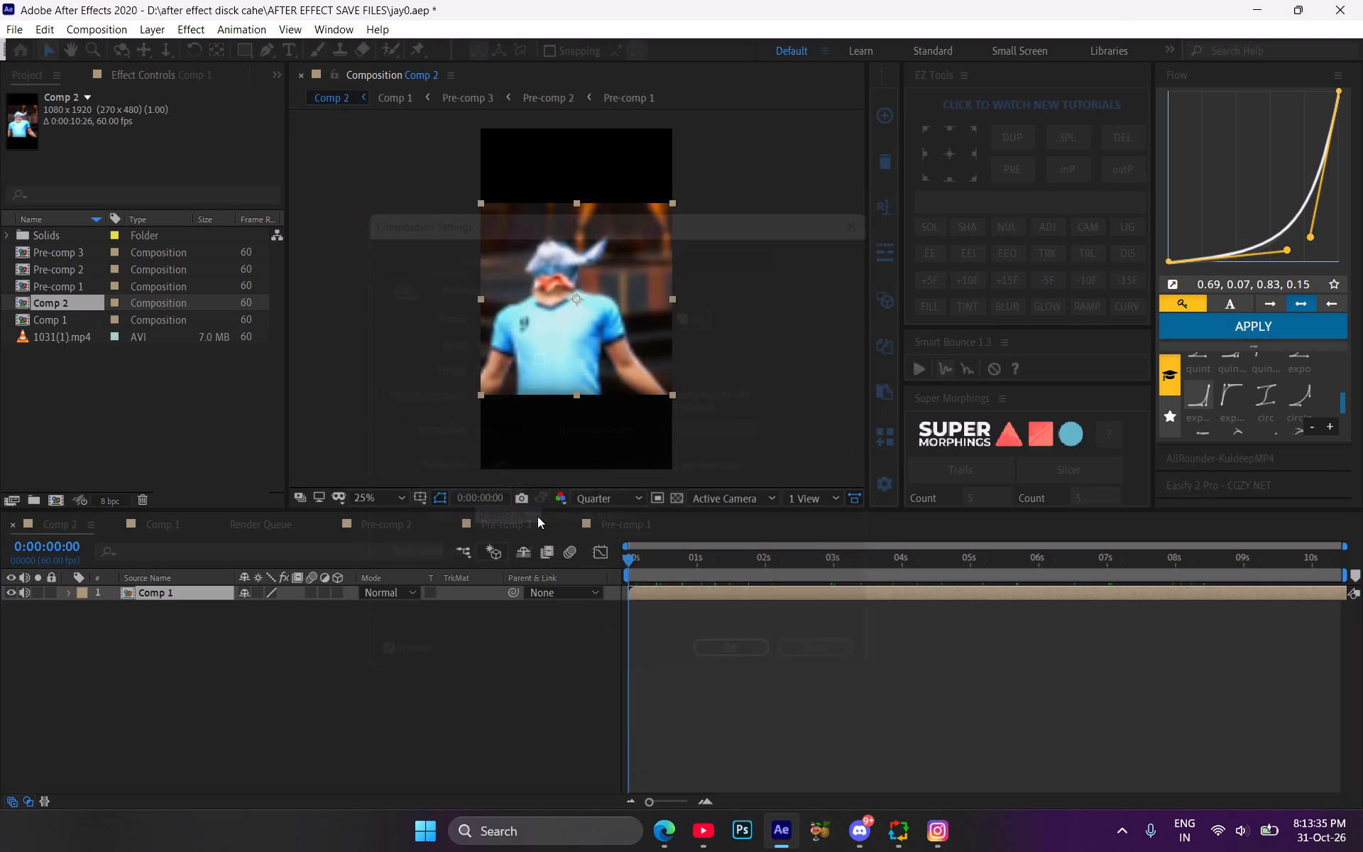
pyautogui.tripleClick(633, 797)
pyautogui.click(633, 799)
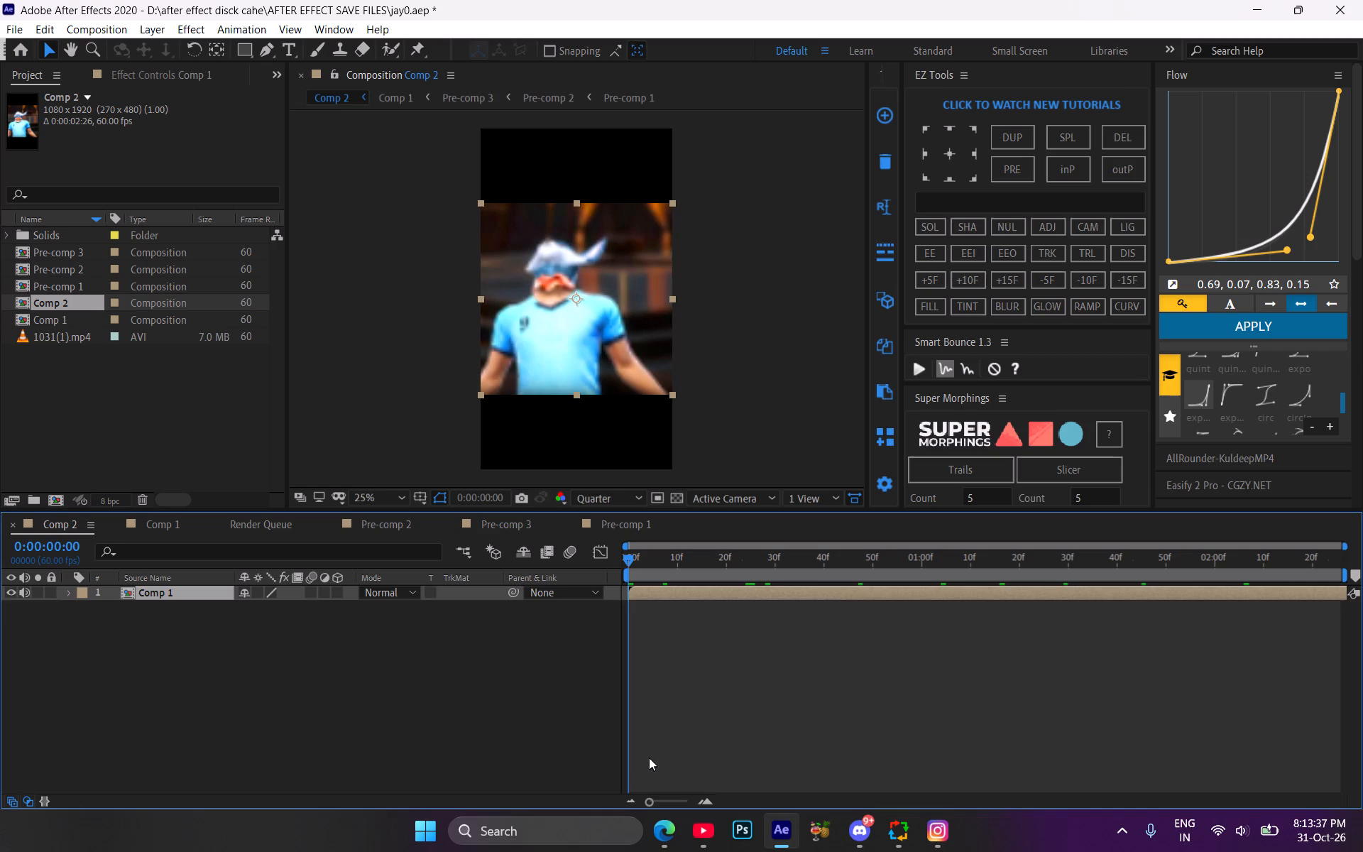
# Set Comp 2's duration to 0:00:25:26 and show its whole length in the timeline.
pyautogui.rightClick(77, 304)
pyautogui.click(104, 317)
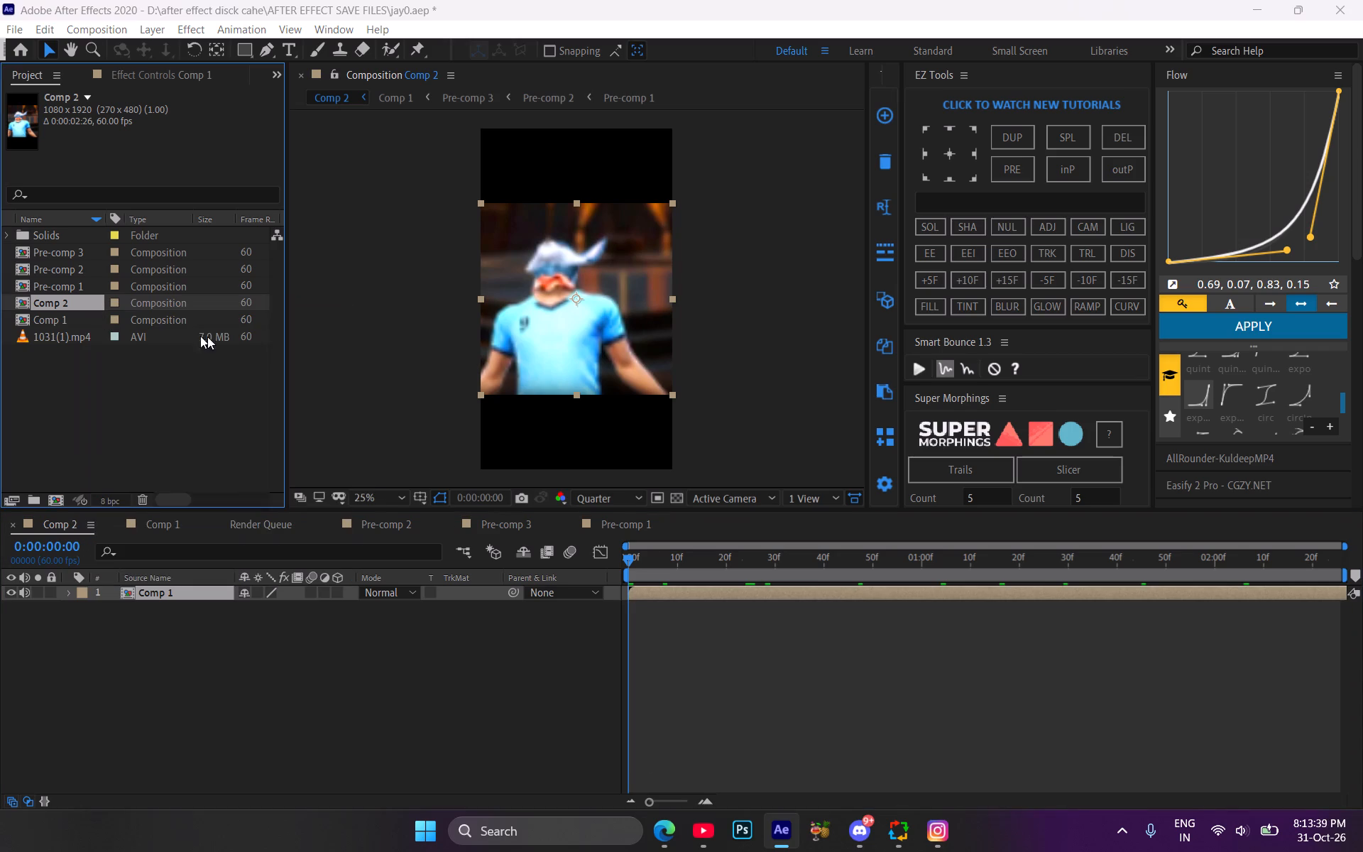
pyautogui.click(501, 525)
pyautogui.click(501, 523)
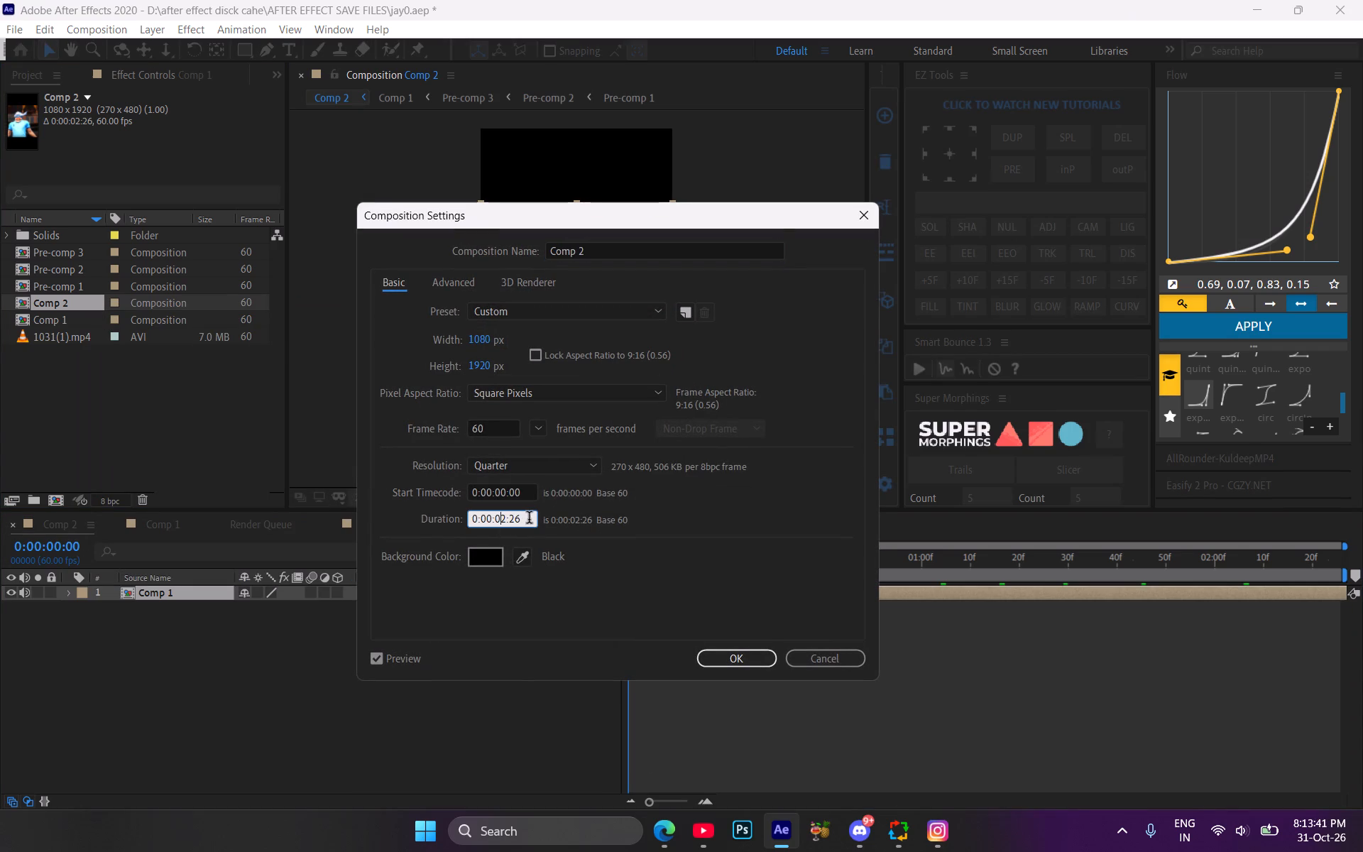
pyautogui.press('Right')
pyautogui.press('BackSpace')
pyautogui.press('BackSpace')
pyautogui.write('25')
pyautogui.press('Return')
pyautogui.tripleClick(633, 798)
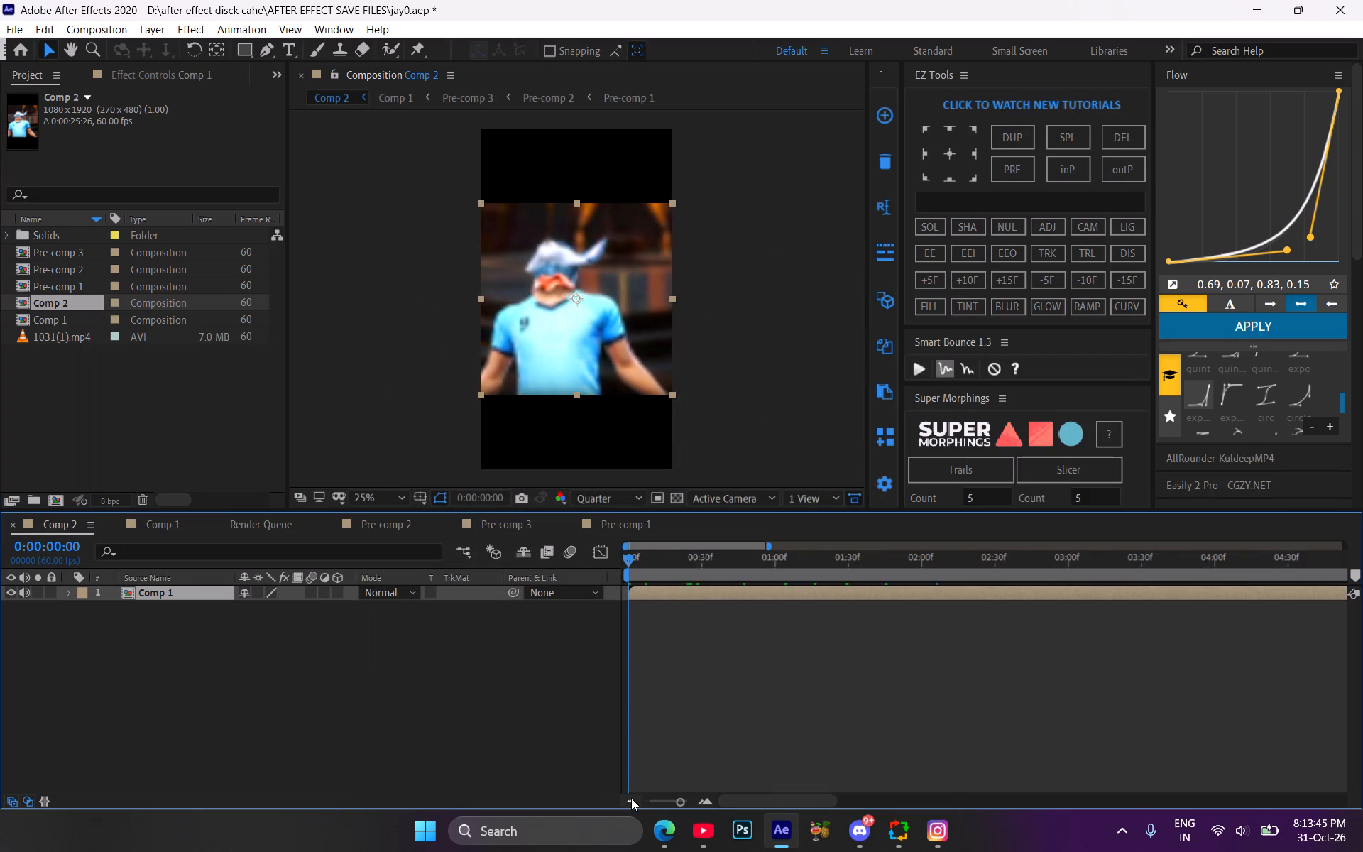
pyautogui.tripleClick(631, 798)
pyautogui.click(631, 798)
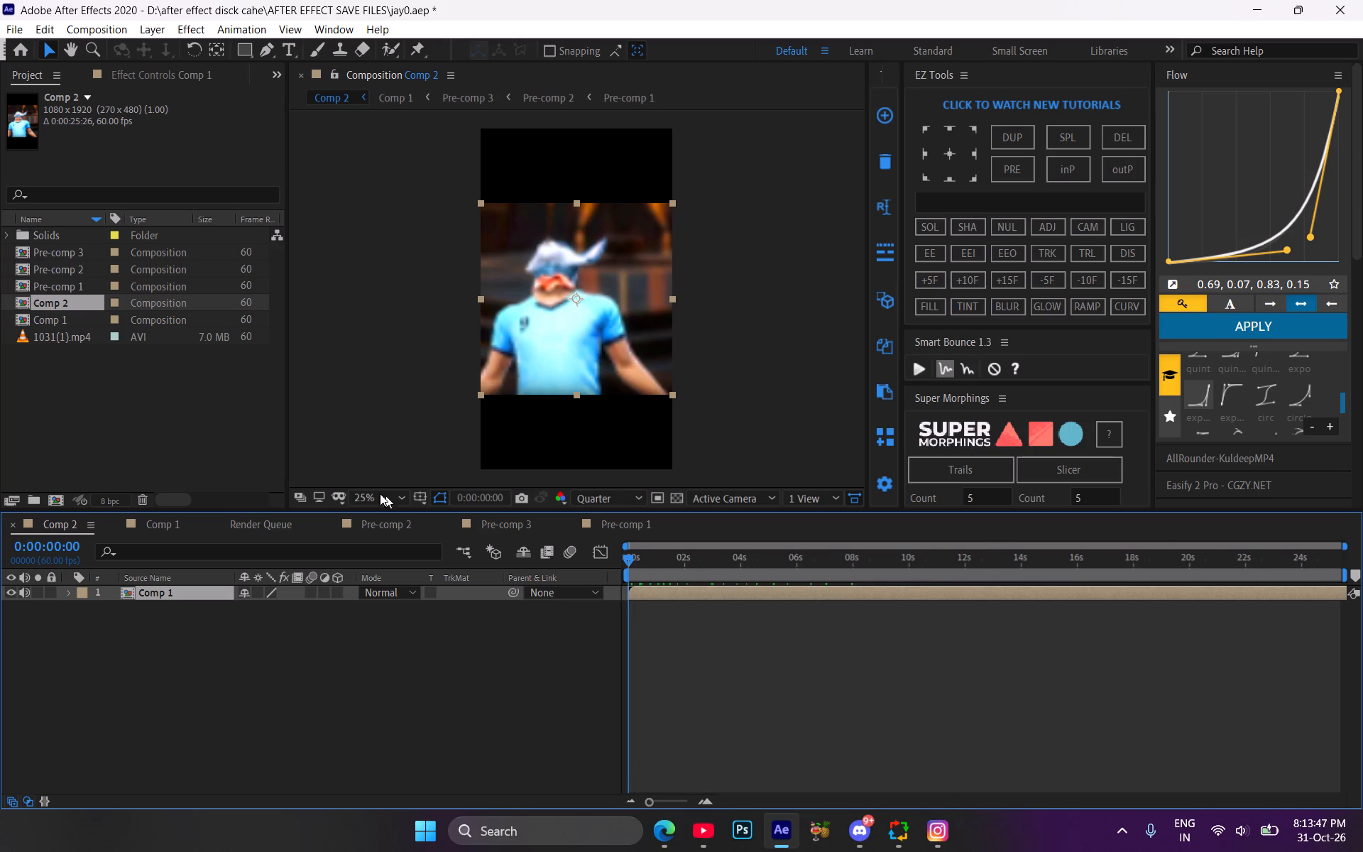
# Set Comp 2's duration to 0:00:30:26 in its composition settings and show its whole length.
pyautogui.rightClick(83, 300)
pyautogui.click(123, 315)
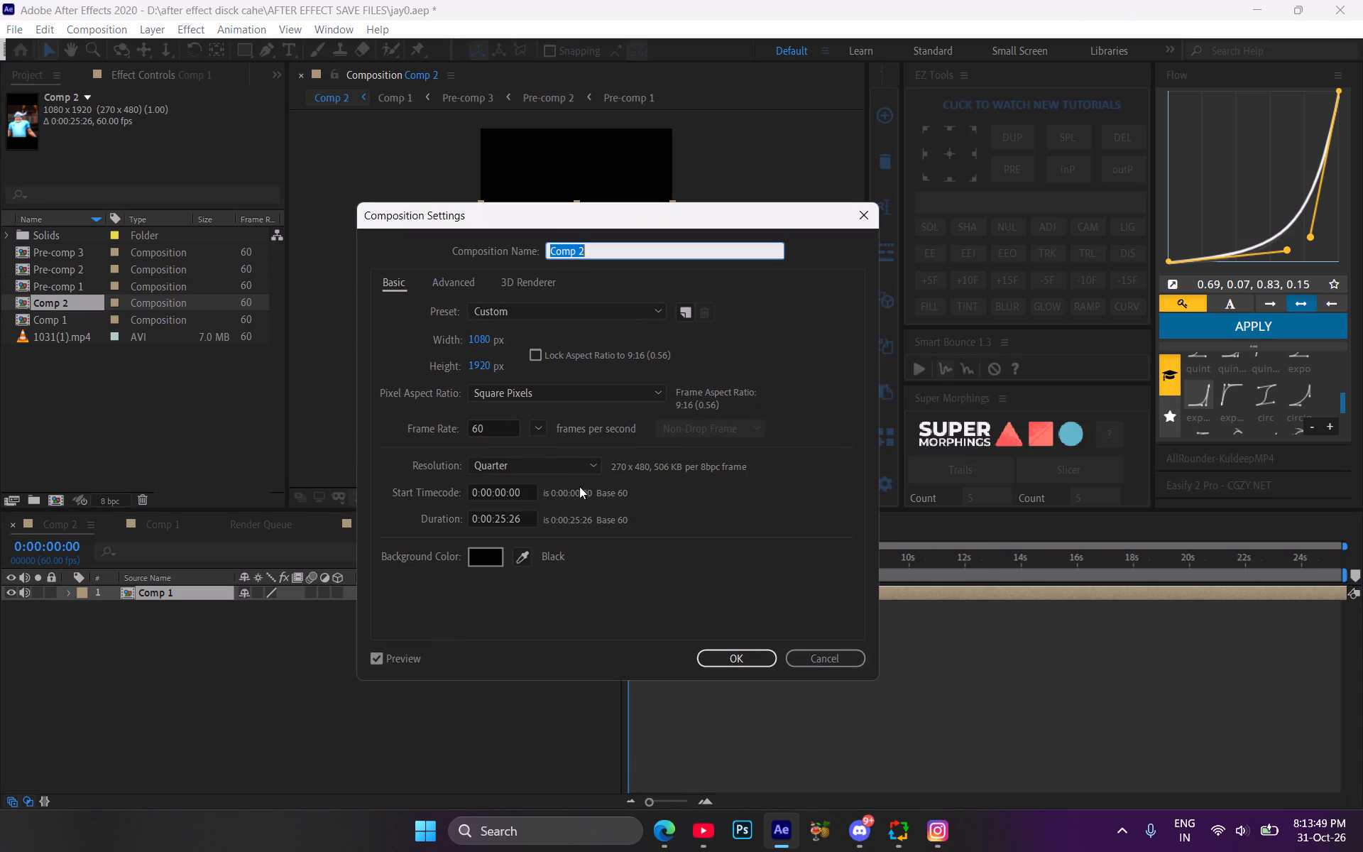
pyautogui.click(503, 519)
pyautogui.press('BackSpace')
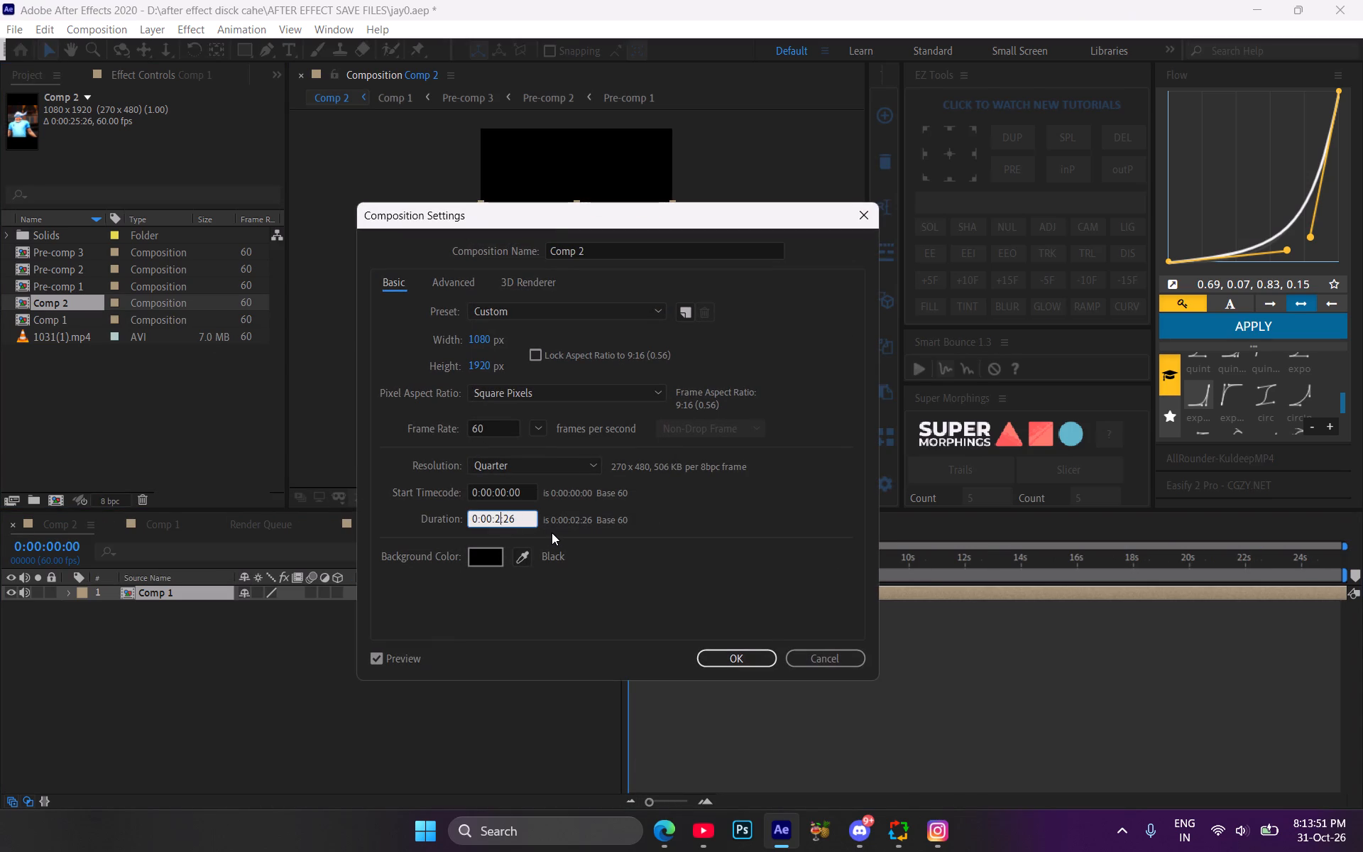
pyautogui.press('BackSpace')
pyautogui.write('30')
pyautogui.press('Return')
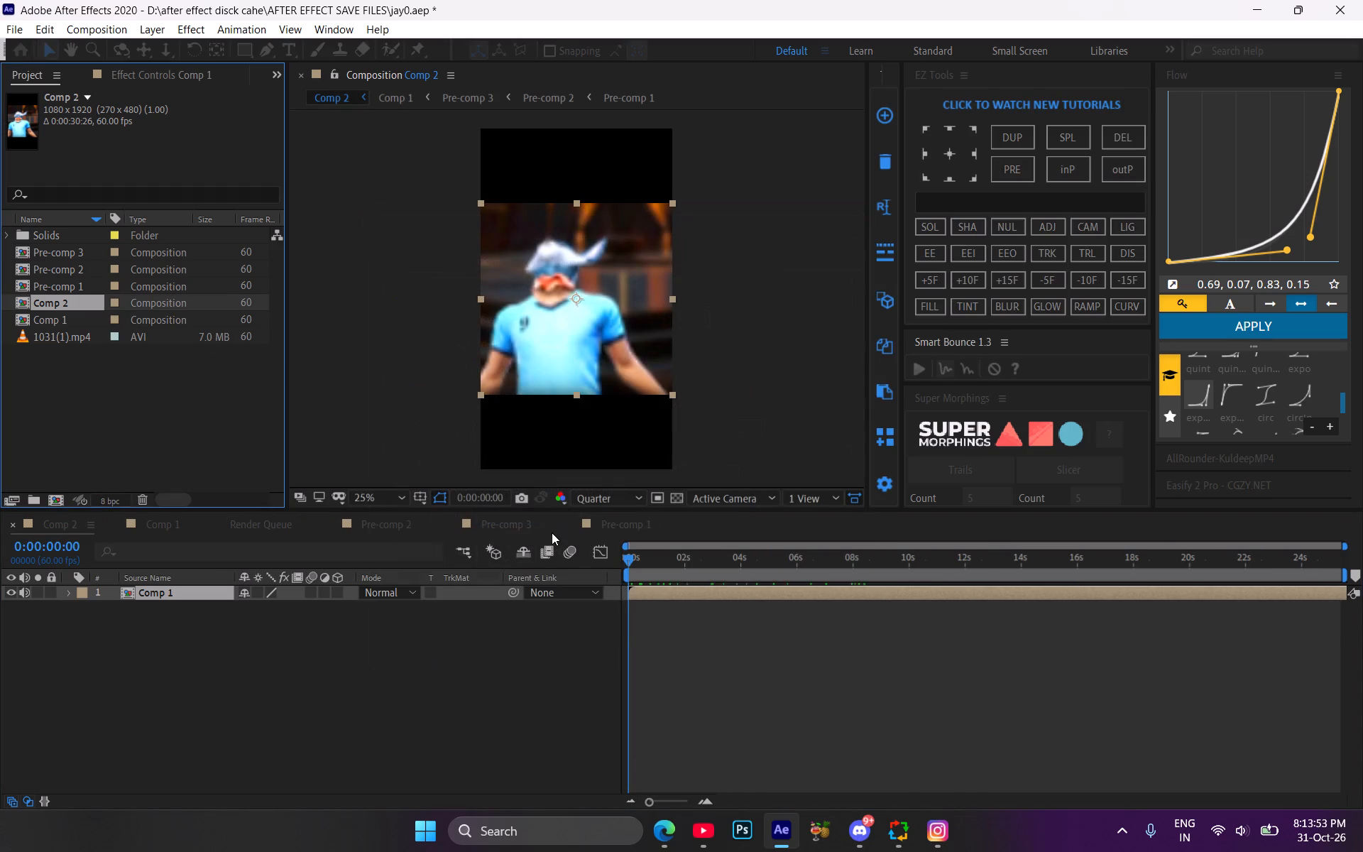
pyautogui.tripleClick(630, 798)
# Scrub through Comp 2, especially around 12 seconds, to find where the visible footage ends.
pyautogui.click(1061, 575)
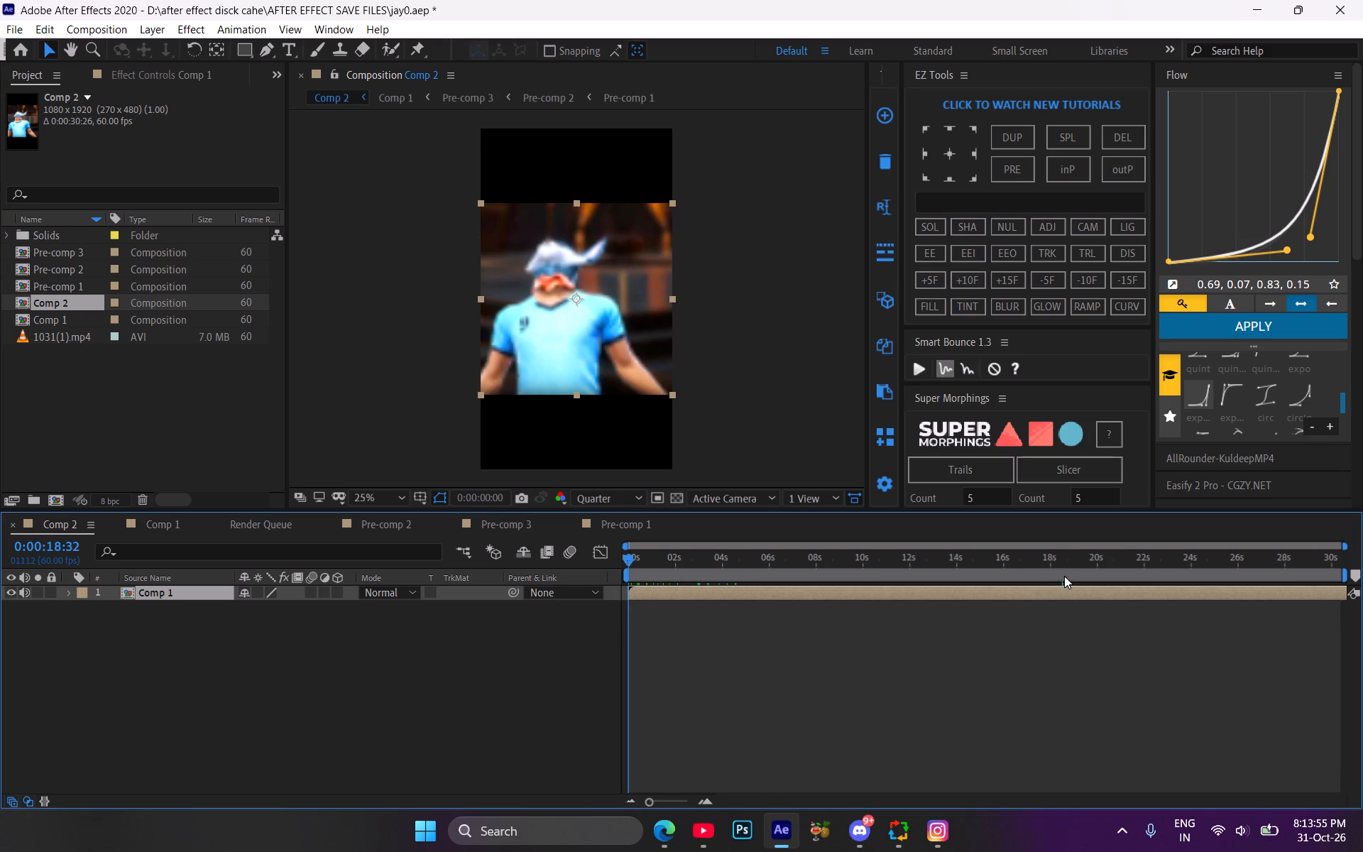
pyautogui.moveTo(1071, 576); pyautogui.dragTo(973, 570)
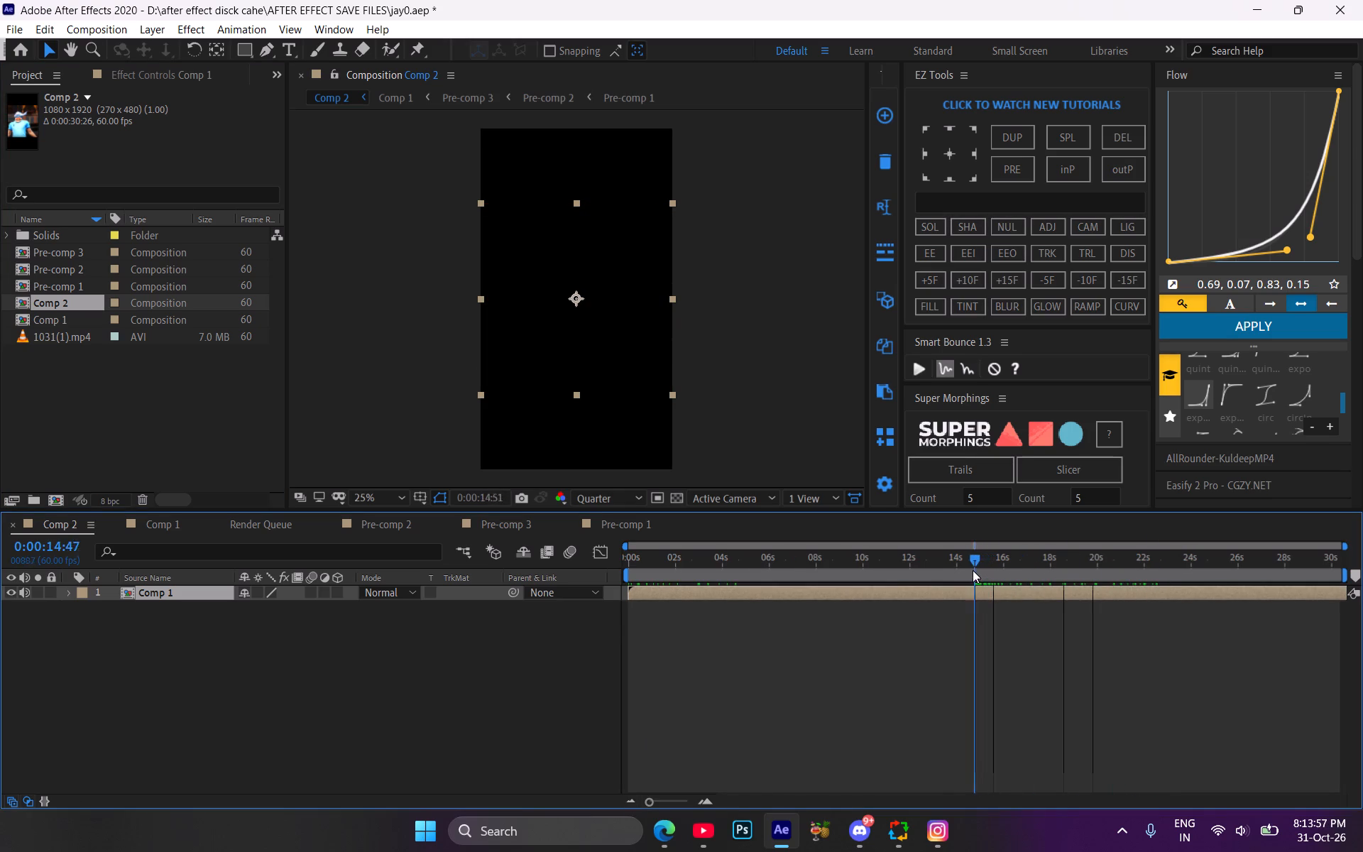
pyautogui.moveTo(973, 570); pyautogui.dragTo(892, 567)
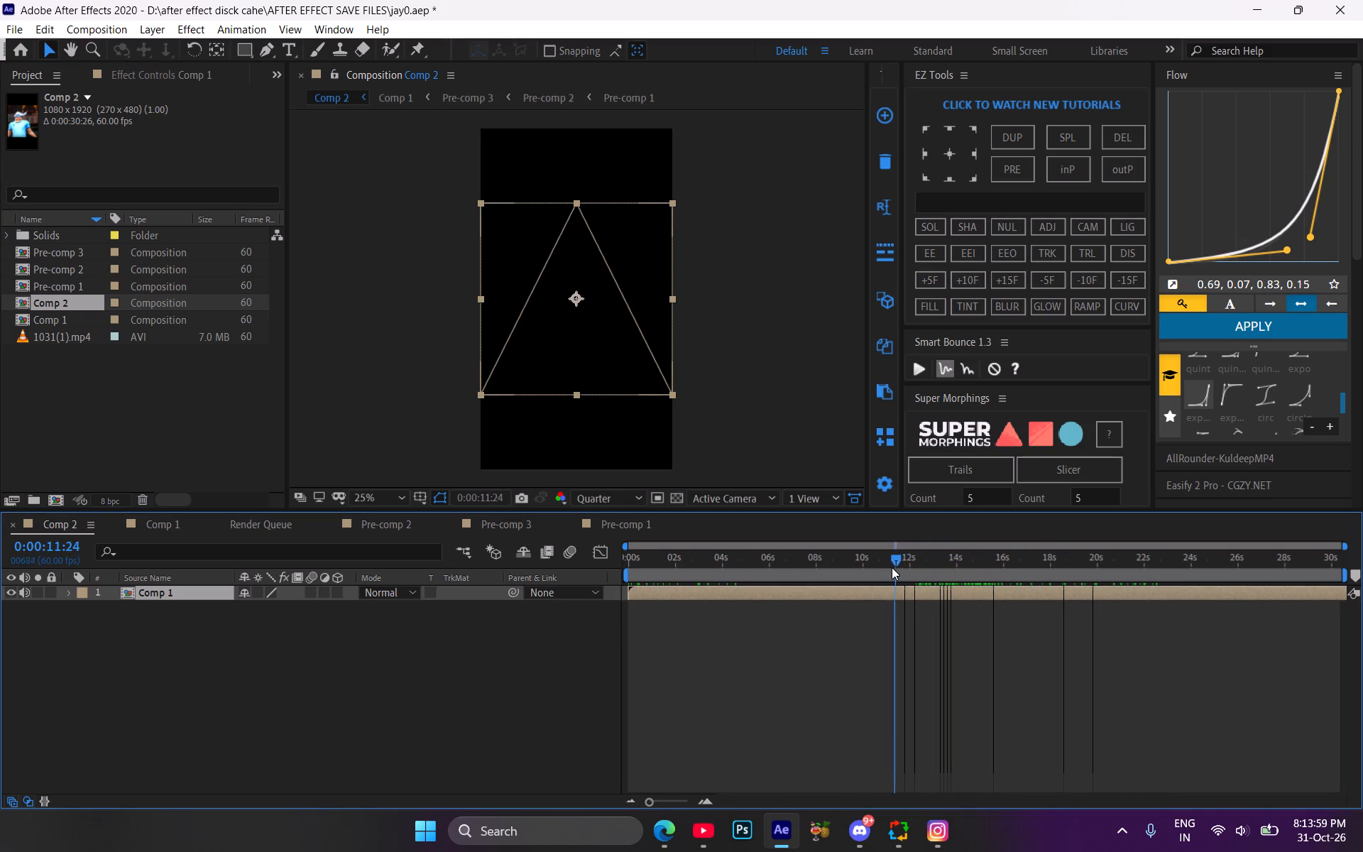
pyautogui.moveTo(892, 567); pyautogui.dragTo(867, 565)
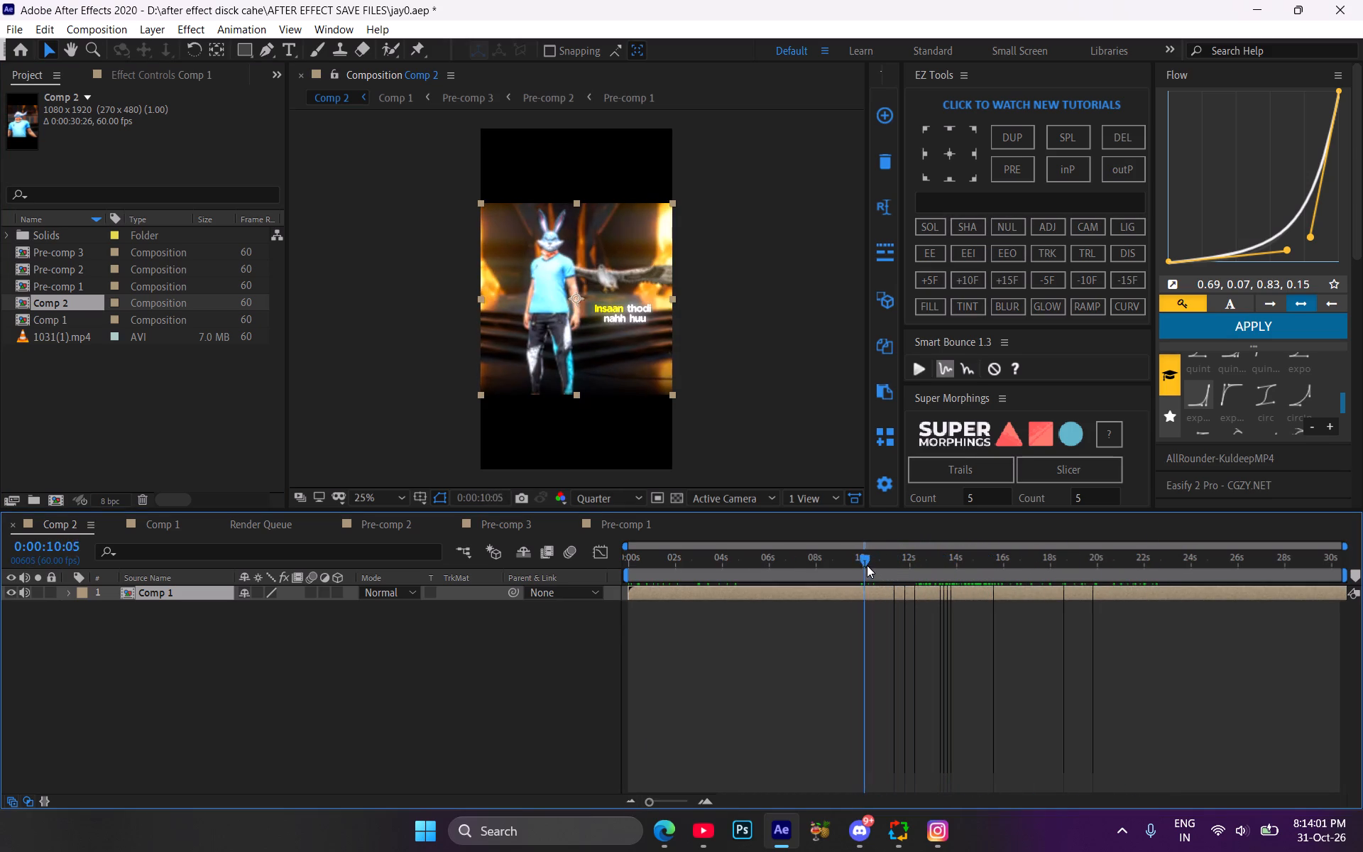
pyautogui.moveTo(867, 565); pyautogui.dragTo(890, 574)
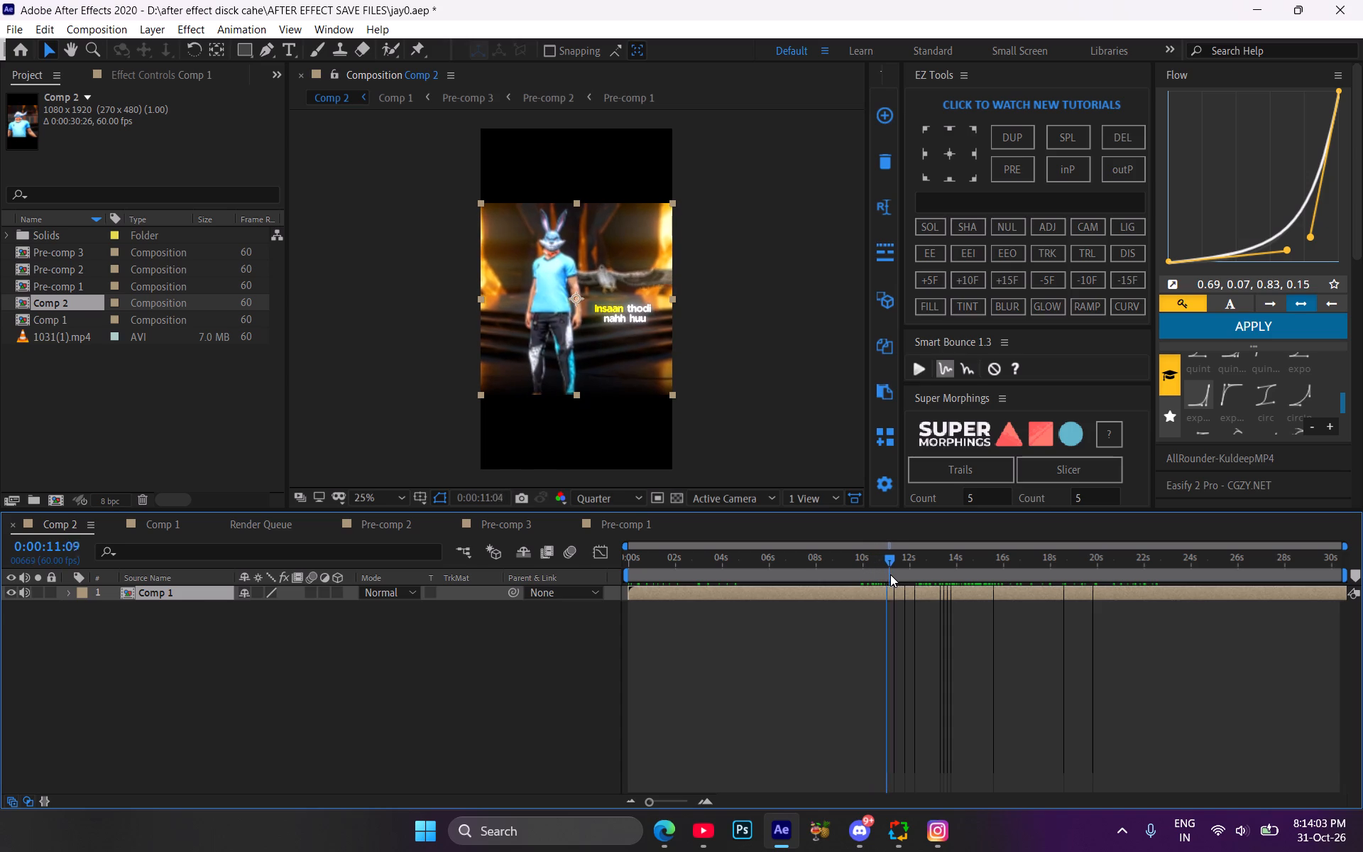
pyautogui.moveTo(890, 574); pyautogui.dragTo(912, 584)
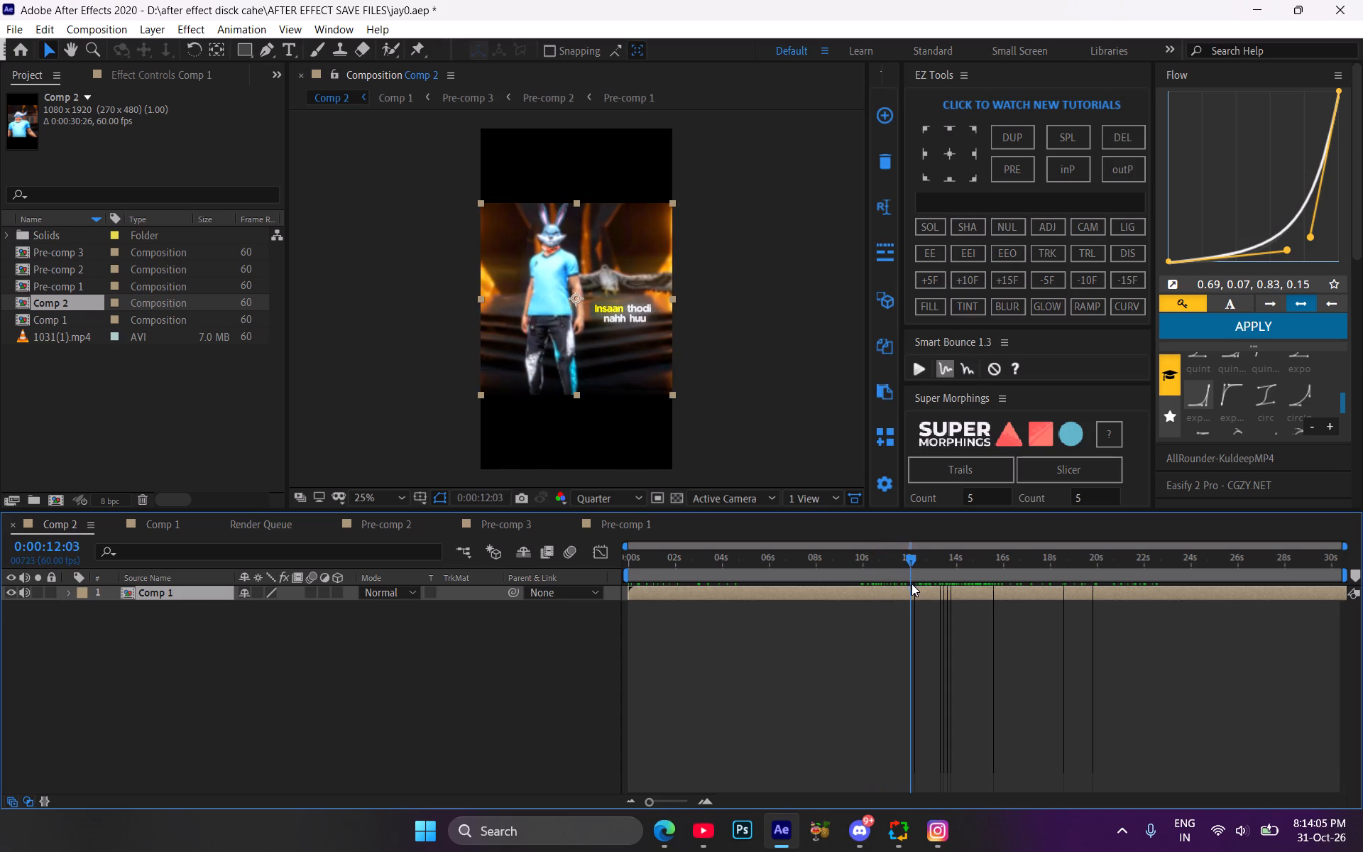
pyautogui.moveTo(912, 584); pyautogui.dragTo(910, 586)
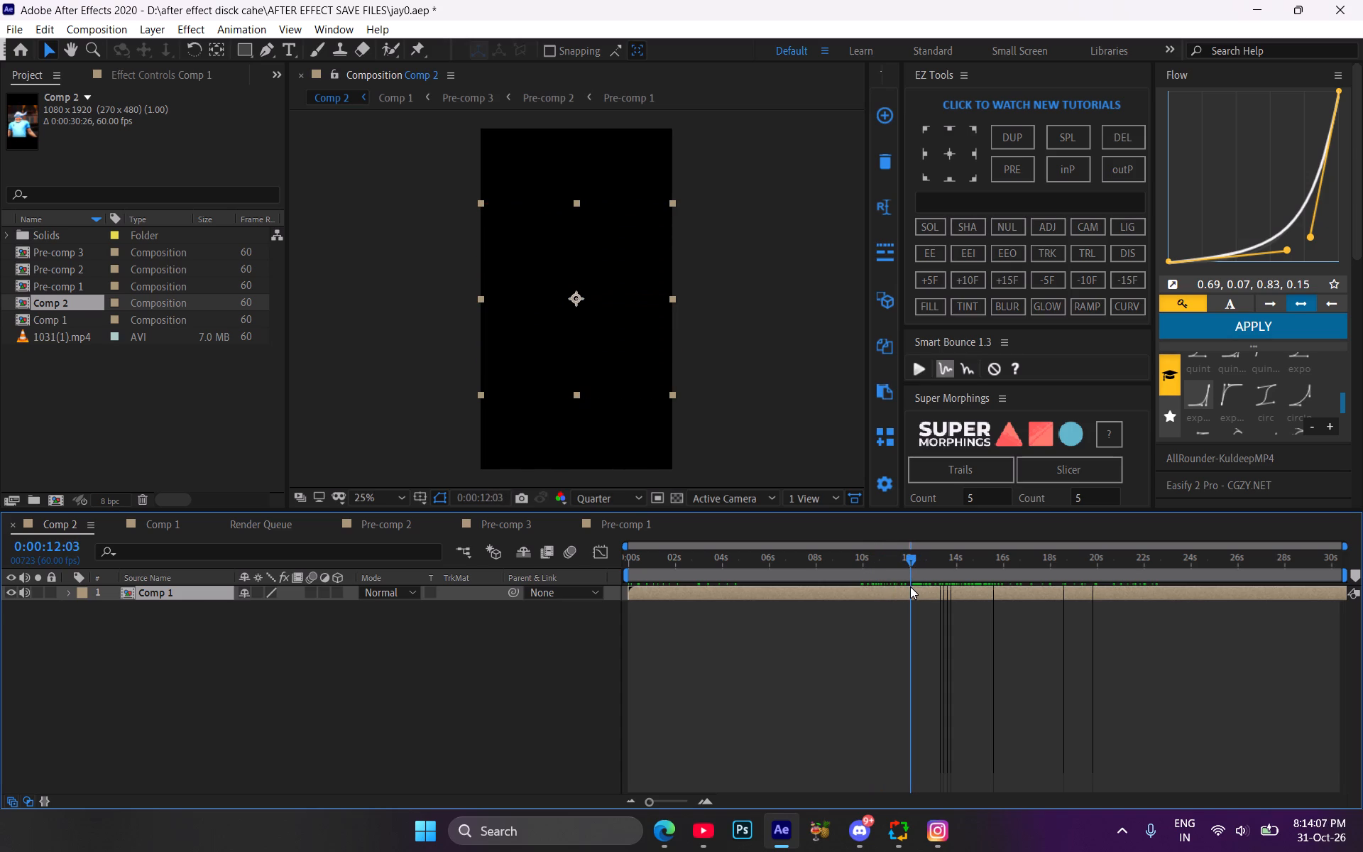
pyautogui.moveTo(910, 586); pyautogui.dragTo(907, 586)
pyautogui.doubleClick(706, 796)
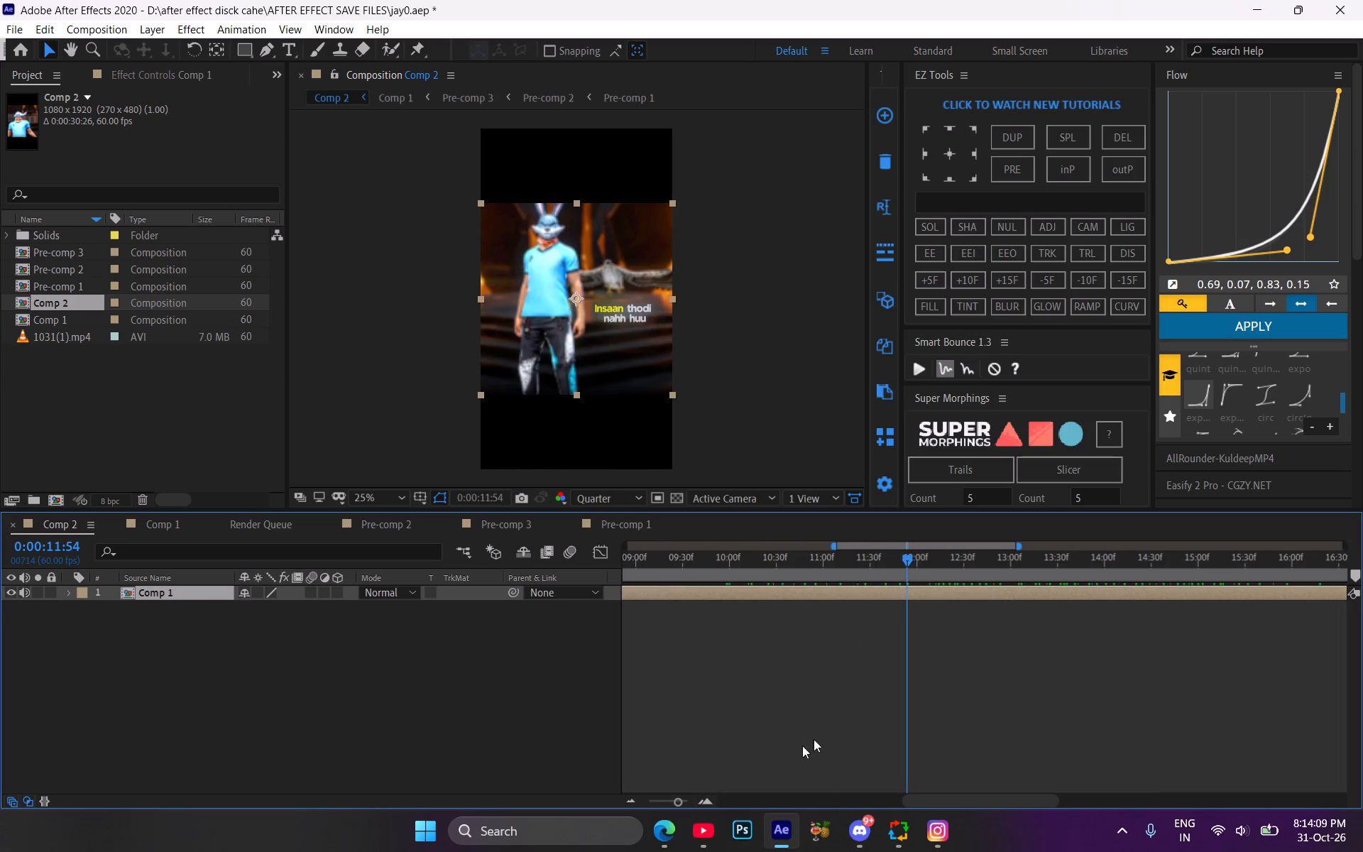
pyautogui.moveTo(906, 567); pyautogui.dragTo(916, 569)
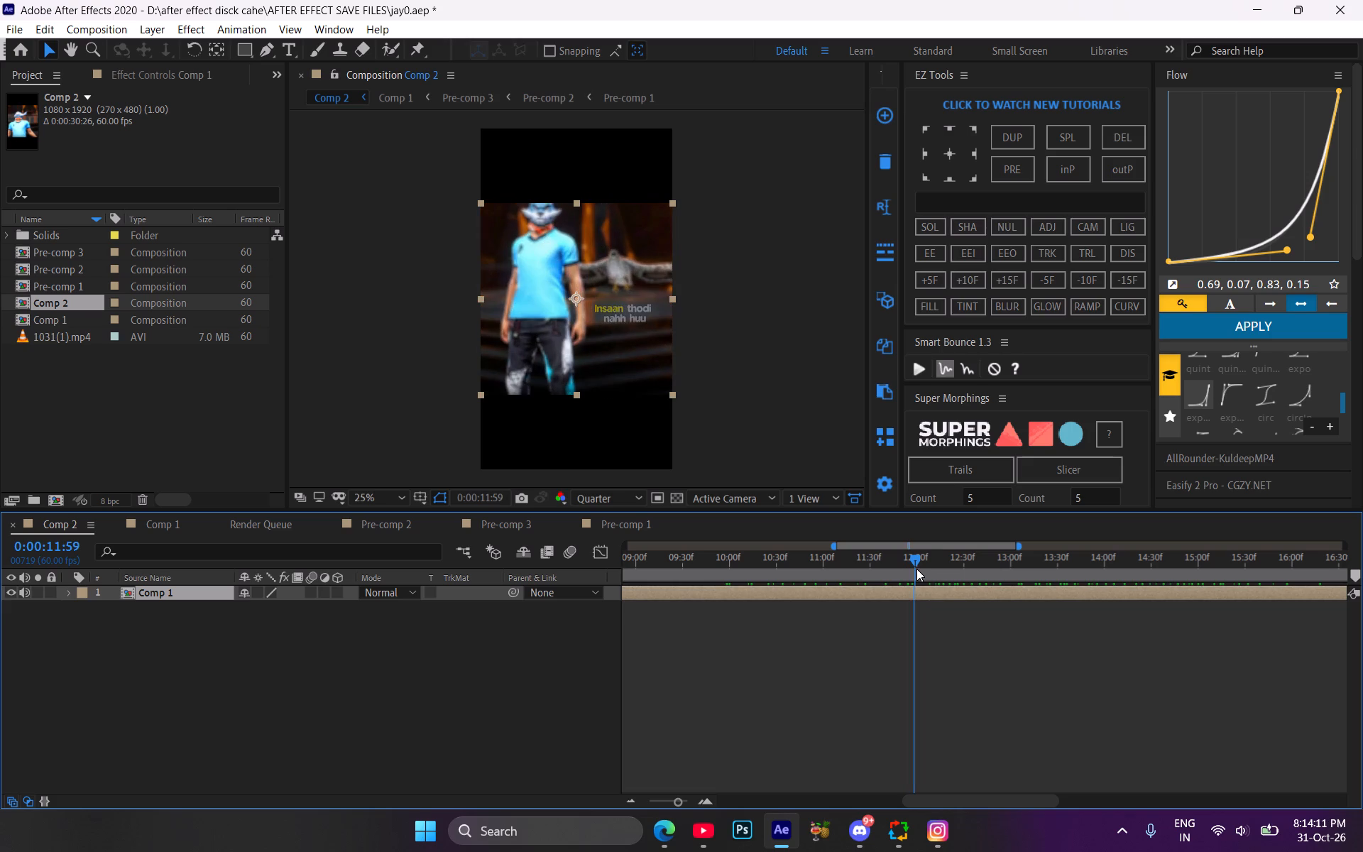
pyautogui.moveTo(916, 569); pyautogui.dragTo(928, 574)
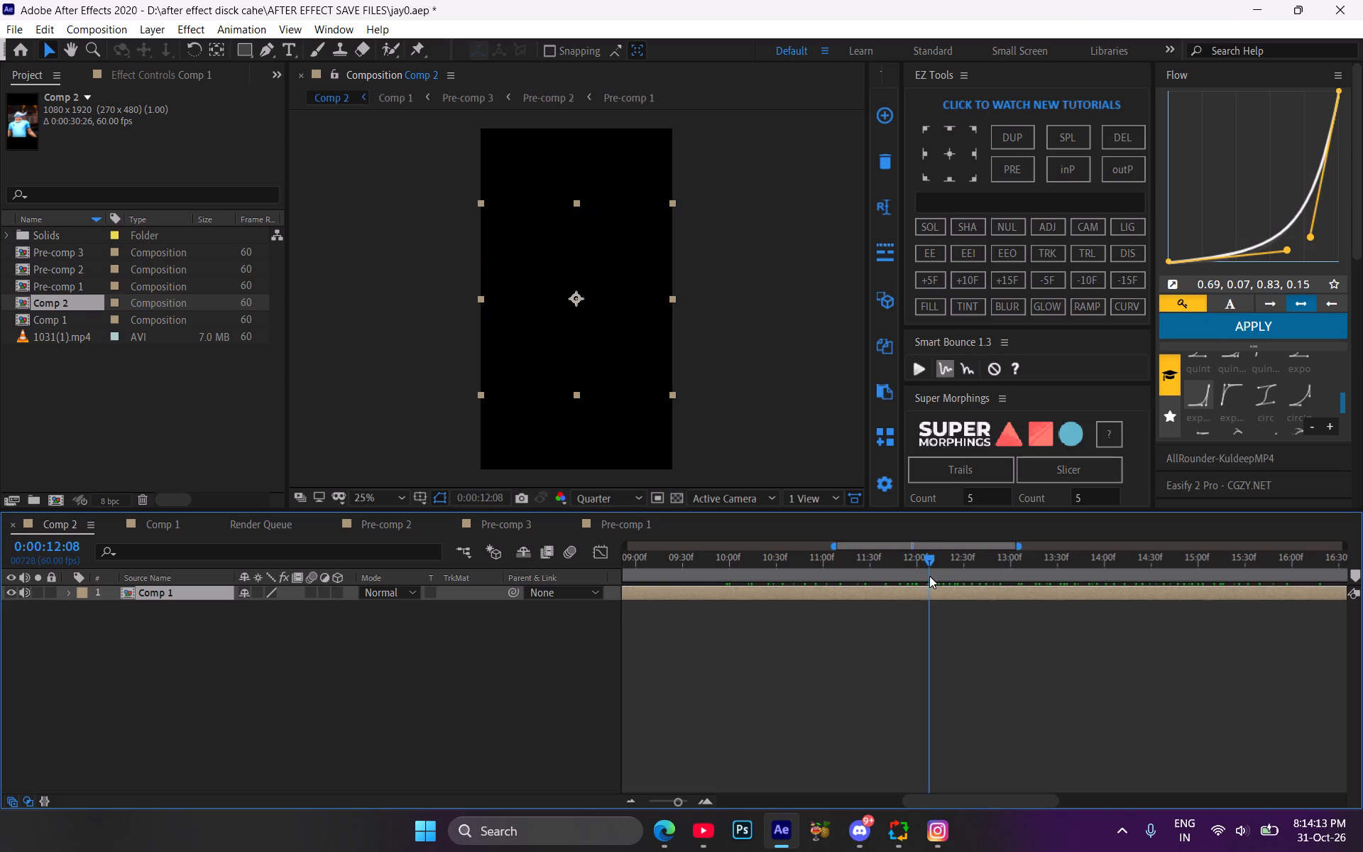
# Shorten Comp 2's work area so it ends at about 0:00:12:08.
pyautogui.tripleClick(630, 799)
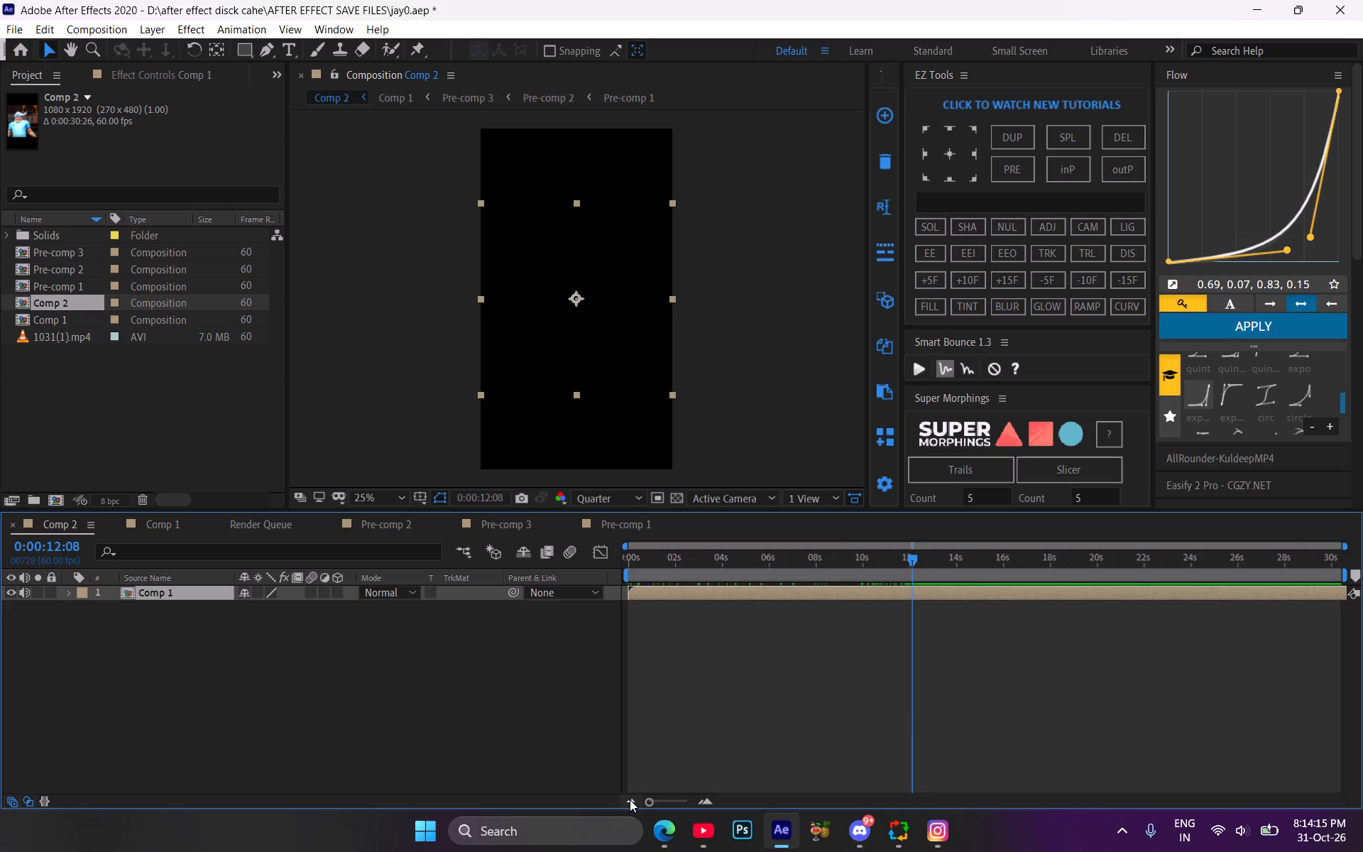
pyautogui.moveTo(1342, 577); pyautogui.dragTo(971, 581)
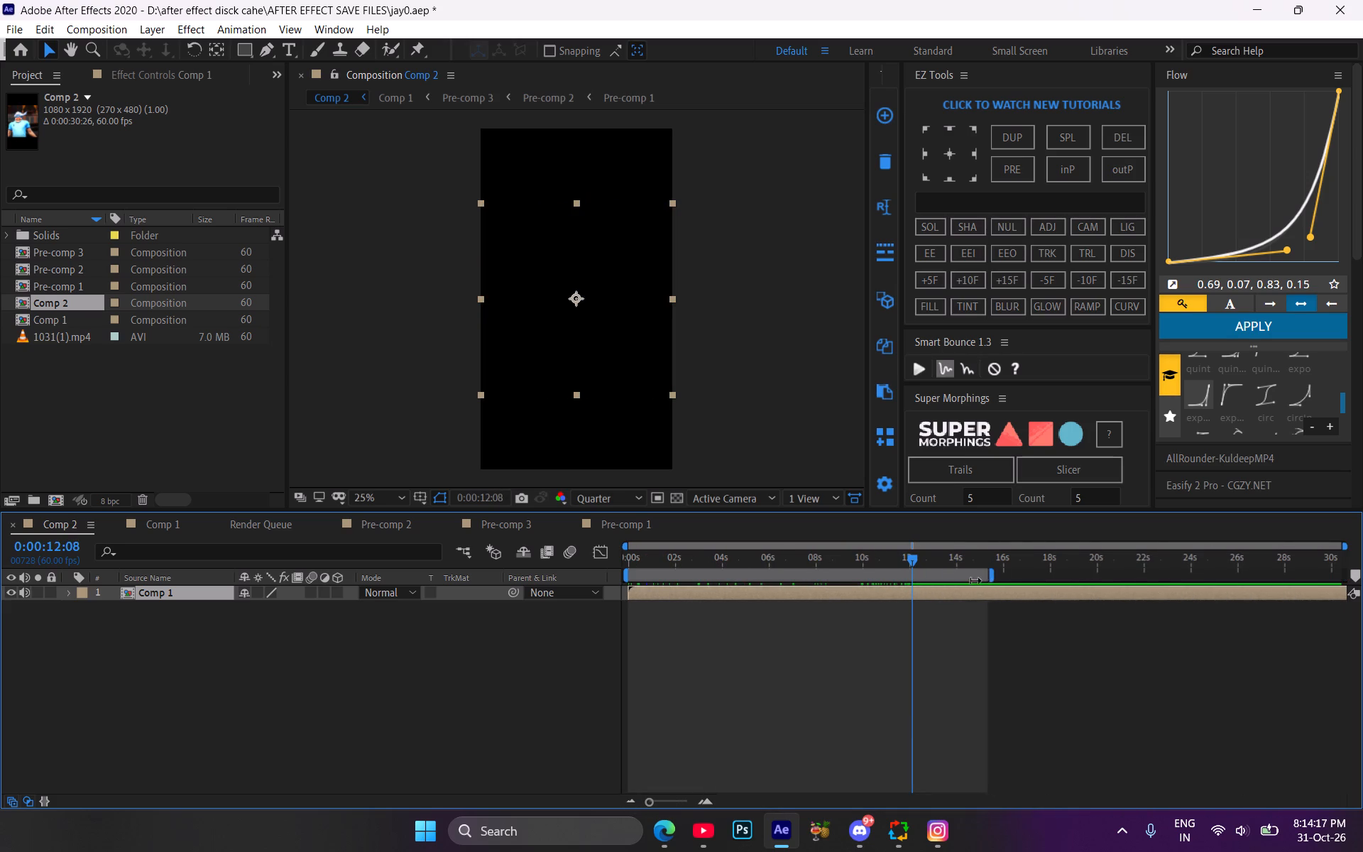
pyautogui.moveTo(971, 581); pyautogui.dragTo(915, 584)
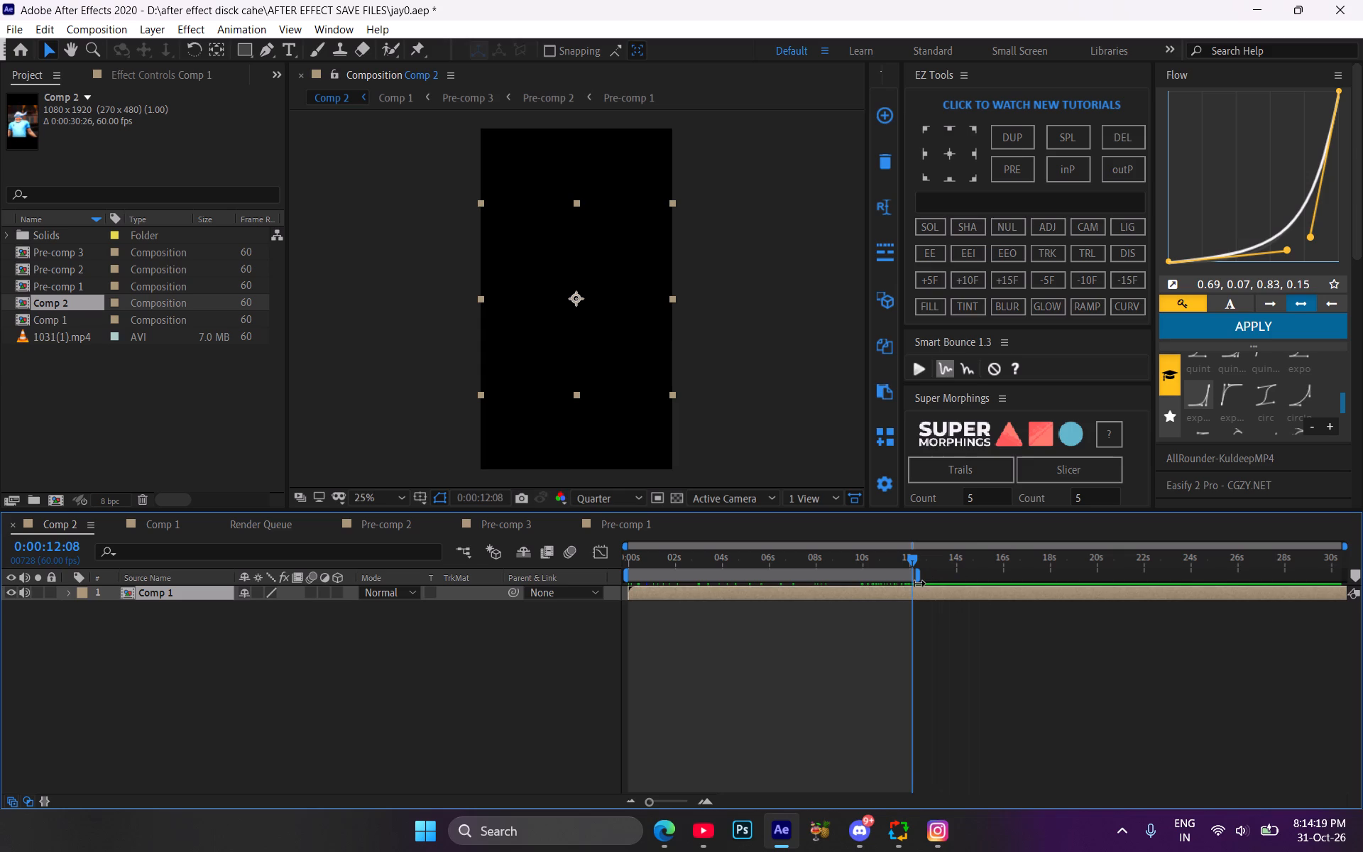
pyautogui.moveTo(915, 584); pyautogui.dragTo(915, 586)
# Check the last frames around 0:00:12:00 and trim the work area end to 0:00:12:06.
pyautogui.tripleClick(709, 800)
pyautogui.doubleClick(708, 800)
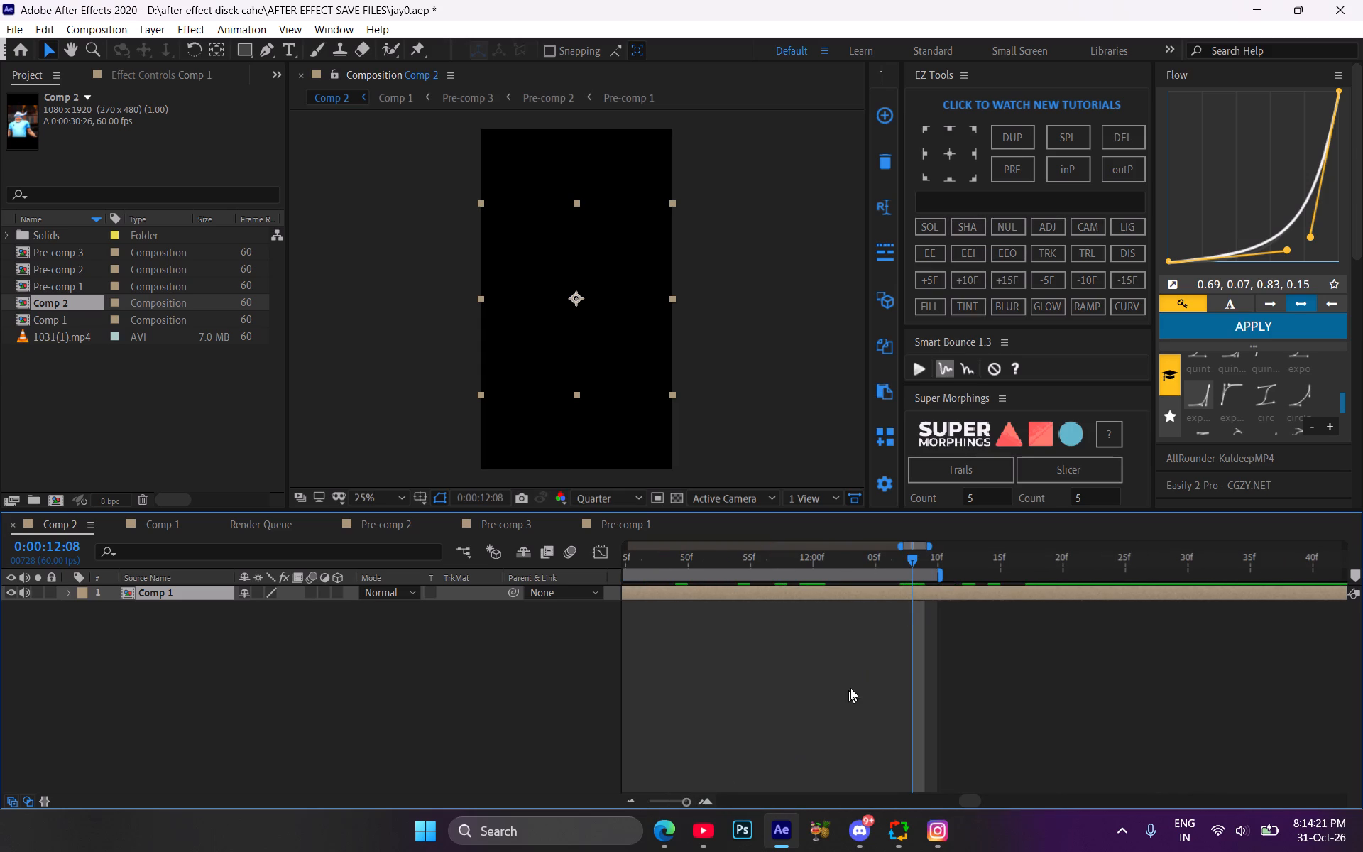
pyautogui.moveTo(914, 562); pyautogui.dragTo(893, 563)
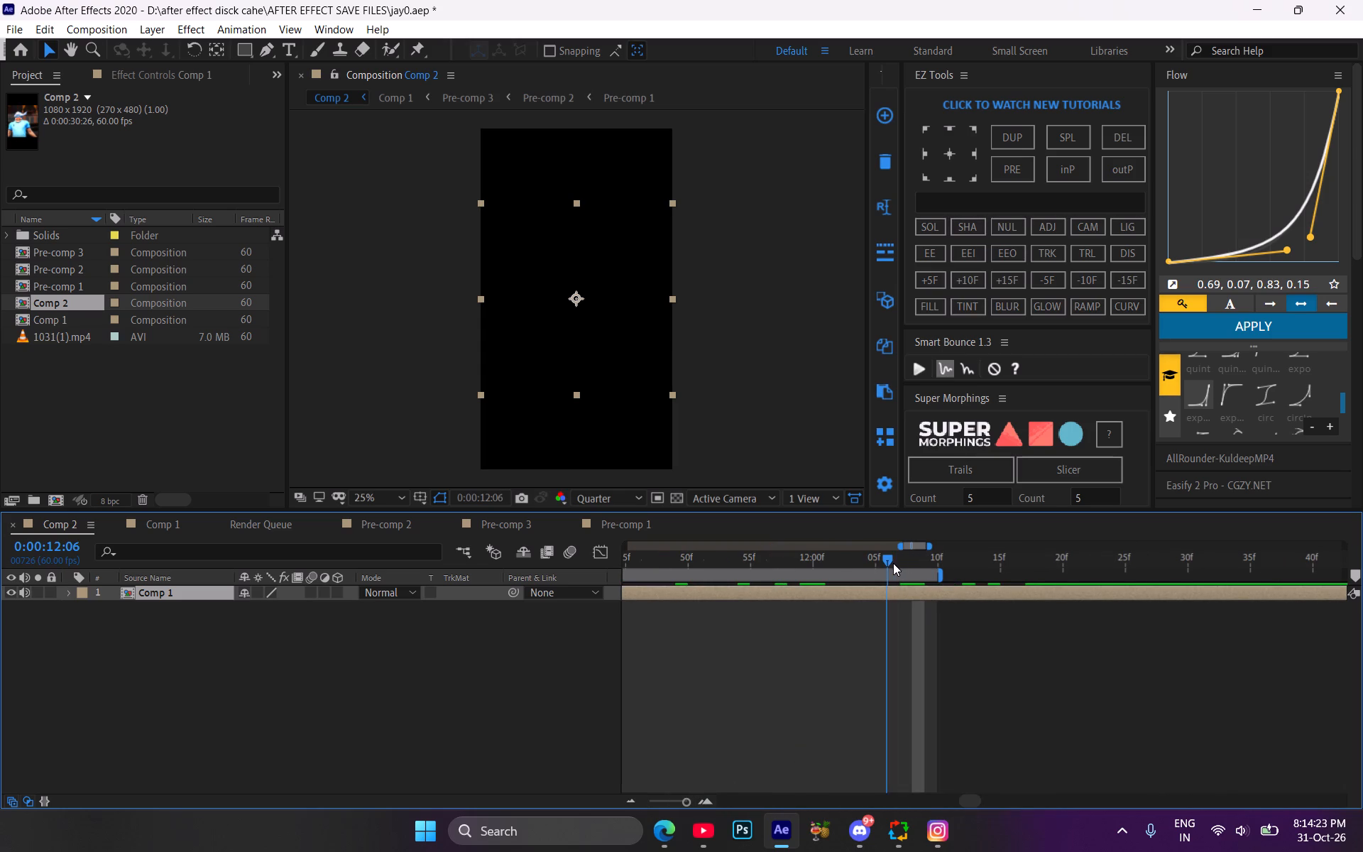
pyautogui.moveTo(893, 563); pyautogui.dragTo(833, 569)
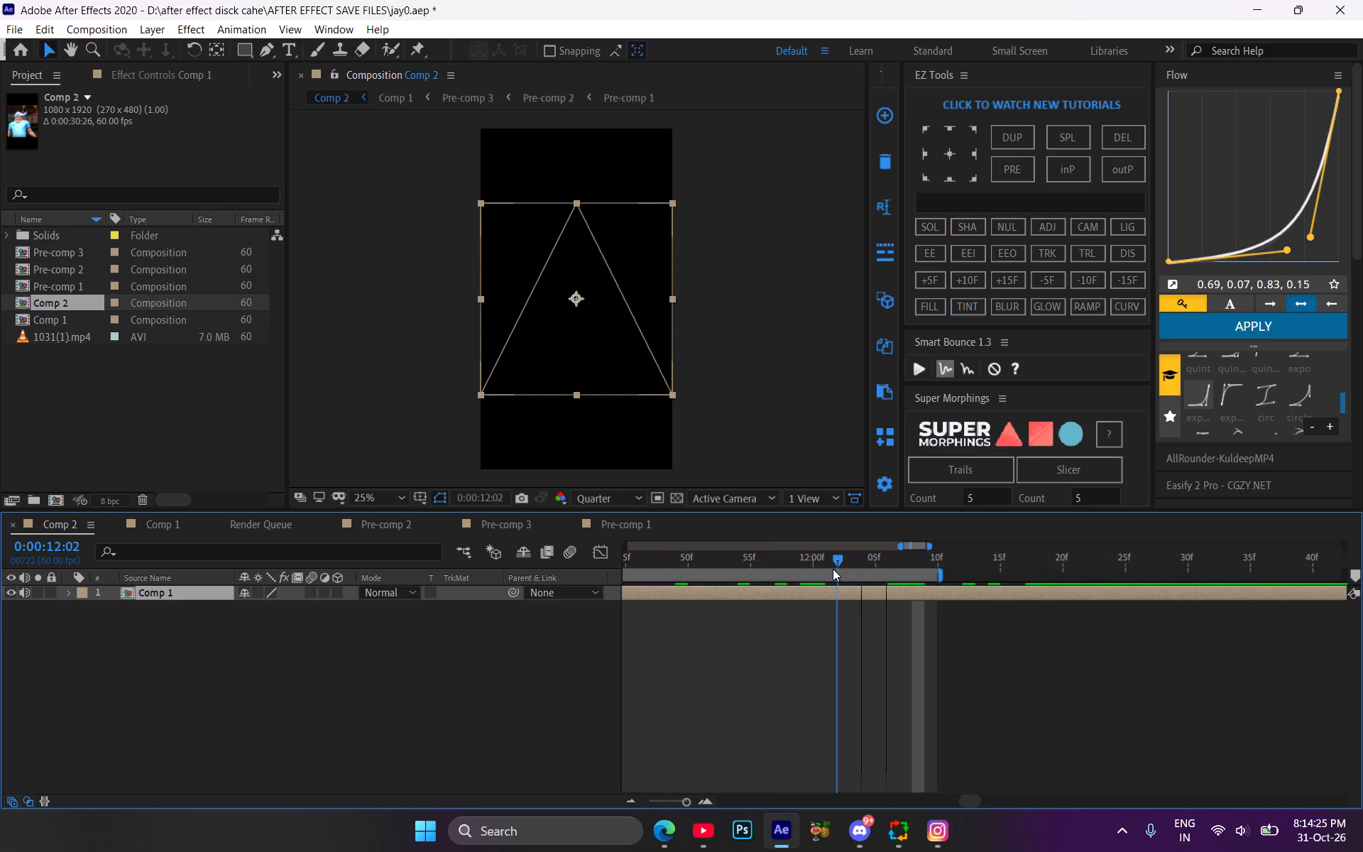
pyautogui.moveTo(833, 569); pyautogui.dragTo(742, 566)
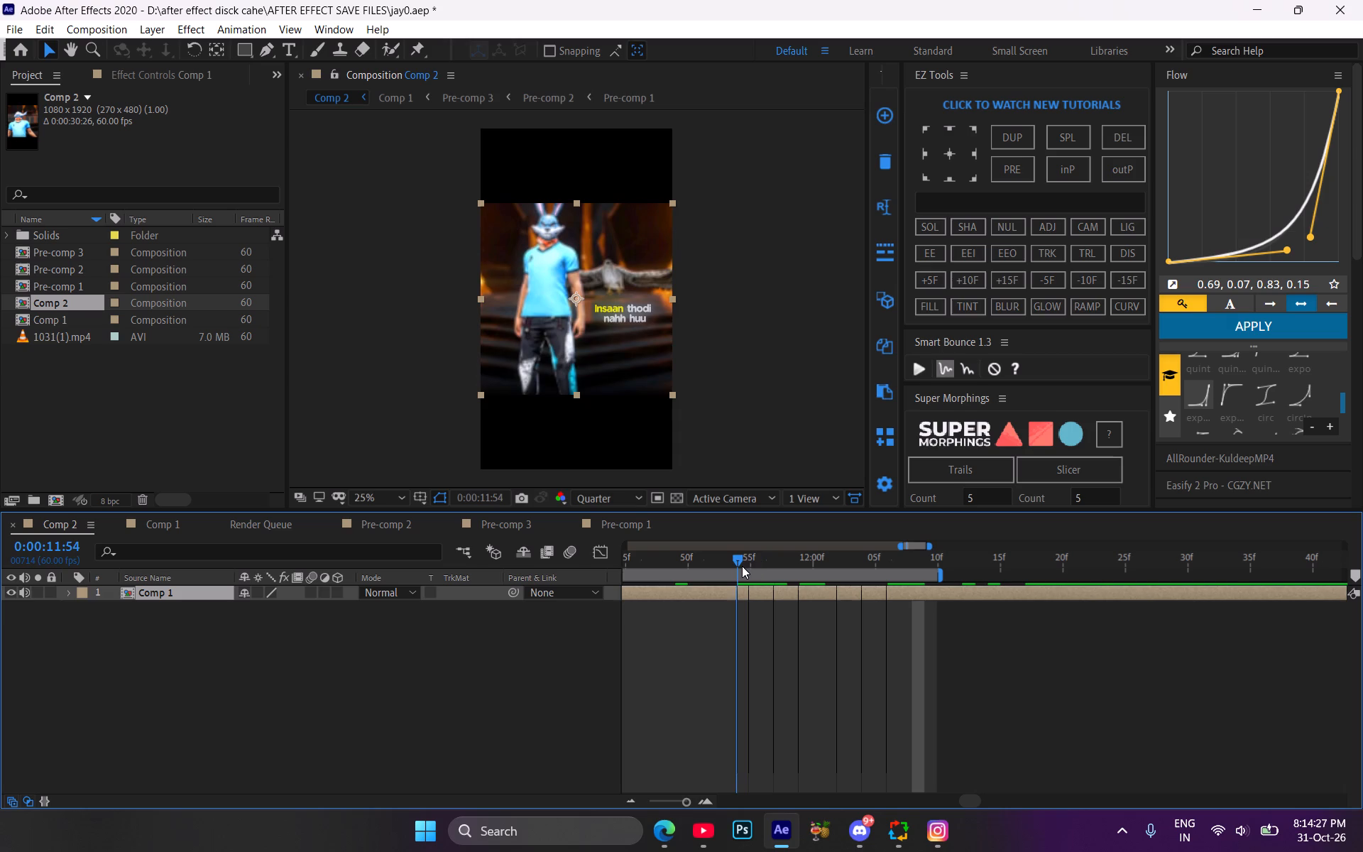
pyautogui.moveTo(742, 566); pyautogui.dragTo(774, 577)
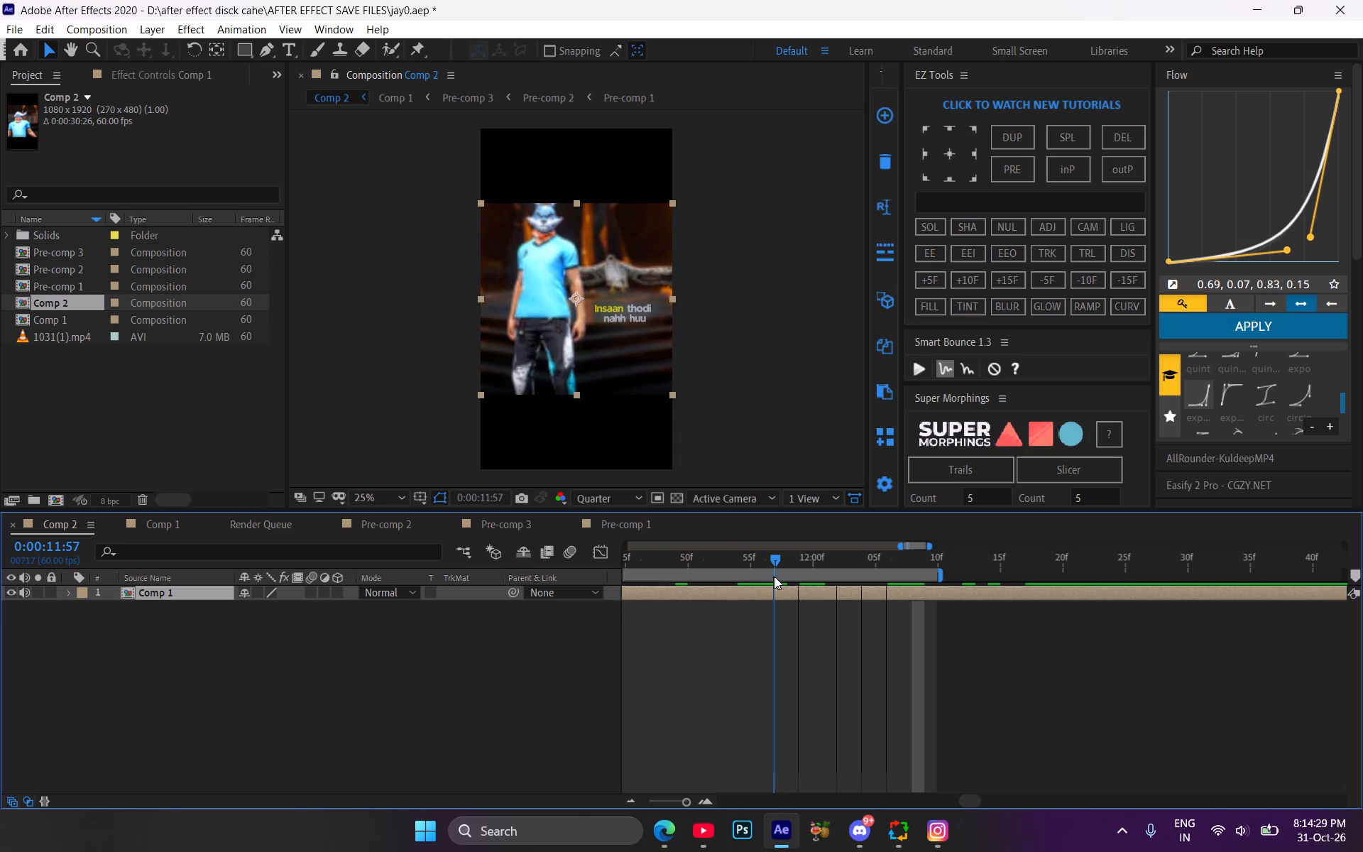
pyautogui.moveTo(774, 577); pyautogui.dragTo(815, 588)
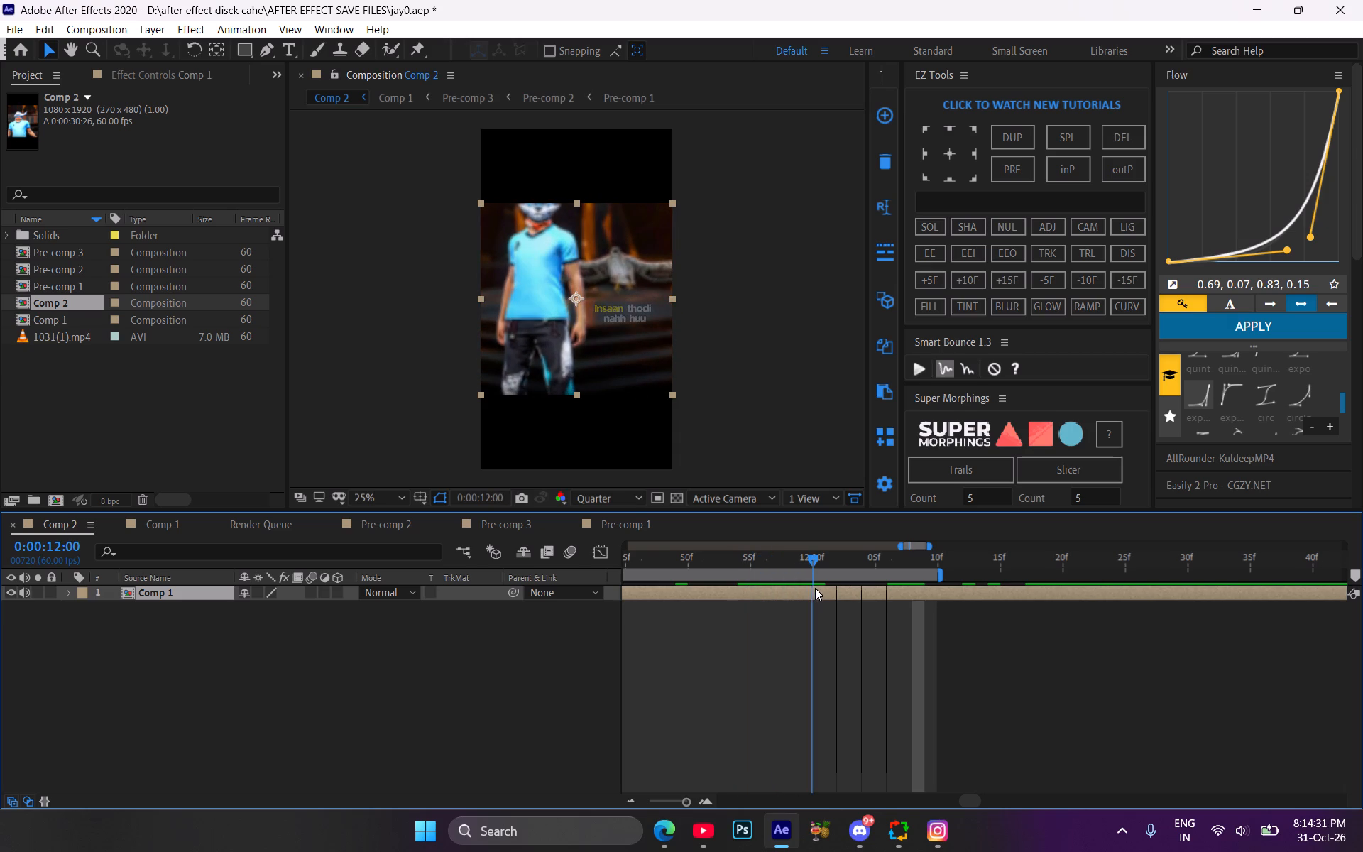
pyautogui.moveTo(815, 588); pyautogui.dragTo(853, 591)
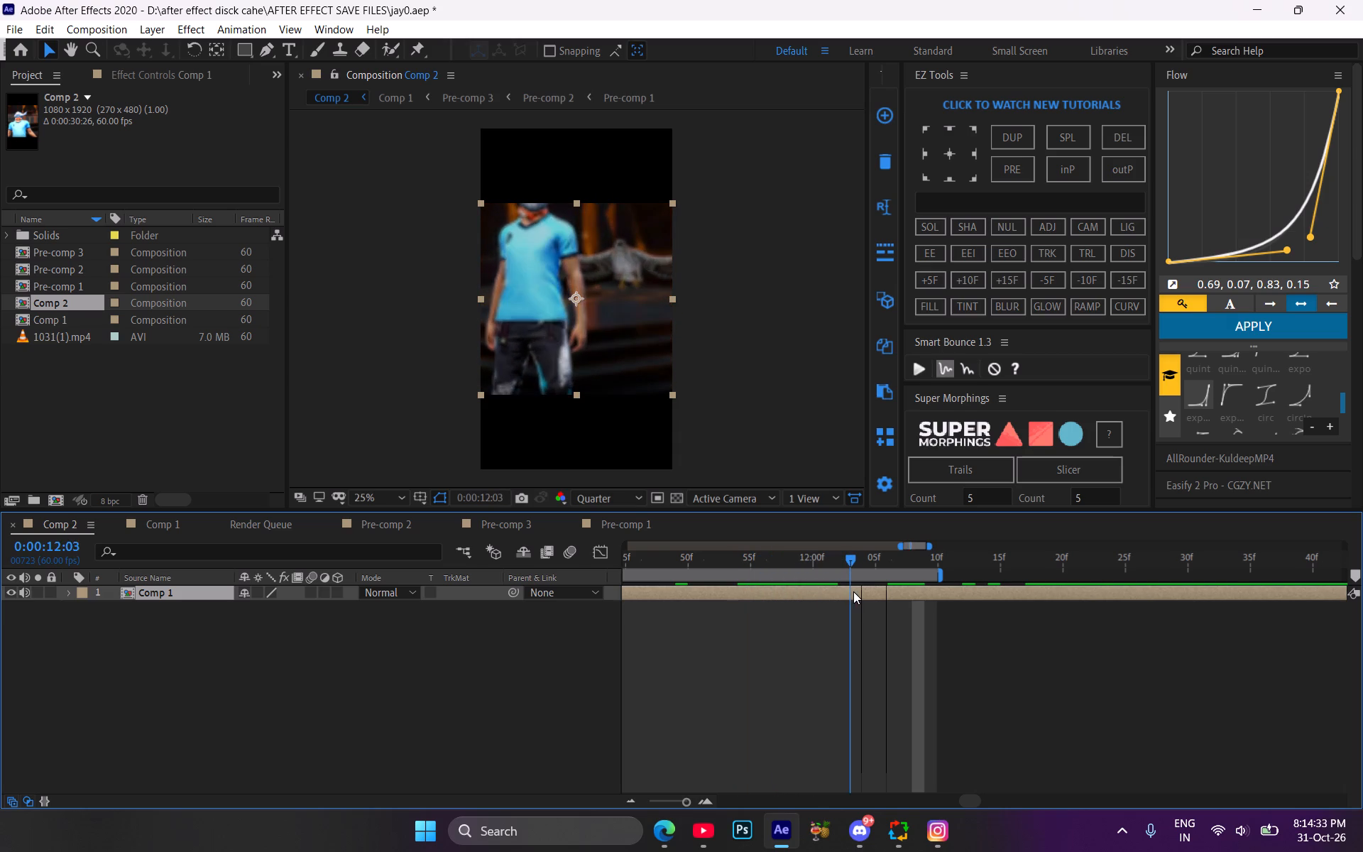
pyautogui.moveTo(853, 591); pyautogui.dragTo(885, 593)
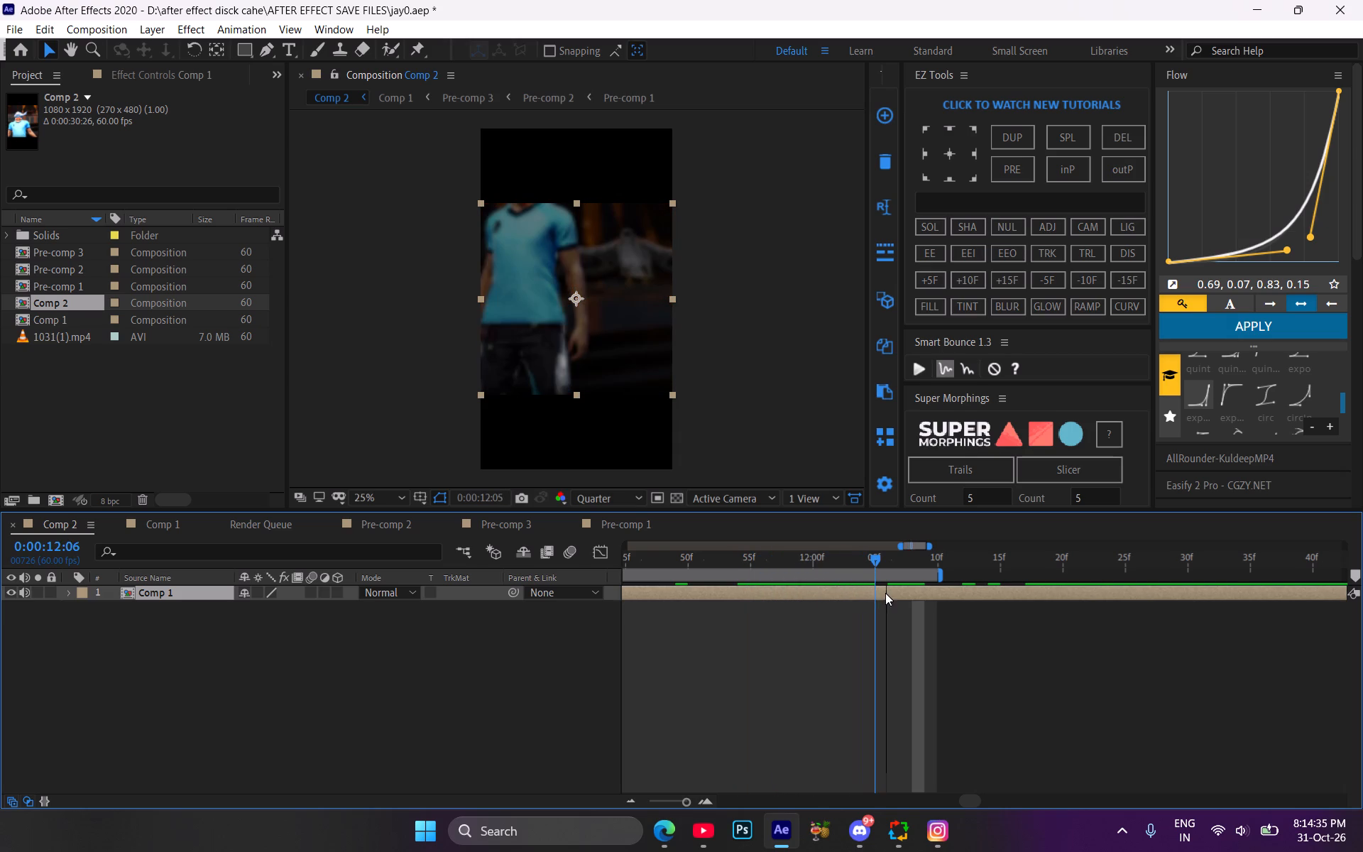
pyautogui.moveTo(885, 593); pyautogui.dragTo(887, 593)
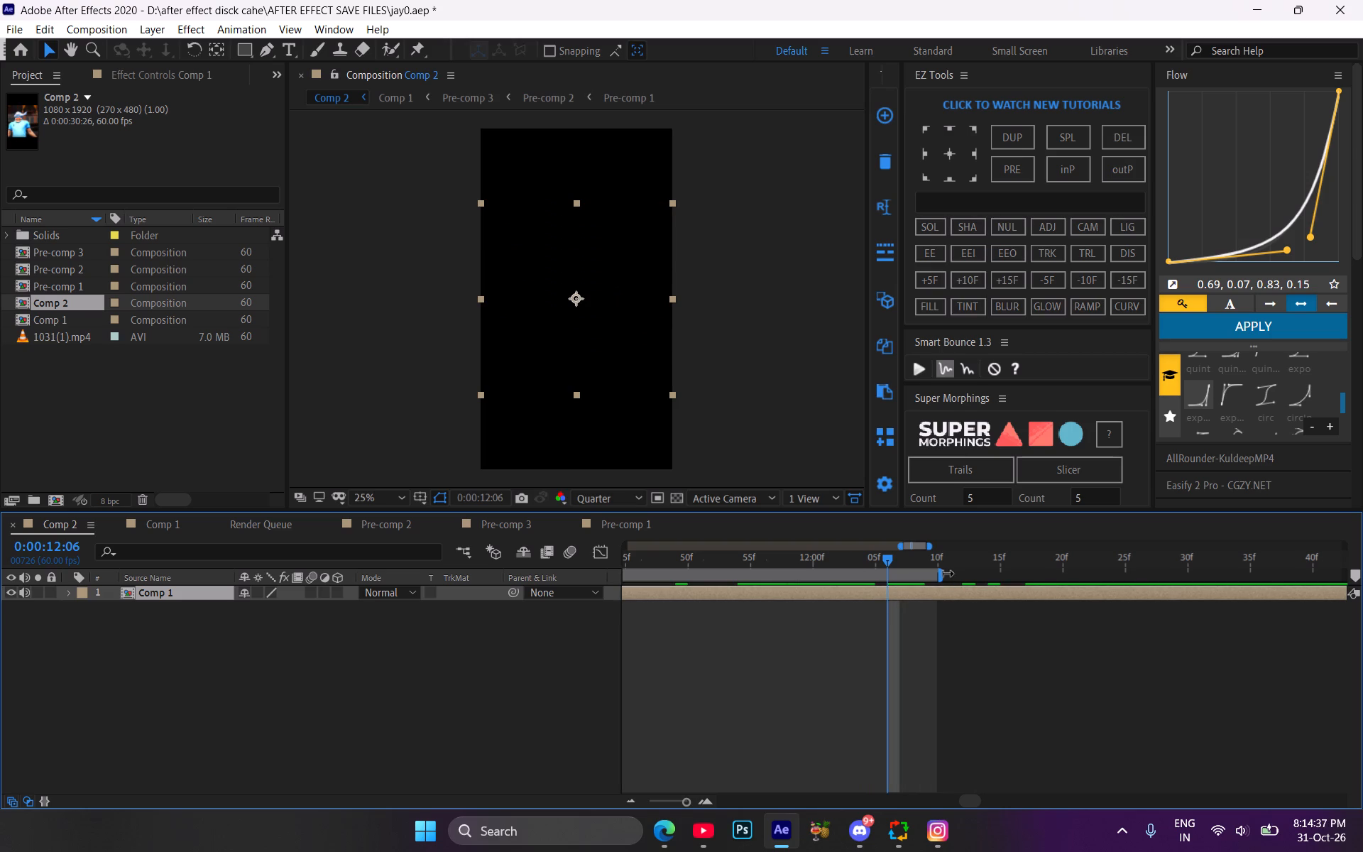
pyautogui.moveTo(943, 574); pyautogui.dragTo(909, 576)
# Split the Comp 1 layer at 0:00:12:02 and delete the part after the split.
pyautogui.moveTo(888, 562); pyautogui.dragTo(838, 563)
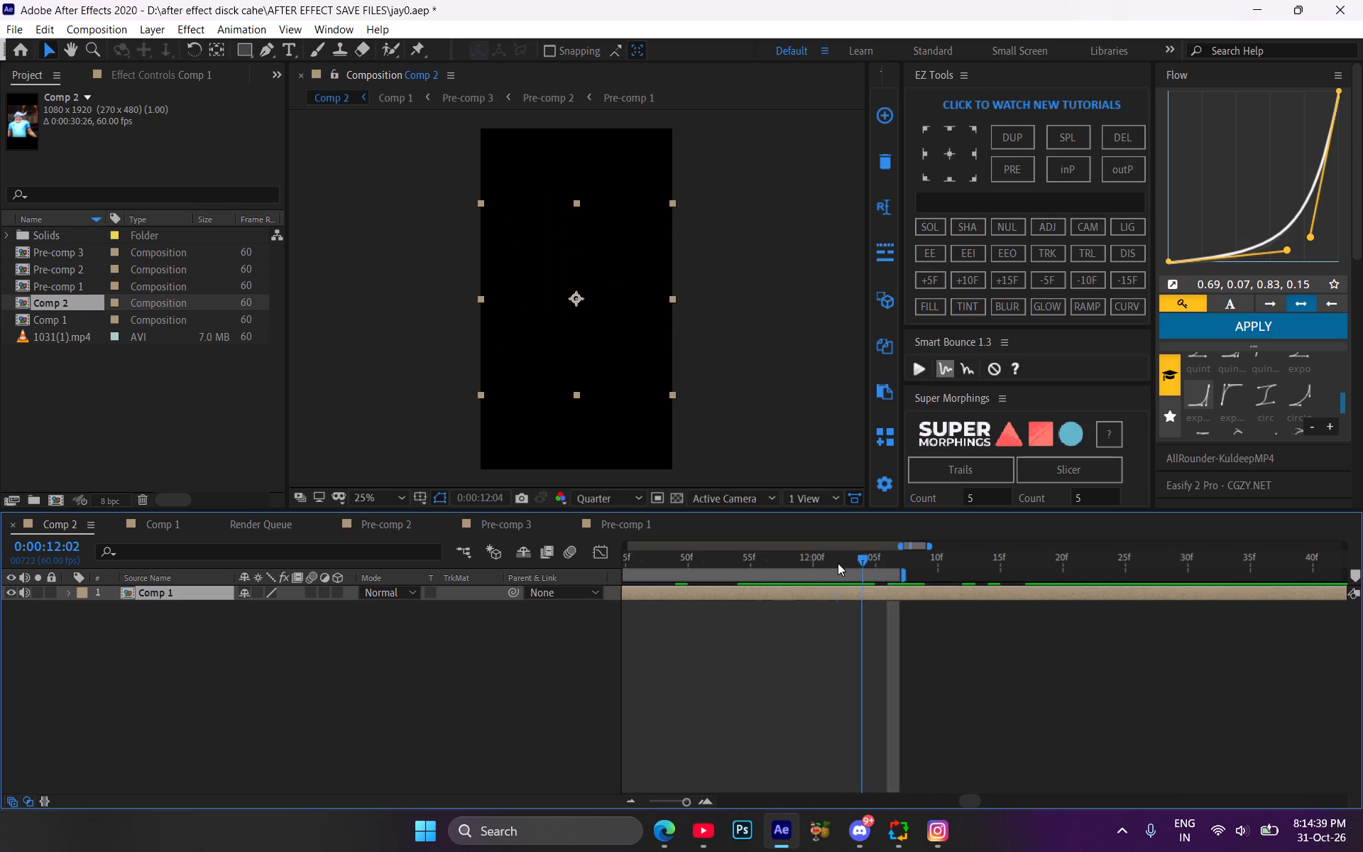
pyautogui.press('space')
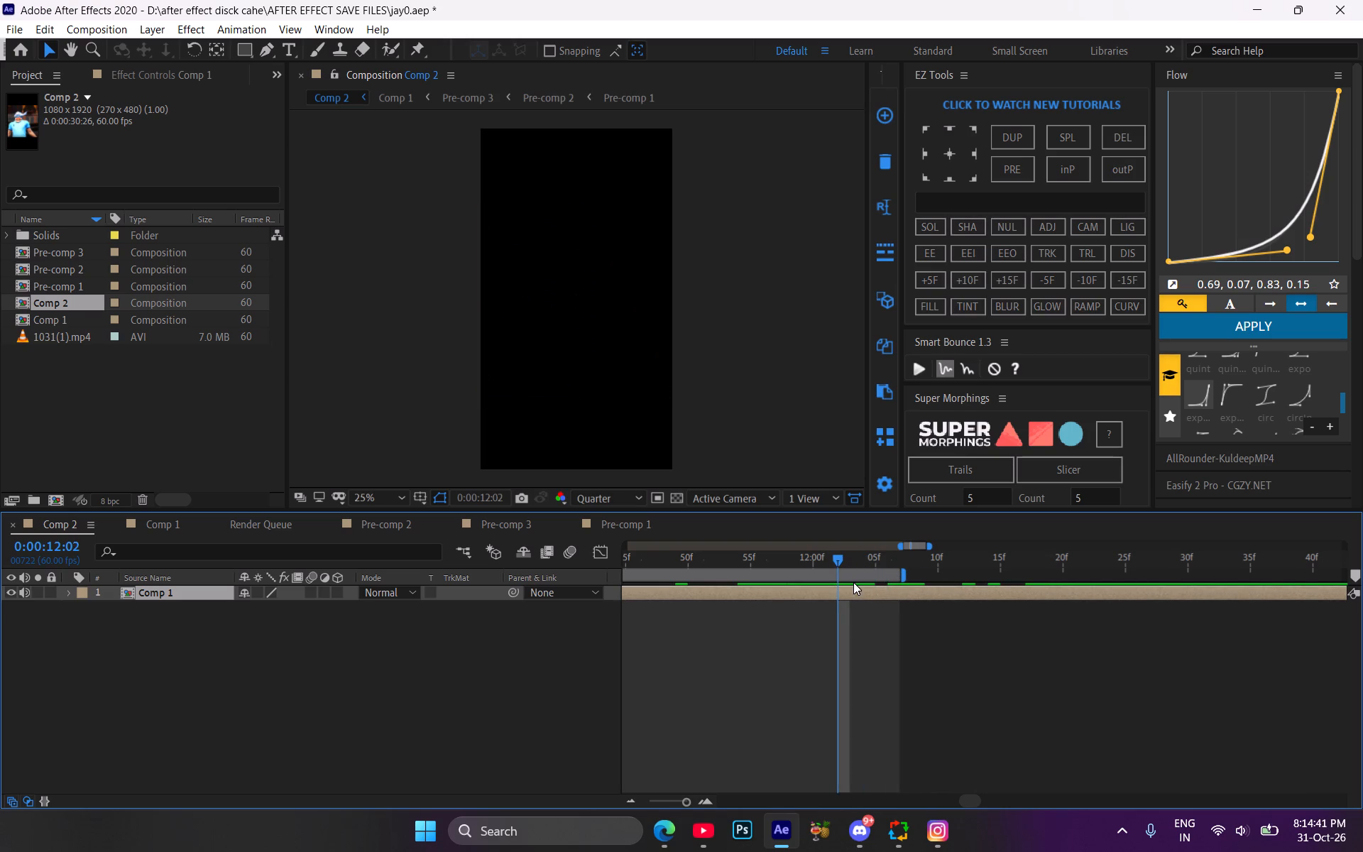
pyautogui.doubleClick(838, 561)
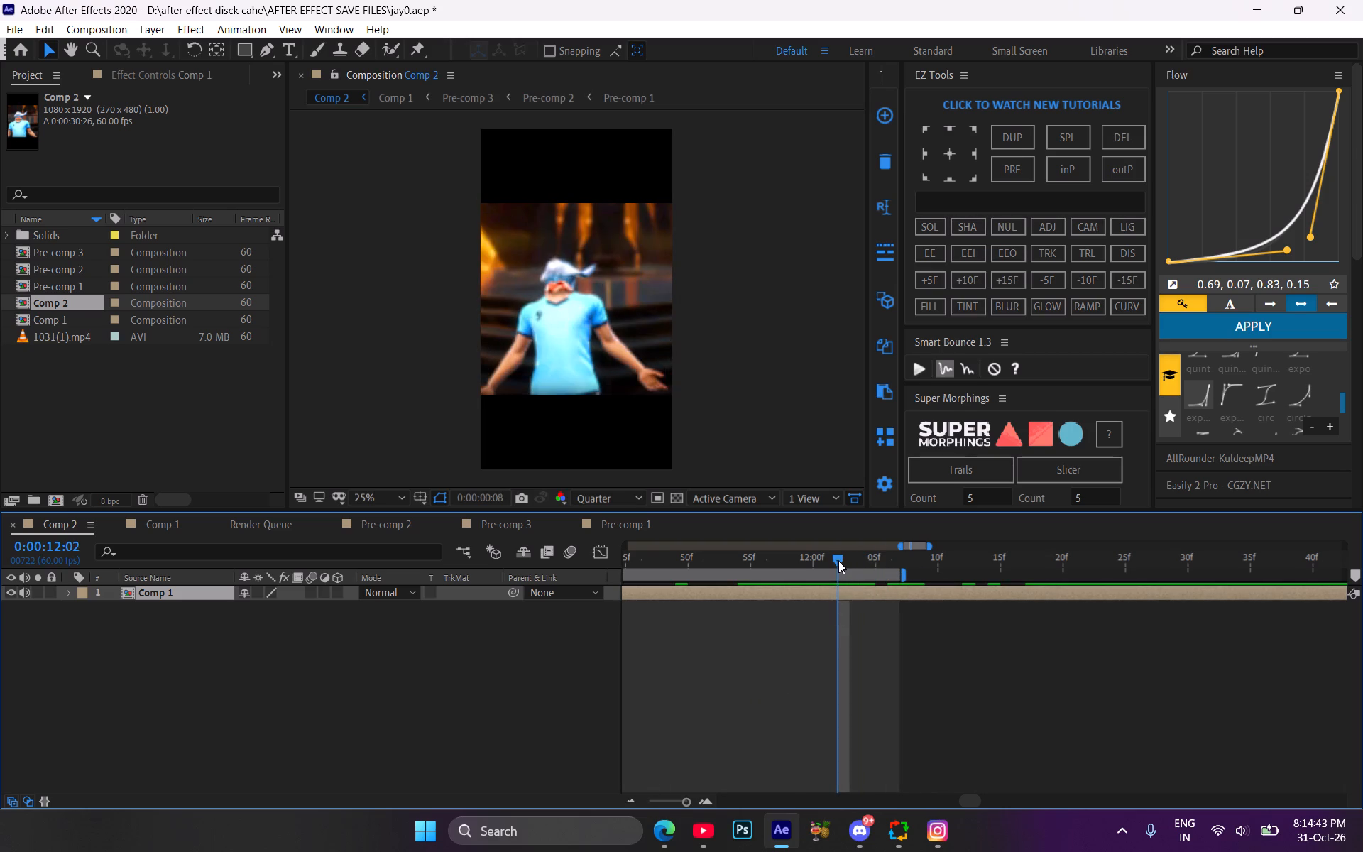
pyautogui.tripleClick(633, 794)
pyautogui.tripleClick(633, 794)
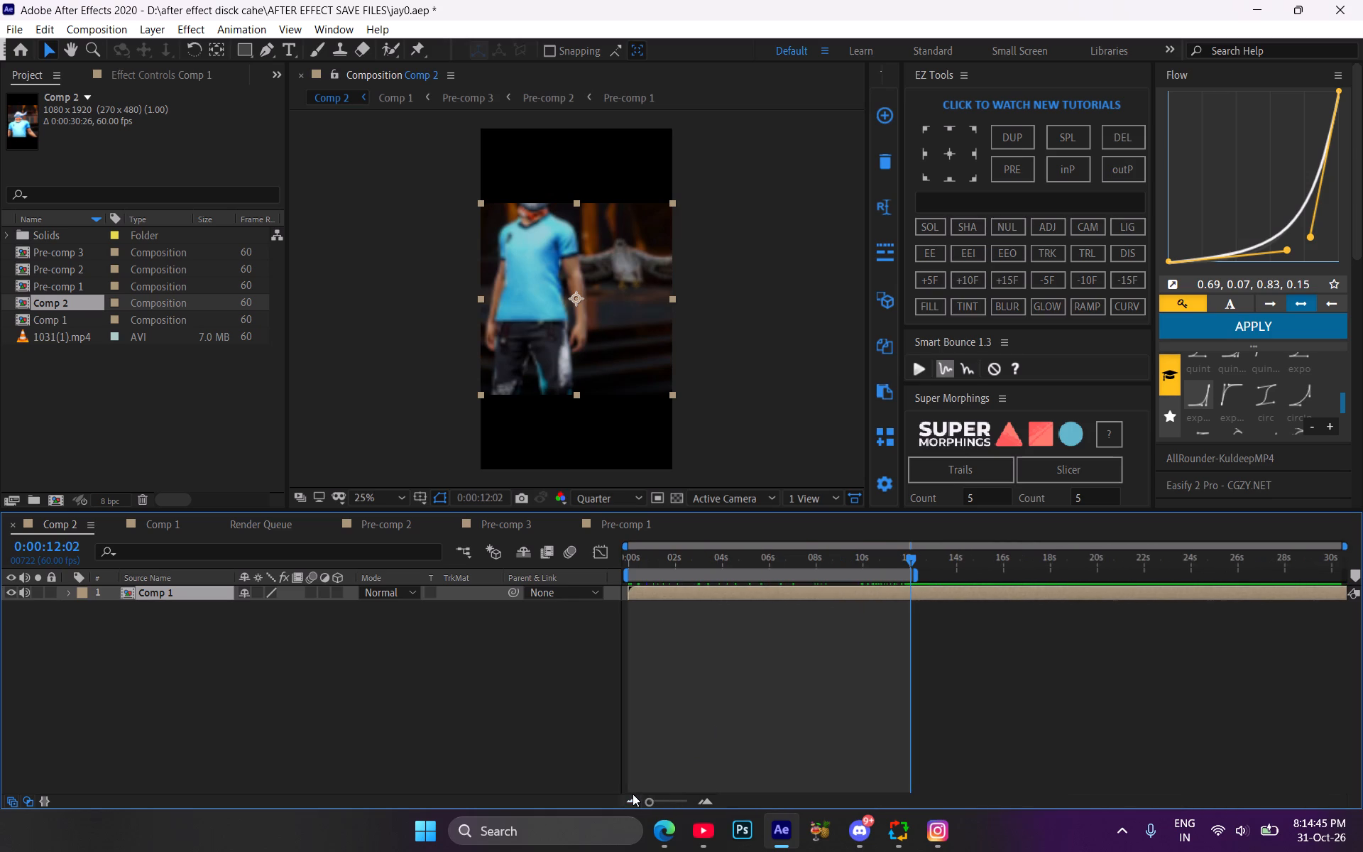
pyautogui.tripleClick(633, 794)
pyautogui.hotkey('ctrl', 'shift', 'd')
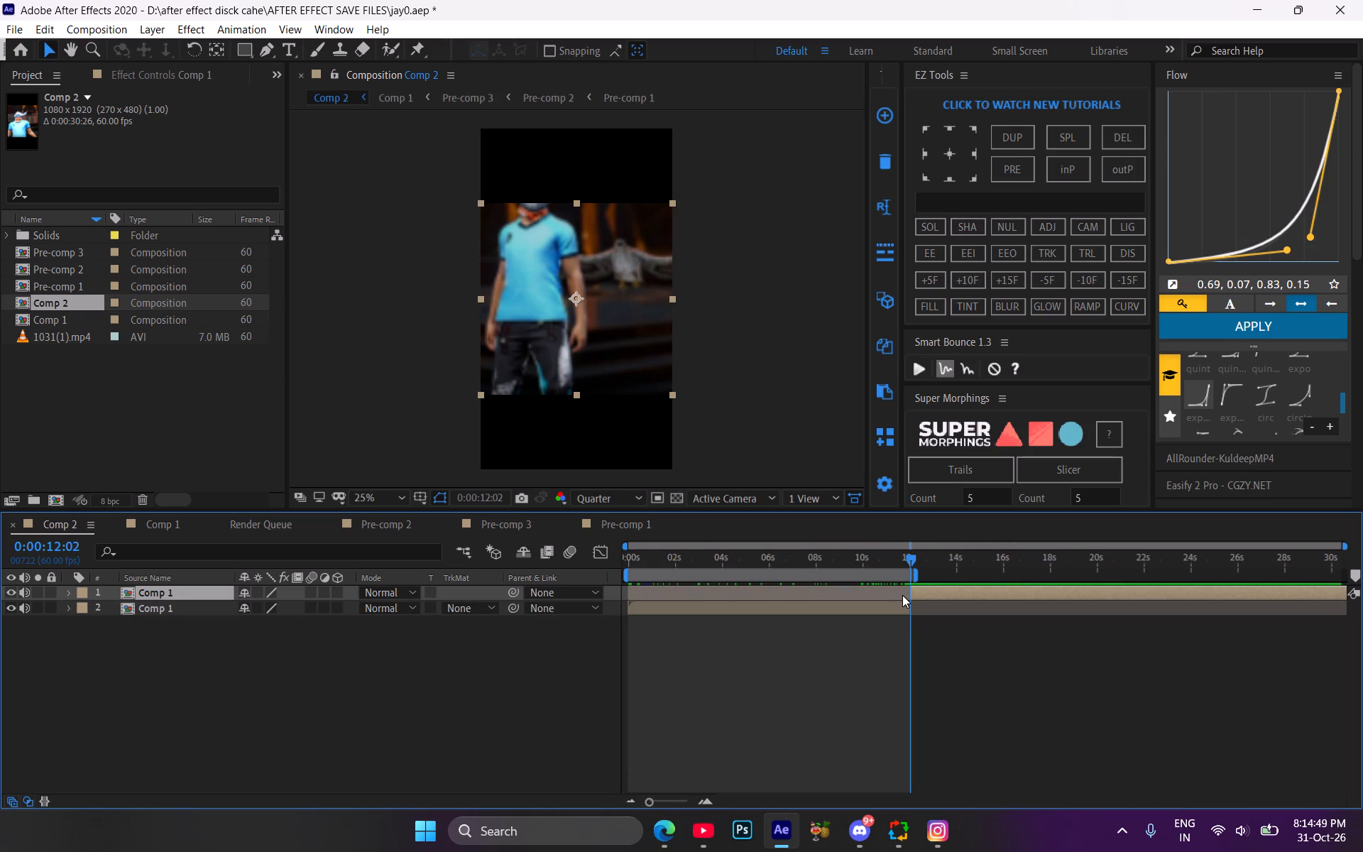
pyautogui.press('Delete')
# Pre-compose the trimmed Comp 1 layer as "Comp 1 Comp 1", moving all attributes into the new composition.
pyautogui.rightClick(897, 592)
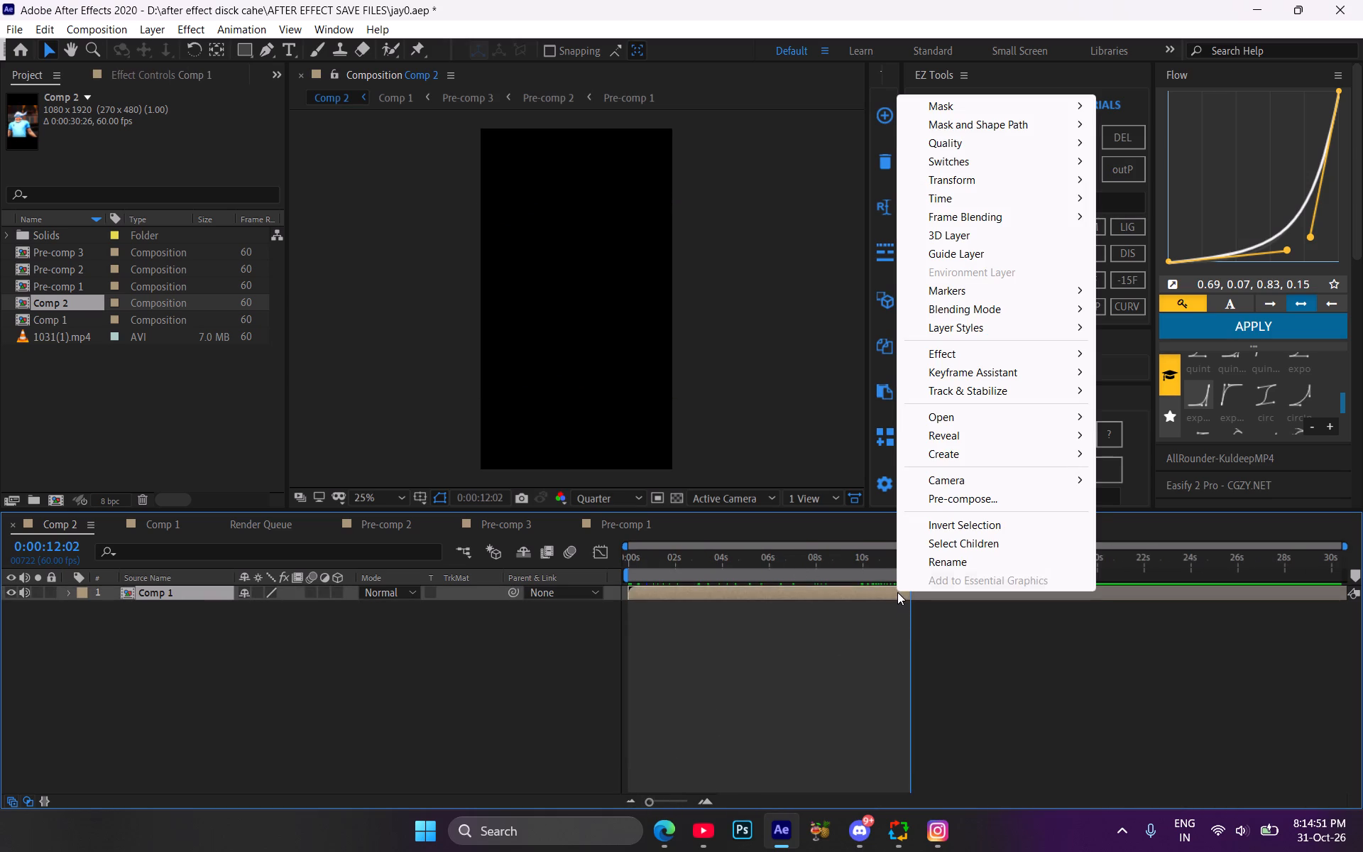
pyautogui.click(946, 505)
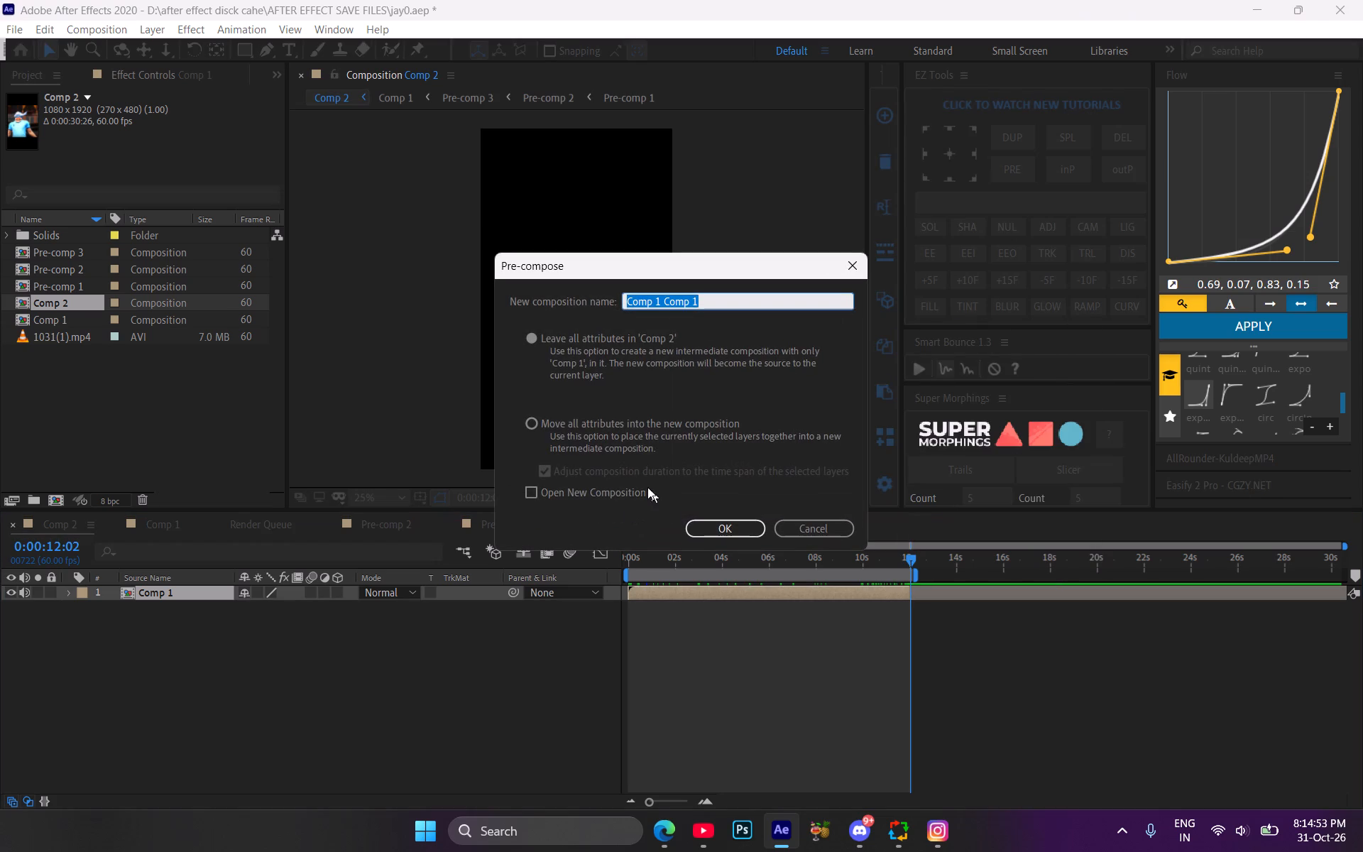
pyautogui.click(520, 426)
pyautogui.click(536, 429)
pyautogui.click(708, 525)
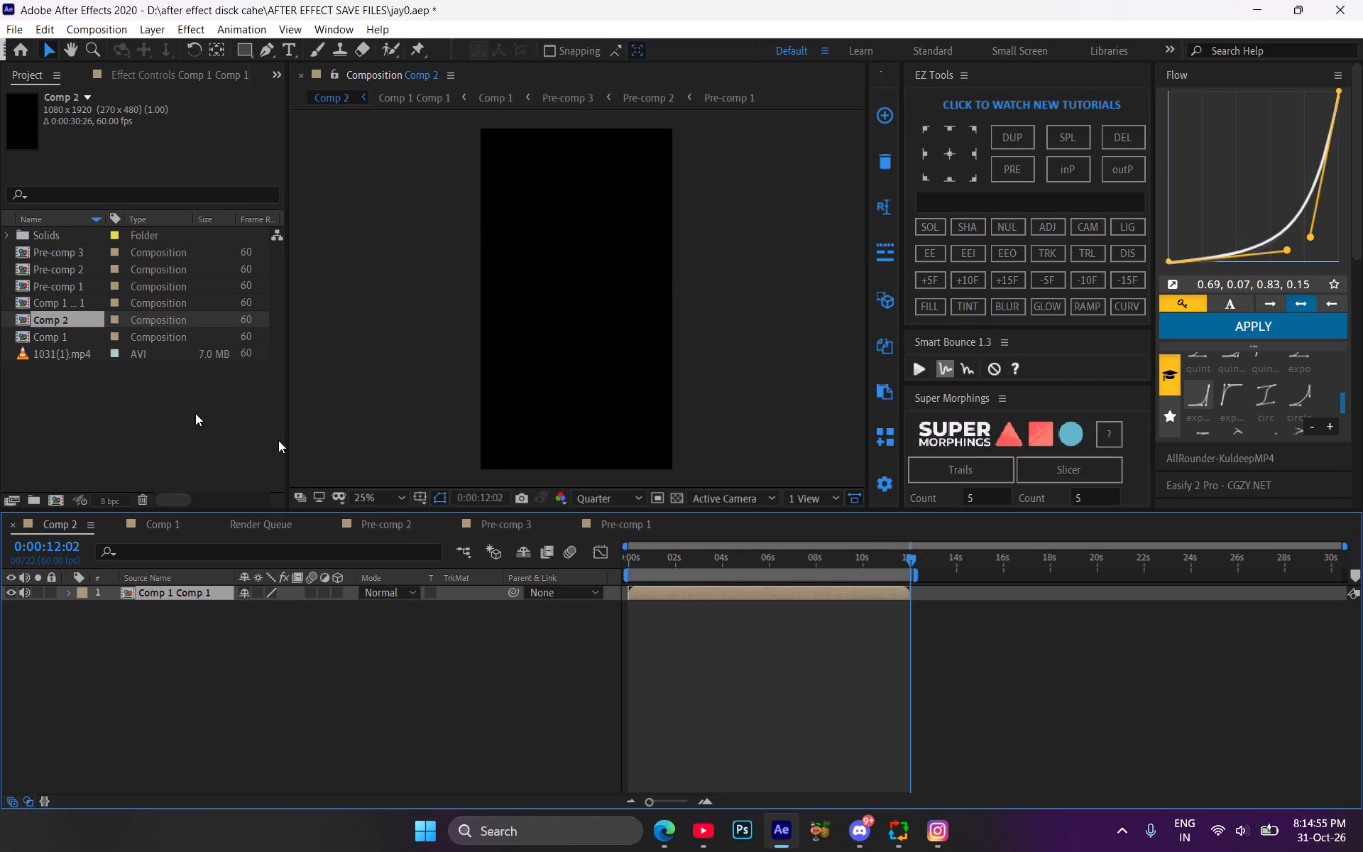
# Add Comp 2 to the Render Queue, accept Best quality, Full resolution and Work Area Only, and start the render.
pyautogui.click(14, 28)
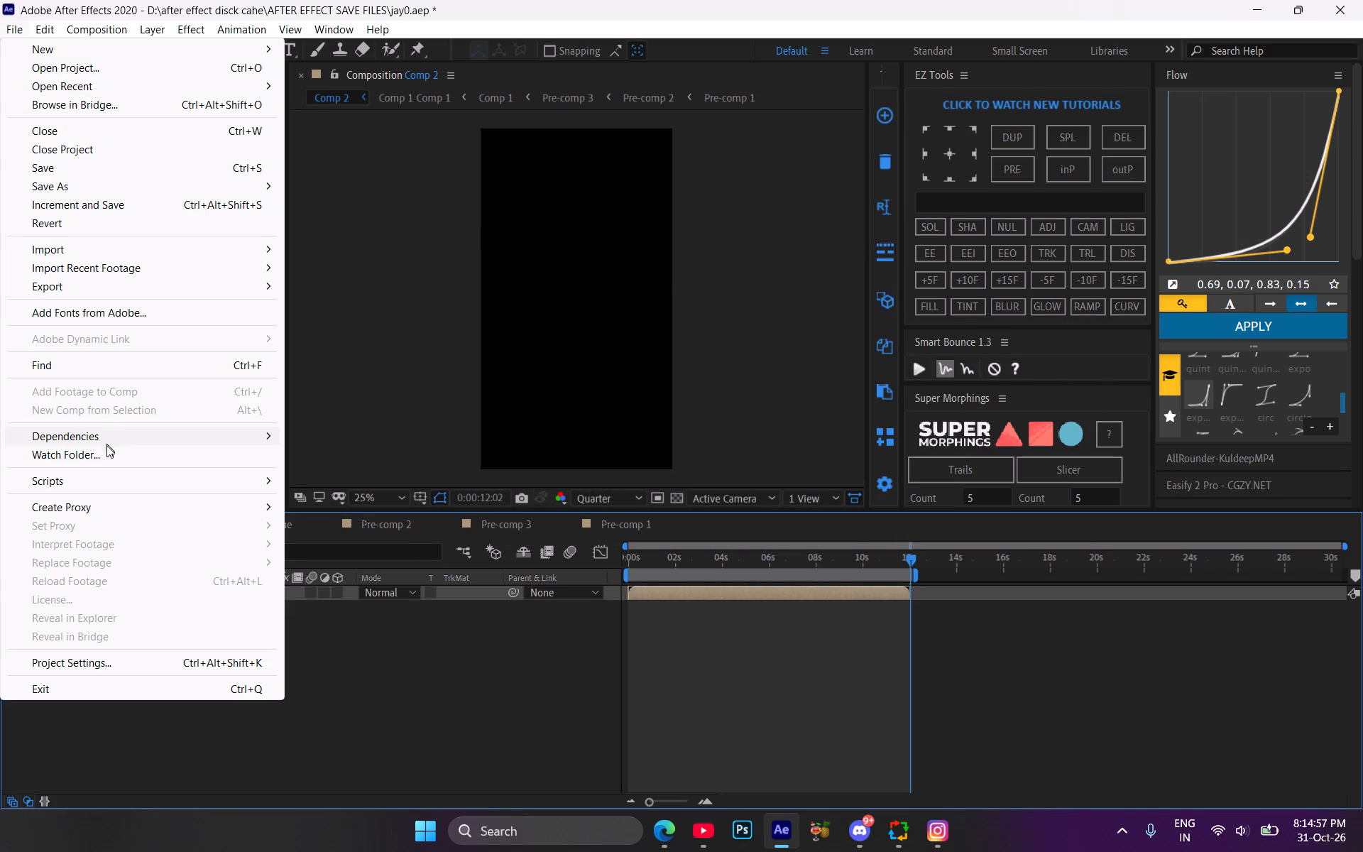
pyautogui.click(81, 278)
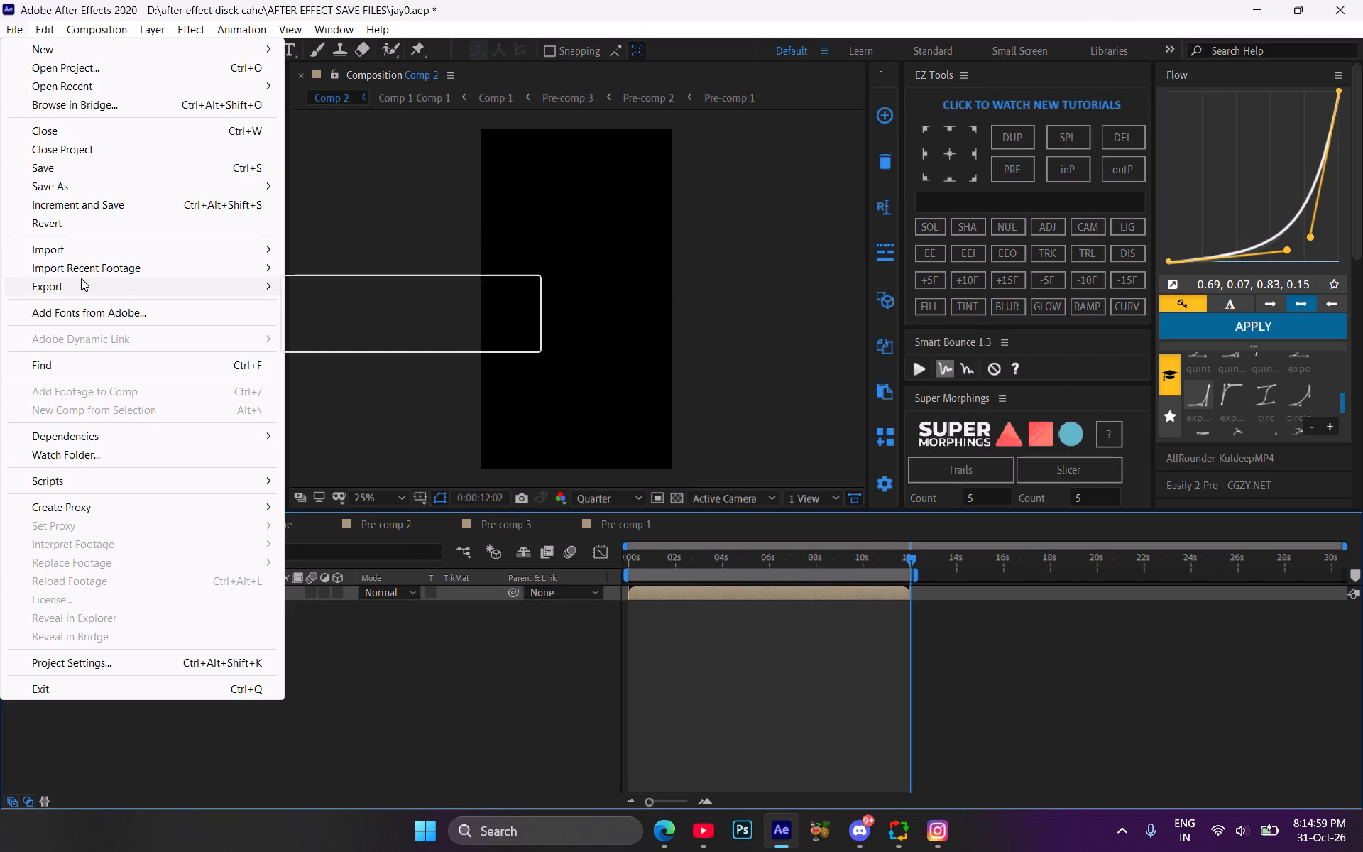
pyautogui.click(328, 310)
pyautogui.click(173, 628)
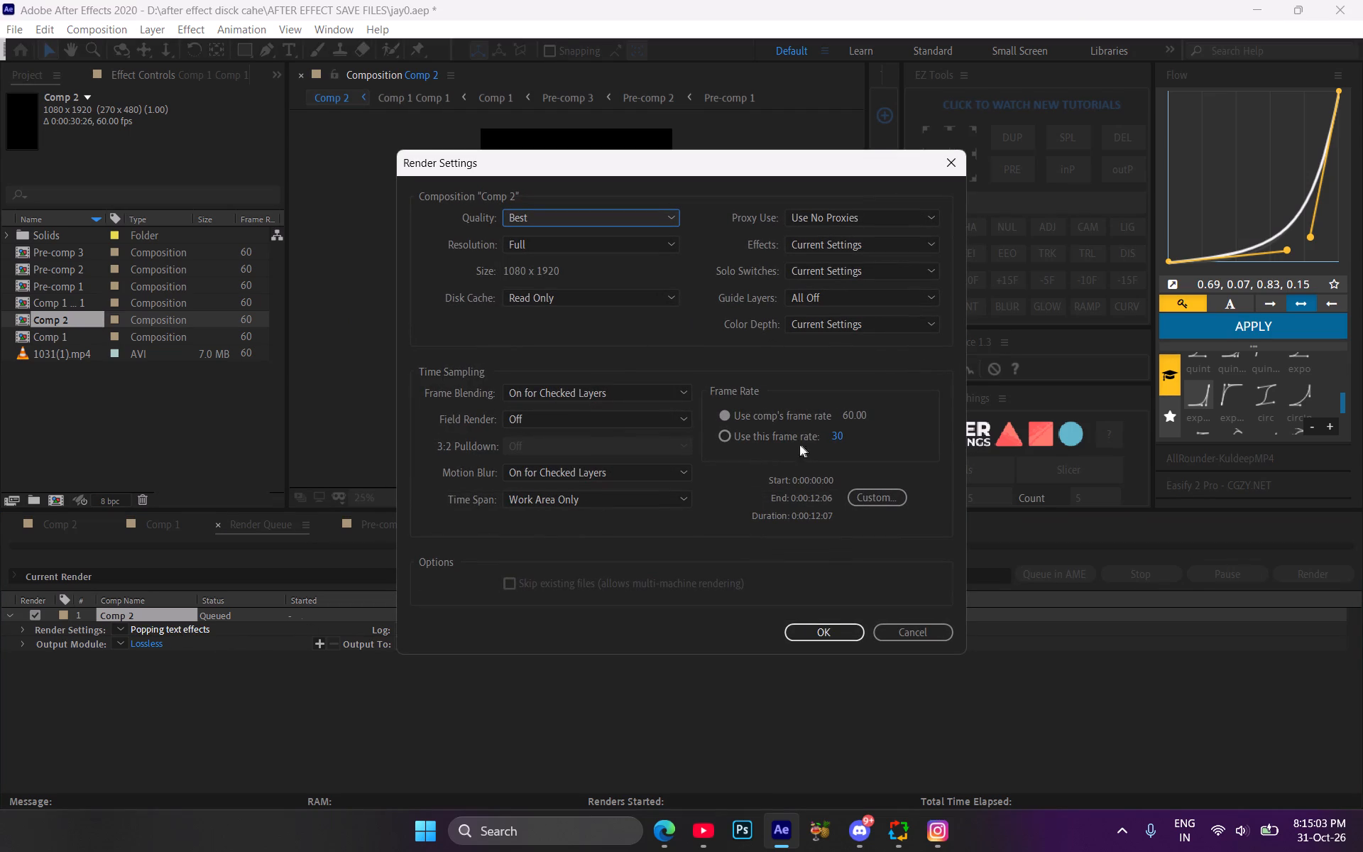
pyautogui.click(817, 640)
pyautogui.click(1290, 573)
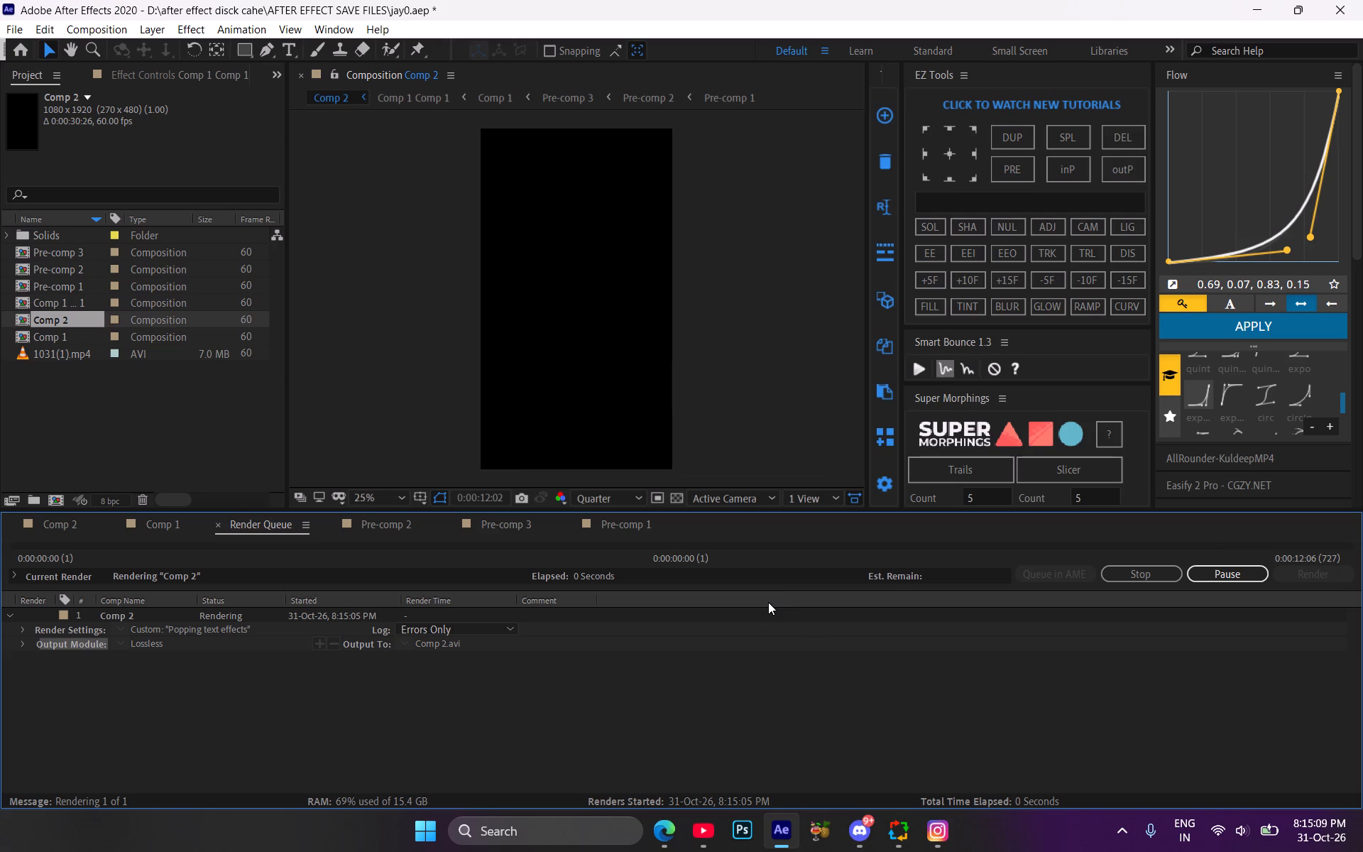
# Bring up the Instagram window and close it while the render runs.
pyautogui.click(938, 829)
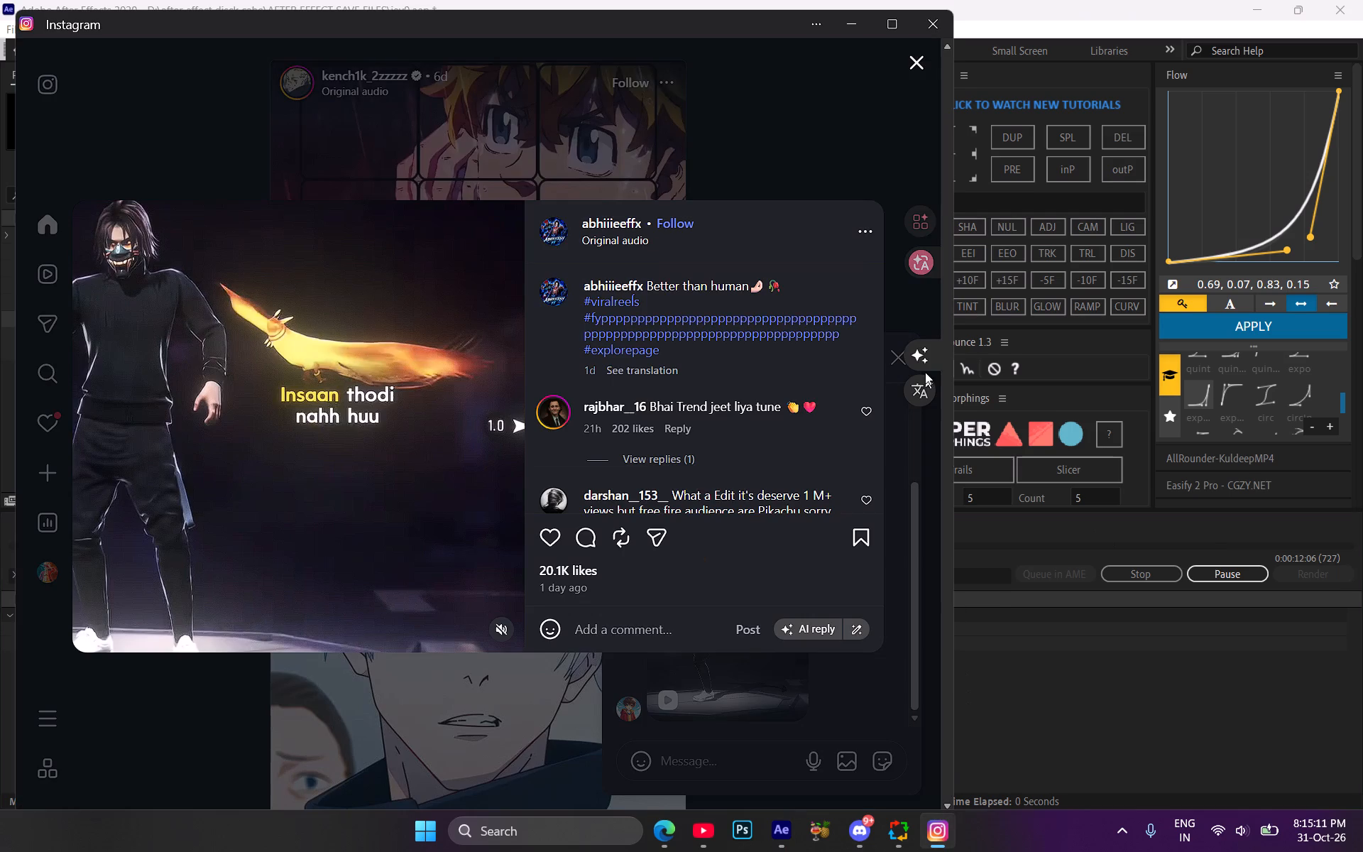
pyautogui.click(931, 18)
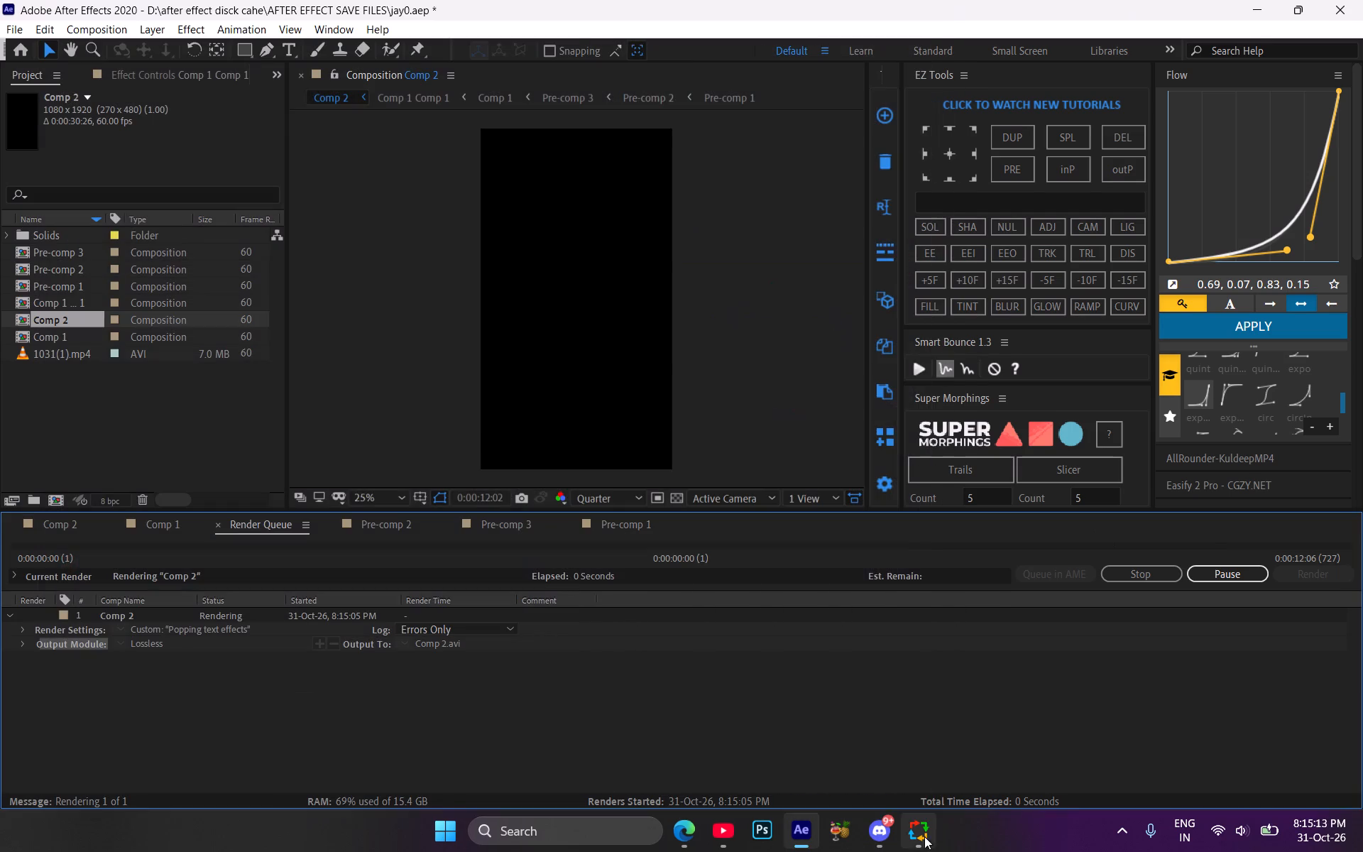
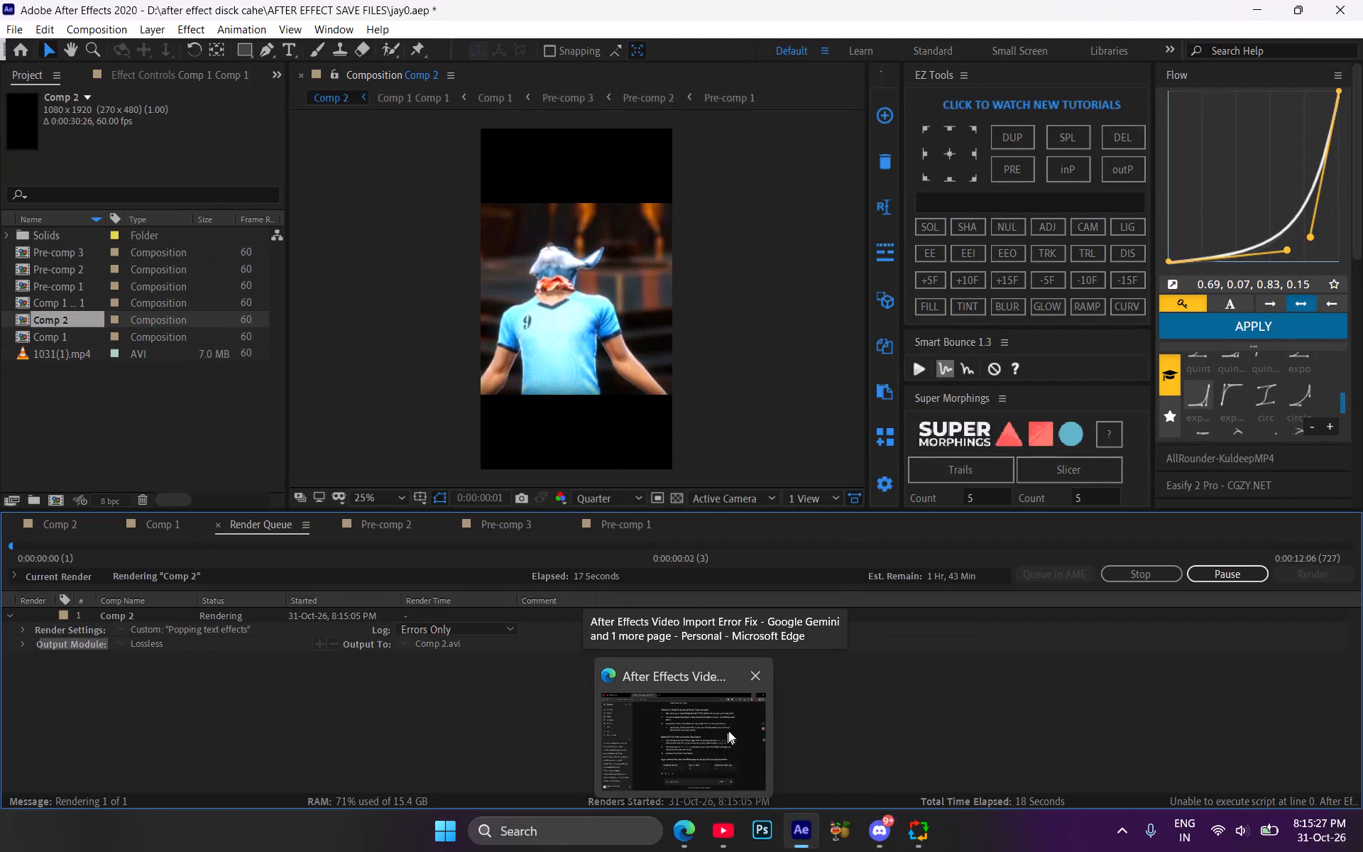
# Switch to the Microsoft Edge window with the Gemini chat and close it while the render runs.
pyautogui.click(749, 690)
pyautogui.click(1362, 0)
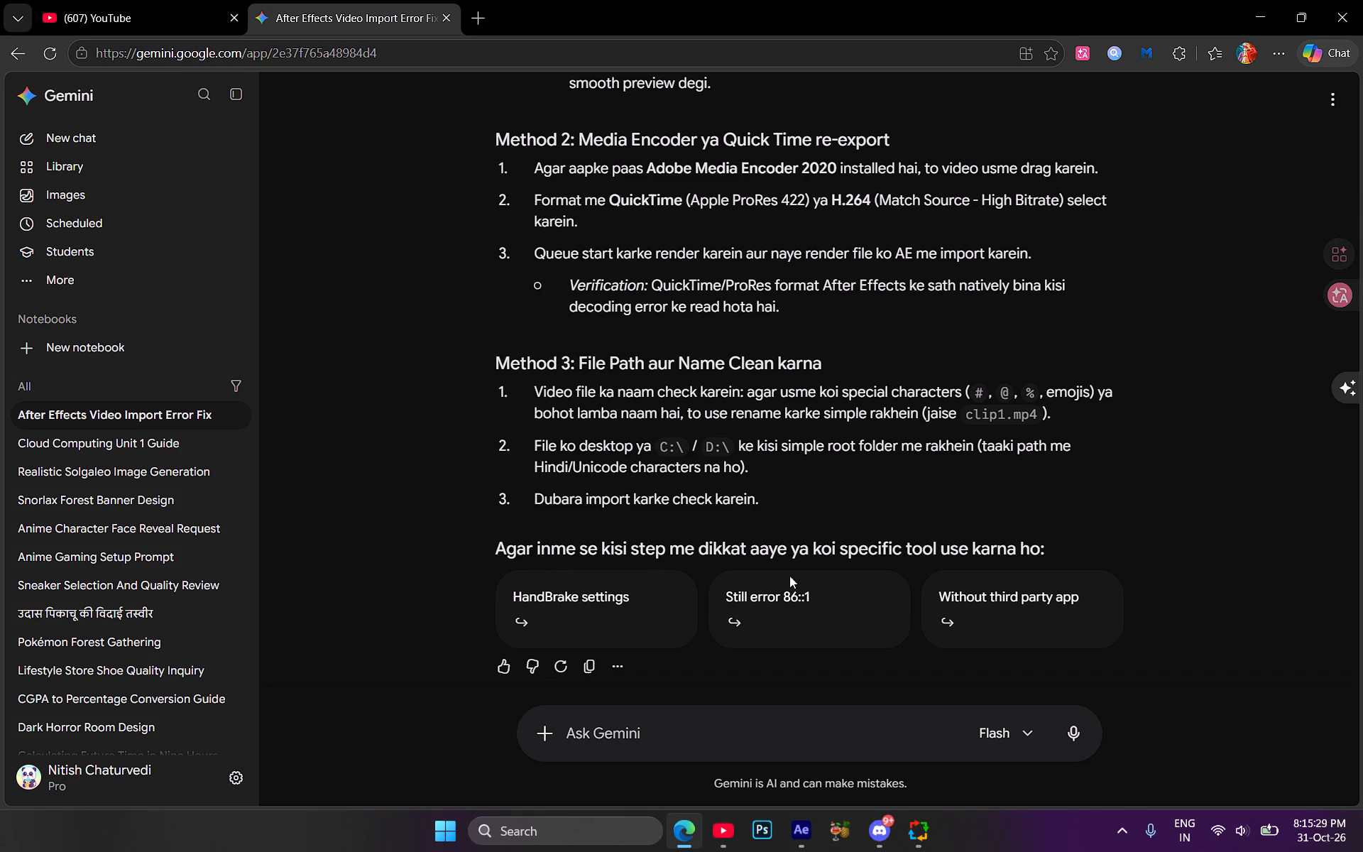
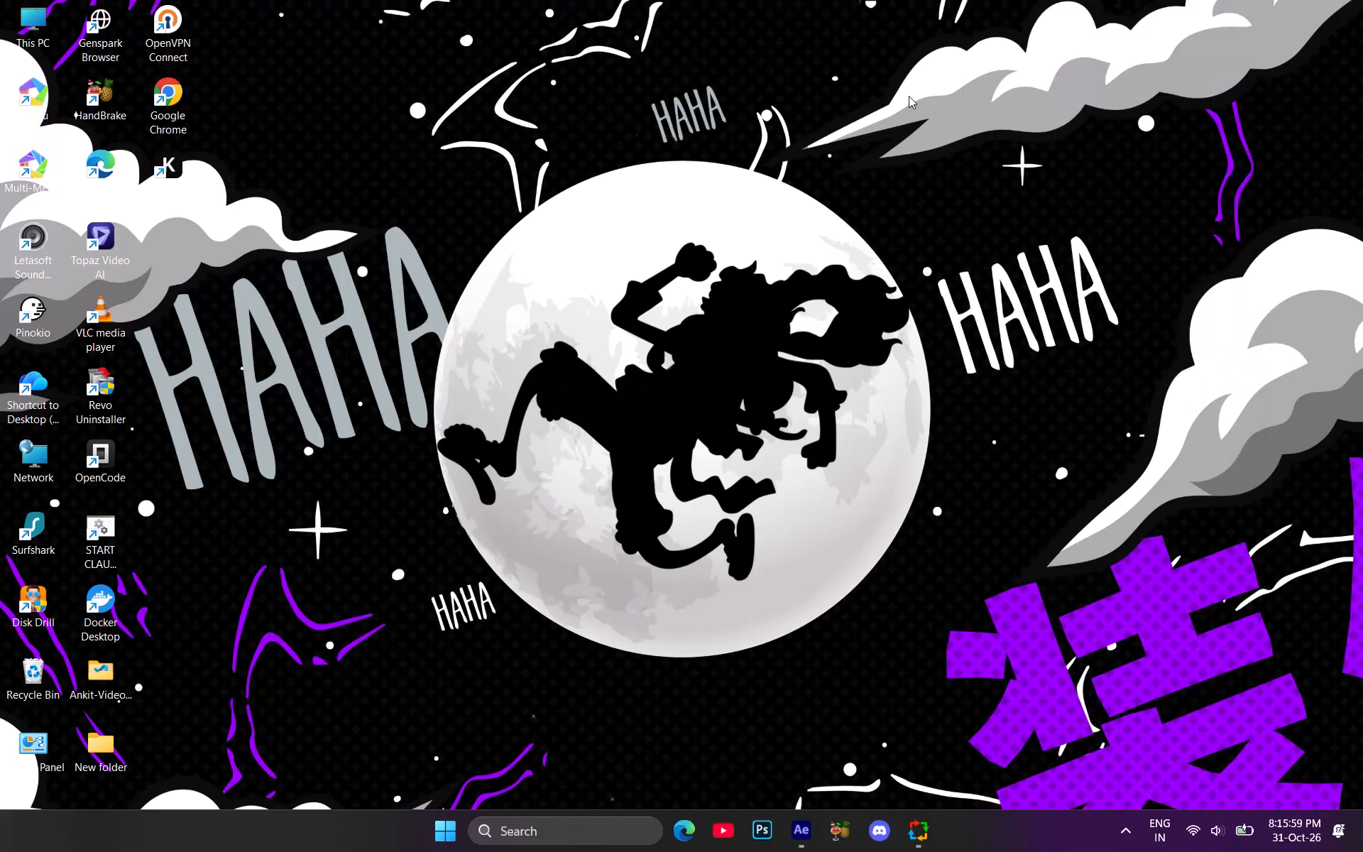
# Switch back to After Effects to check the progress of the Comp 2 render in the Render Queue.
pyautogui.click(974, 174)
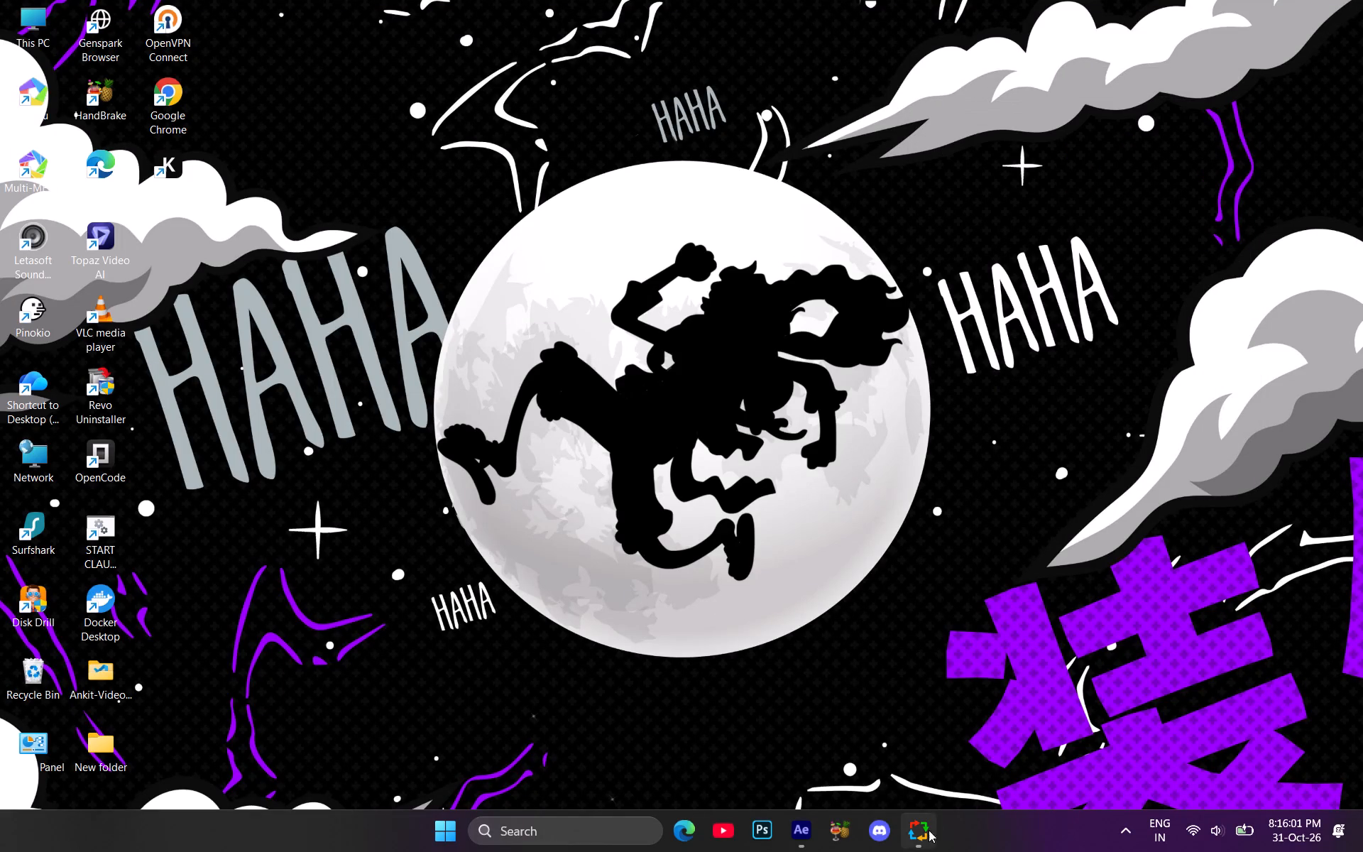
pyautogui.click(804, 839)
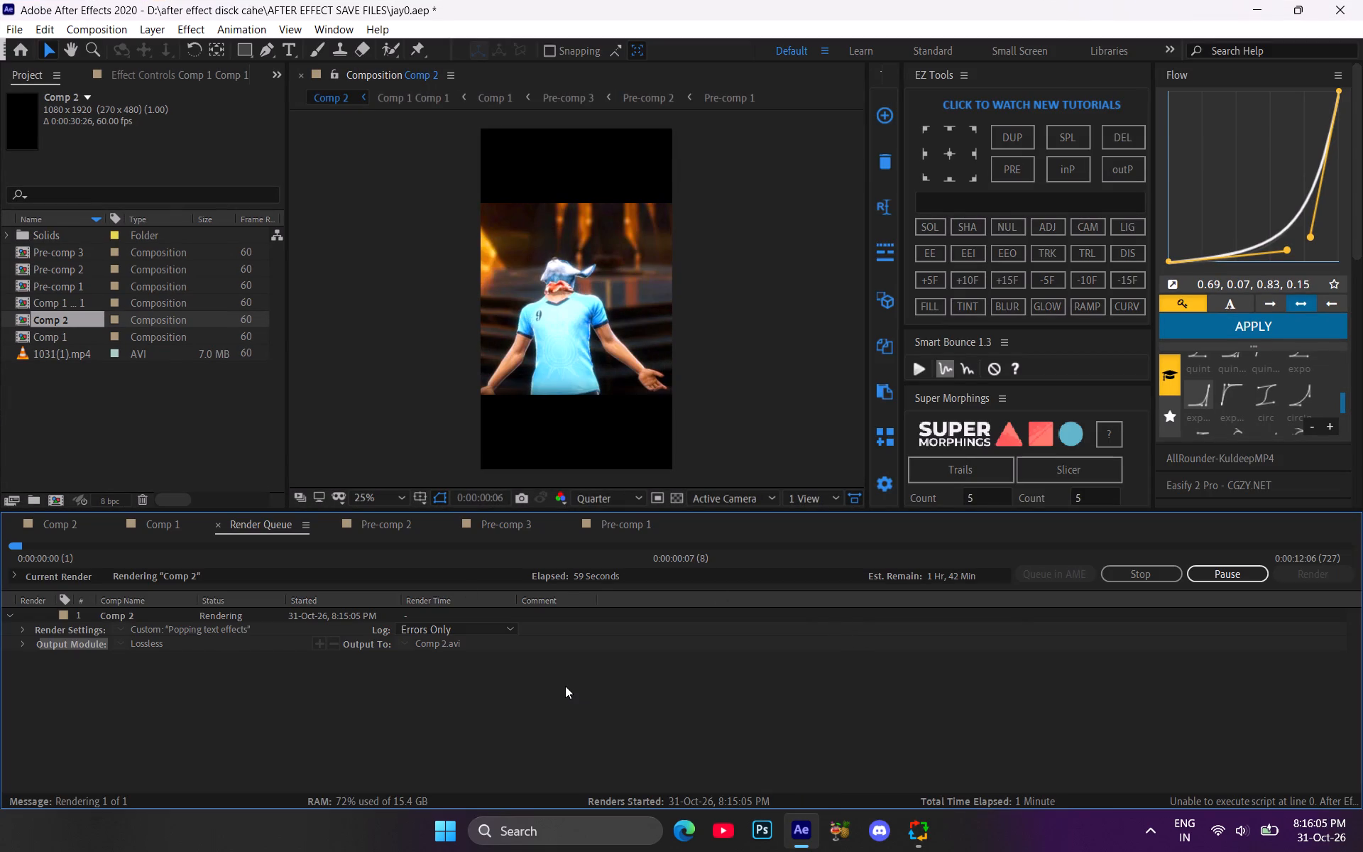
# Open Windows Task Manager while the Comp 2 render runs.
pyautogui.hotkey('ctrl', 'shift', 'Escape')
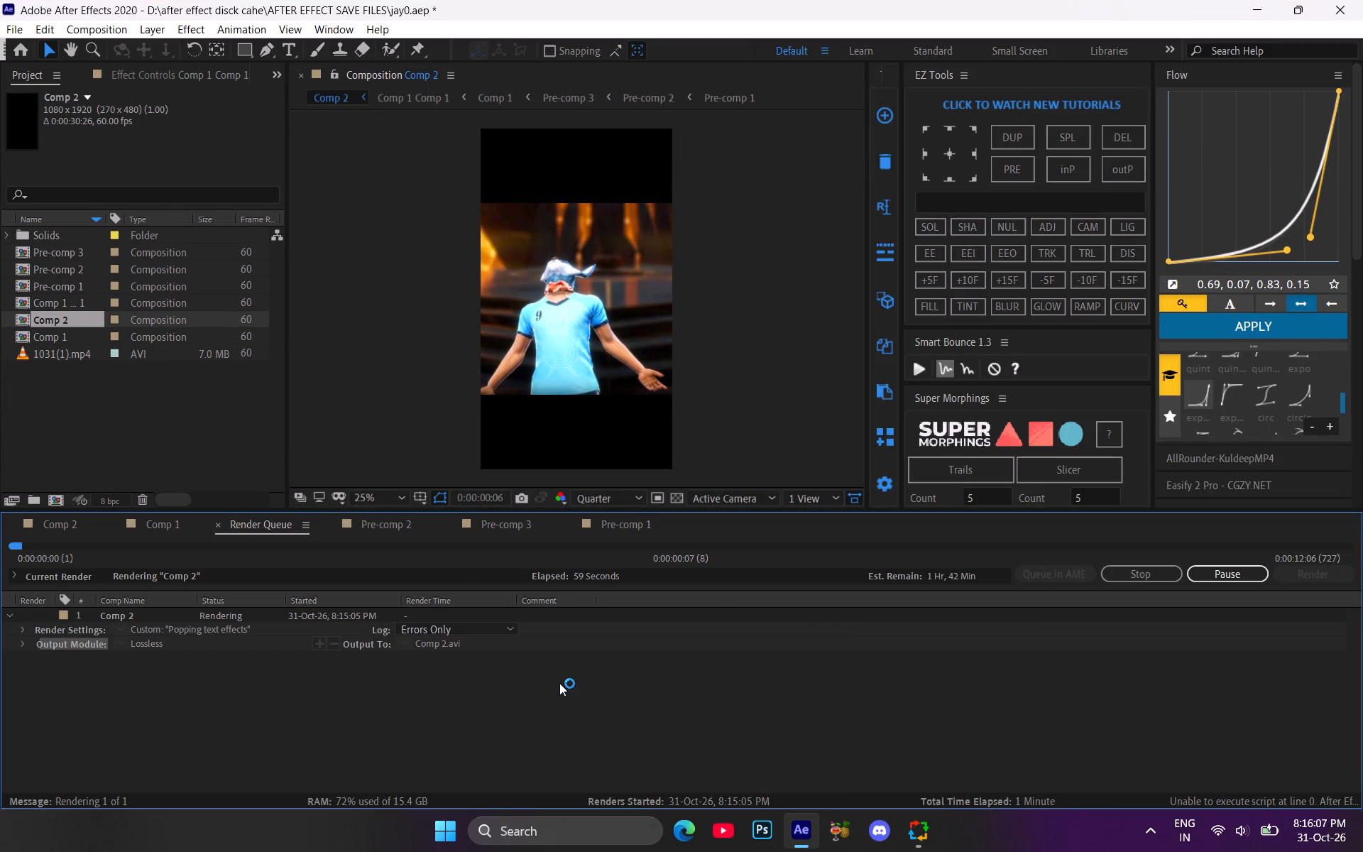
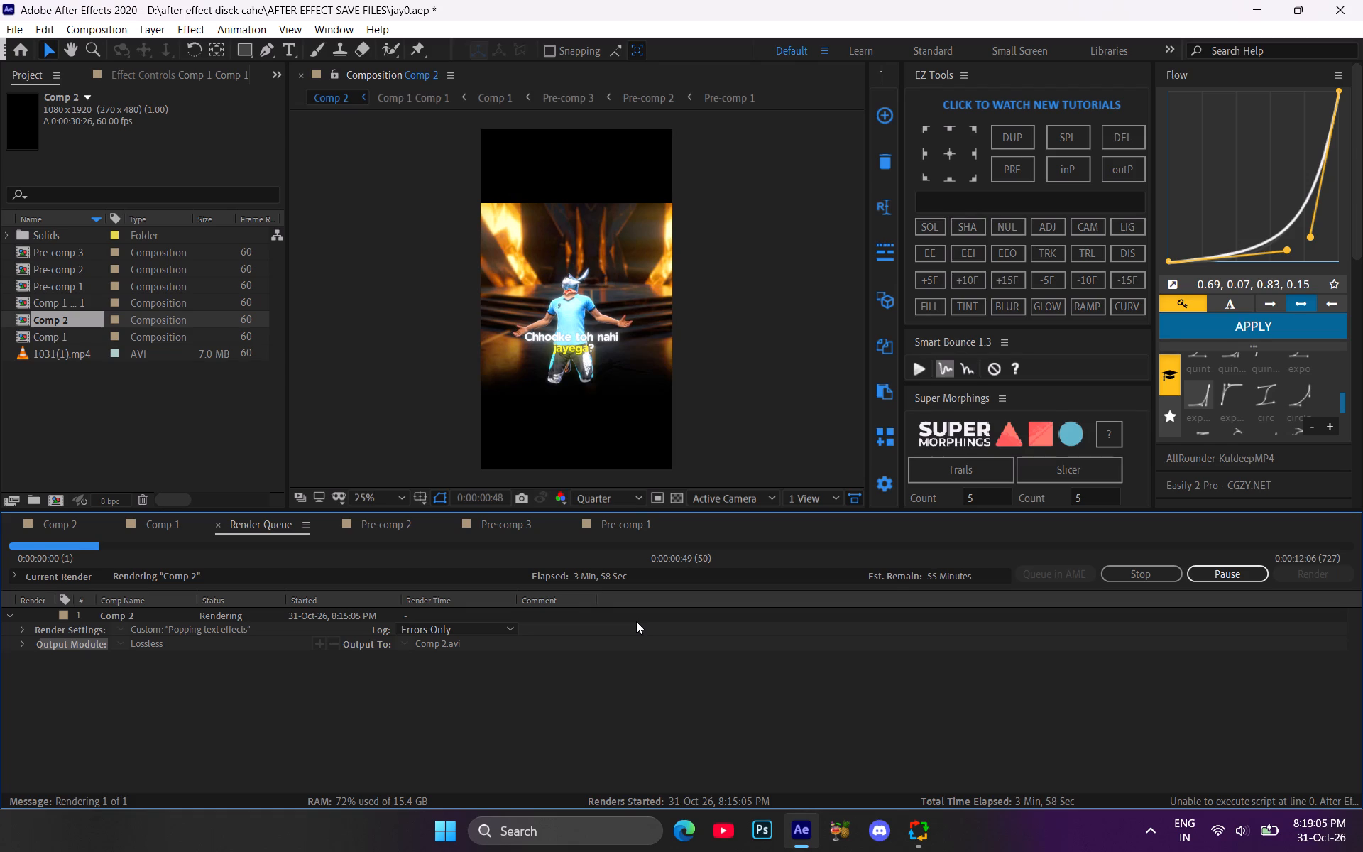
# Open Windows Task Manager again while the Comp 2 render continues.
pyautogui.hotkey('ctrl', 'shift', 'Escape')
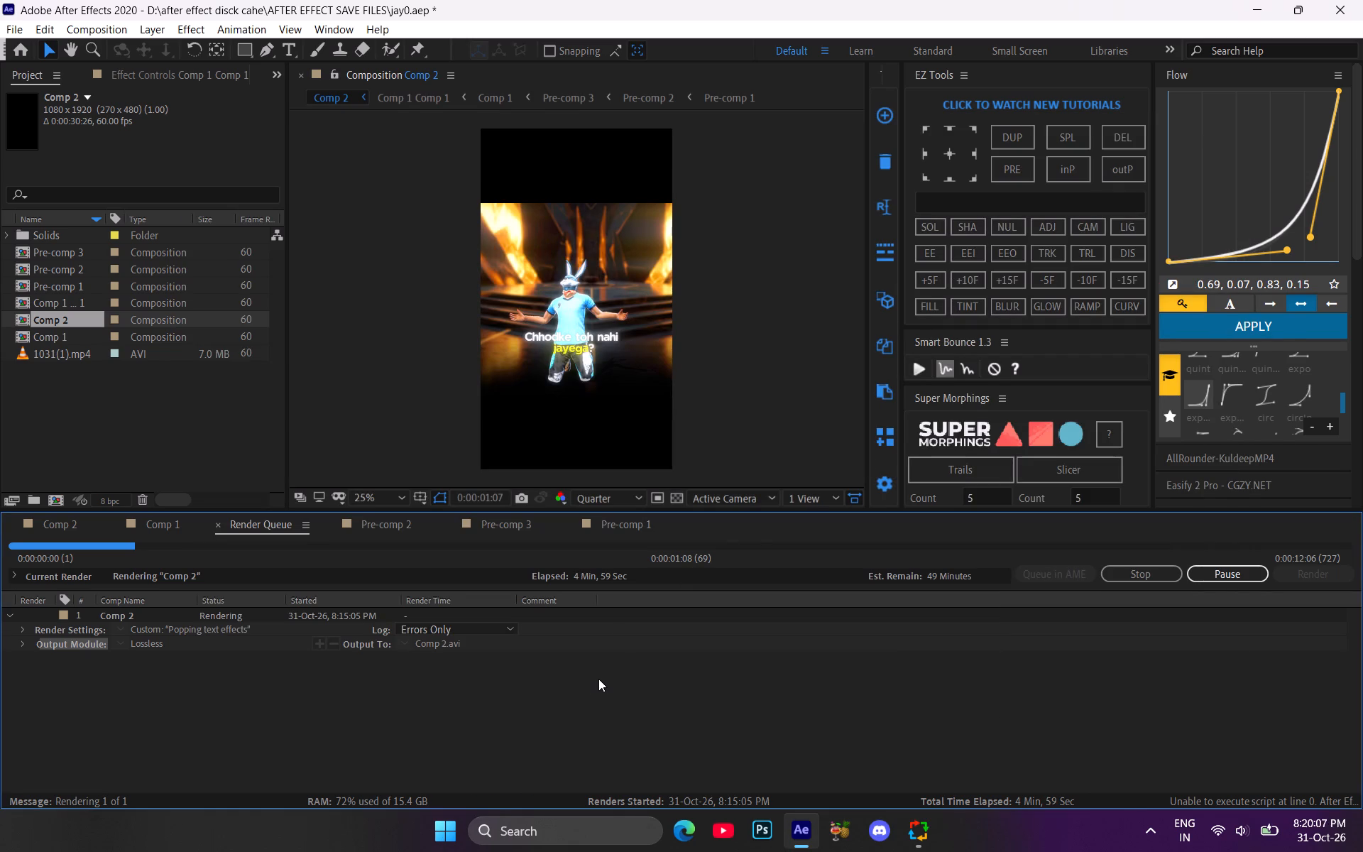
# Launch the Kuro app from the recent Windows searches while Comp 2 keeps rendering.
pyautogui.click(549, 839)
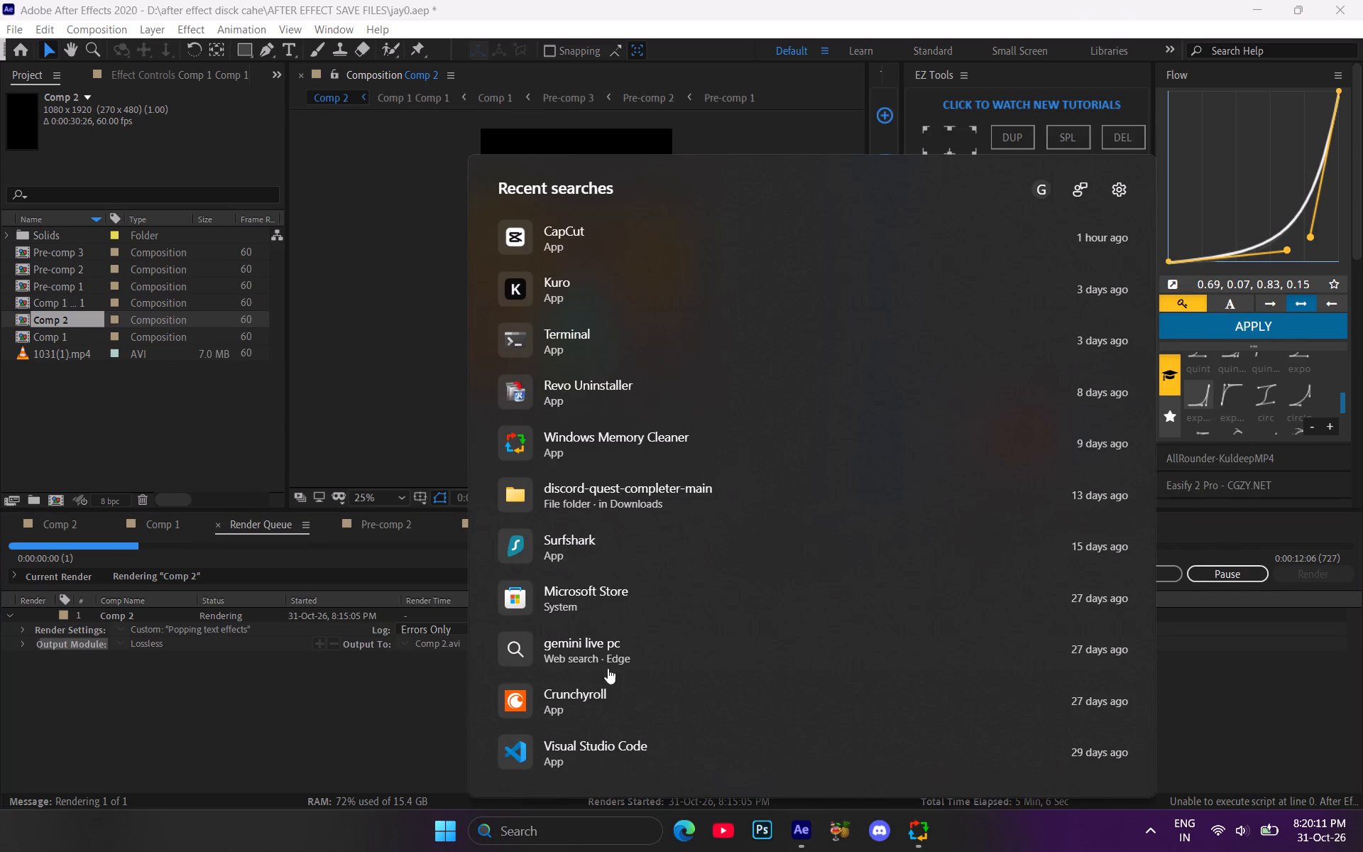
pyautogui.click(650, 292)
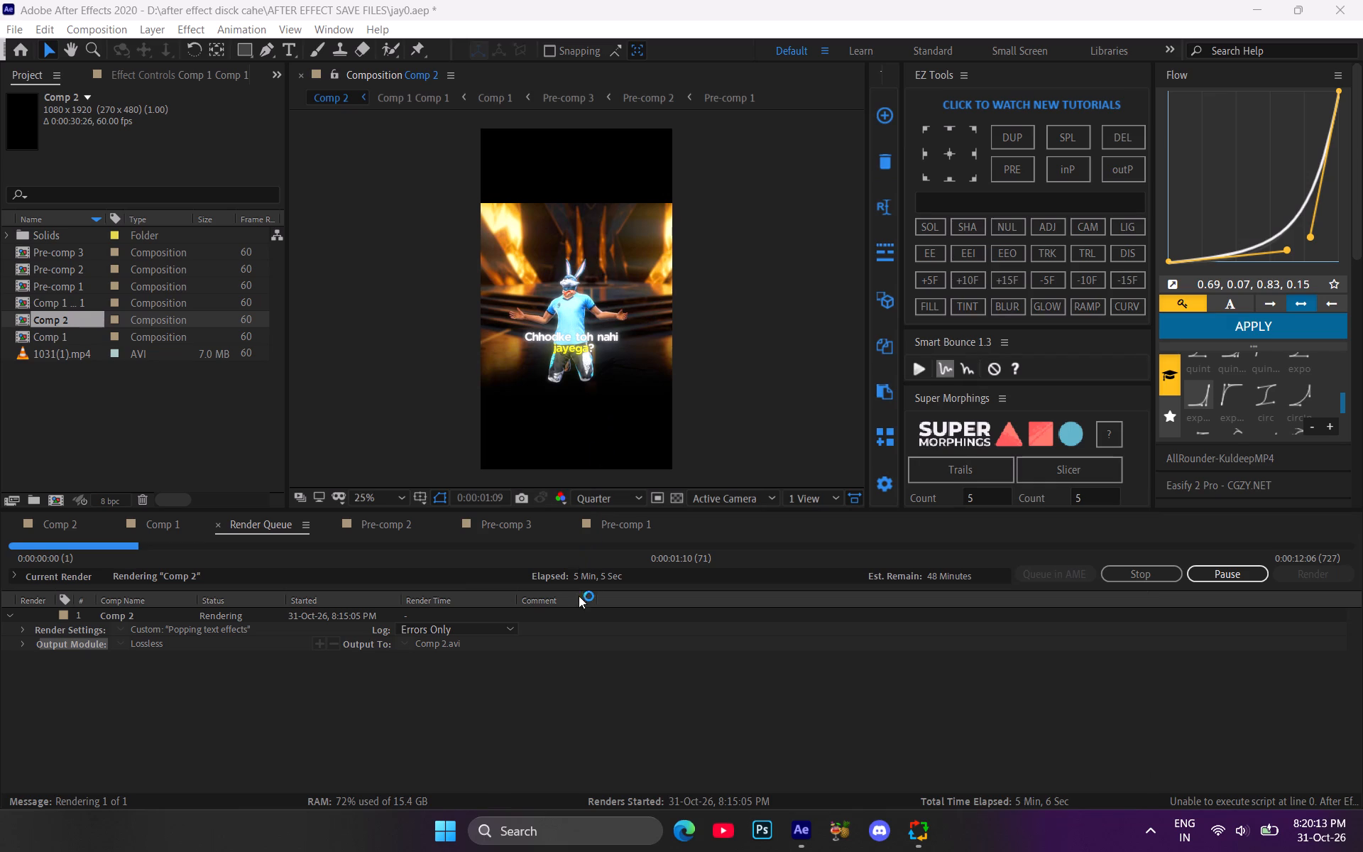
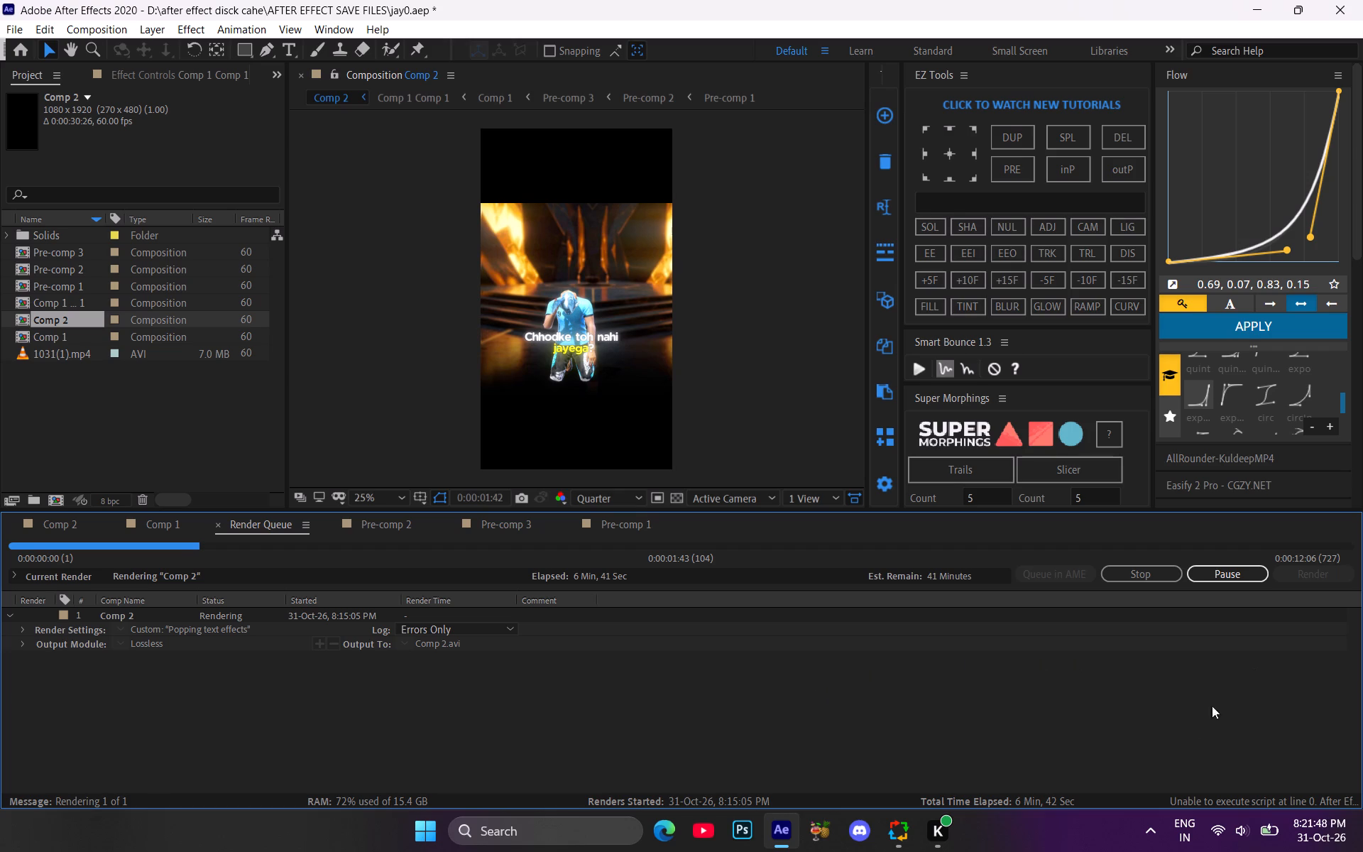
# Try to open the background utility labelled OPTIMIZING from the hidden system tray apps while Comp 2 renders.
pyautogui.moveTo(1158, 807); pyautogui.dragTo(1156, 815)
pyautogui.click(1154, 829)
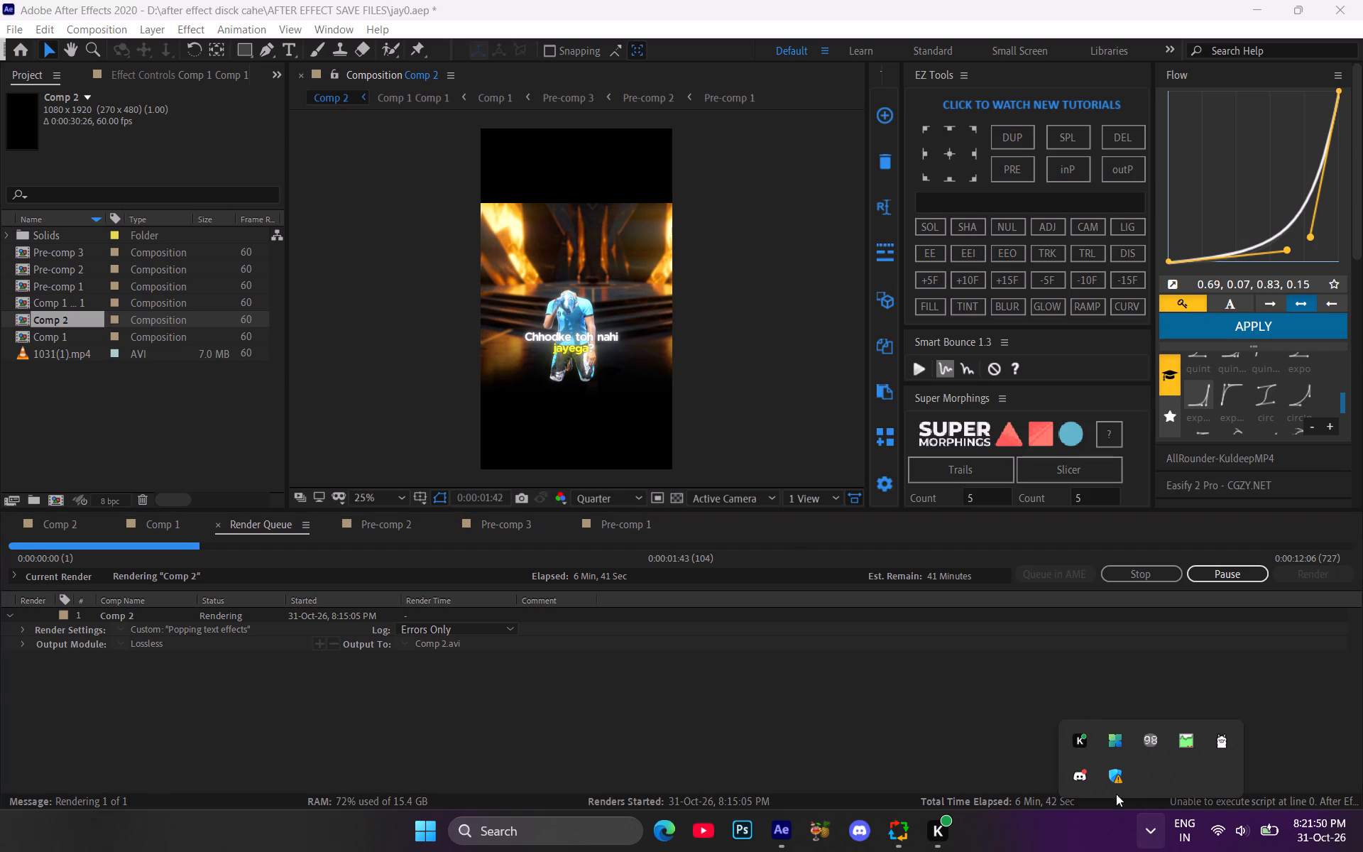
pyautogui.click(1151, 740)
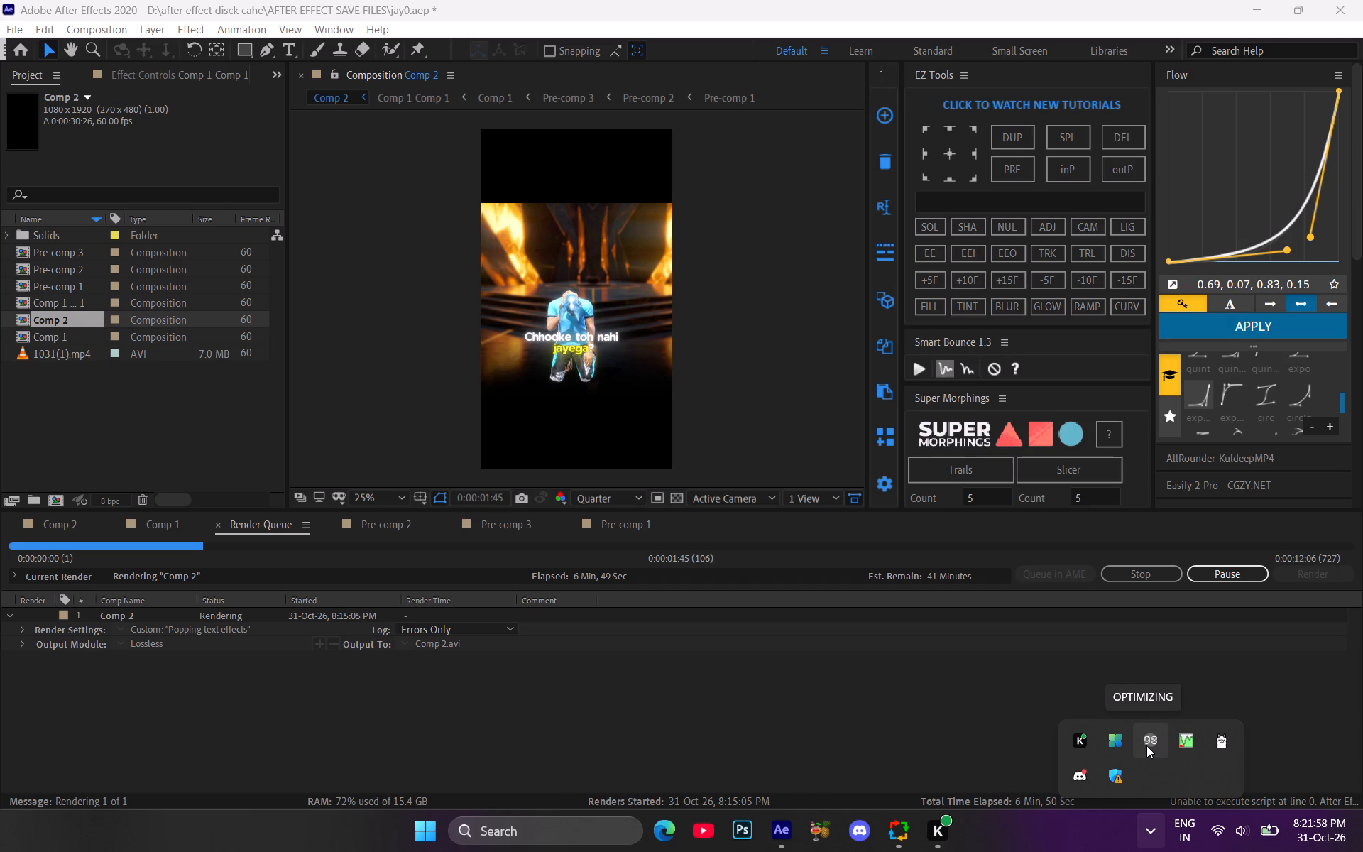
pyautogui.click(909, 833)
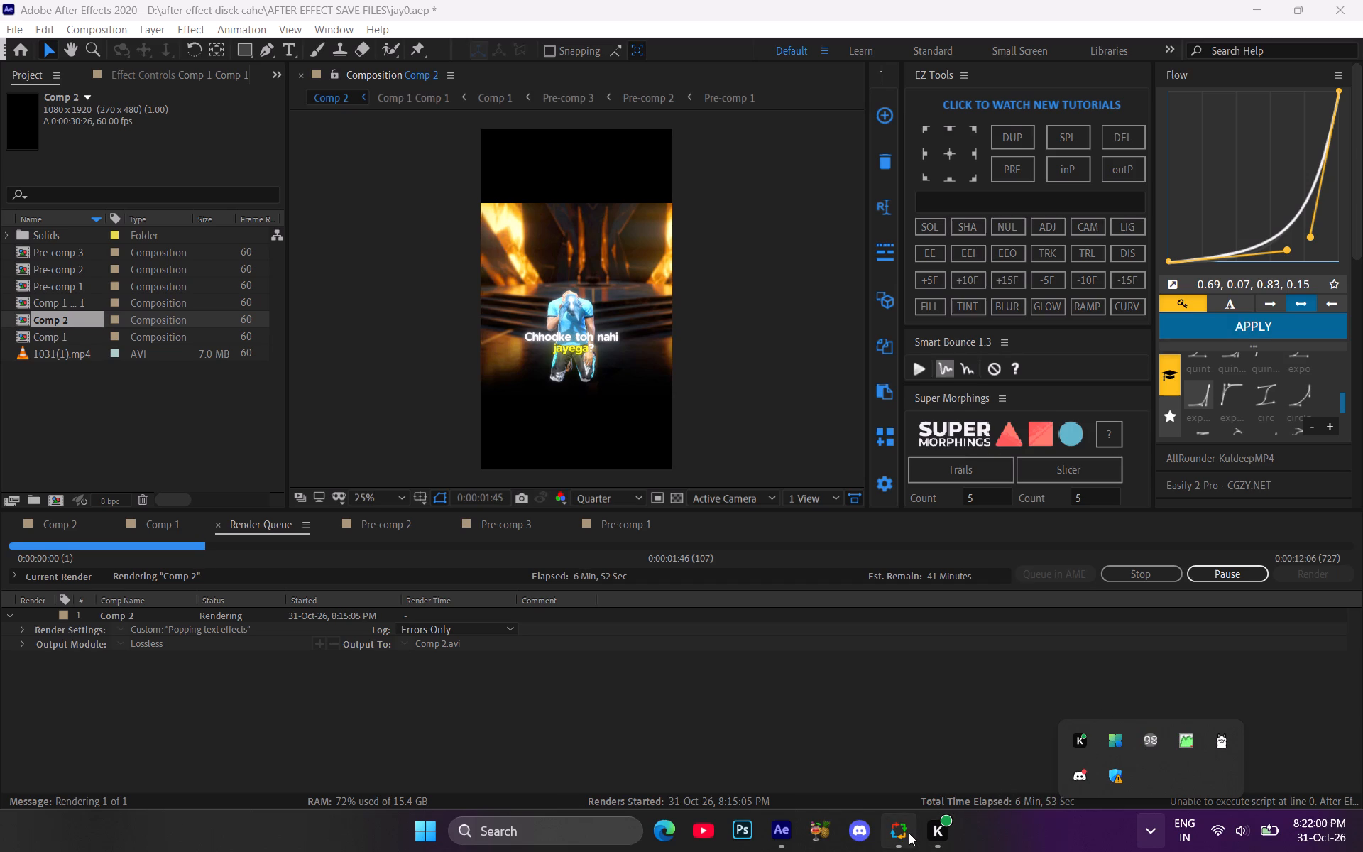
# Open Microsoft PC Manager from the hidden system tray apps and run PC boost to free up memory.
pyautogui.click(1159, 835)
pyautogui.click(1119, 738)
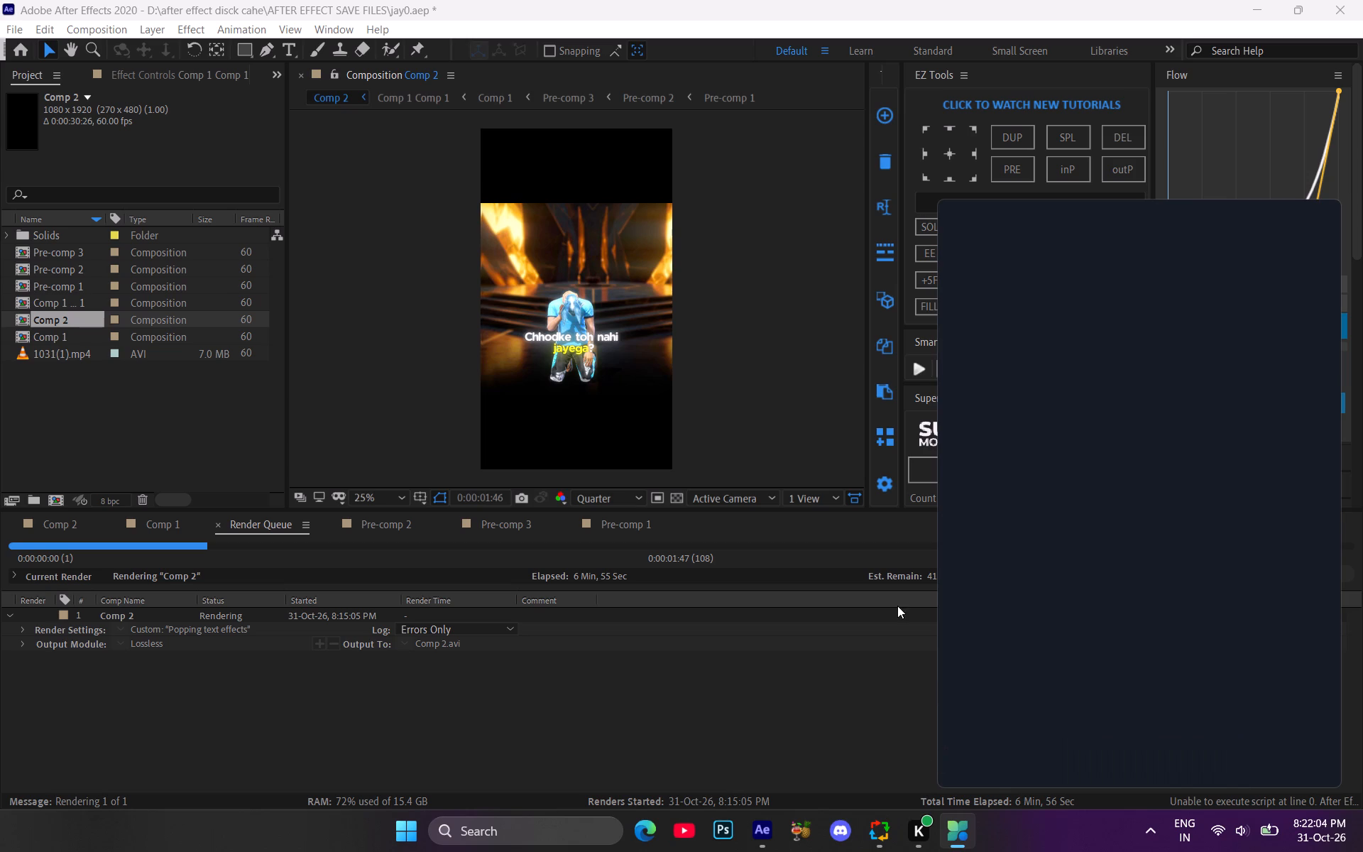
pyautogui.click(1161, 478)
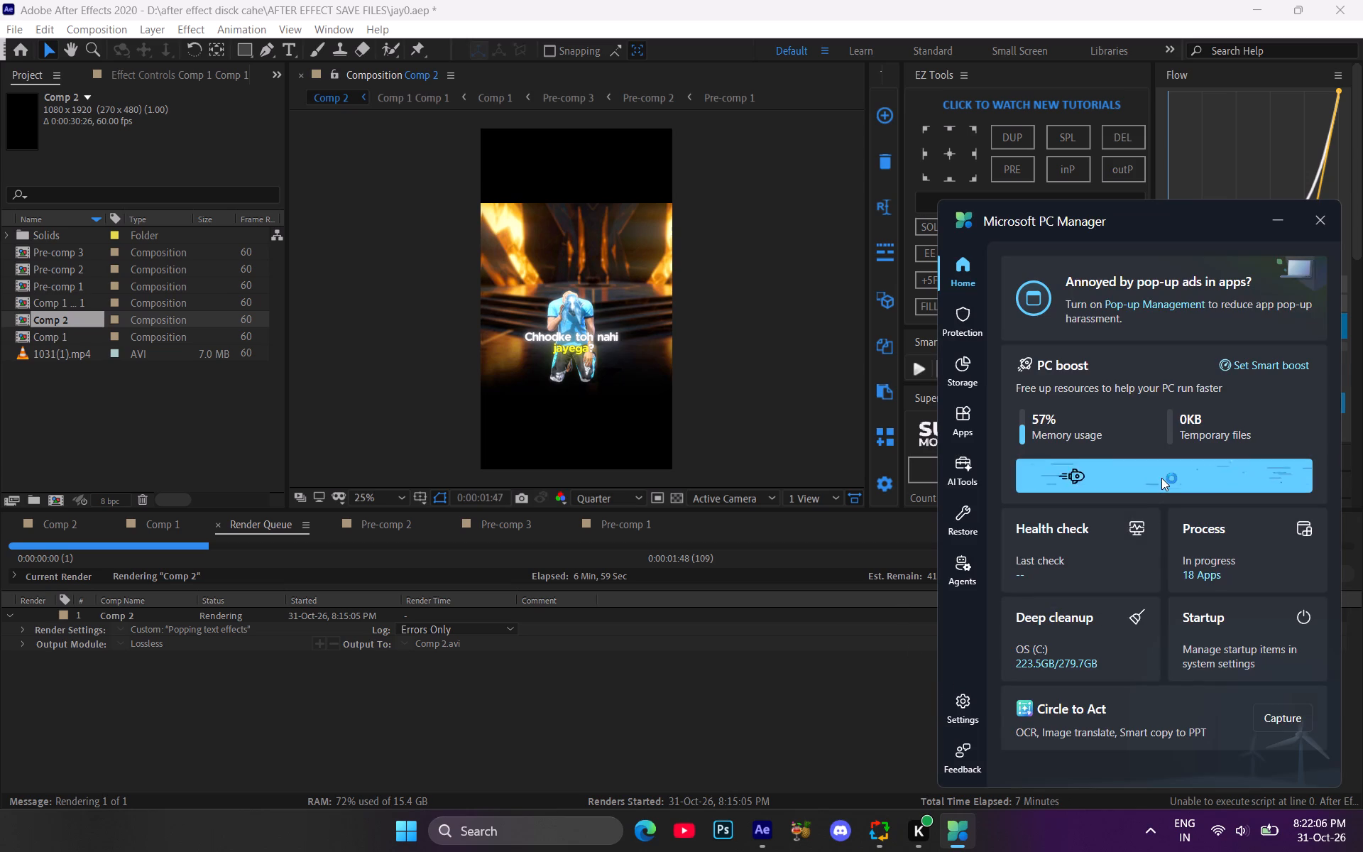
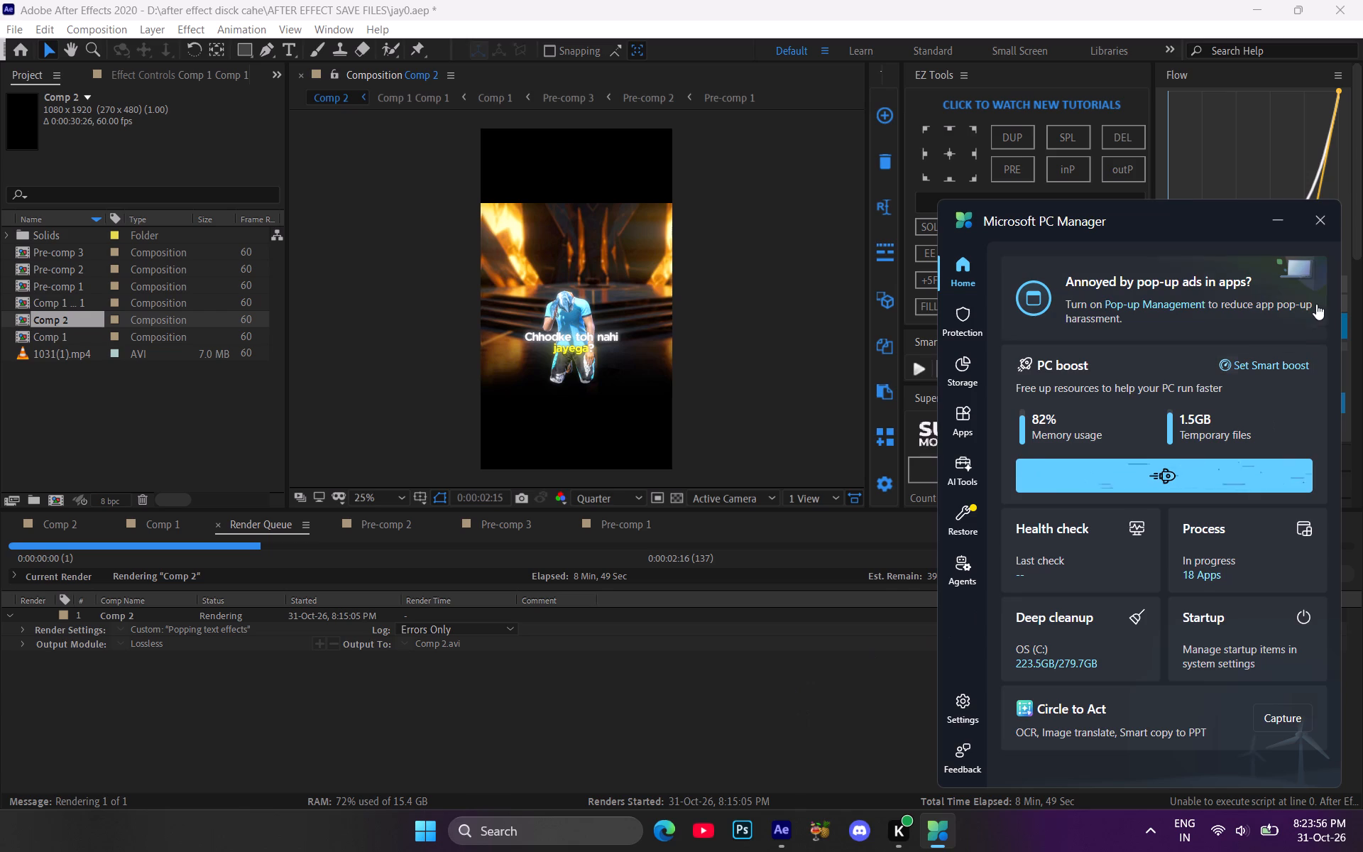
# Close the Microsoft PC Manager window while the Comp 2 render continues.
pyautogui.click(1318, 217)
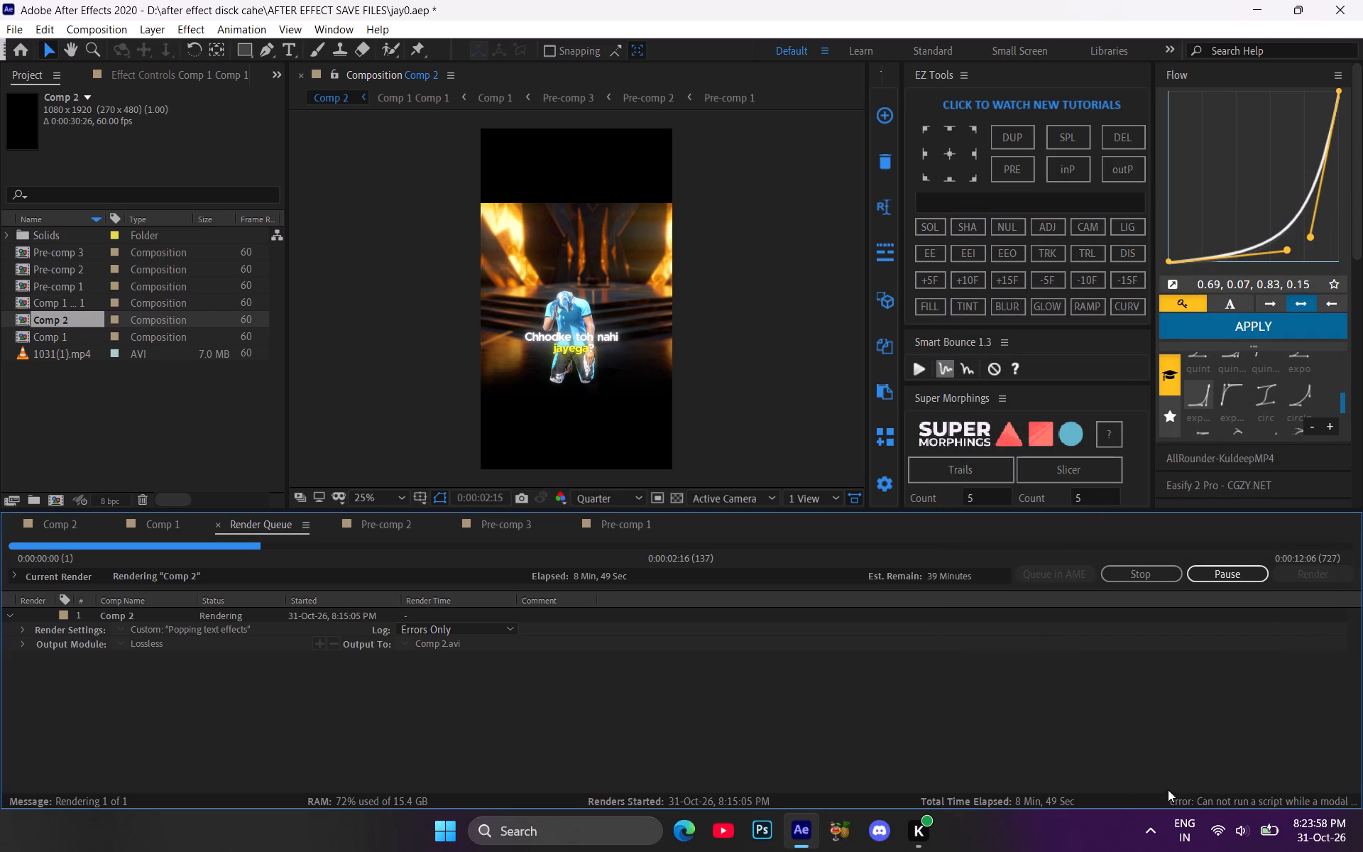
# Open Windows Memory Cleaner from the hidden system tray apps while Comp 2 renders.
pyautogui.click(1156, 817)
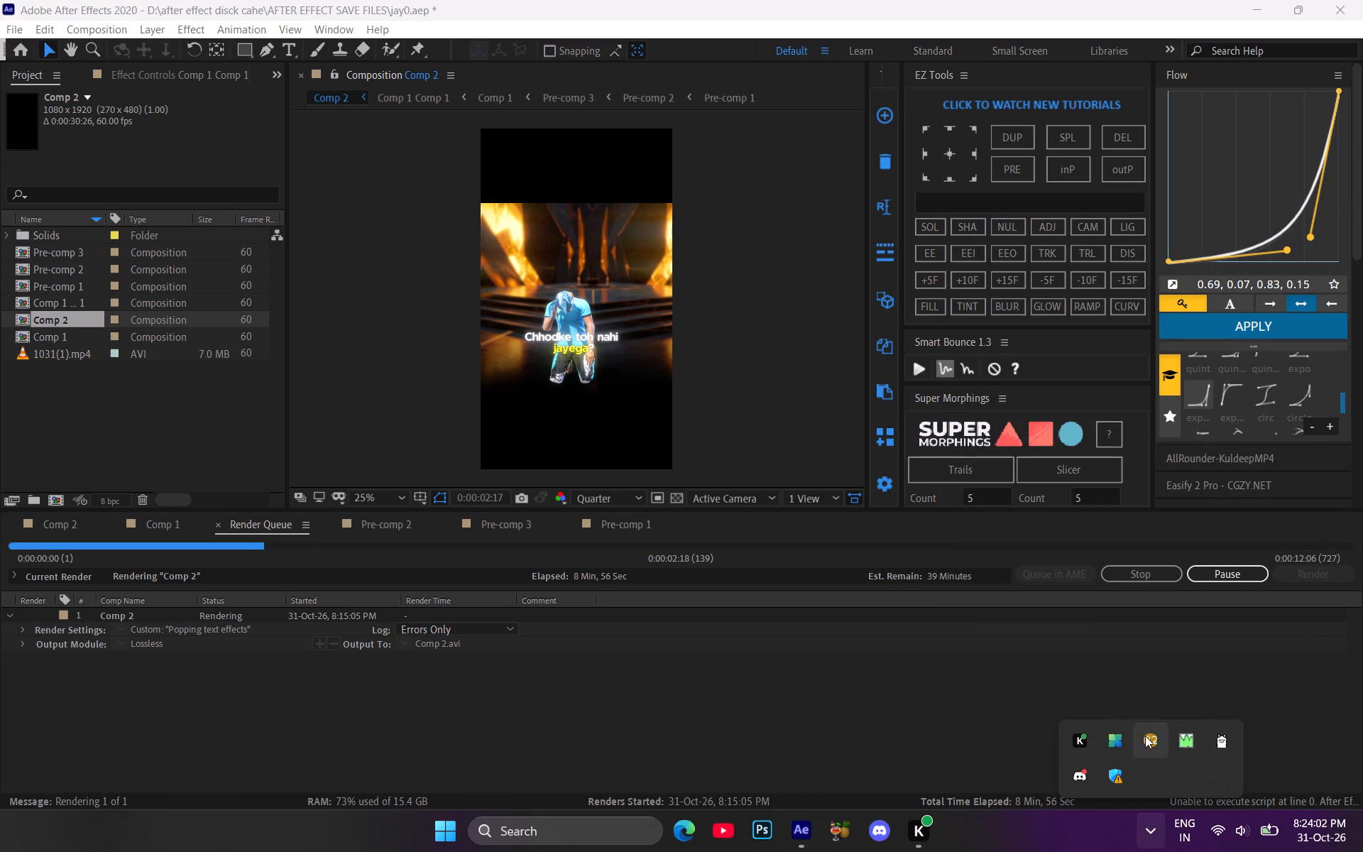
pyautogui.click(1142, 738)
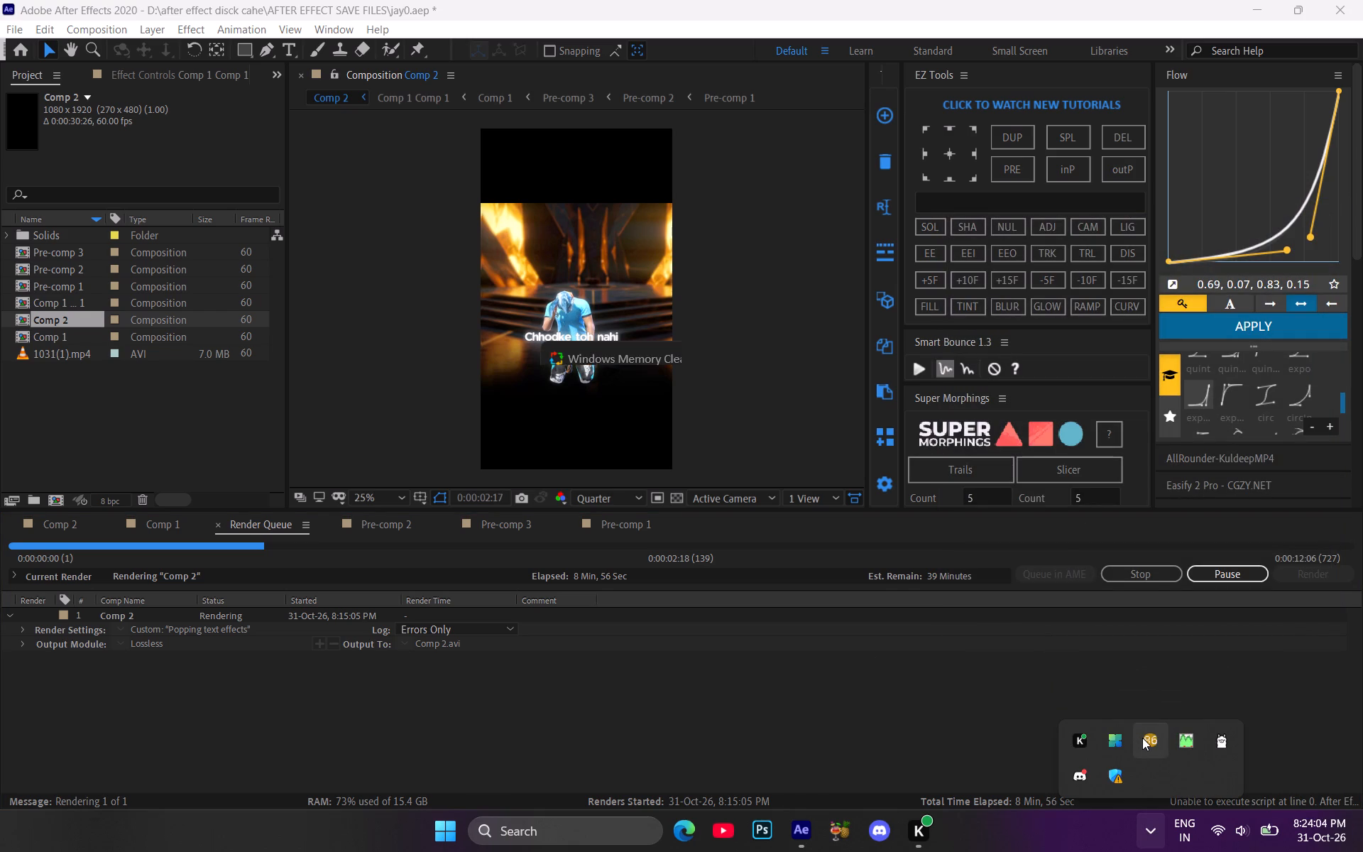
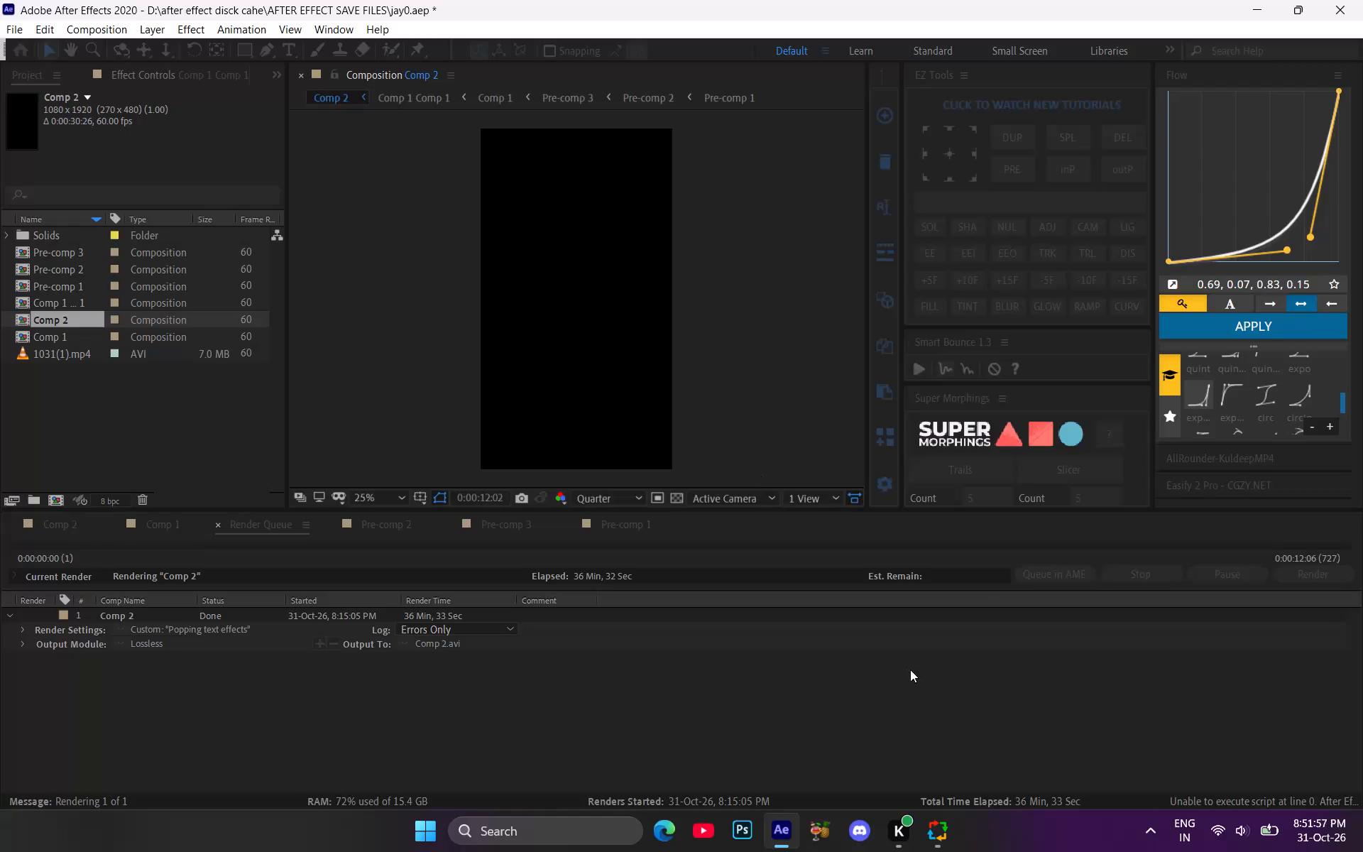
# Close After Effects and save the changes to jay0.aep.
pyautogui.click(735, 632)
pyautogui.click(1353, 0)
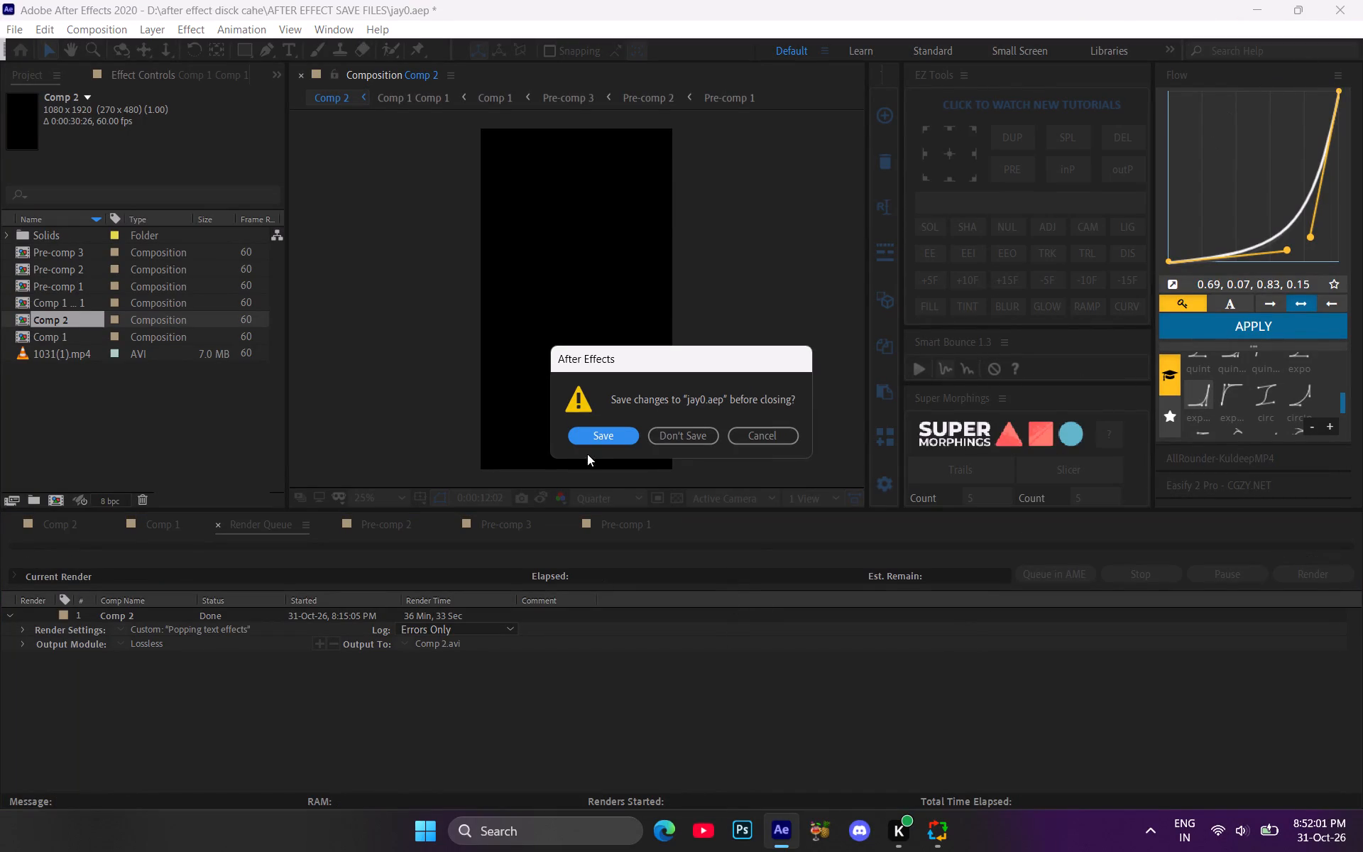
pyautogui.click(591, 429)
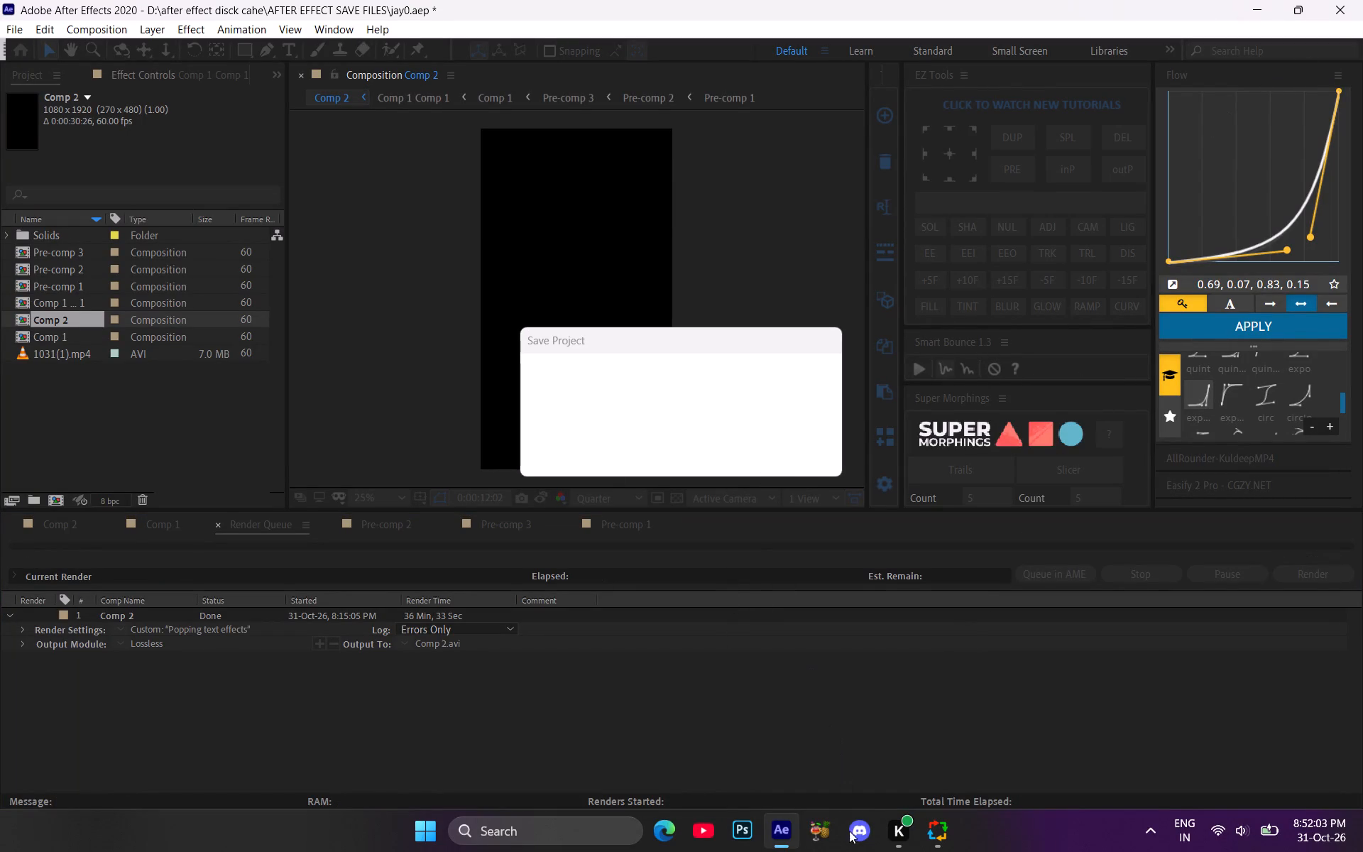
# Open HandBrake.
pyautogui.click(826, 836)
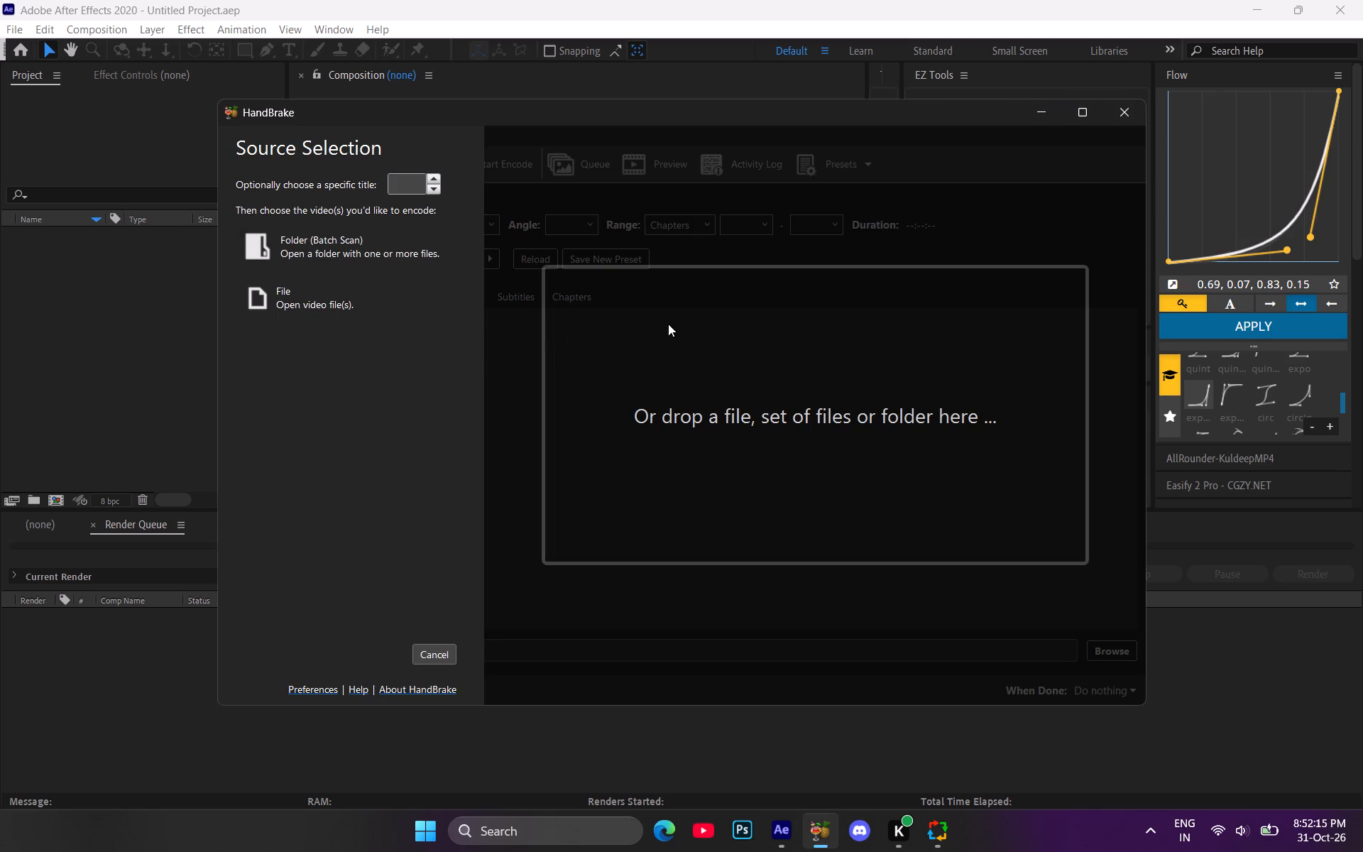
# Close the remaining After Effects window with the untitled project.
pyautogui.click(1362, 0)
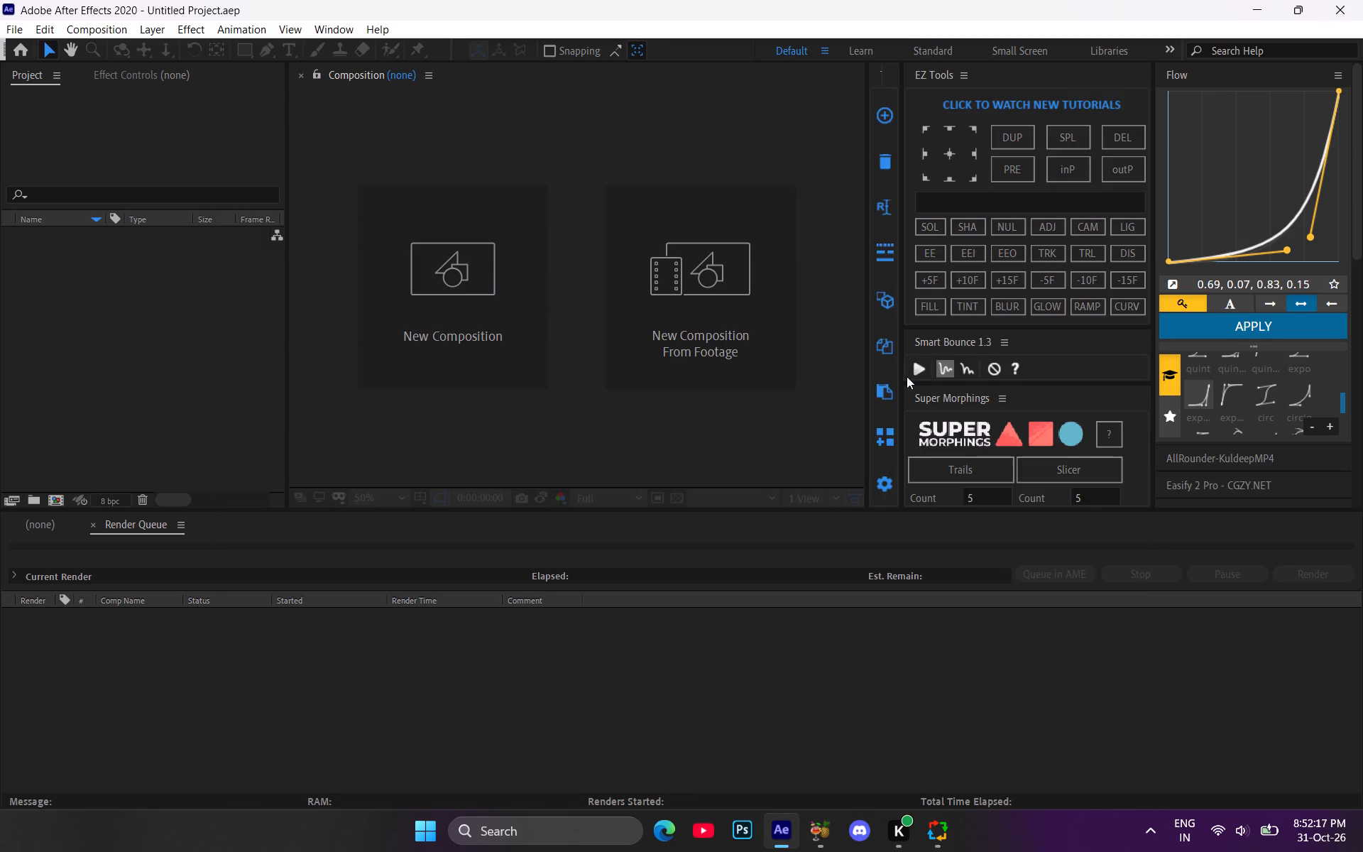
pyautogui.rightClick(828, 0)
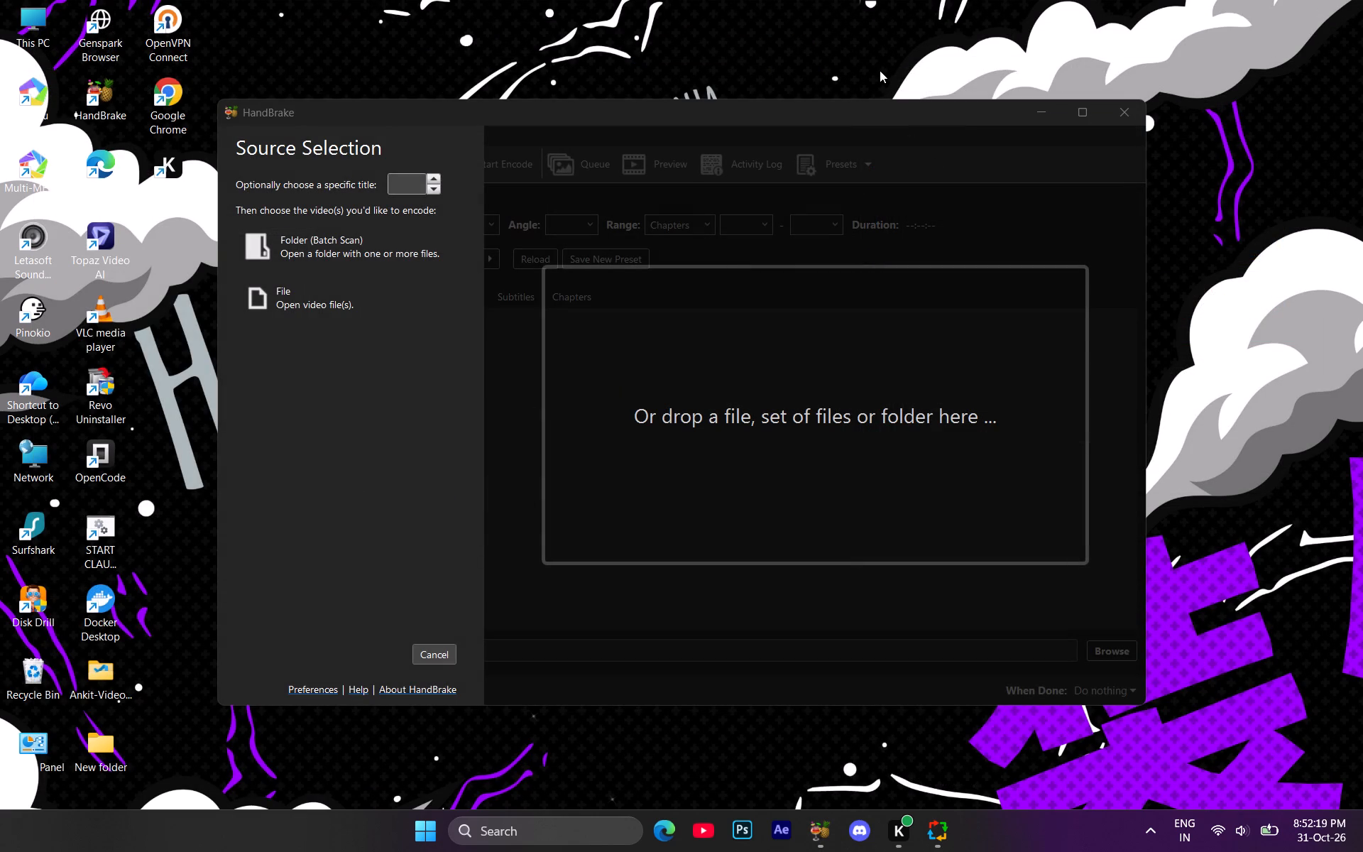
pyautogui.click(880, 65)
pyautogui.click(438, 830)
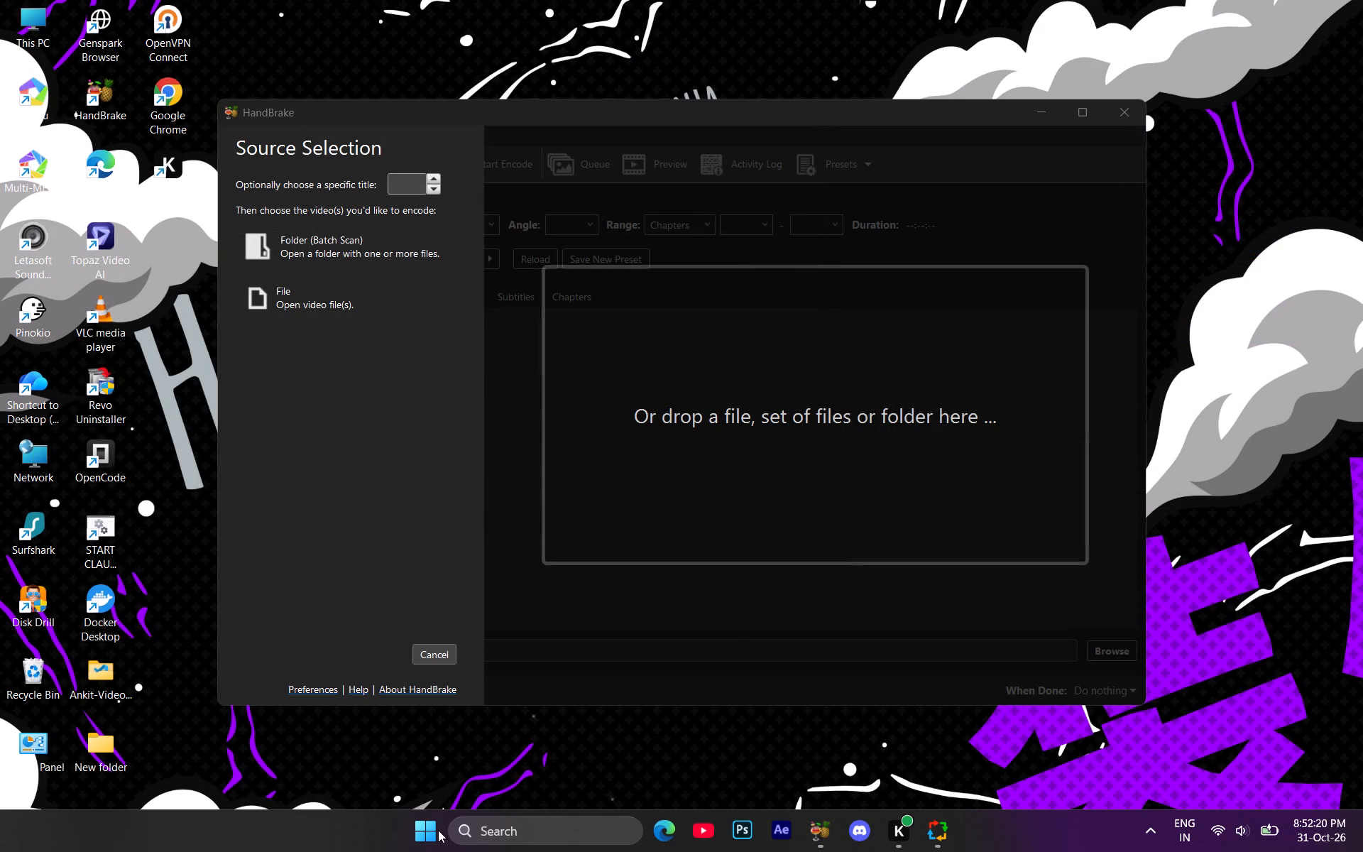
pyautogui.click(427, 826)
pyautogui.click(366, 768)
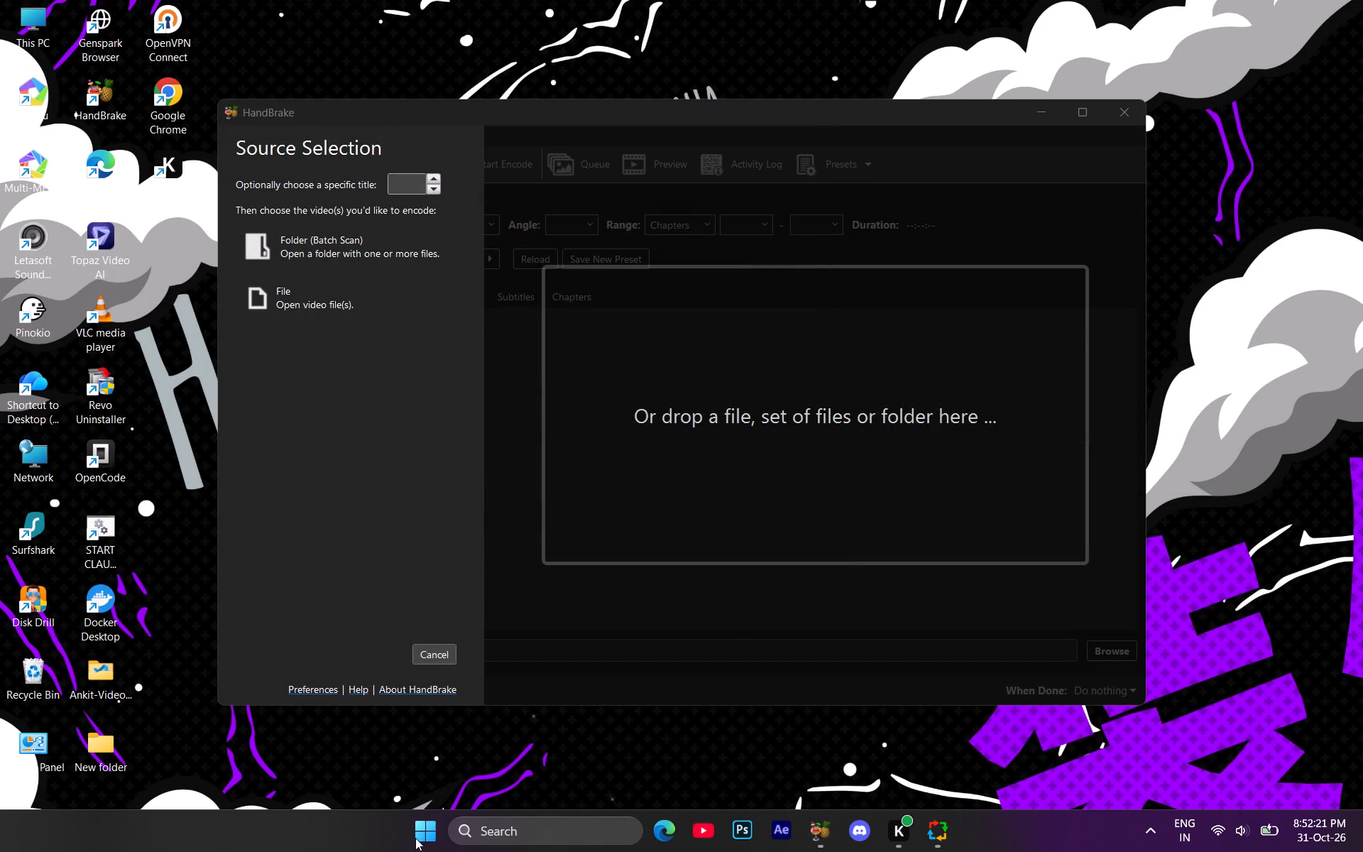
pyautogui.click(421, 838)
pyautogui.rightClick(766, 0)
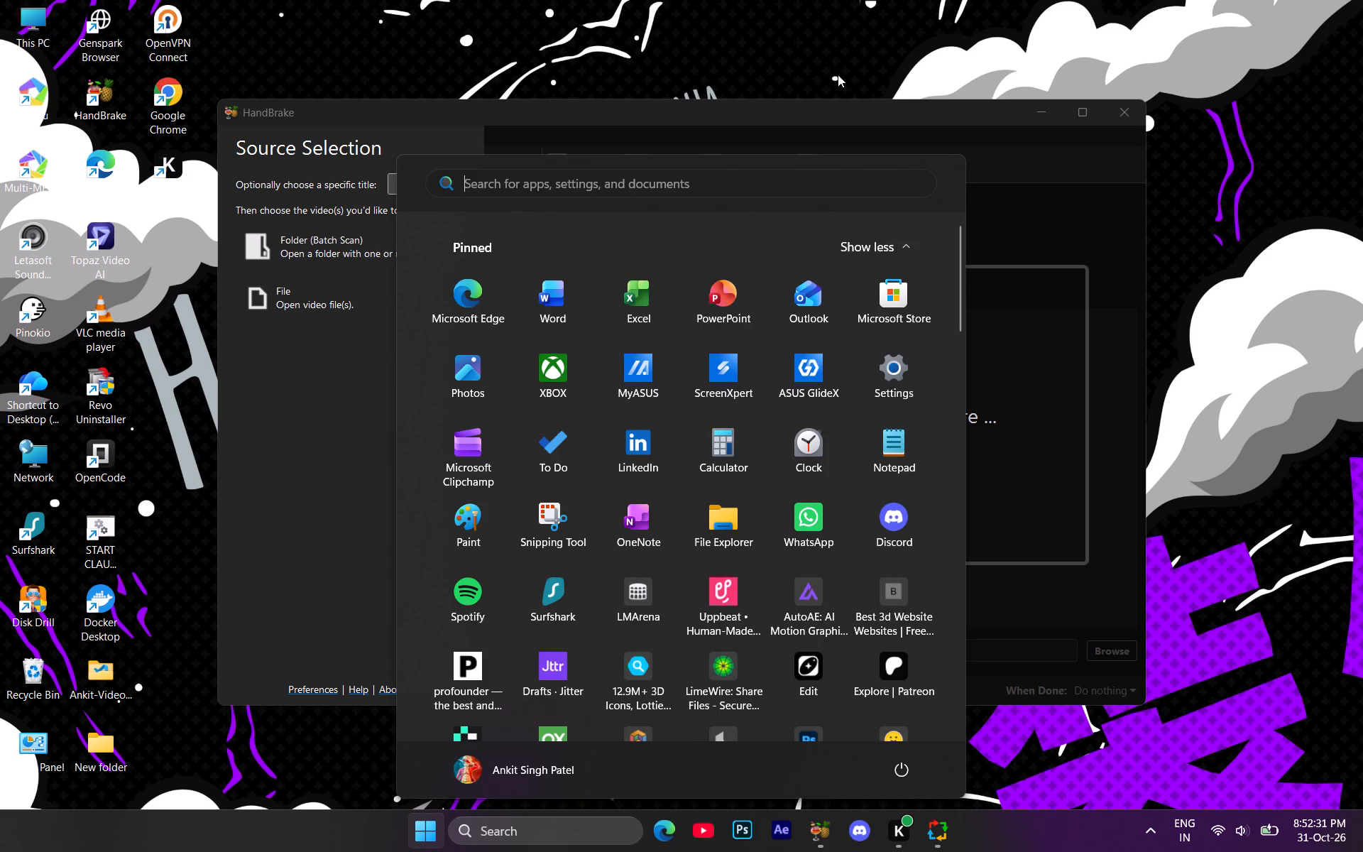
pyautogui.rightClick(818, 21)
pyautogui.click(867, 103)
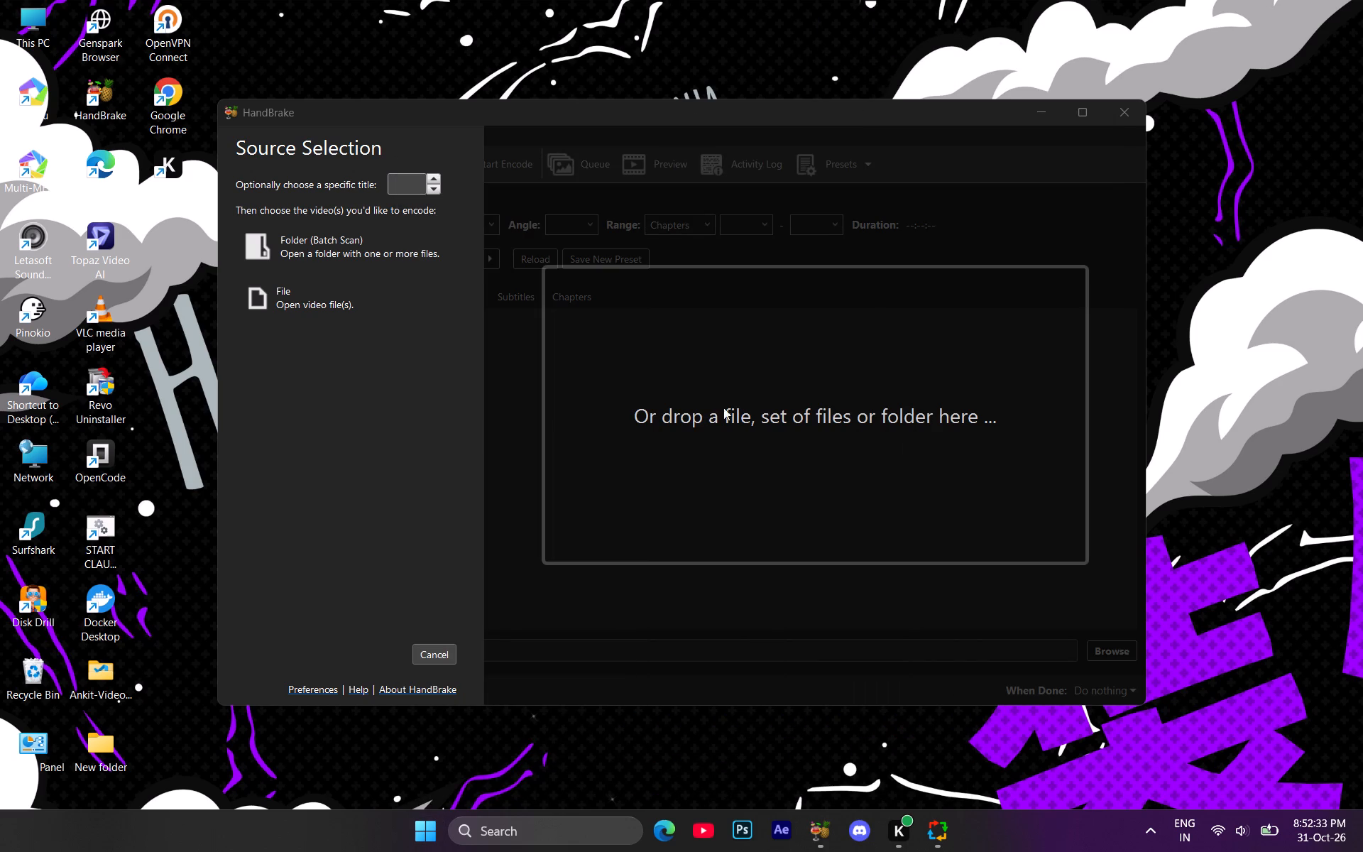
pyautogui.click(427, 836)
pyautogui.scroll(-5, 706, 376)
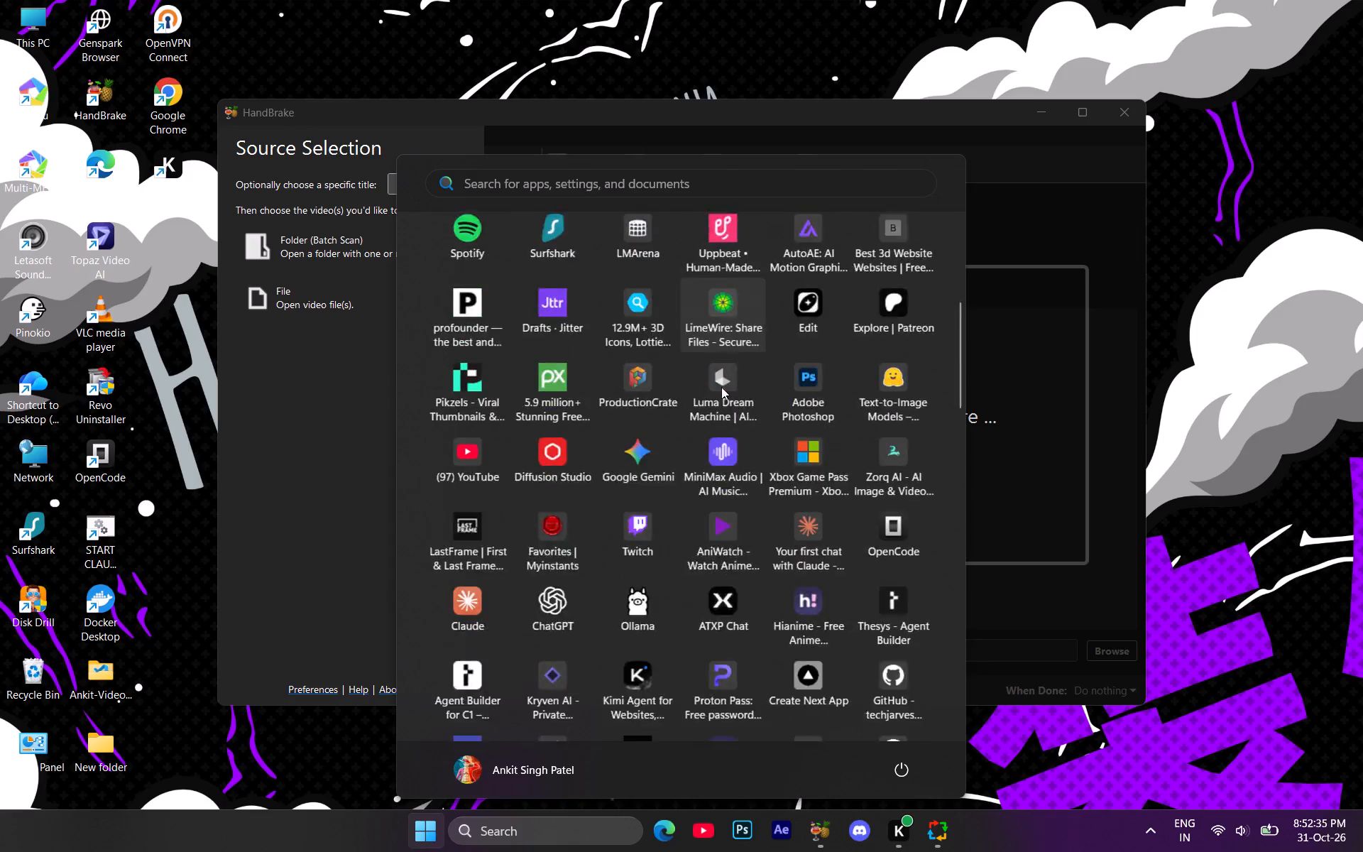
# Load the rendered Comp 2 AVI from the AFTER EFFECT SAVE FILES folder into HandBrake as the source video.
pyautogui.scroll(4, 723, 383)
pyautogui.click(716, 449)
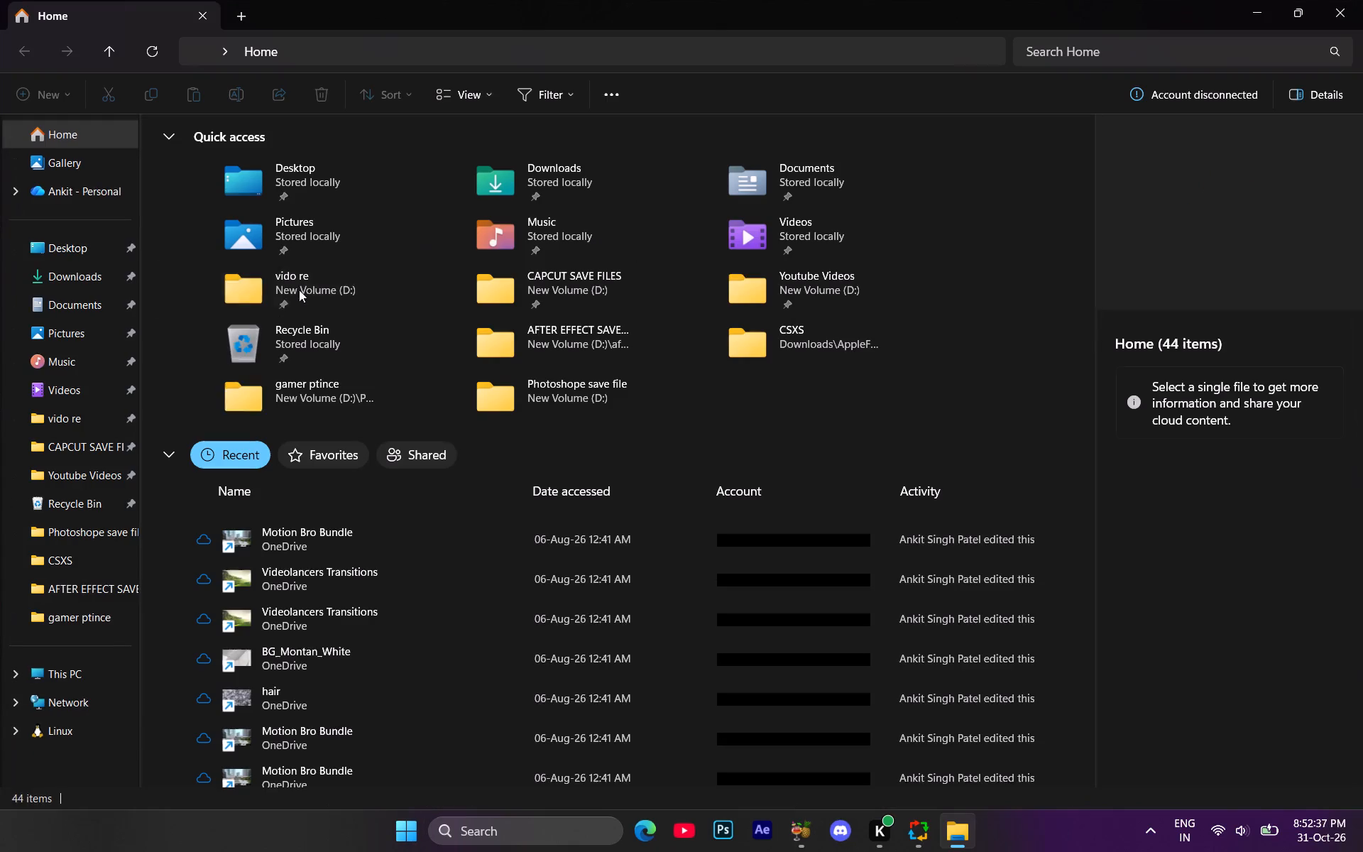
pyautogui.click(99, 594)
pyautogui.scroll(-6, 372, 269)
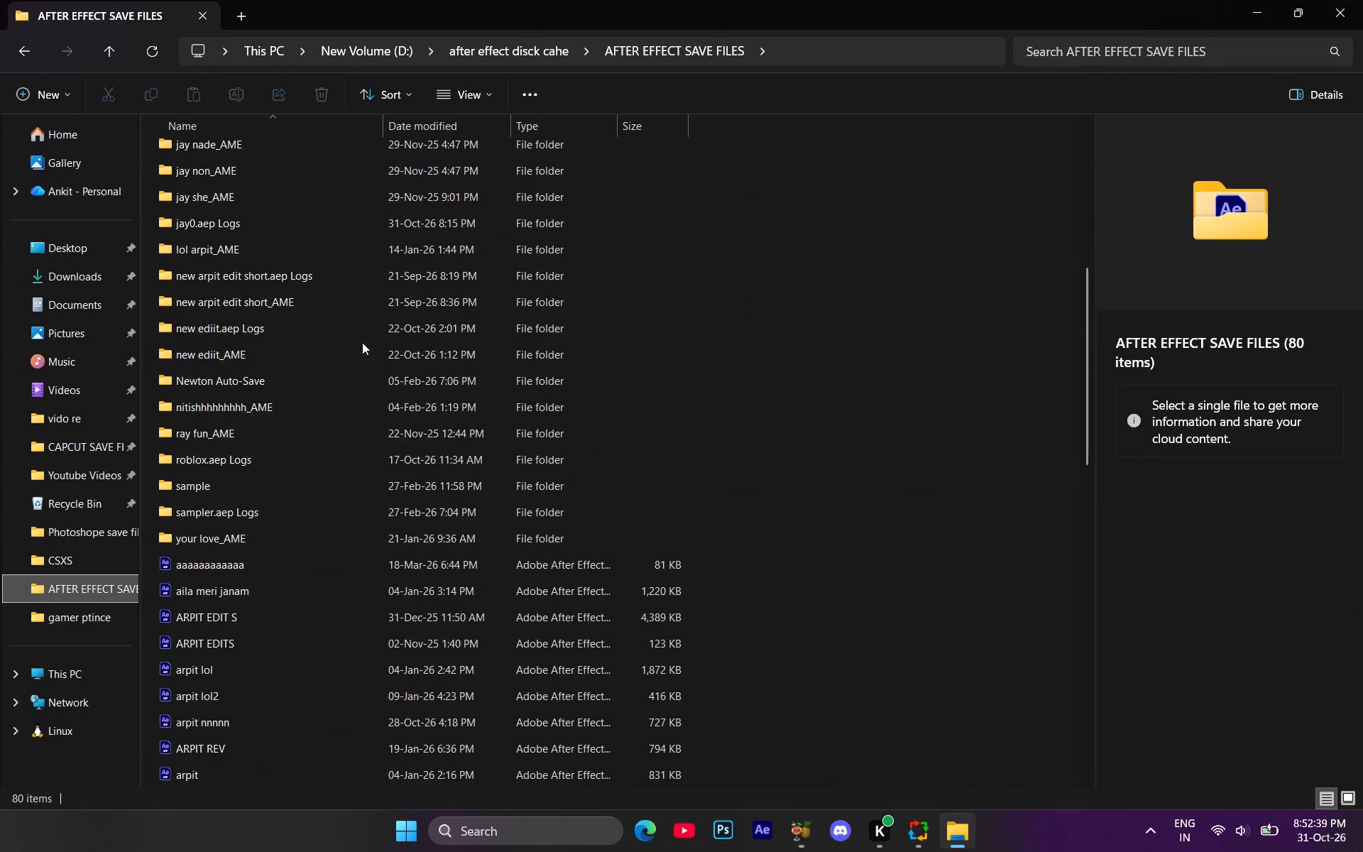
pyautogui.scroll(-7, 358, 367)
pyautogui.click(237, 339)
pyautogui.click(229, 334)
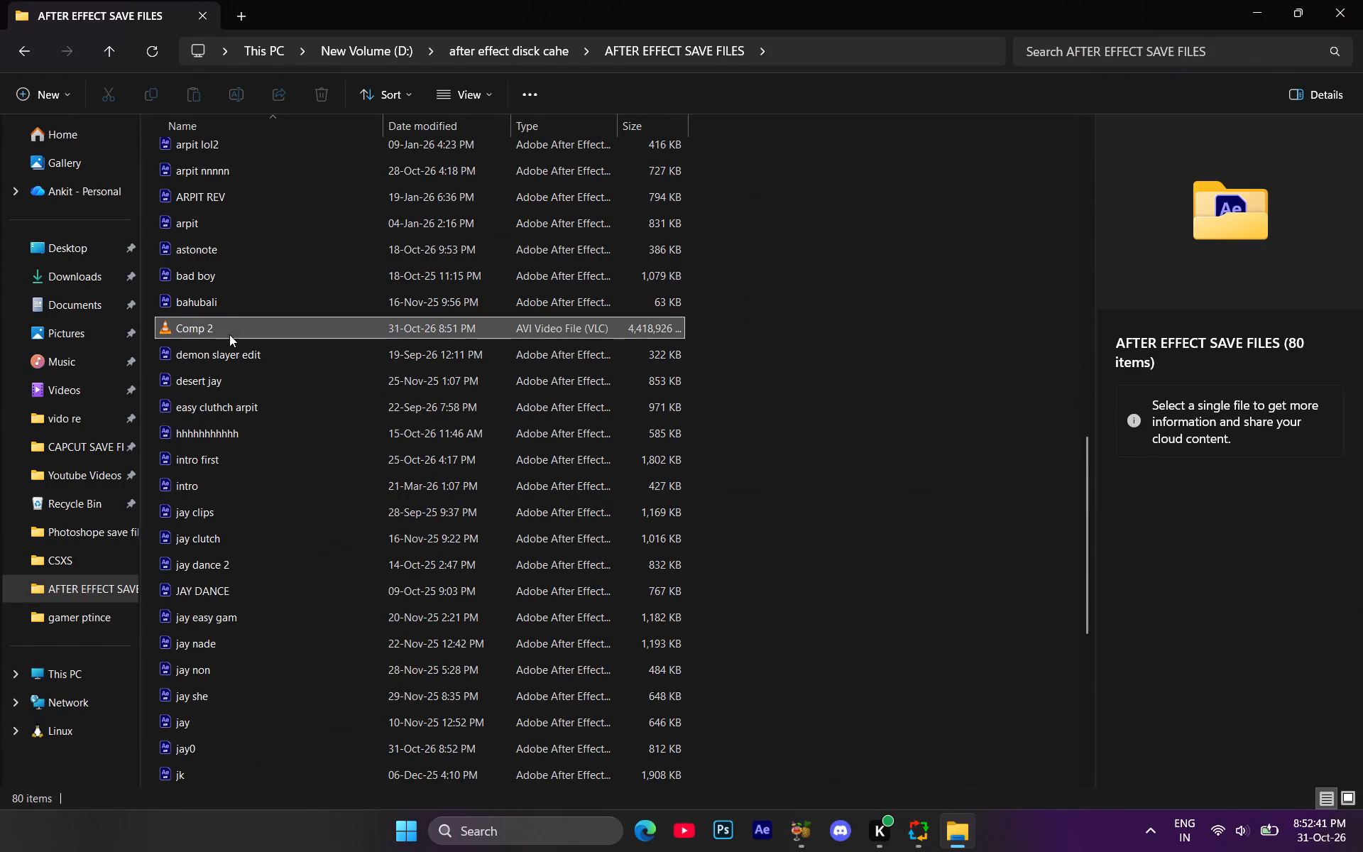
pyautogui.moveTo(194, 331); pyautogui.dragTo(741, 402)
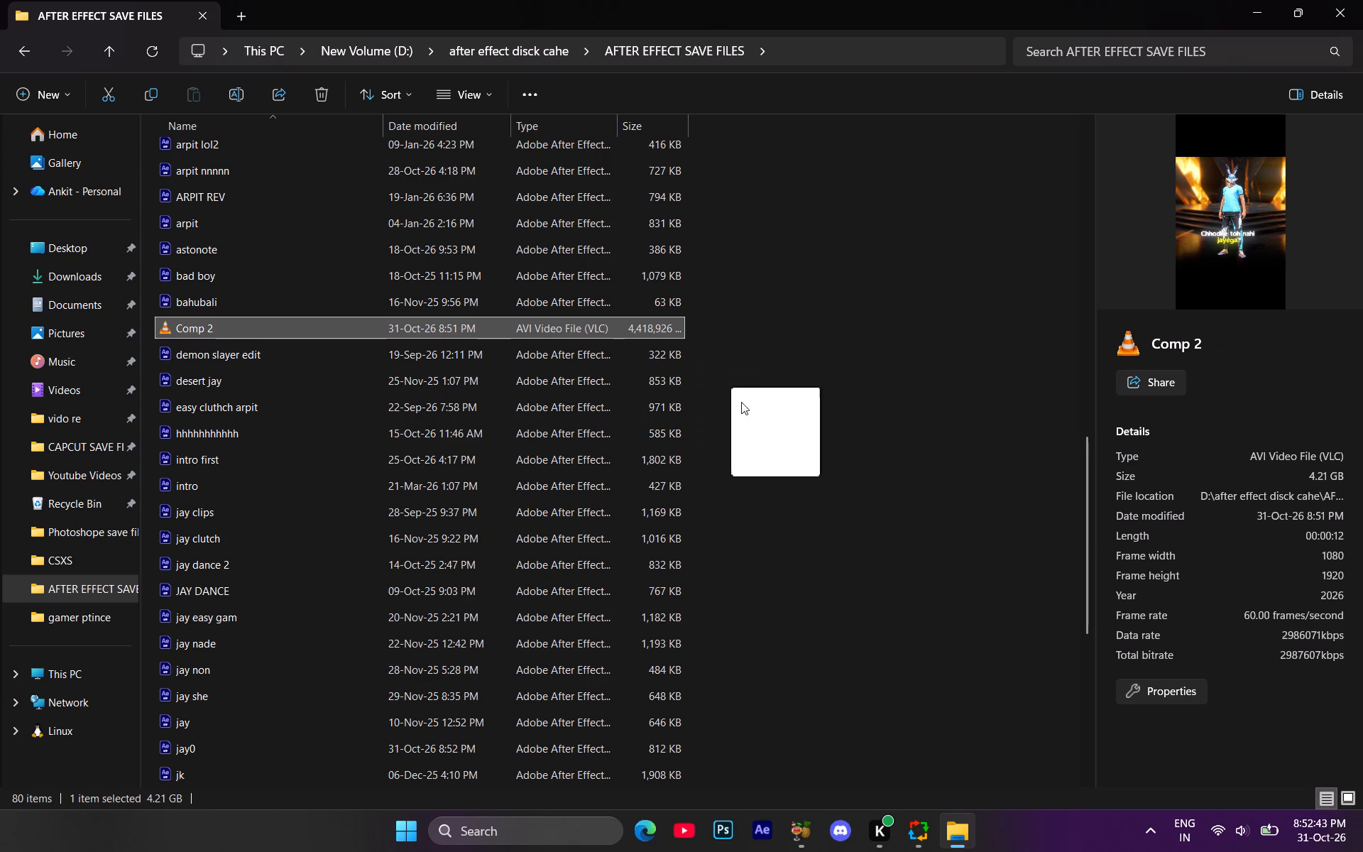
pyautogui.moveTo(741, 402); pyautogui.dragTo(671, 489)
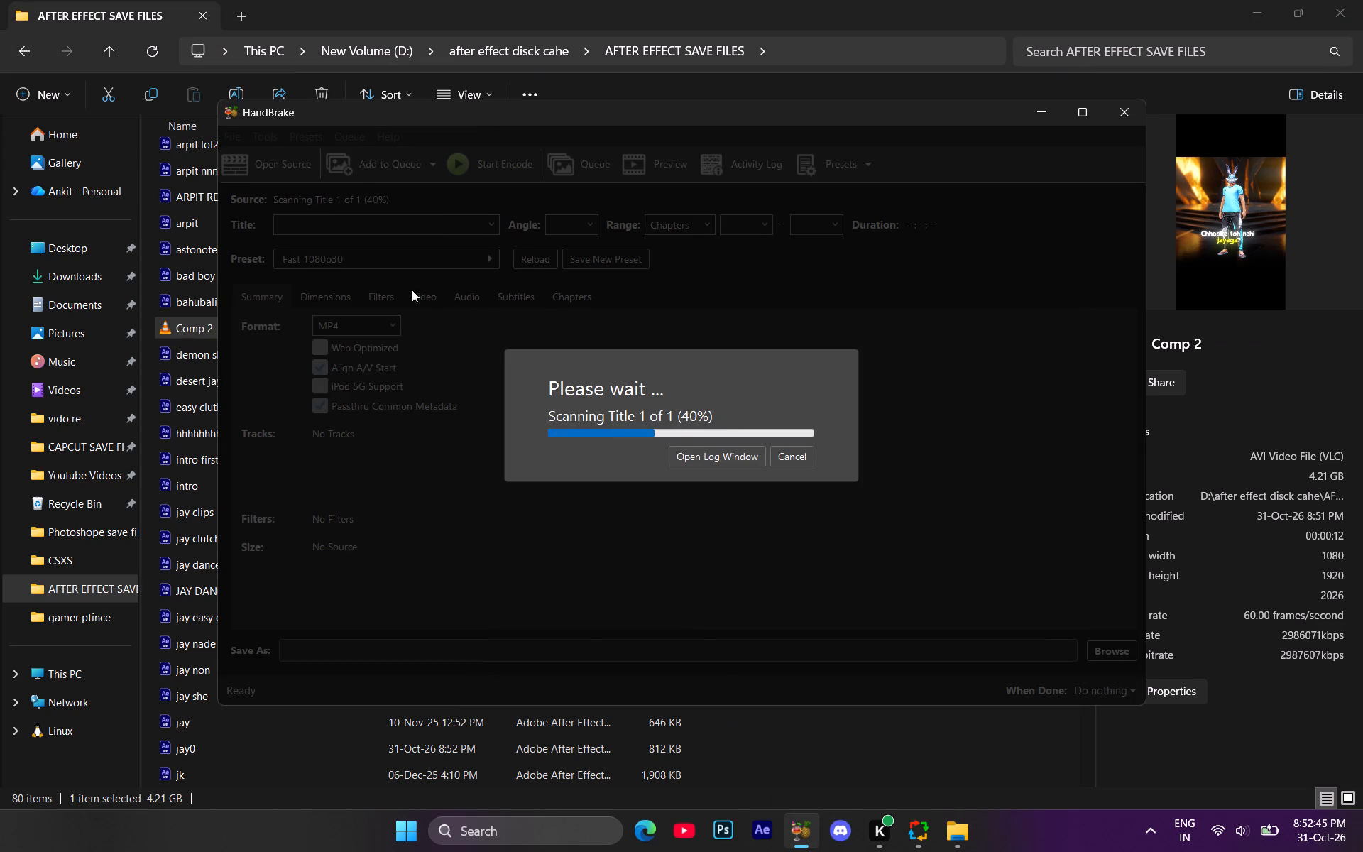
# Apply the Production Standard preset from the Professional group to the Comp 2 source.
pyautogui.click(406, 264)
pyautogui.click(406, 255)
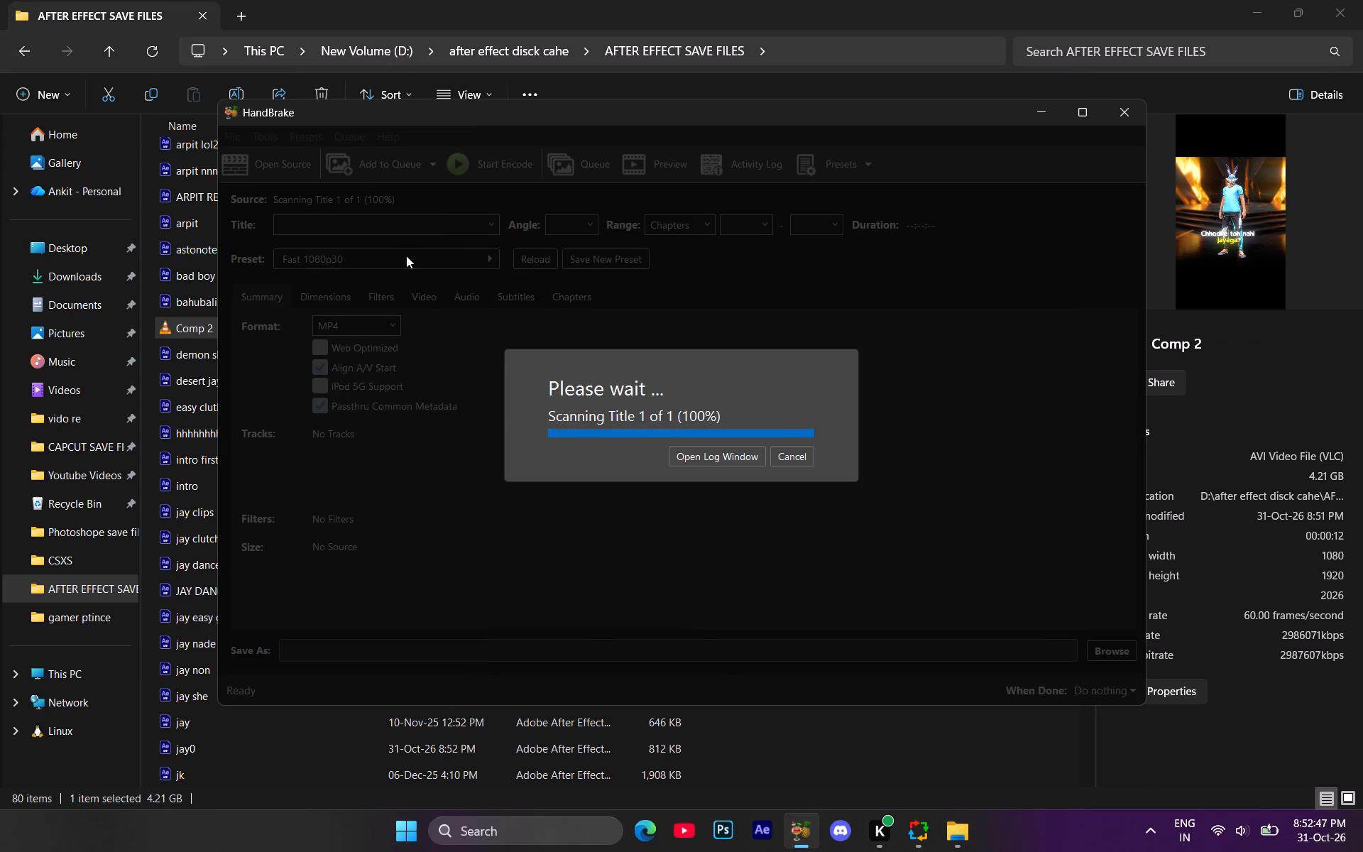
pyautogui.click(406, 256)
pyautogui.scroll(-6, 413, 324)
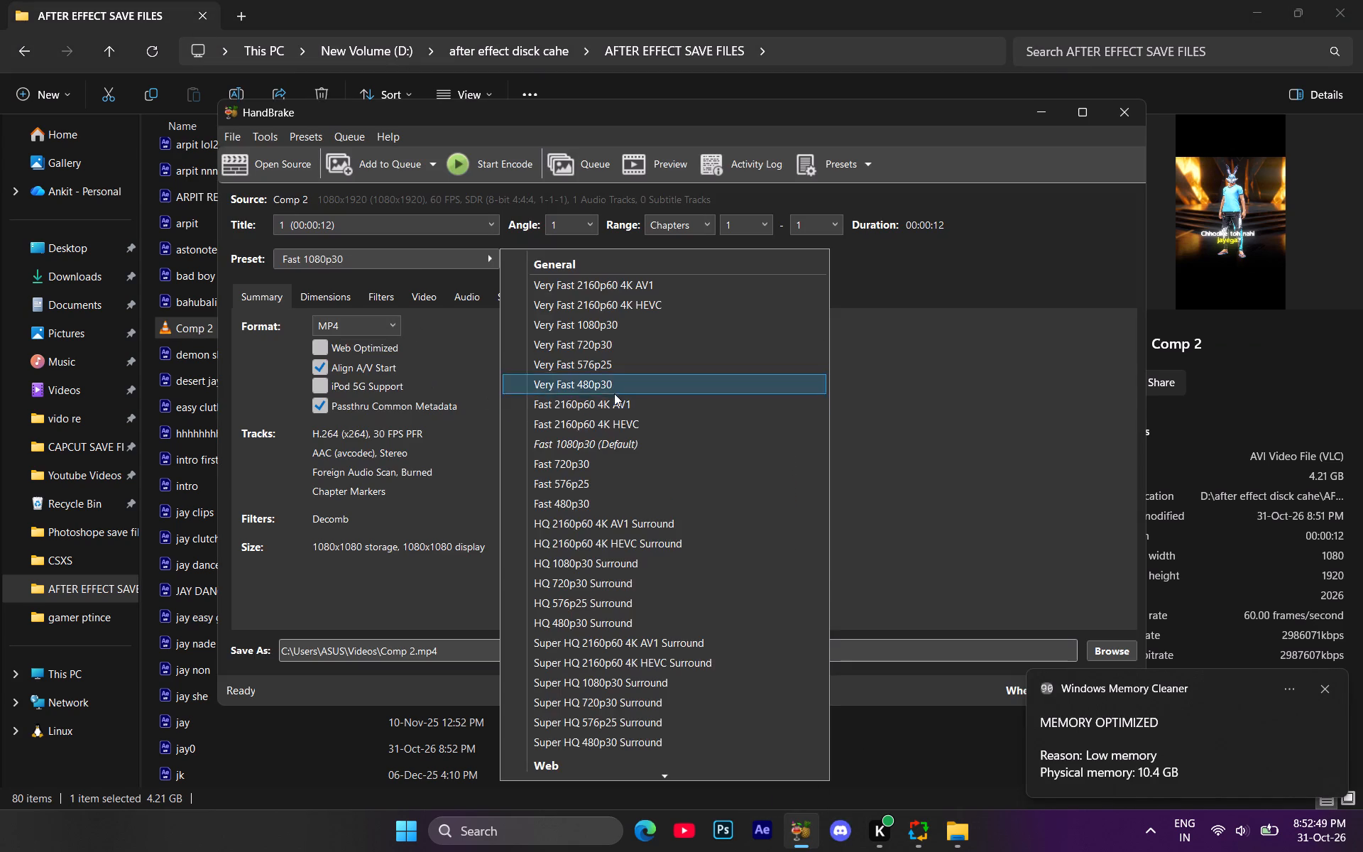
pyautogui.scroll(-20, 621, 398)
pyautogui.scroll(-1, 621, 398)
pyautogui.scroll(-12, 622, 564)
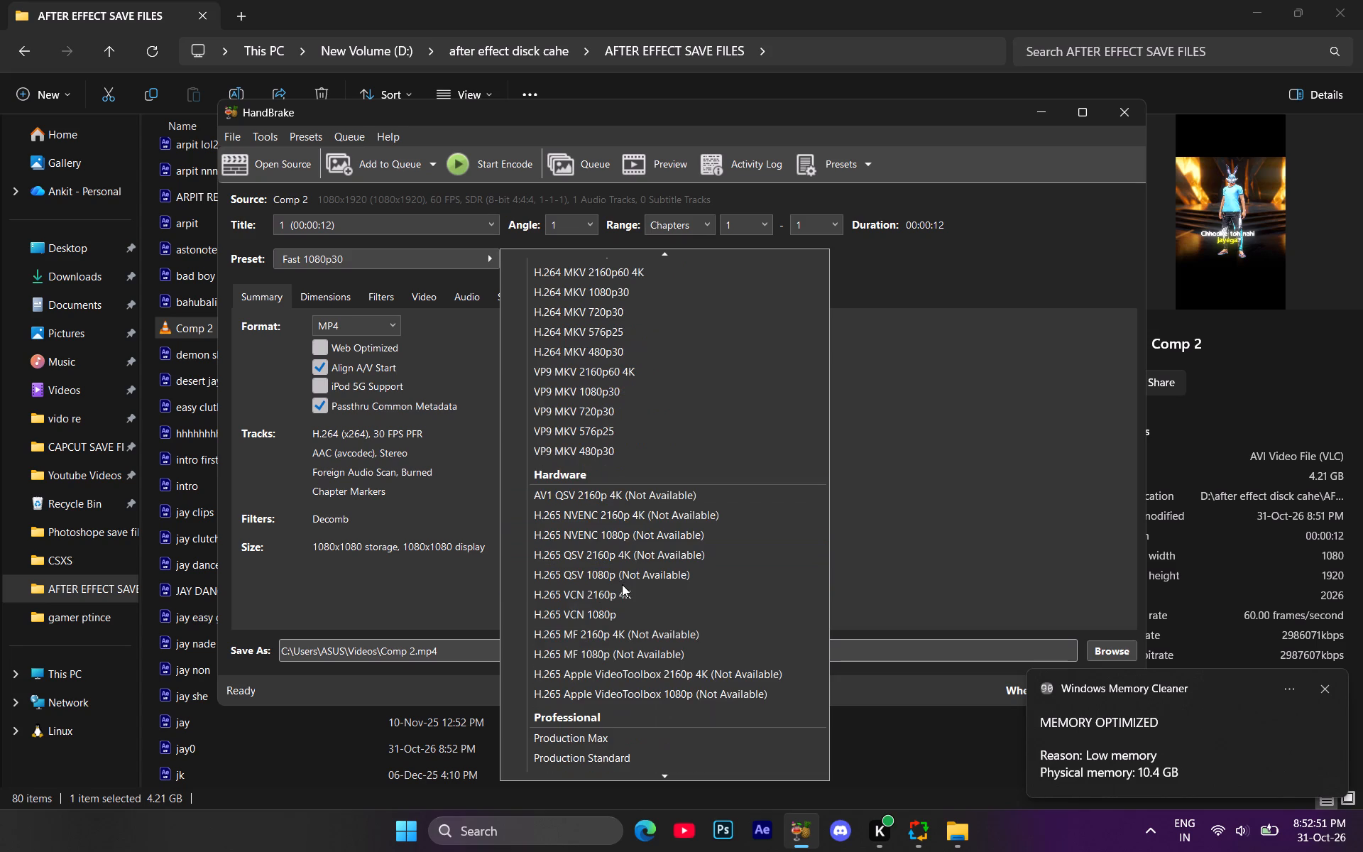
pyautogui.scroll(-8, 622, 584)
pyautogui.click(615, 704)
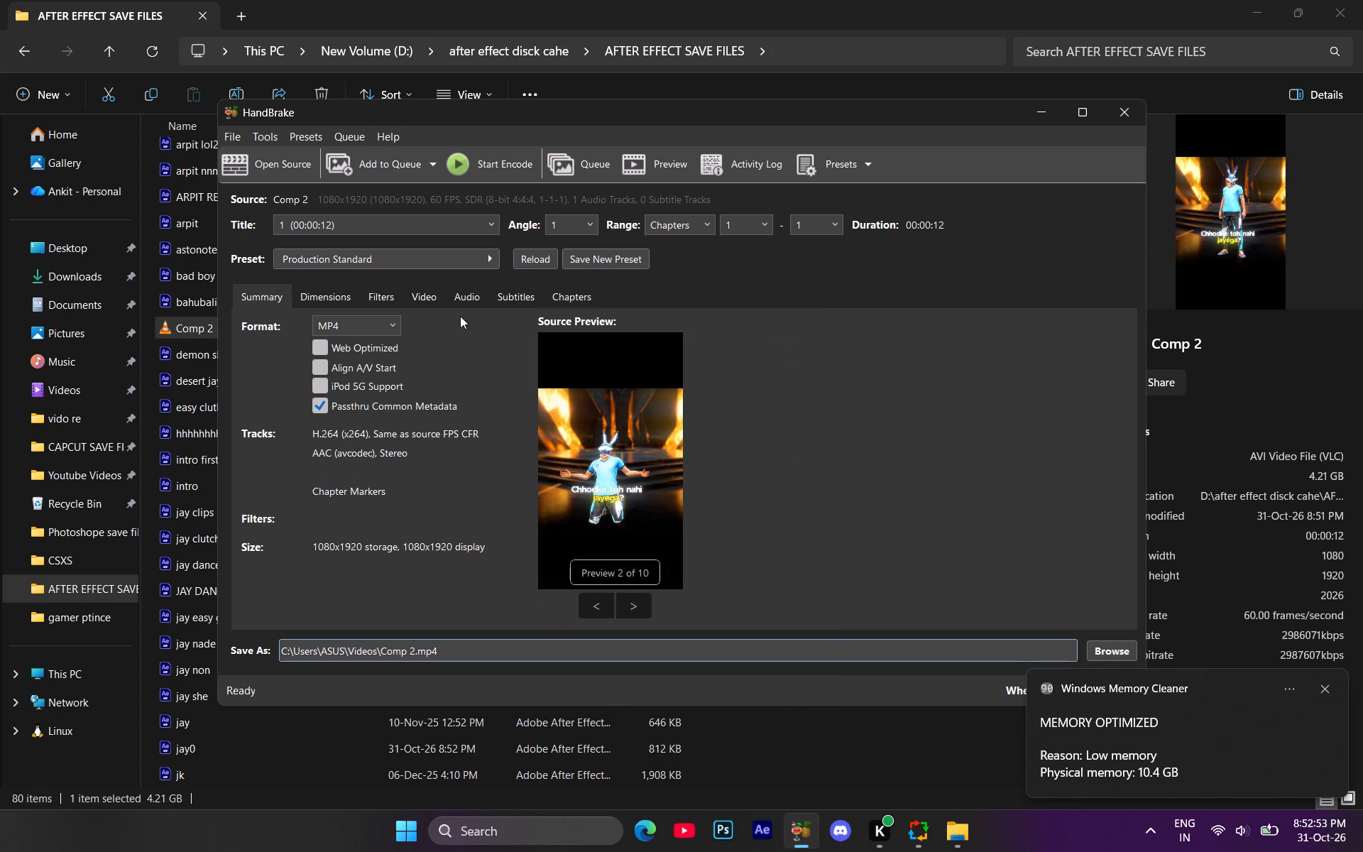
# Change the encoding preset to Production Max in the Professional group.
pyautogui.click(434, 251)
pyautogui.scroll(-12, 603, 454)
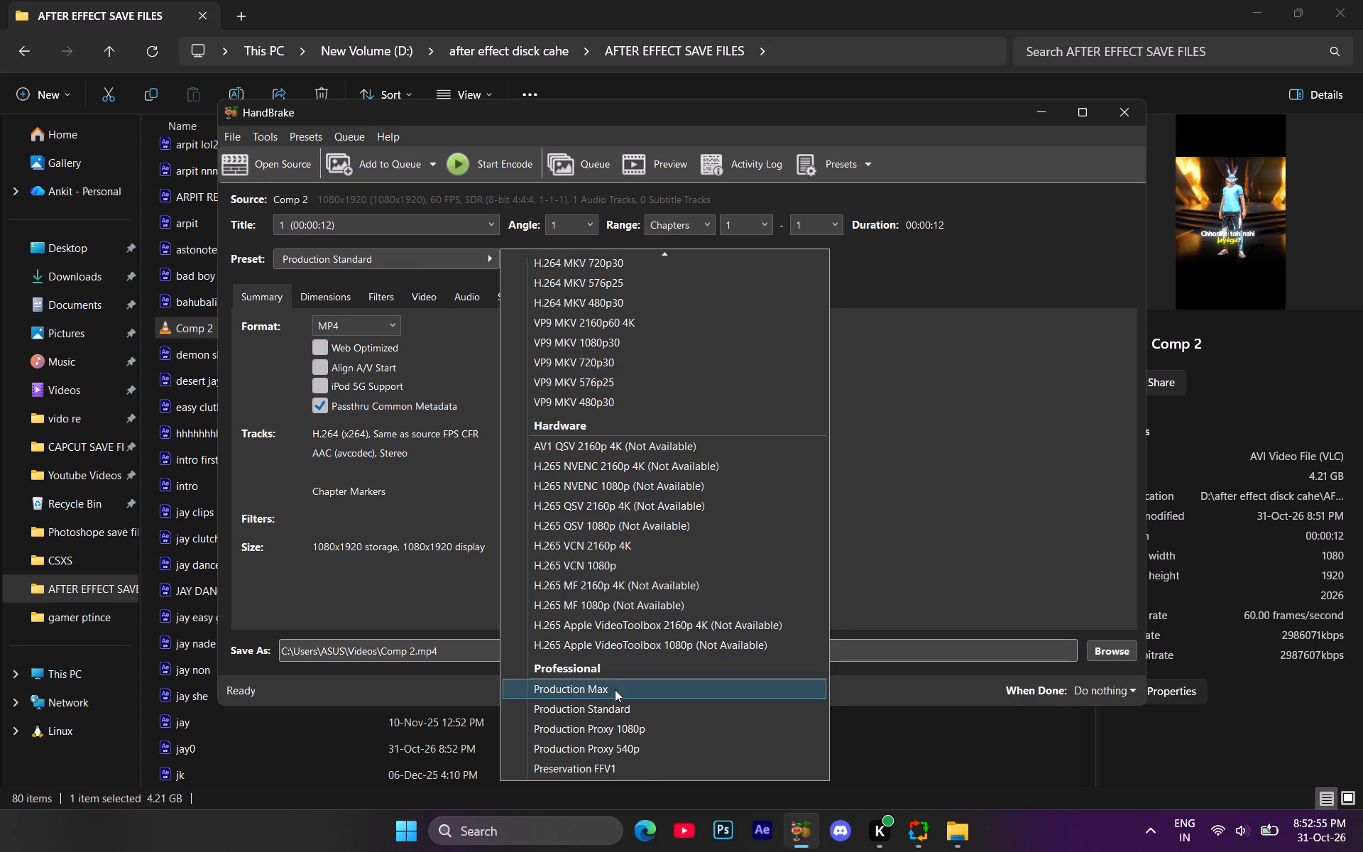
pyautogui.click(613, 689)
# Set the video's constant quality to RF 20.
pyautogui.click(421, 300)
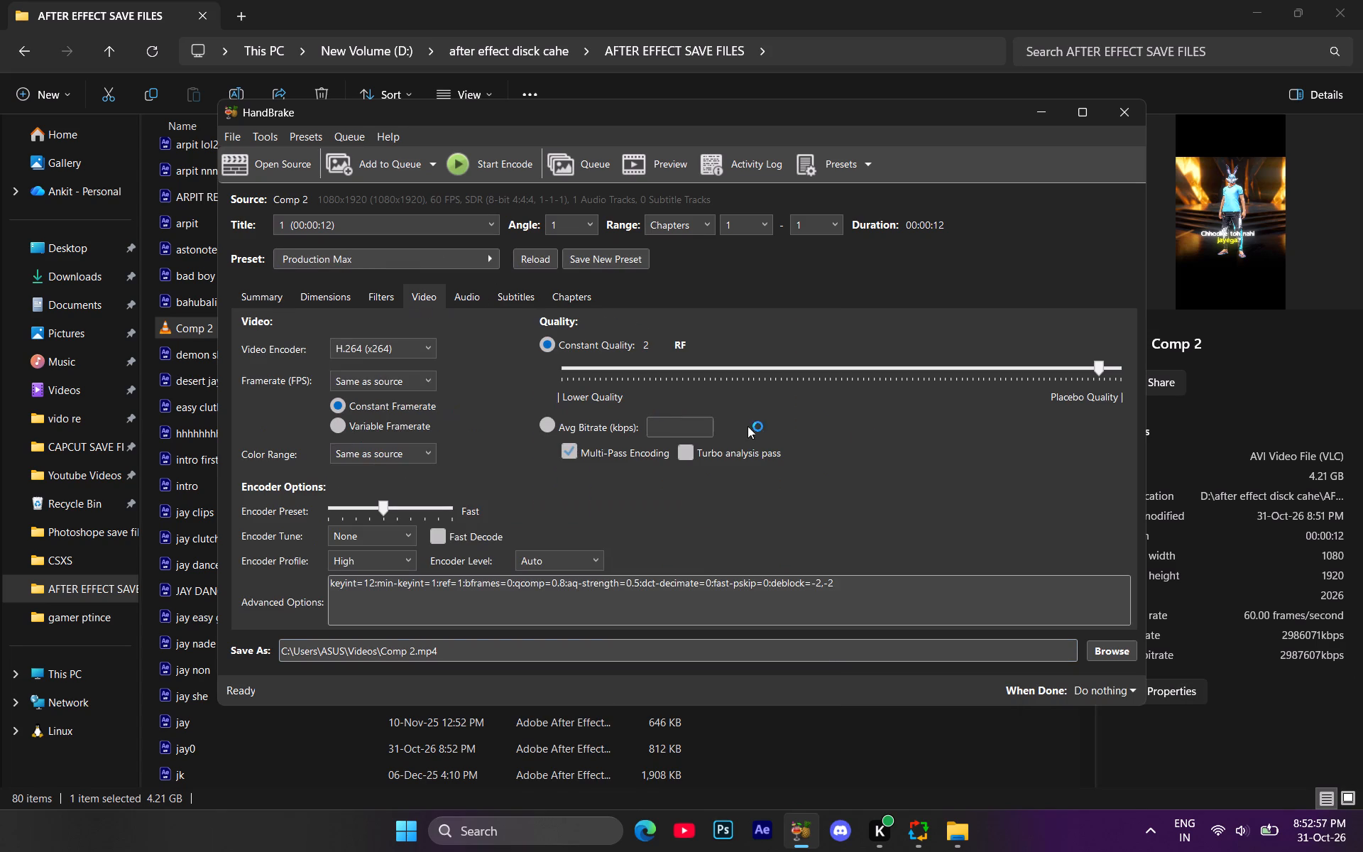
pyautogui.moveTo(1096, 365); pyautogui.dragTo(949, 365)
pyautogui.moveTo(949, 365); pyautogui.dragTo(892, 372)
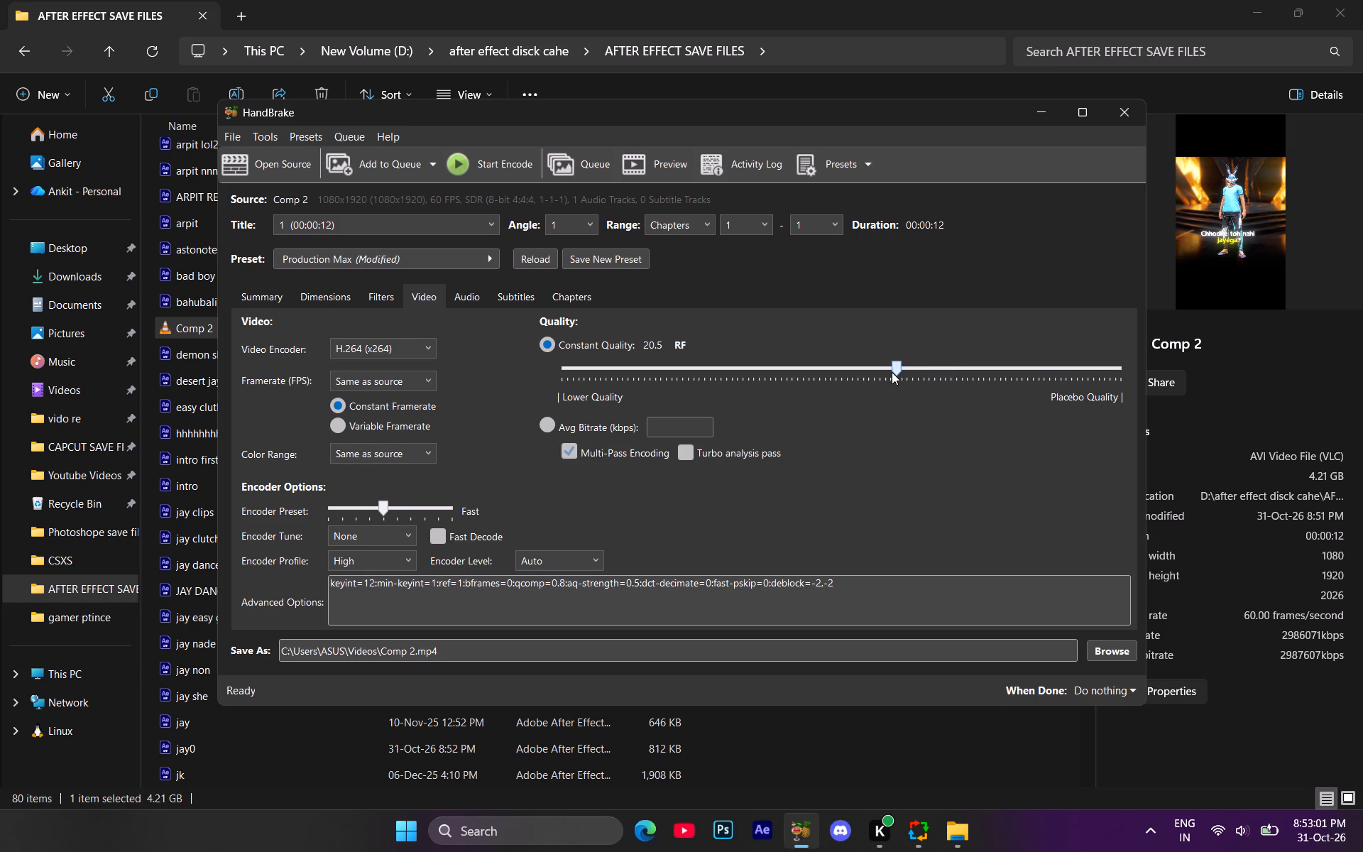
pyautogui.moveTo(892, 372); pyautogui.dragTo(898, 376)
# Set the output video's framerate to 60 FPS.
pyautogui.click(378, 384)
pyautogui.scroll(-5, 364, 552)
pyautogui.click(363, 577)
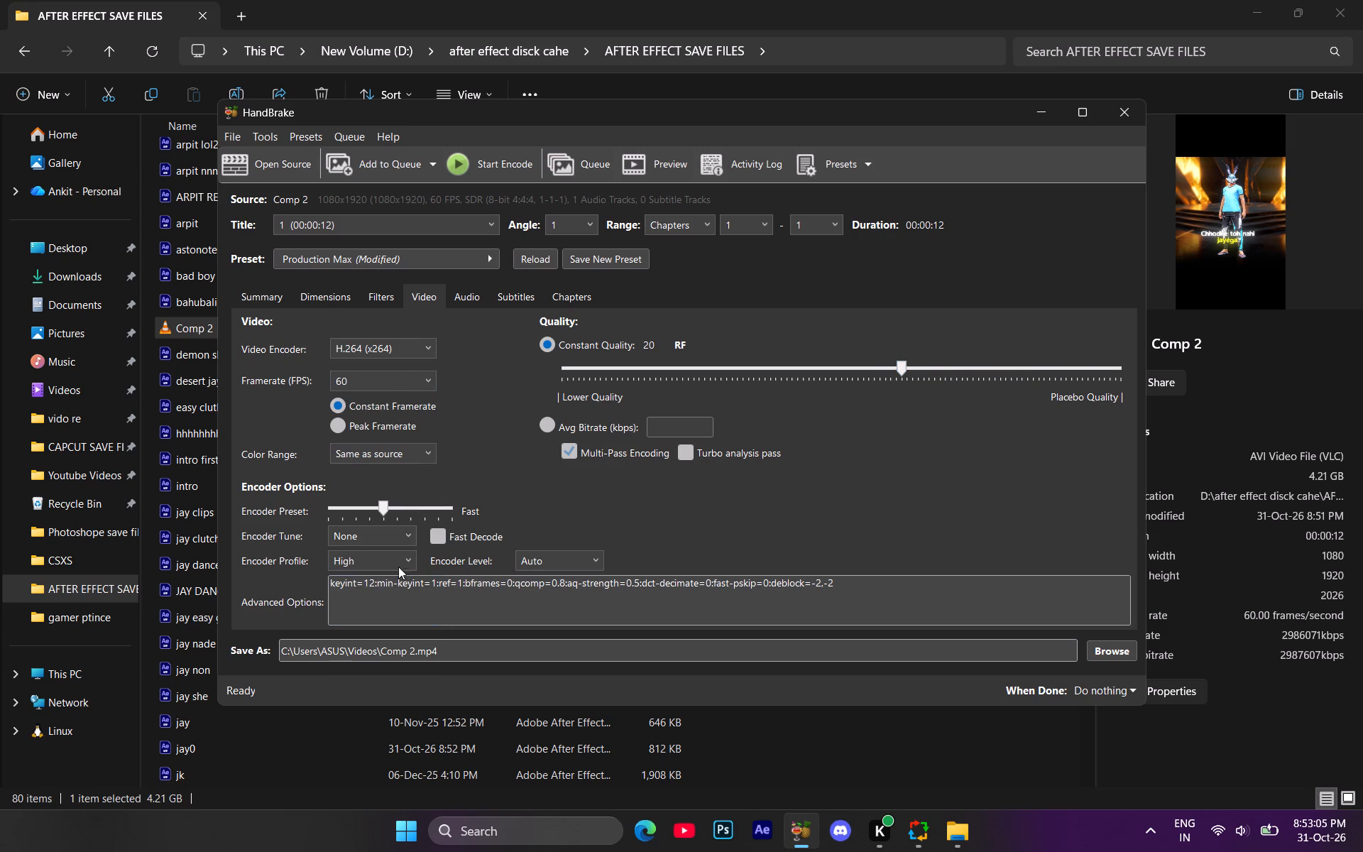
# Start encoding Comp 2 to MP4 with the current settings.
pyautogui.click(490, 155)
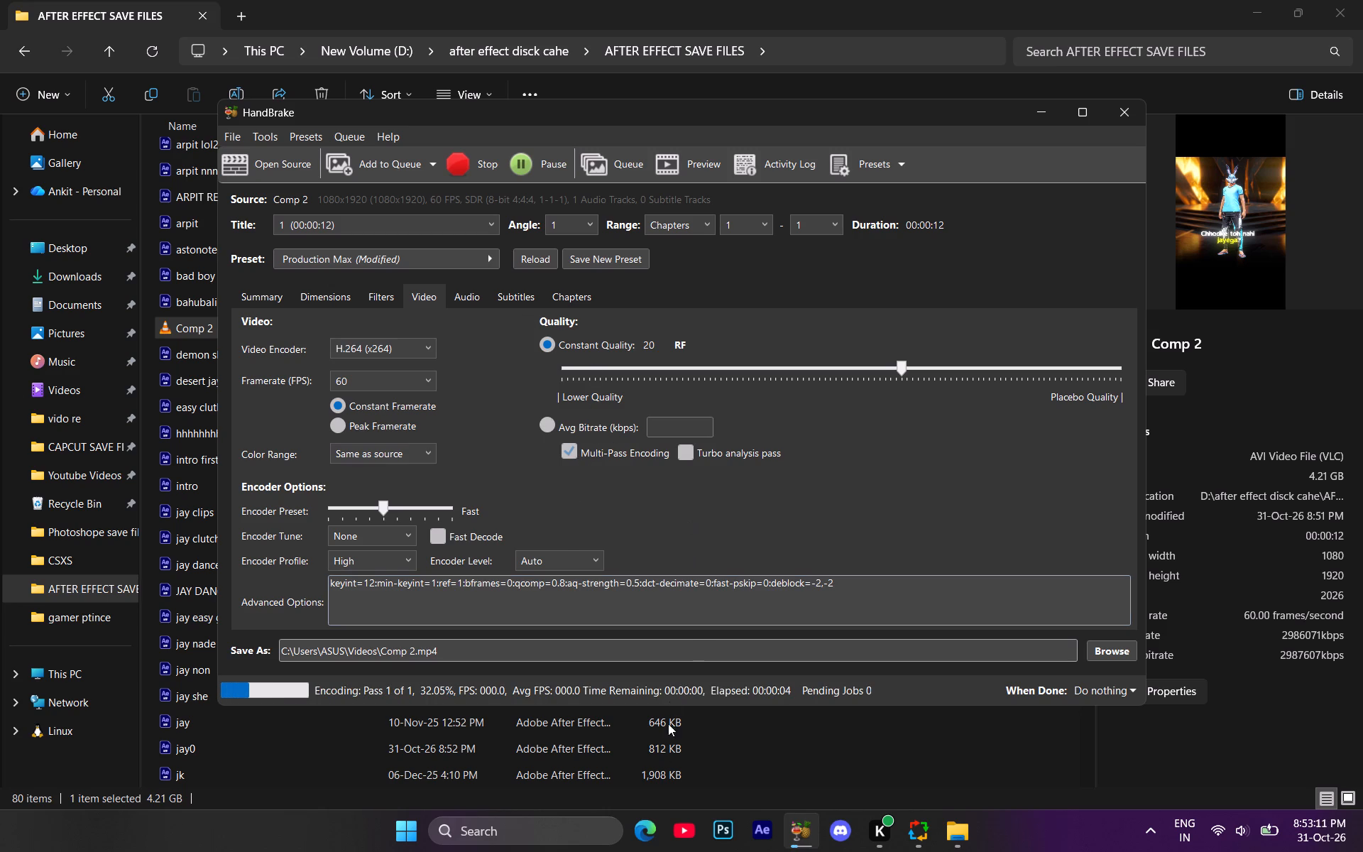
# Open Microsoft Edge while the Comp 2 encode runs.
pyautogui.click(647, 841)
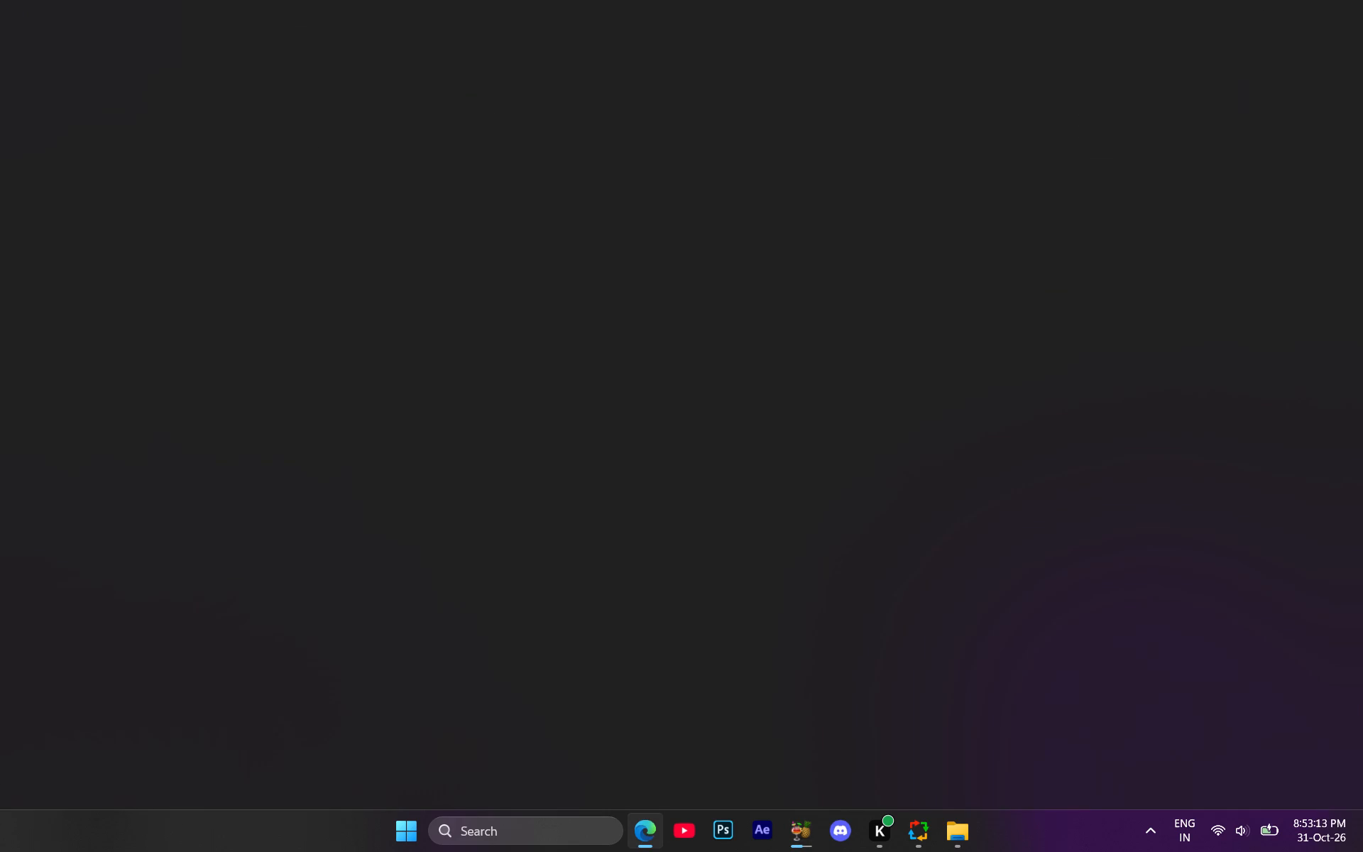
# Search the web for Google Drive in Microsoft Edge, open Drive, and close the leftover search page.
pyautogui.click(414, 46)
pyautogui.write('dr')
pyautogui.press('Return')
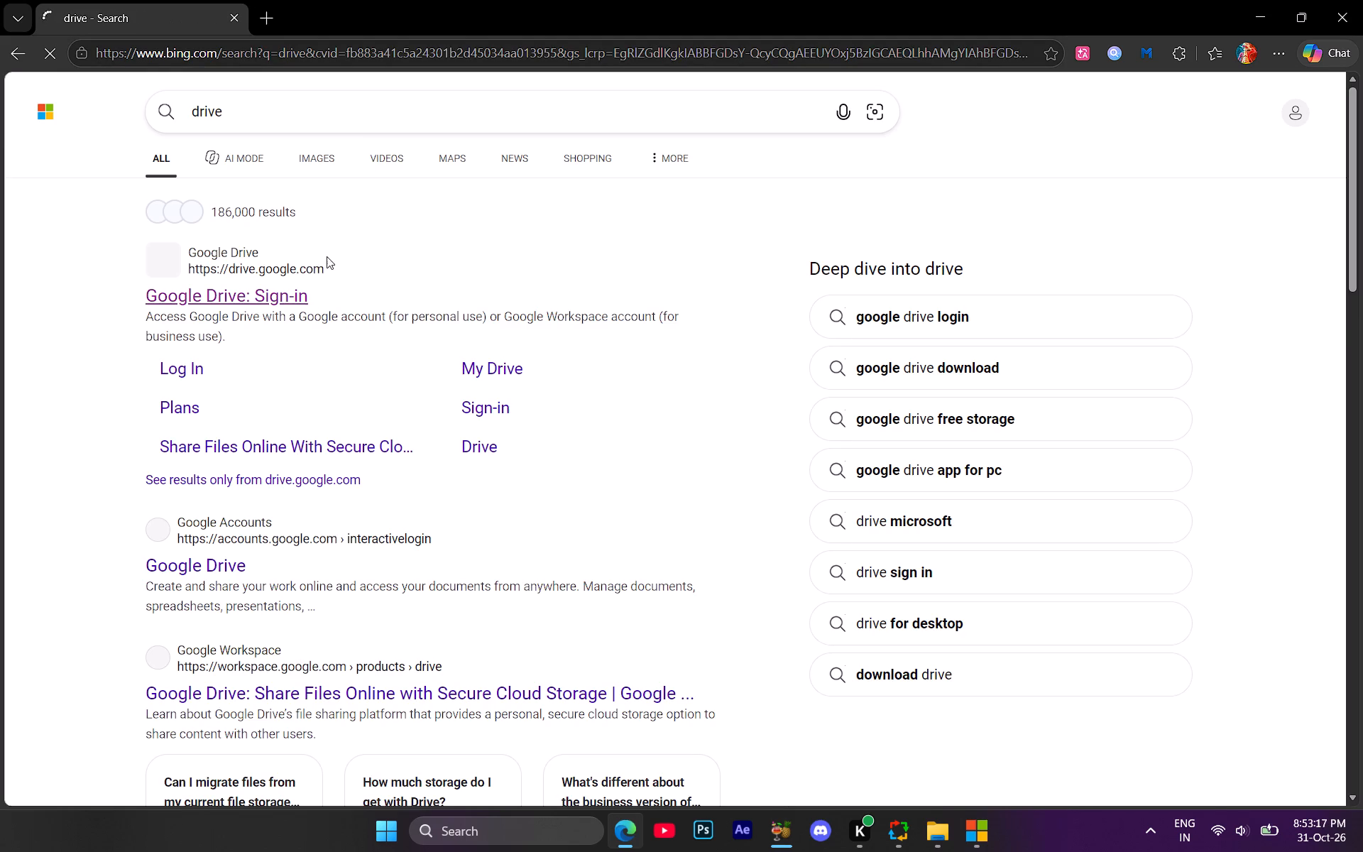
pyautogui.click(250, 297)
pyautogui.click(239, 21)
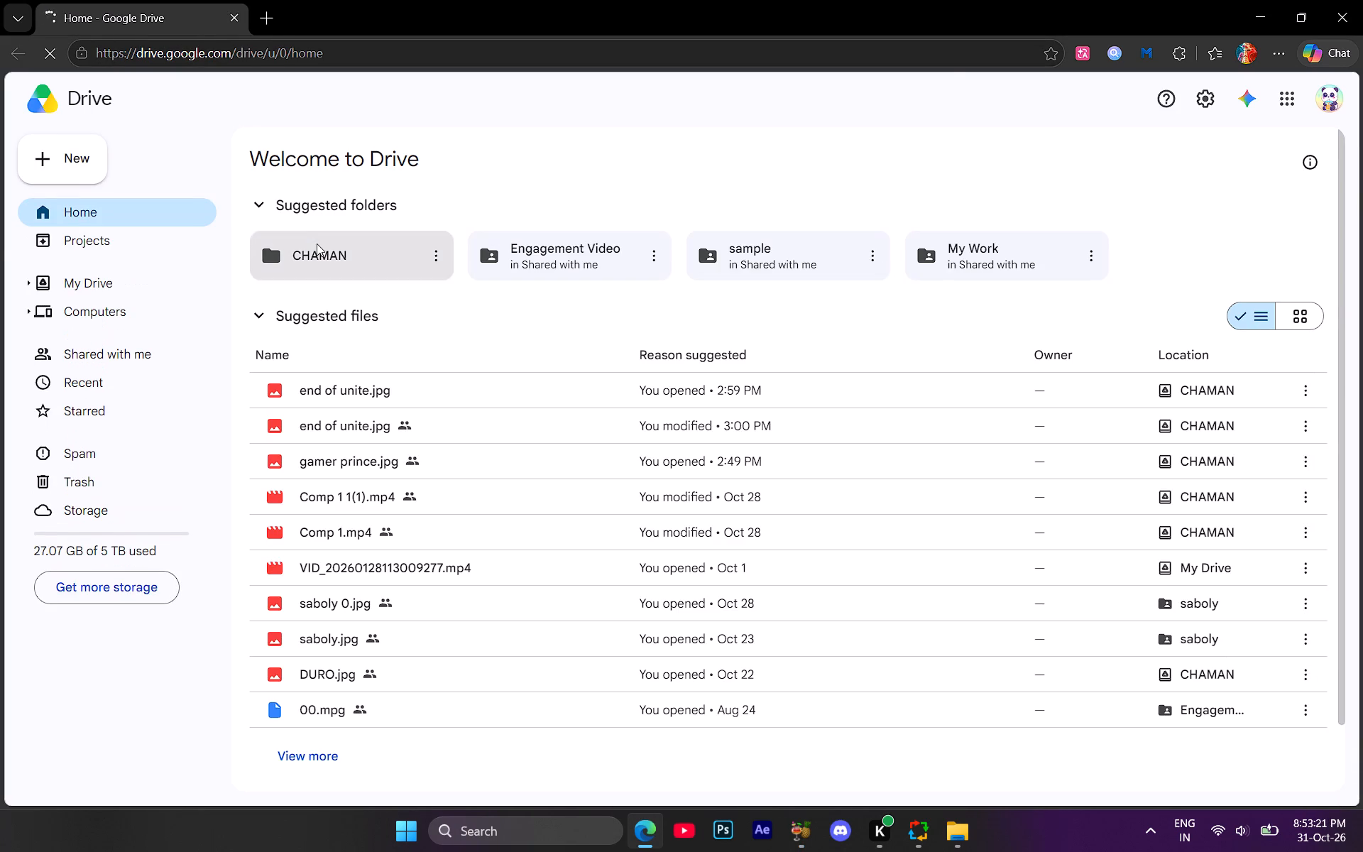
# Open the CHAMAN folder in Google Drive.
pyautogui.click(317, 244)
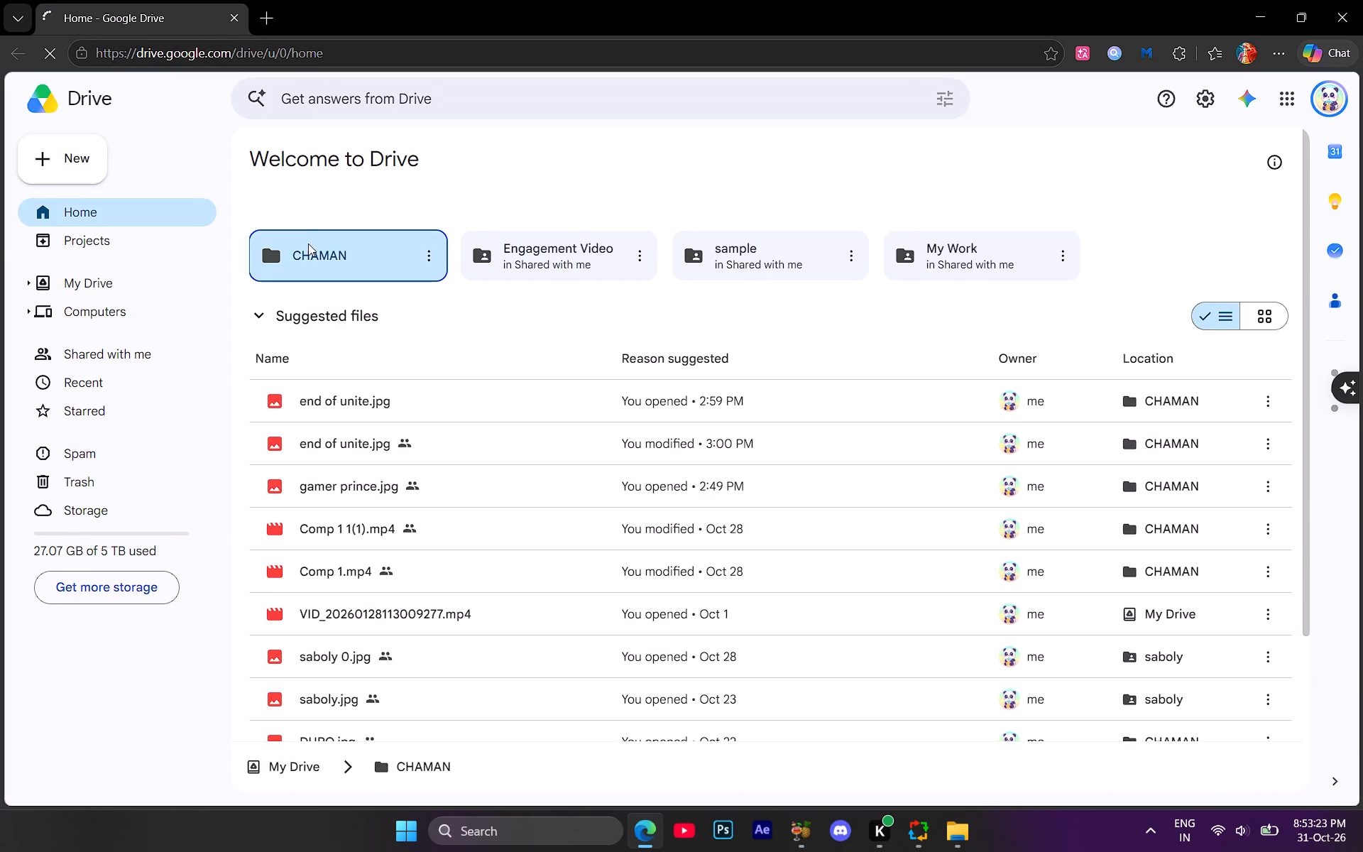
pyautogui.doubleClick(308, 244)
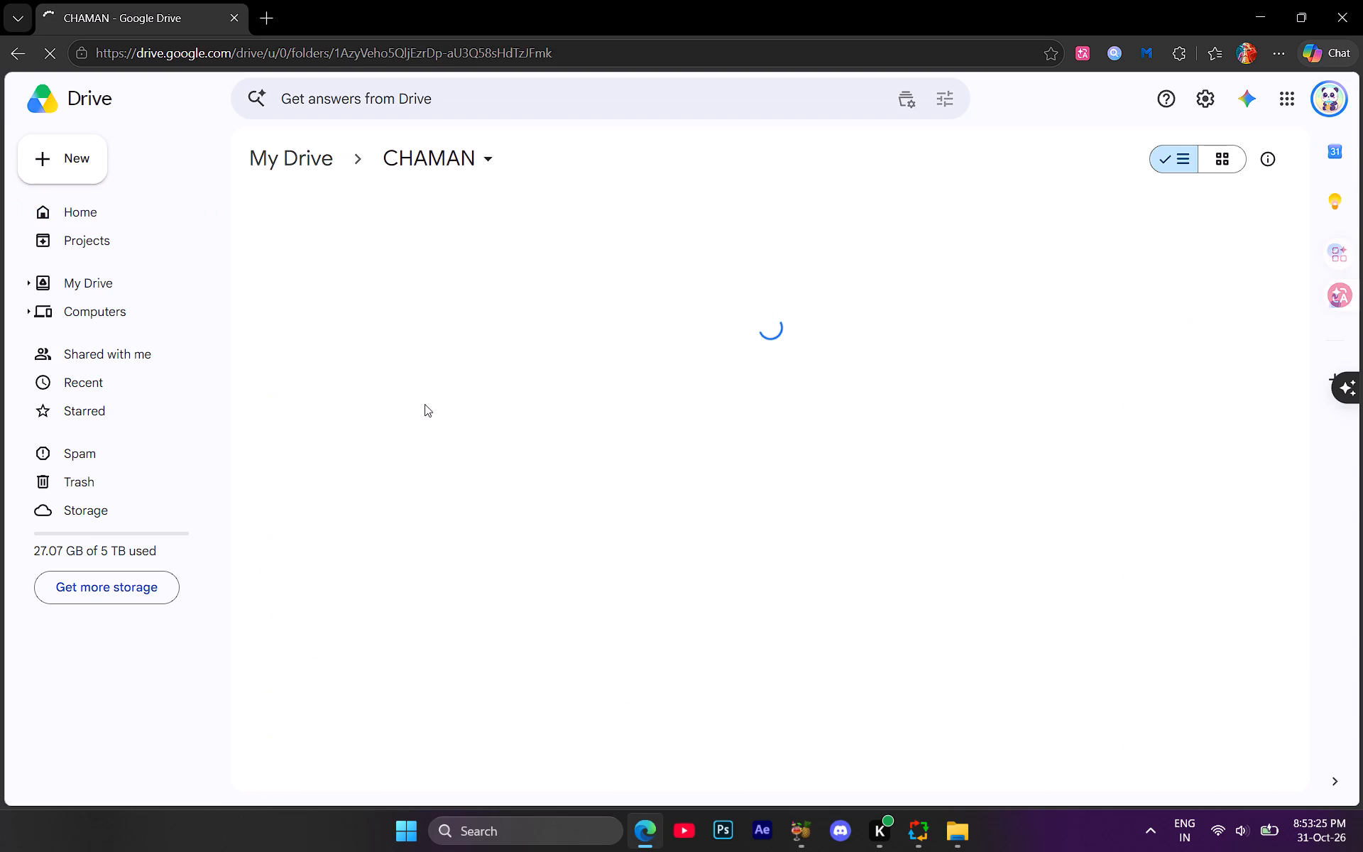
# Upload the Comp 2 MP4 video from the computer's Videos folder to the CHAMAN folder in Google Drive.
pyautogui.click(951, 745)
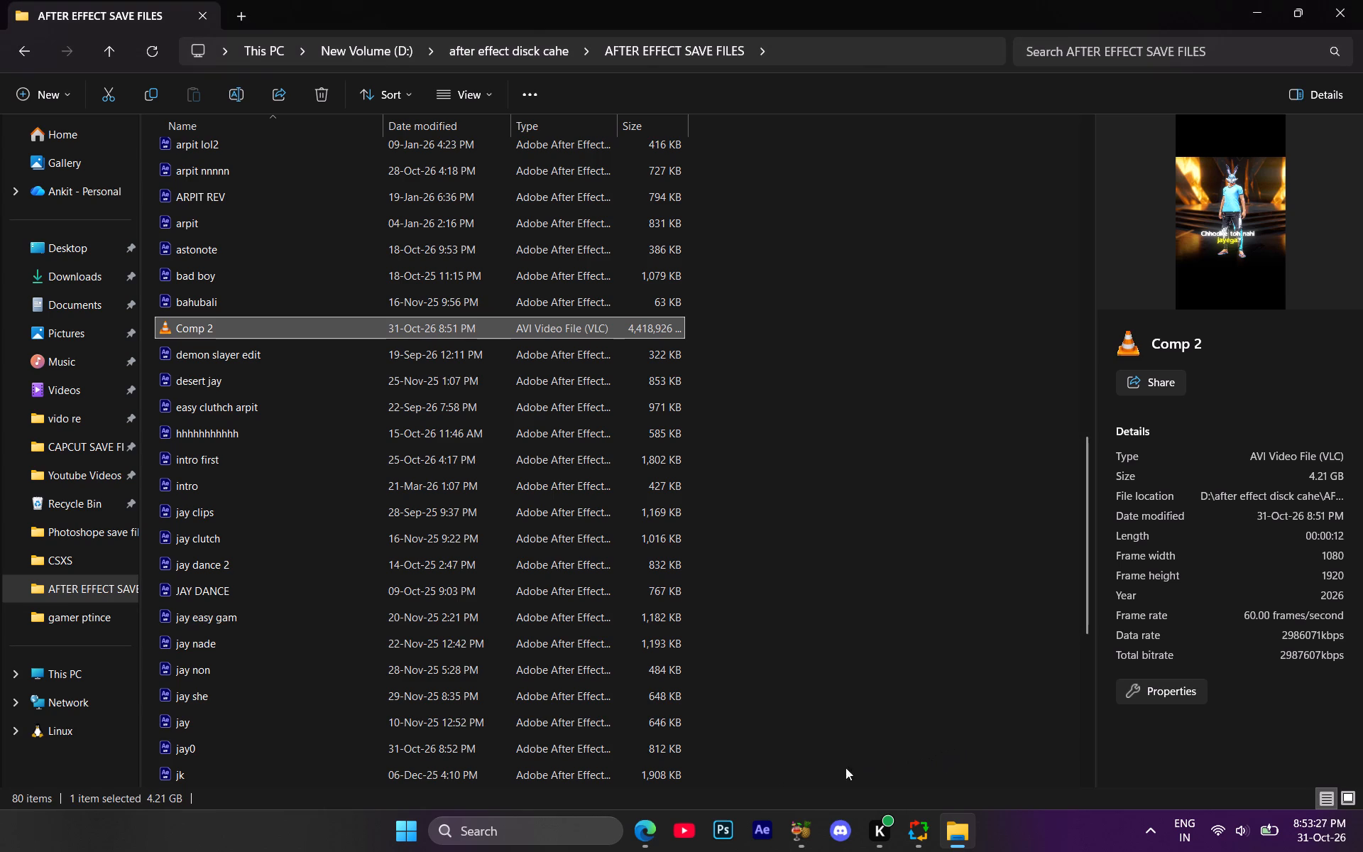
pyautogui.click(102, 404)
pyautogui.click(96, 391)
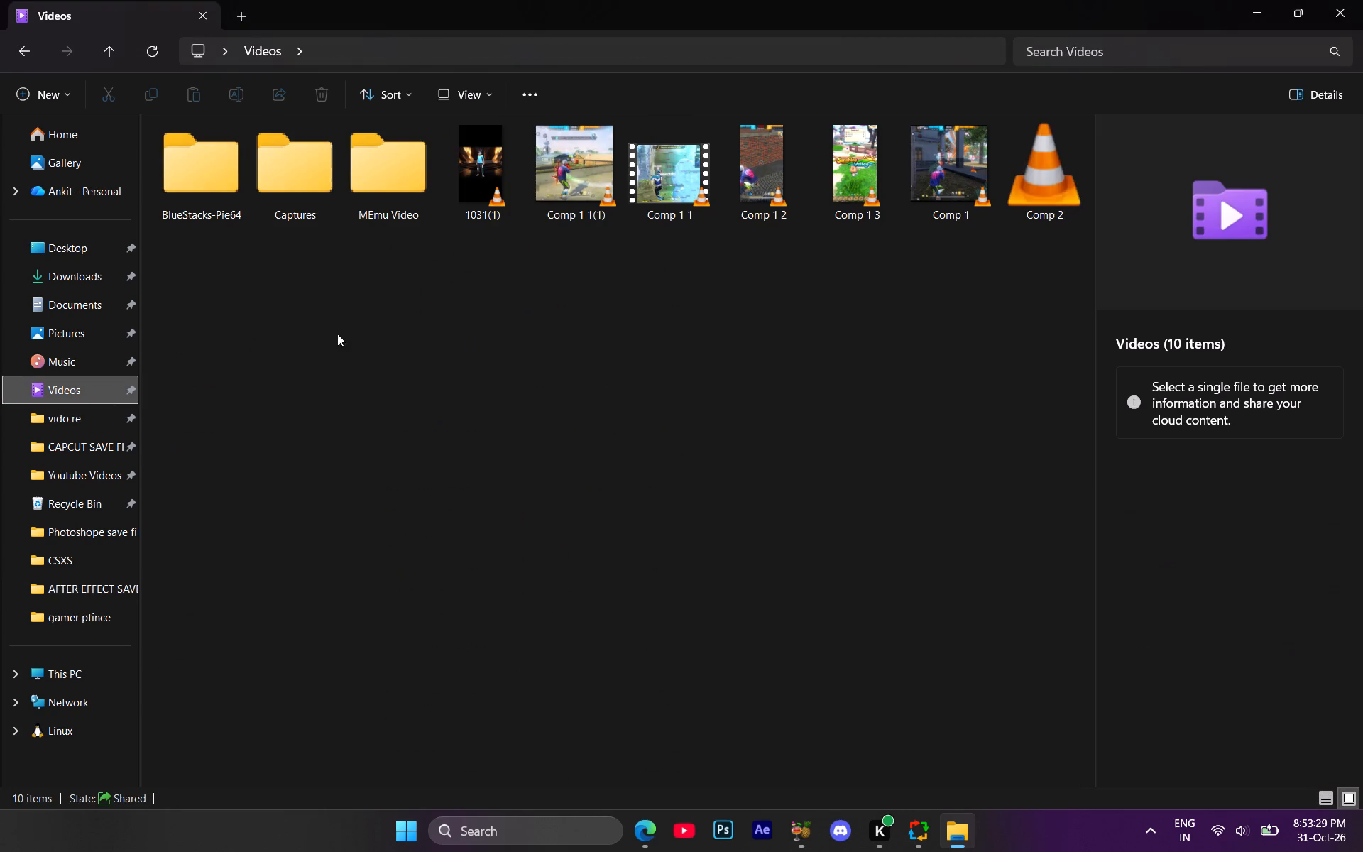
pyautogui.click(476, 175)
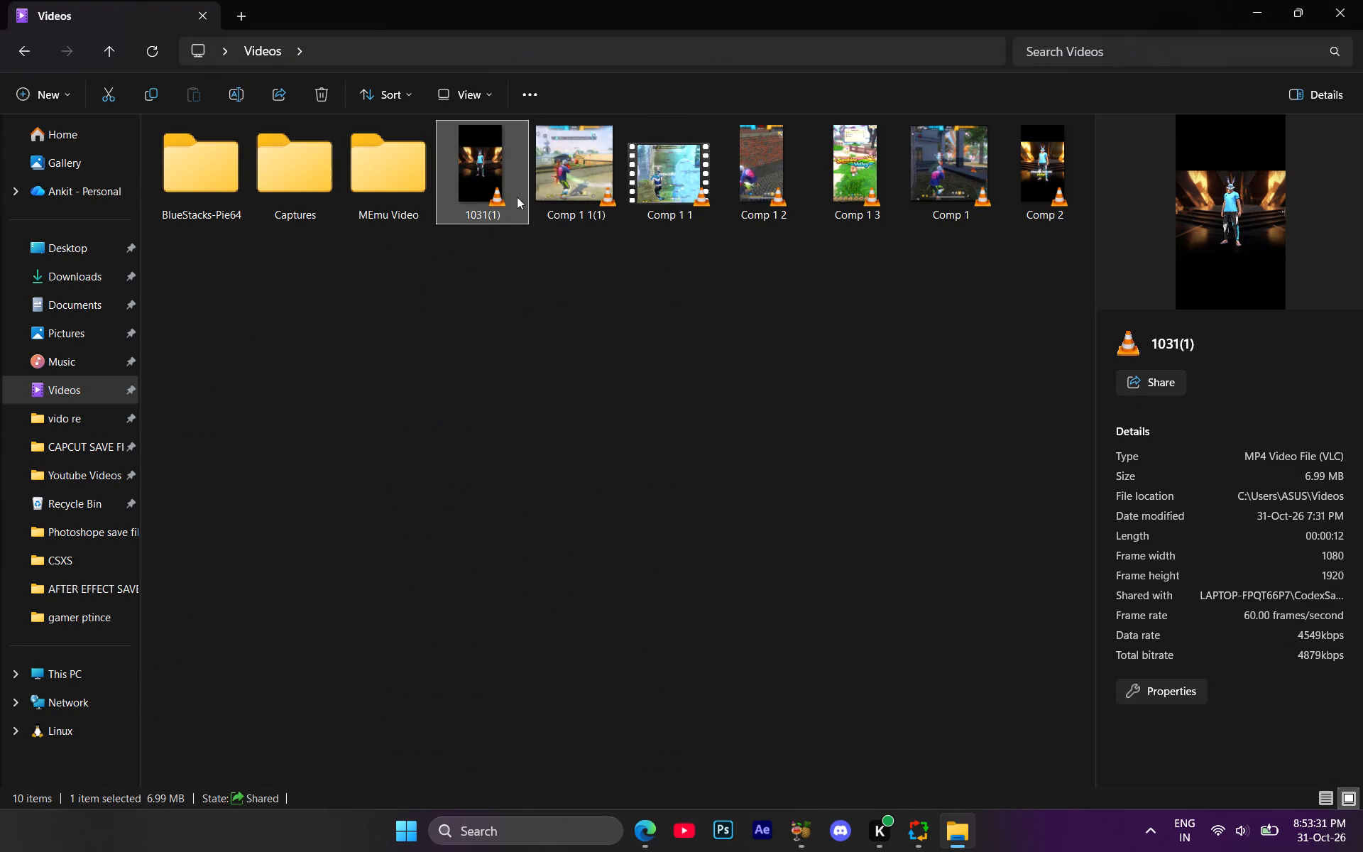
pyautogui.click(513, 326)
pyautogui.moveTo(1050, 158); pyautogui.dragTo(677, 734)
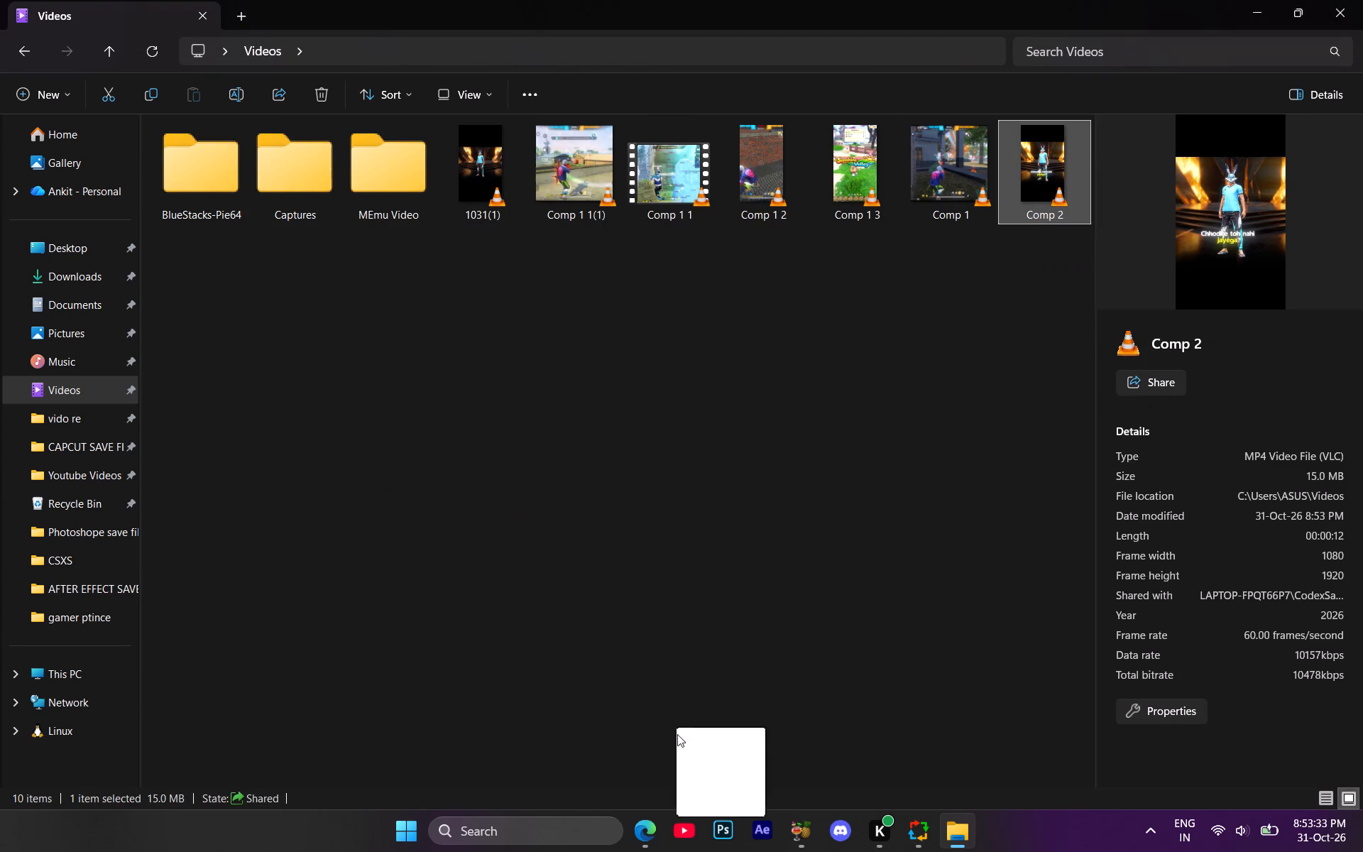
pyautogui.moveTo(677, 734); pyautogui.dragTo(593, 595)
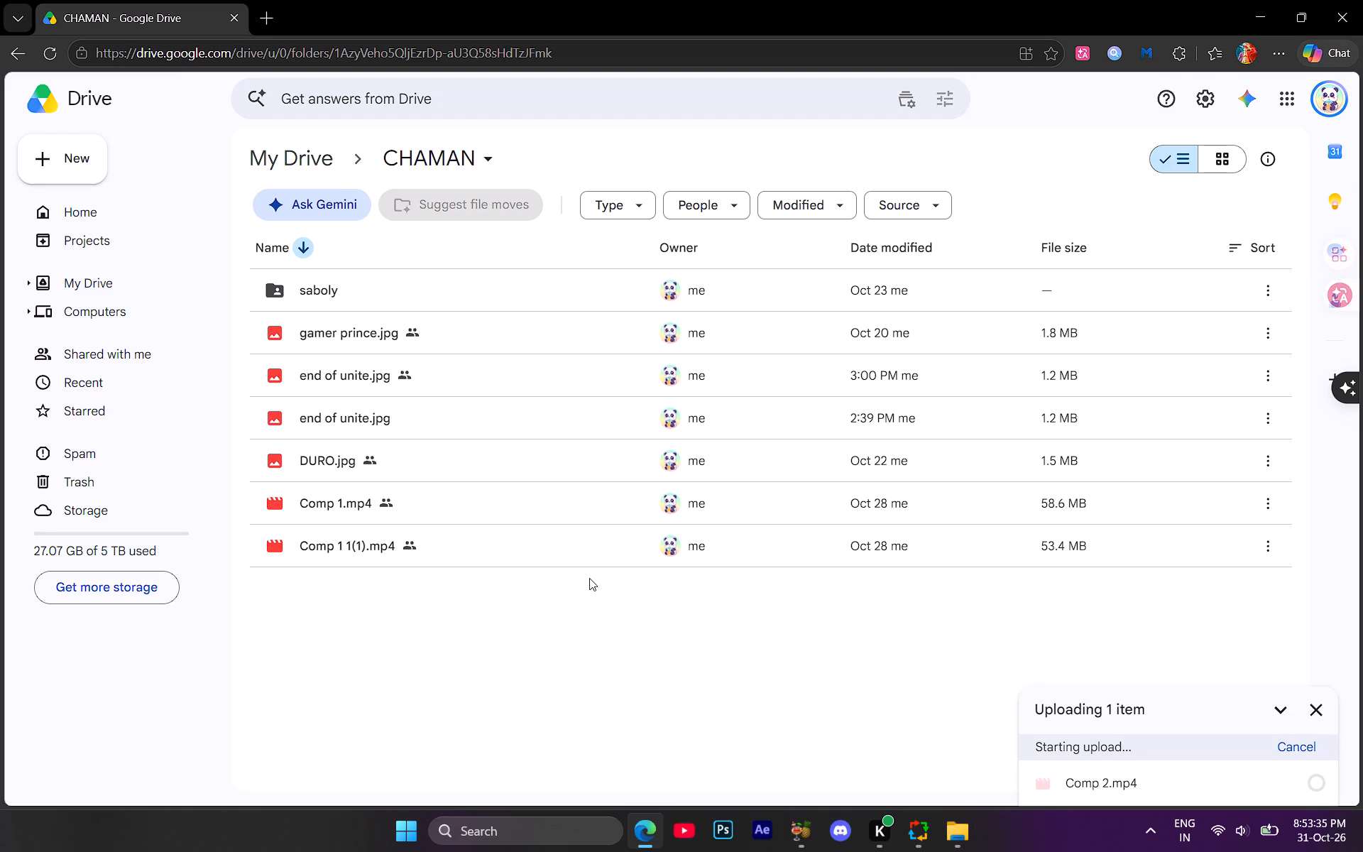
# Bring up the HandBrake window and close it.
pyautogui.click(817, 715)
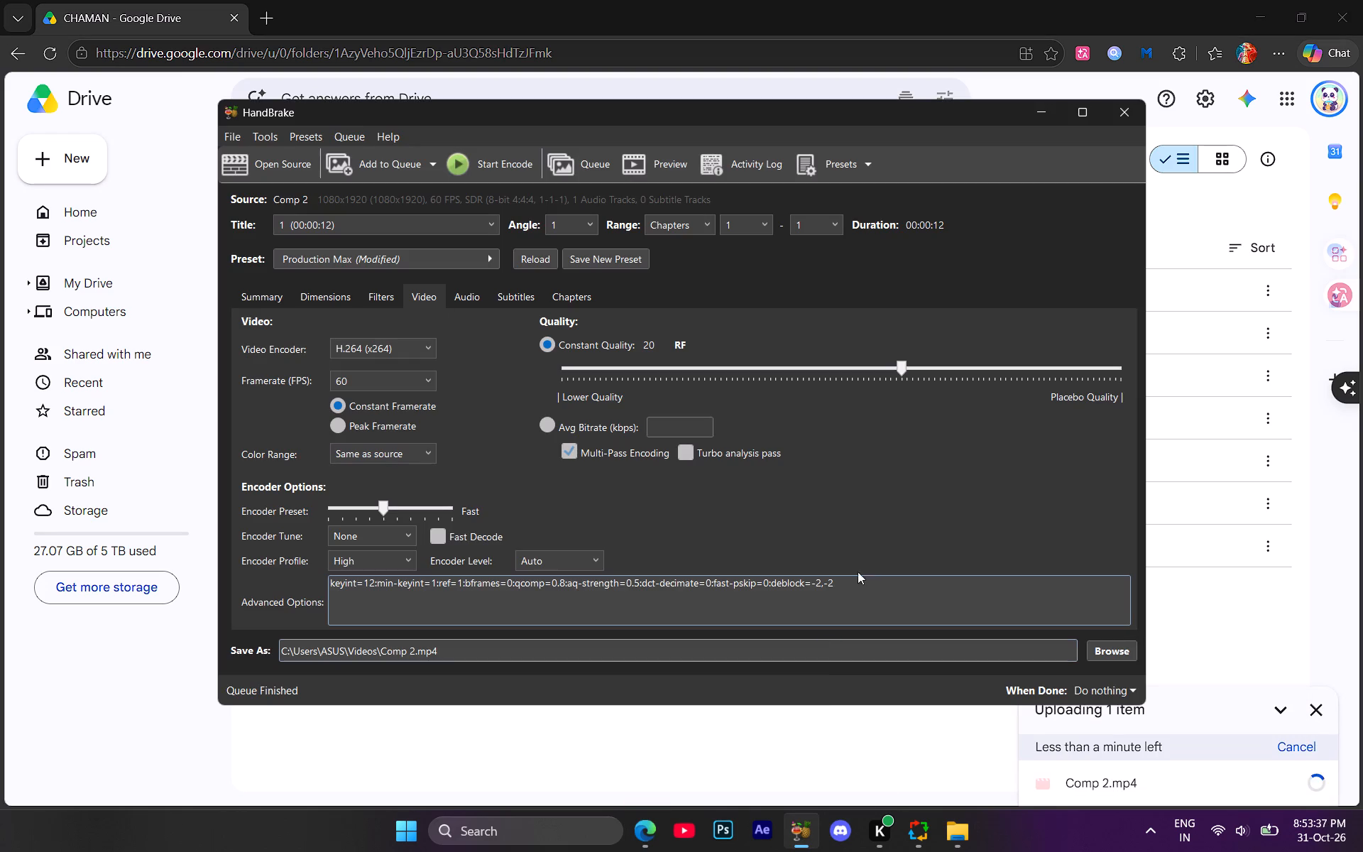
pyautogui.click(1117, 117)
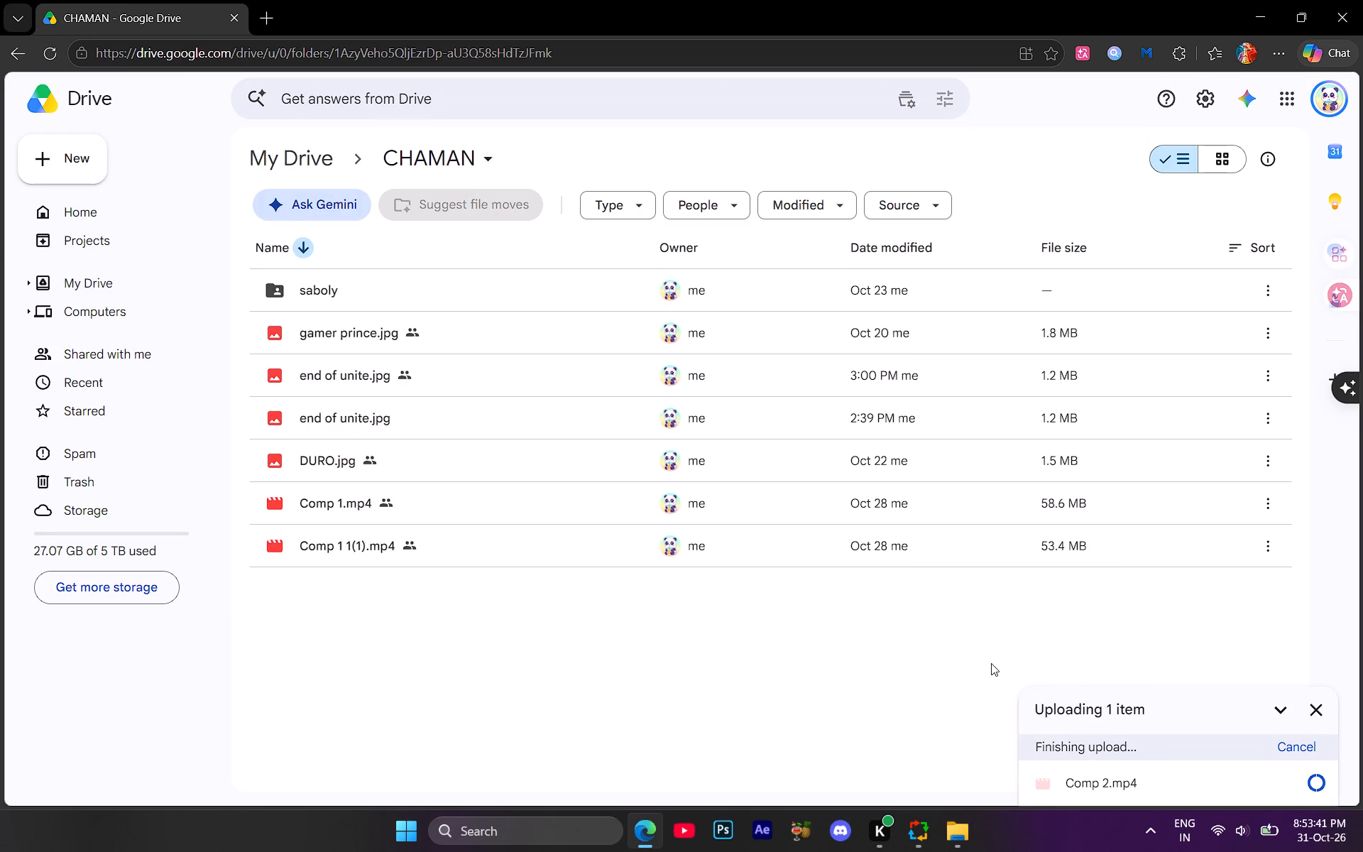
# Set general access of Comp 2.mp4 in Drive to Anyone with the link and copy its share link.
pyautogui.click(537, 510)
pyautogui.click(1266, 500)
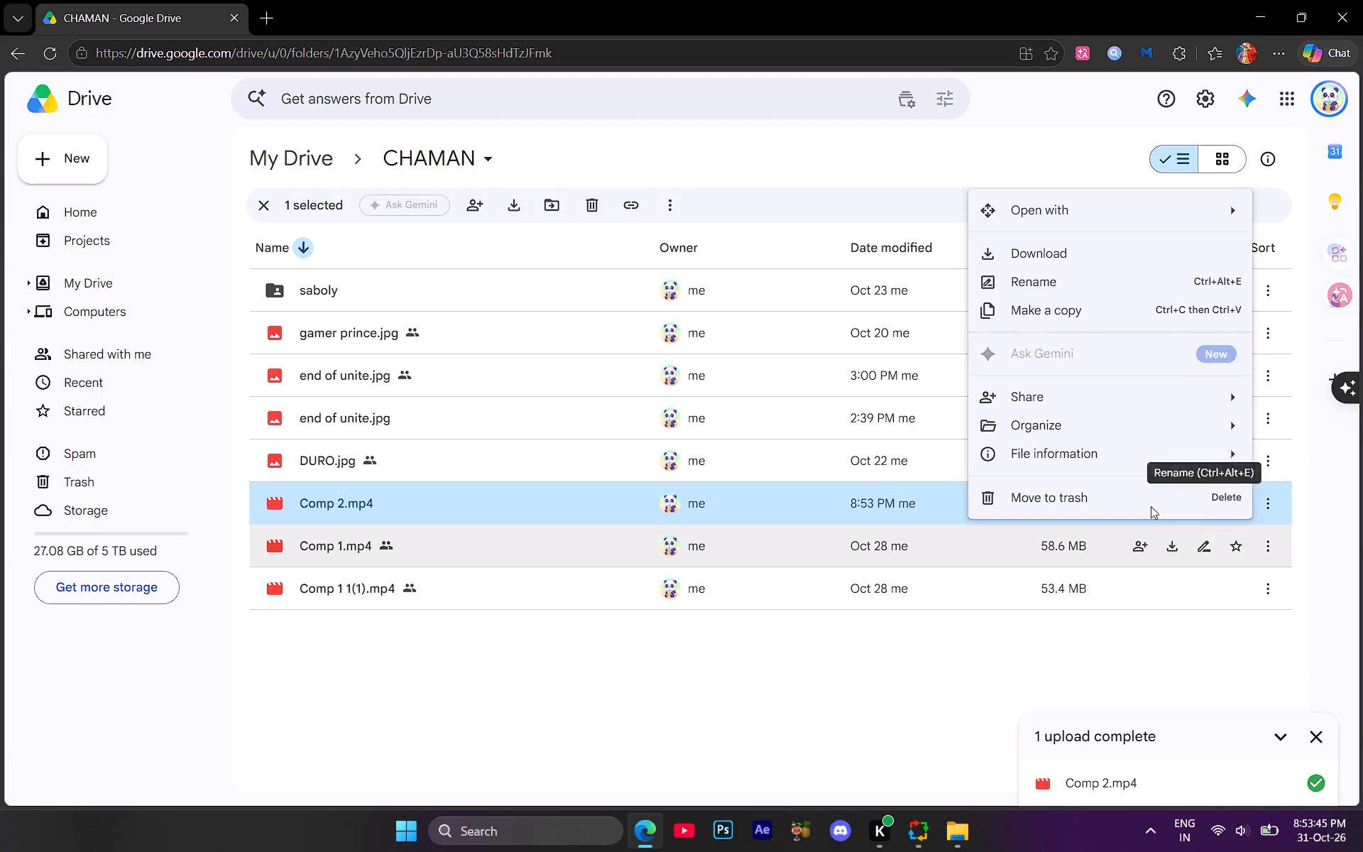
pyautogui.click(1060, 398)
pyautogui.click(822, 401)
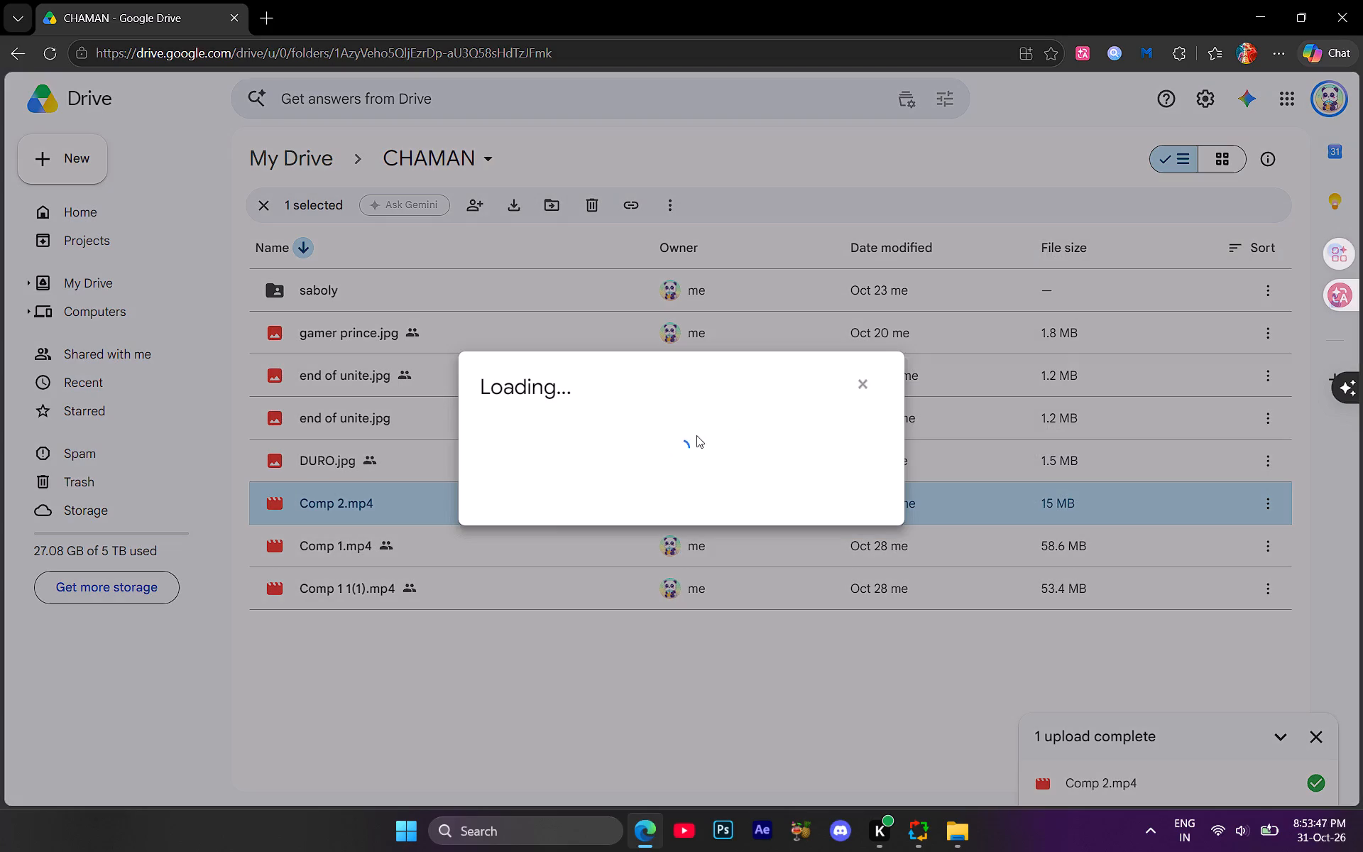
pyautogui.click(566, 513)
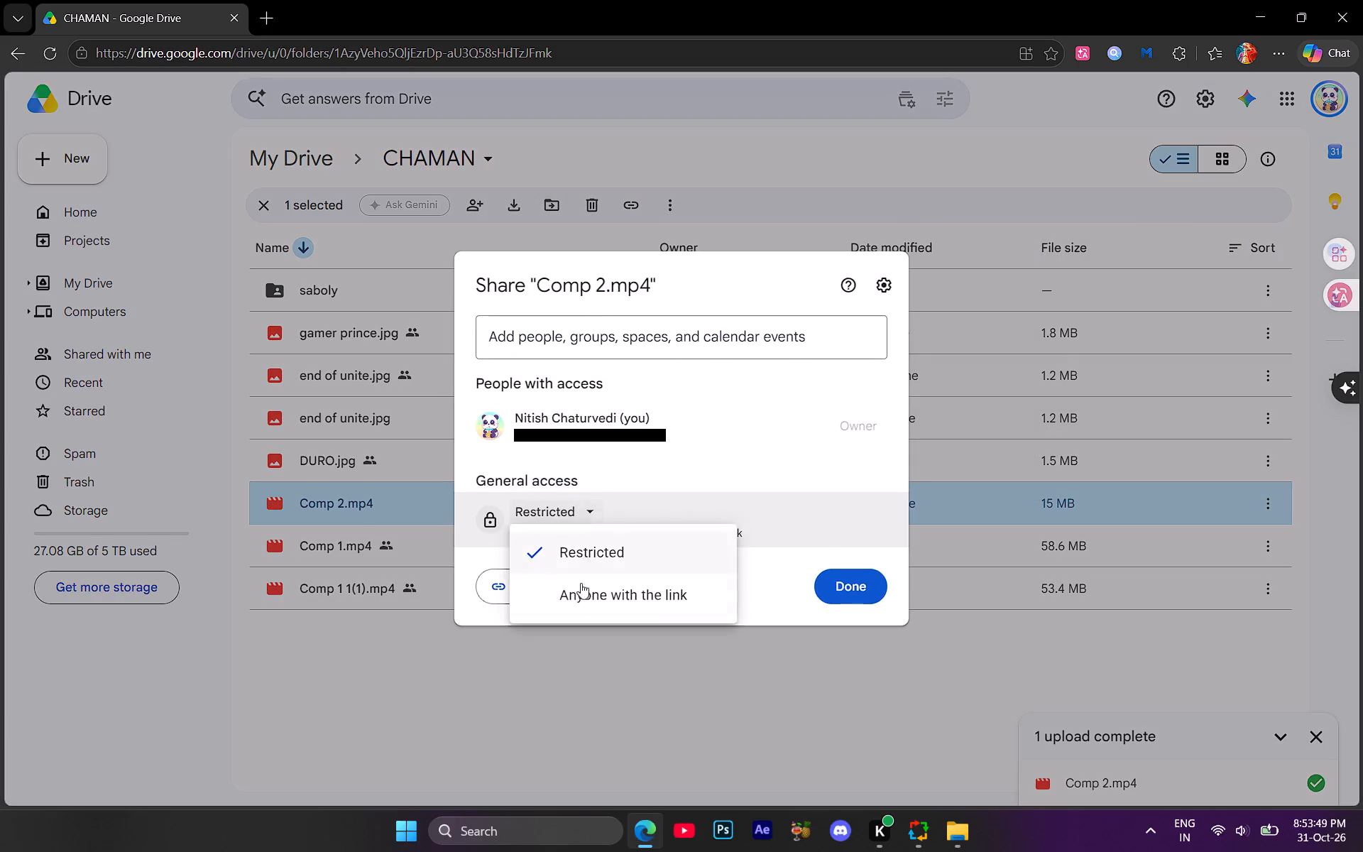
pyautogui.click(581, 589)
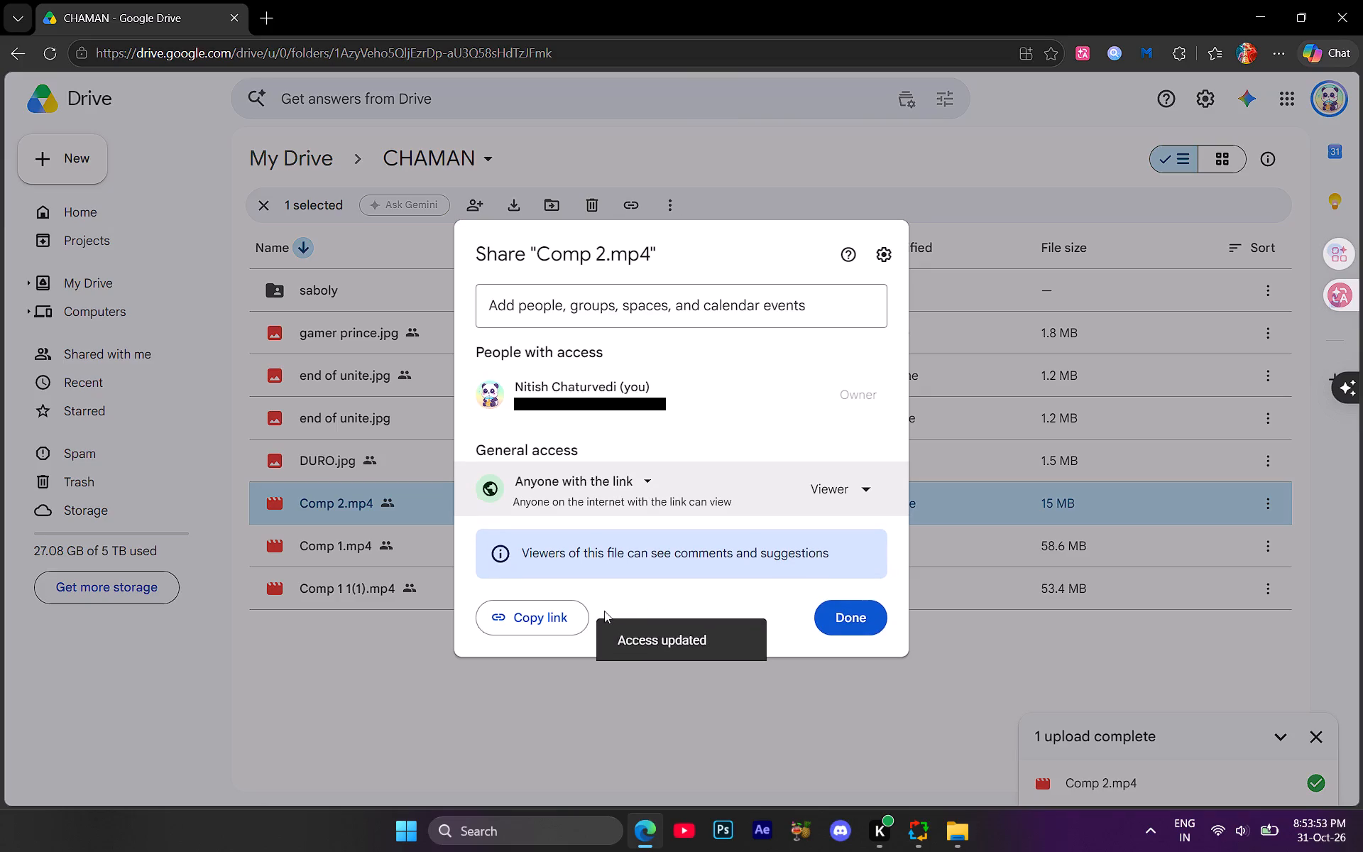
pyautogui.click(526, 627)
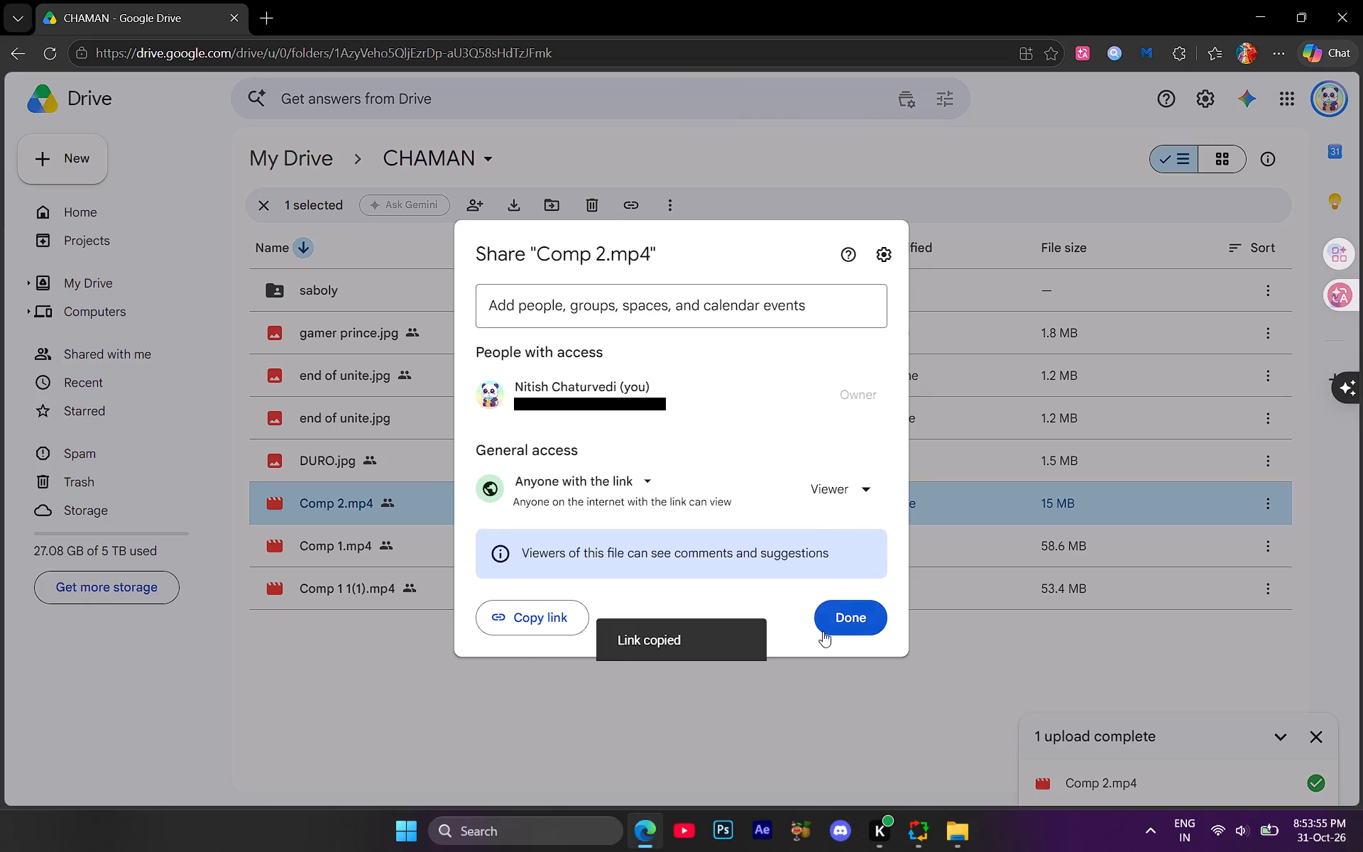
pyautogui.click(826, 627)
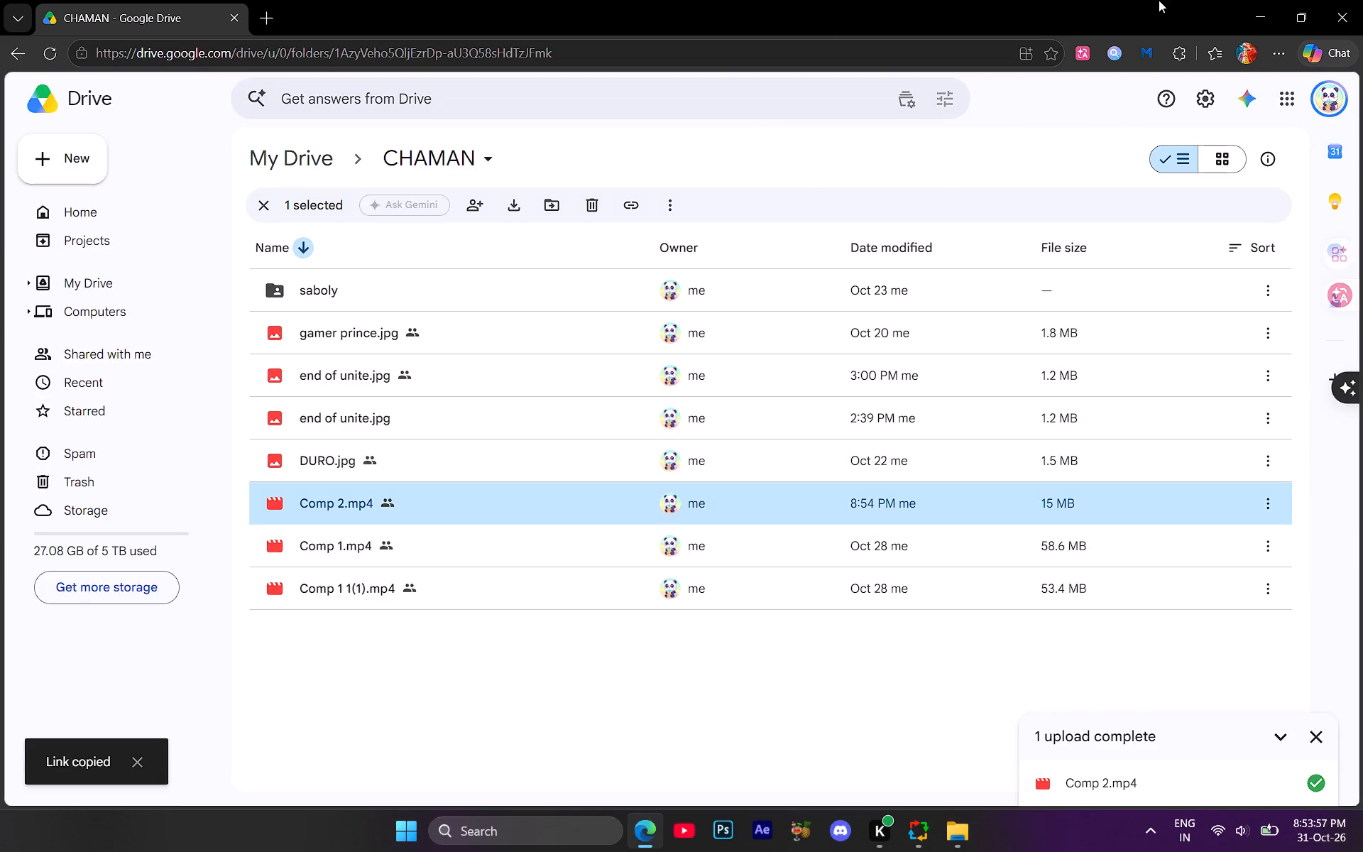
# Close the Microsoft Edge window.
pyautogui.click(1362, 0)
# Open WhatsApp from the pinned apps.
pyautogui.click(418, 822)
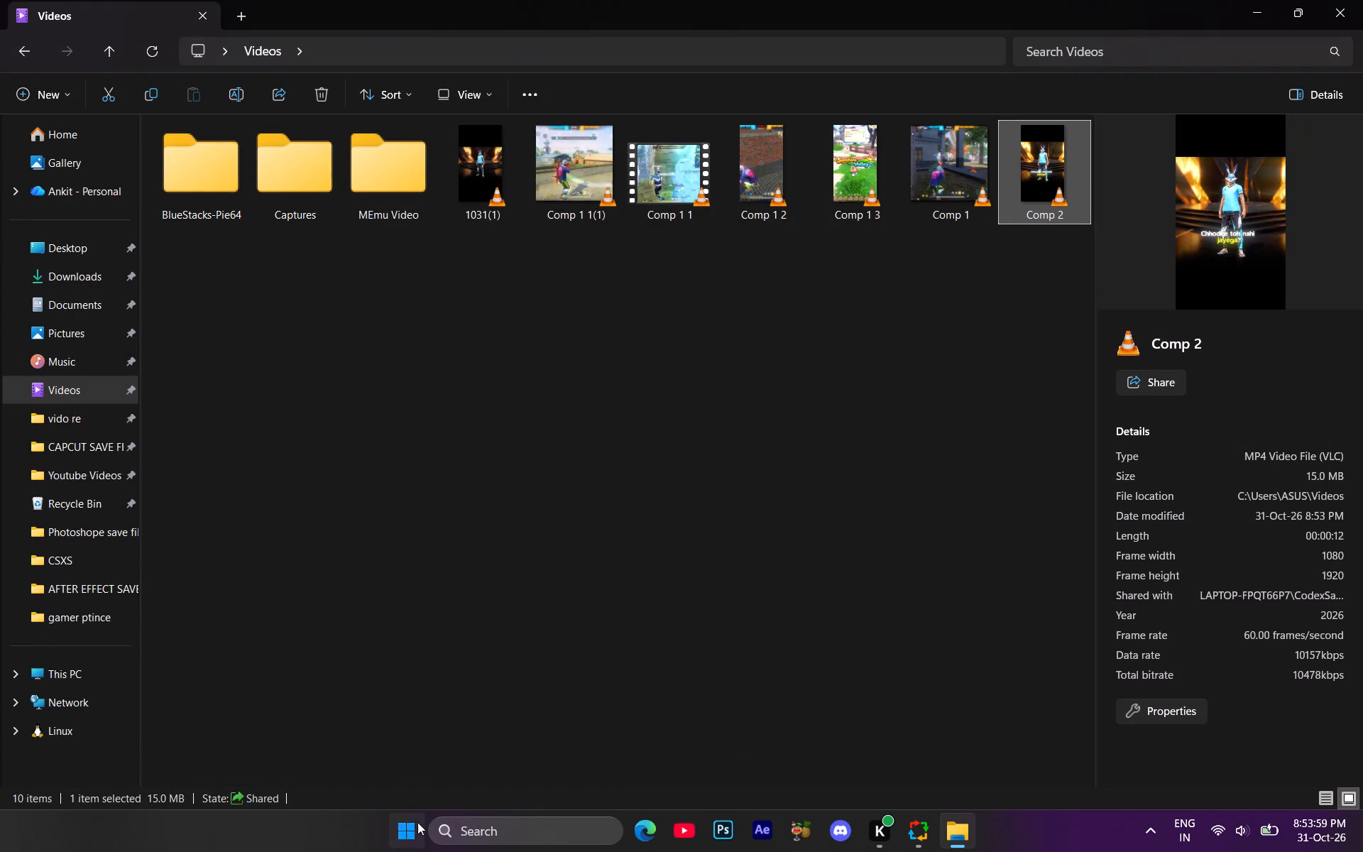
pyautogui.click(777, 555)
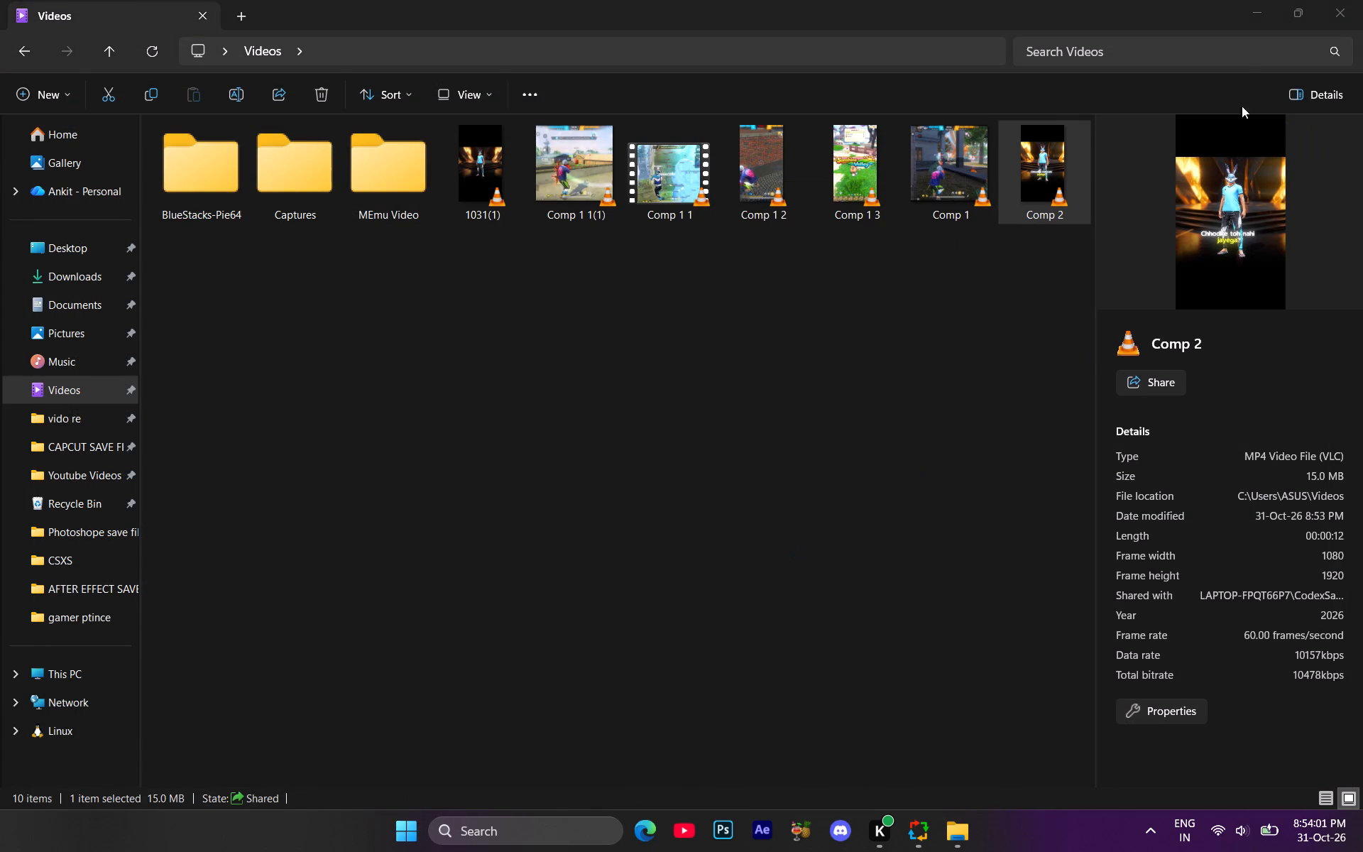
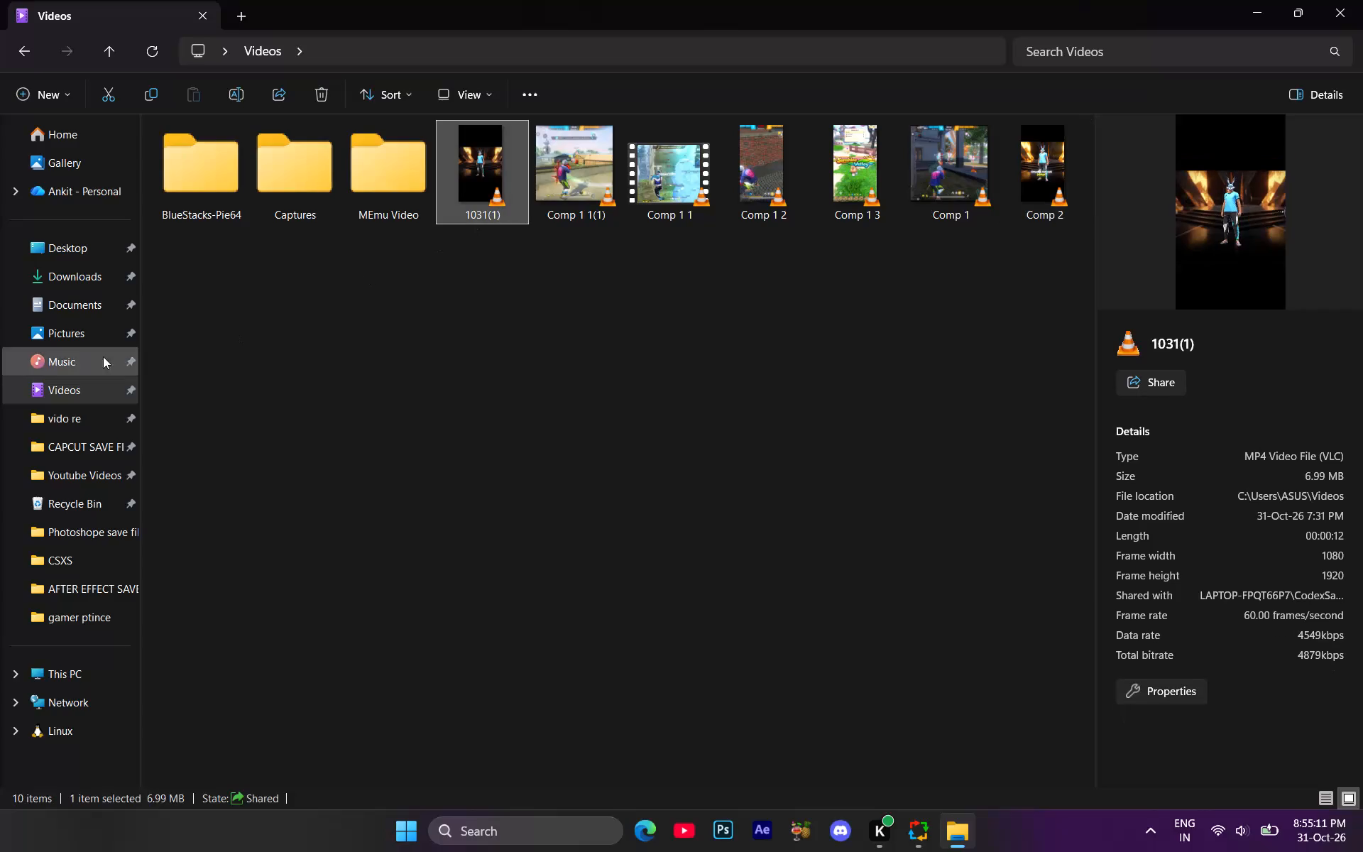
# Switch File Explorer from the Videos folder to This PC to view the drives.
pyautogui.click(83, 293)
pyautogui.click(82, 283)
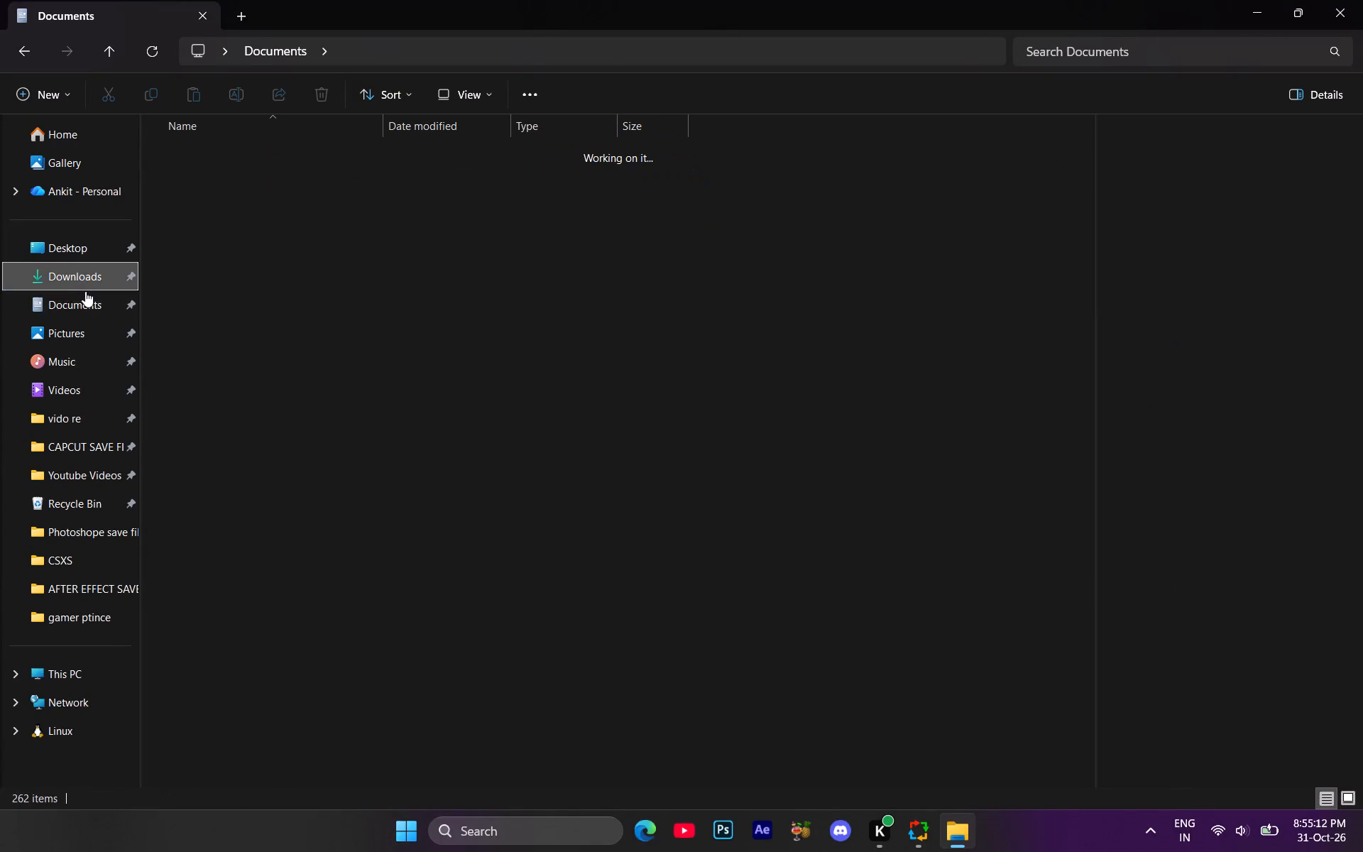
pyautogui.click(63, 668)
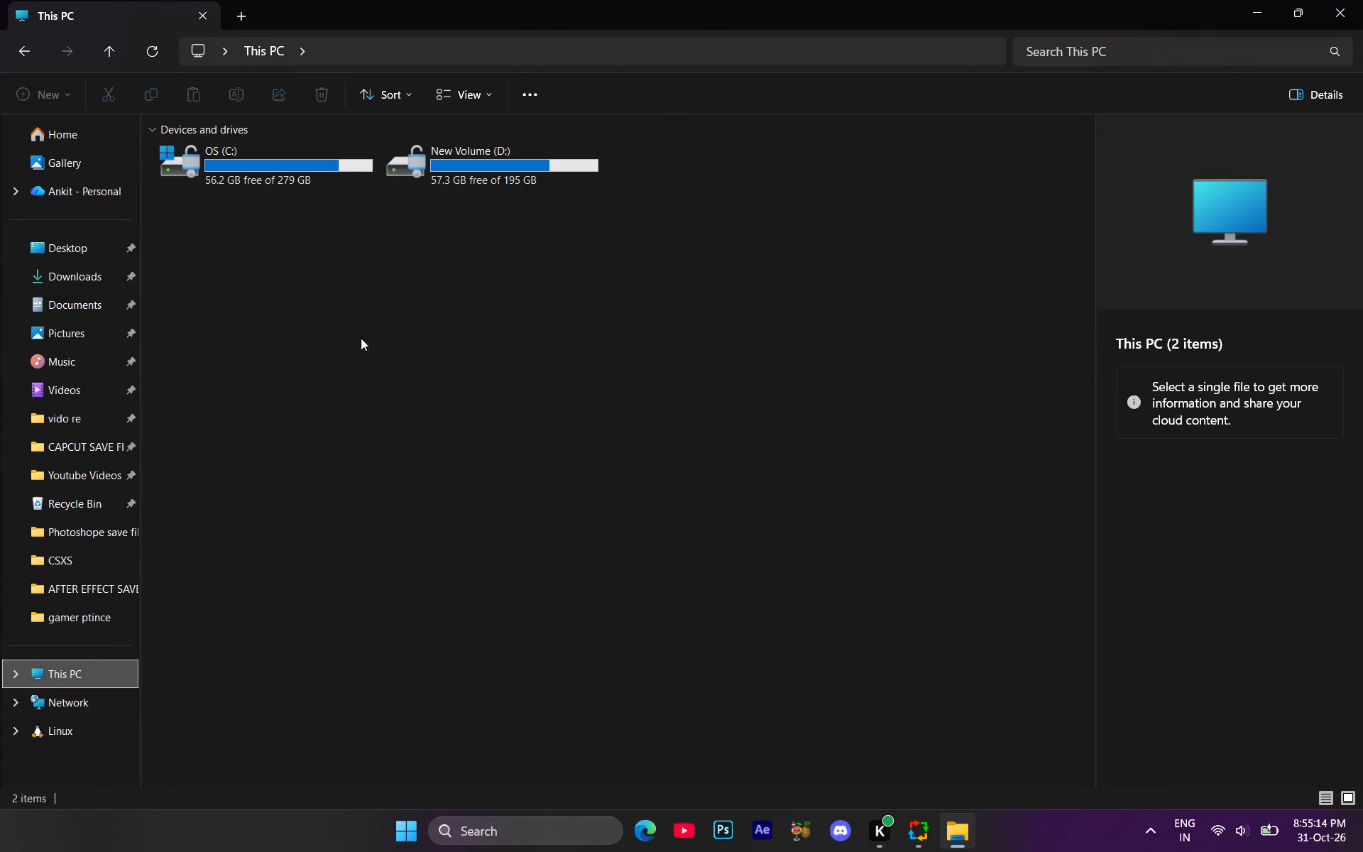
pyautogui.click(155, 63)
# Launch Adobe After Effects.
pyautogui.click(765, 841)
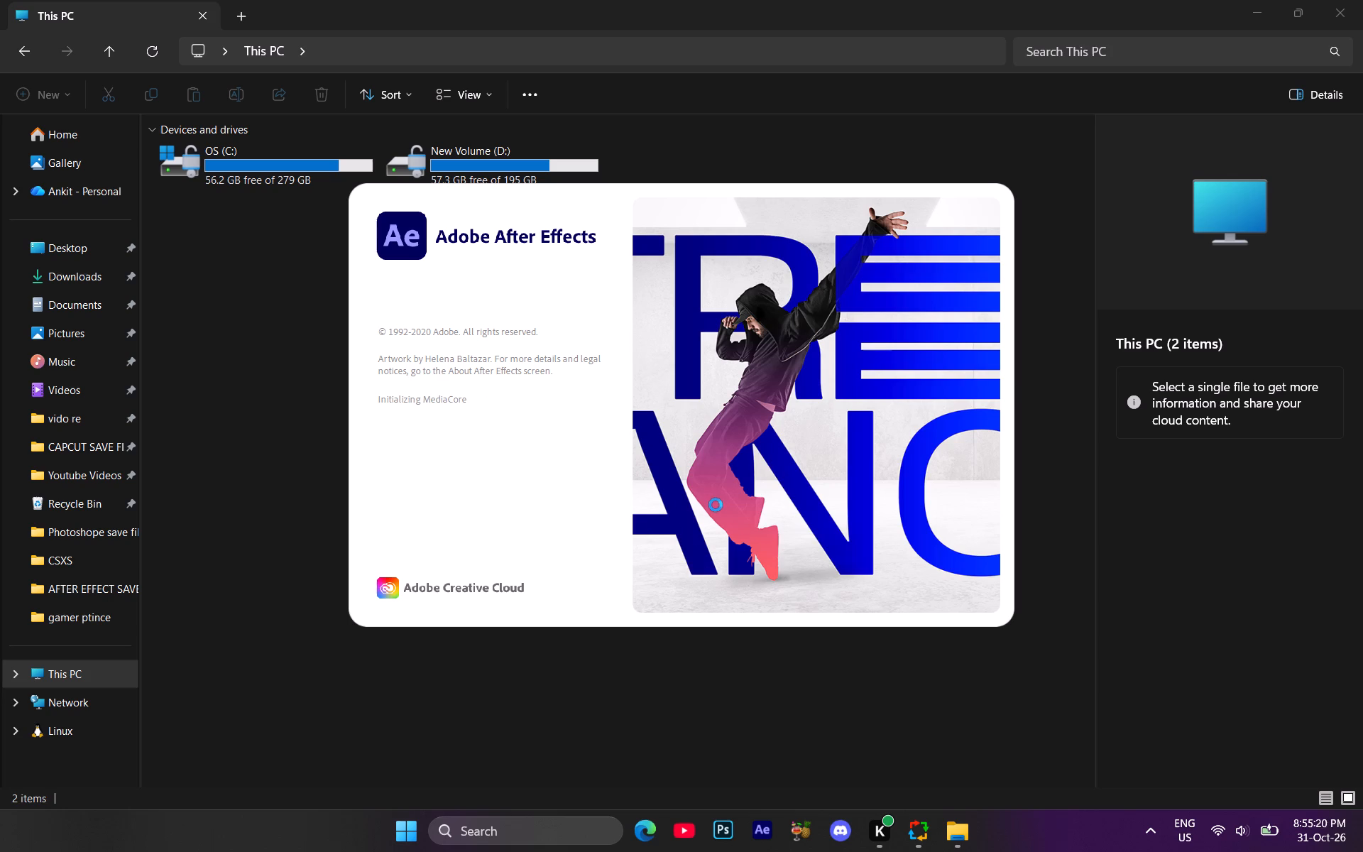
# Bring up the Windows Run dialog and display the pinned apps.
pyautogui.press('super+r')
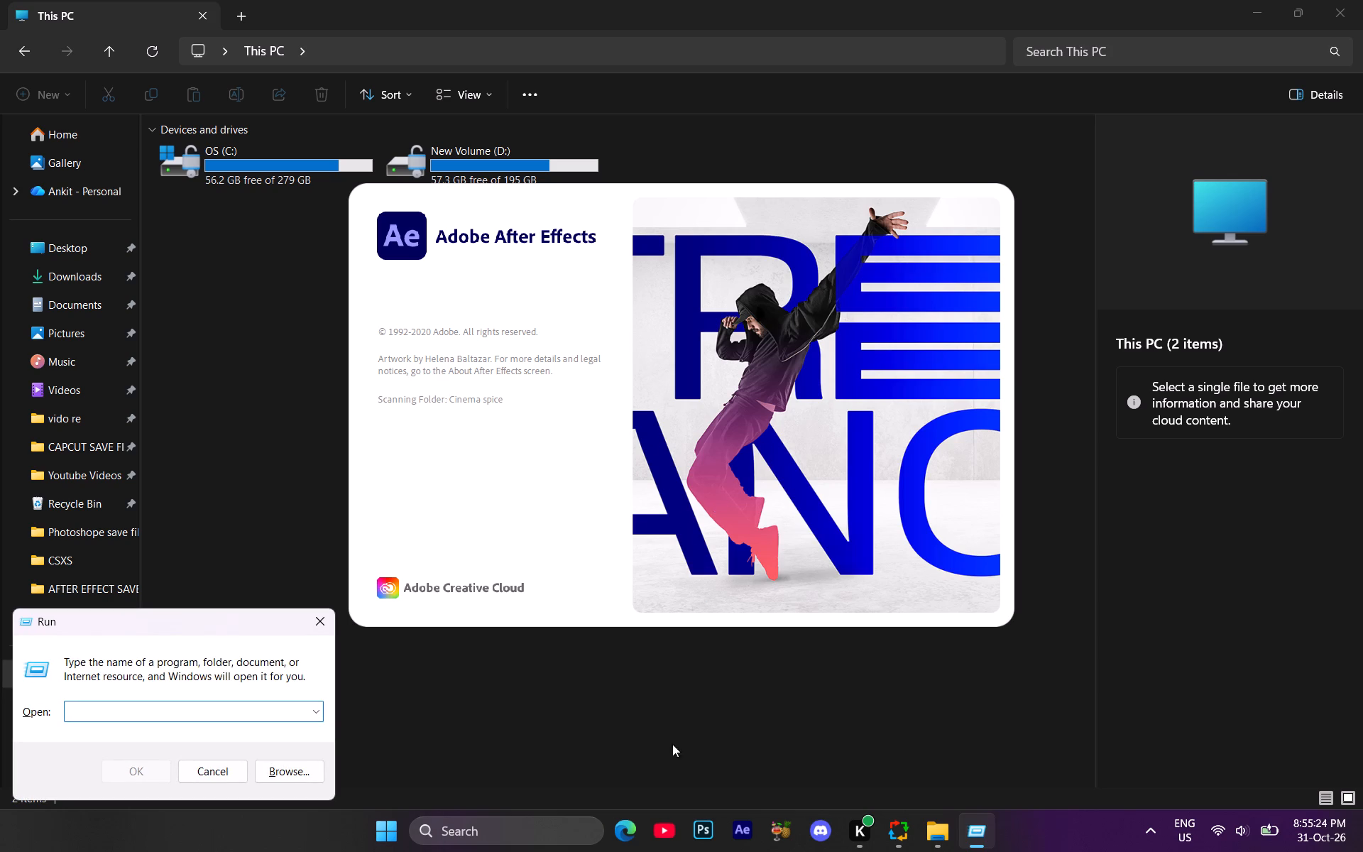
pyautogui.click(383, 847)
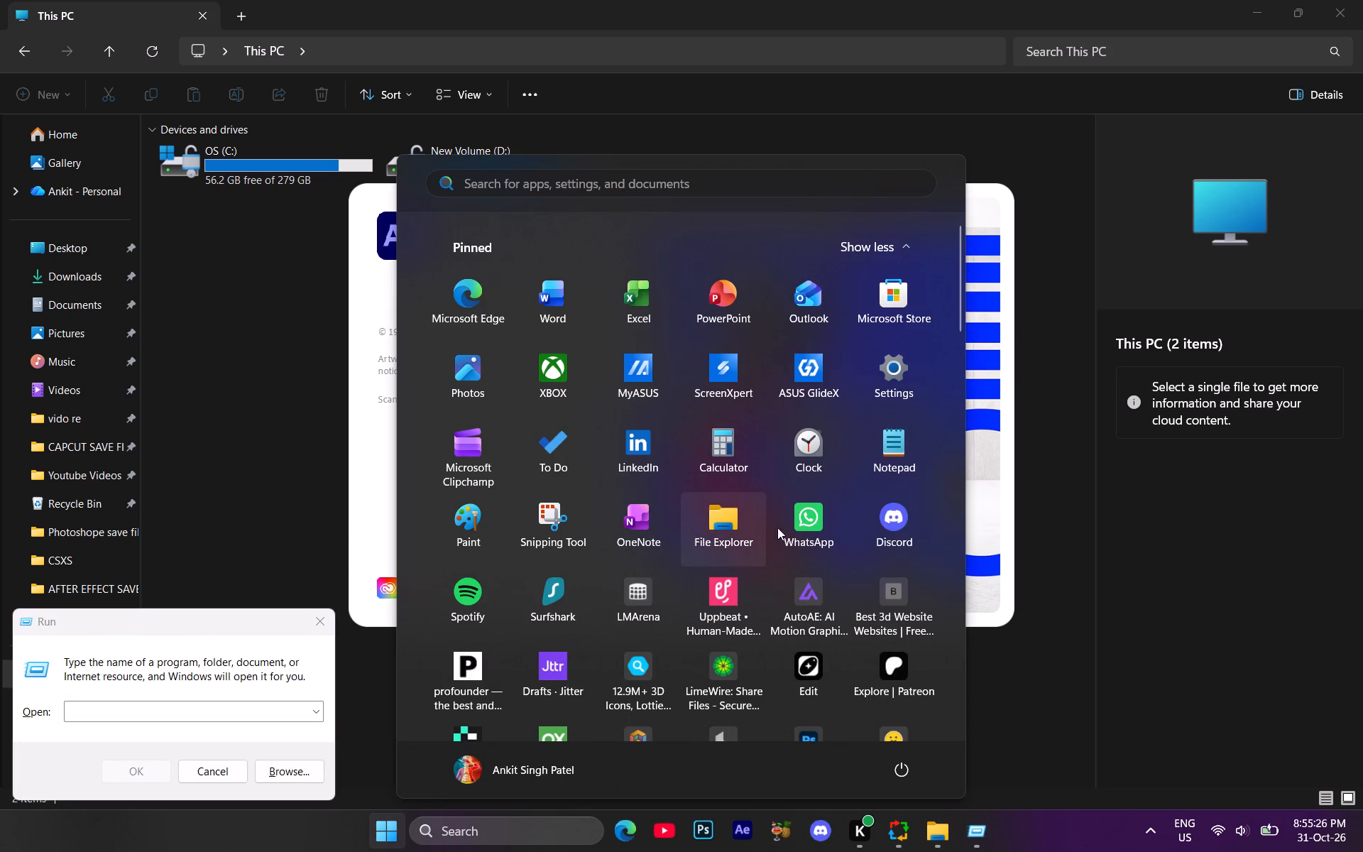
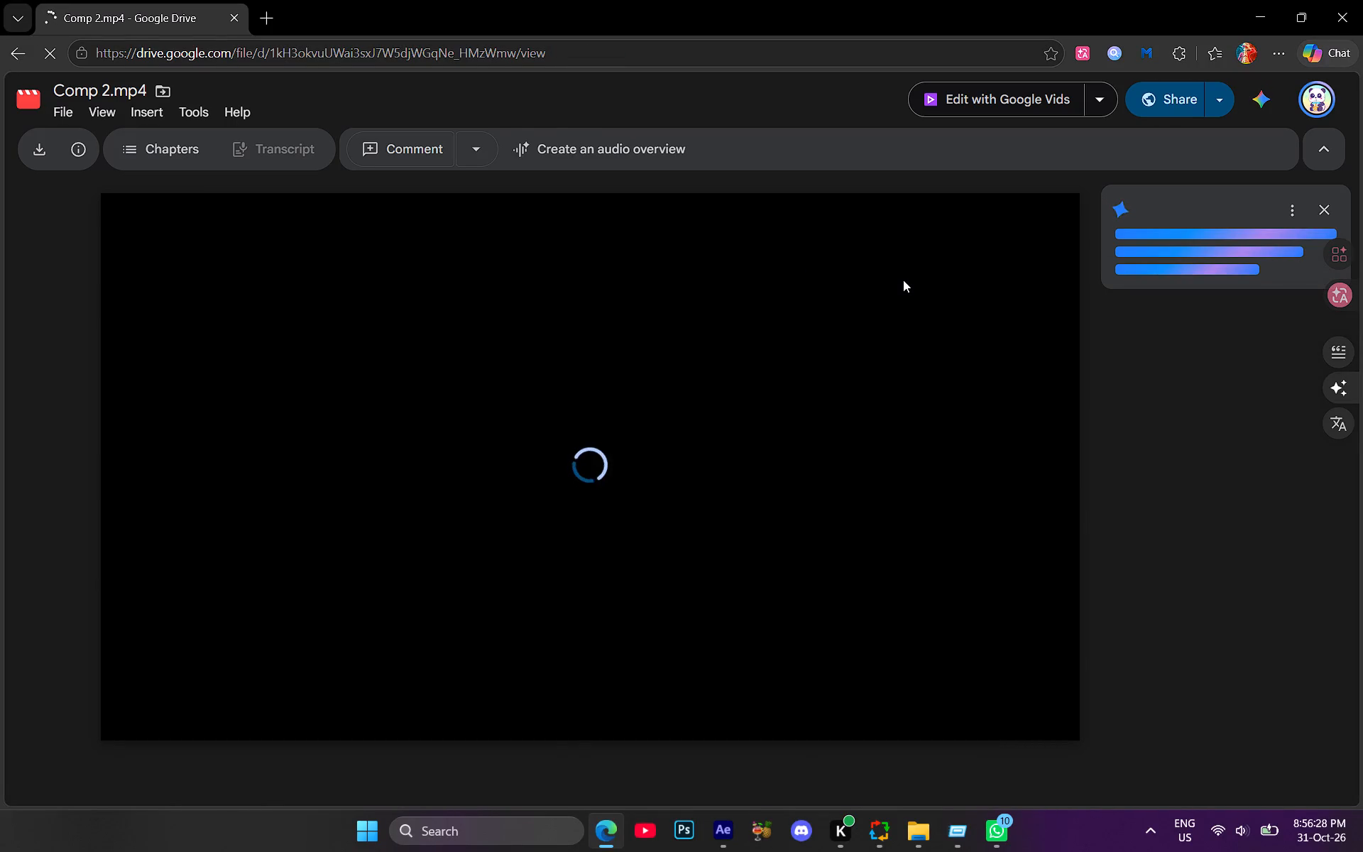
# Watch the uploaded Comp 2.mp4 in the Google Drive preview, choosing a playback quality and playing the video twice.
pyautogui.click(1323, 207)
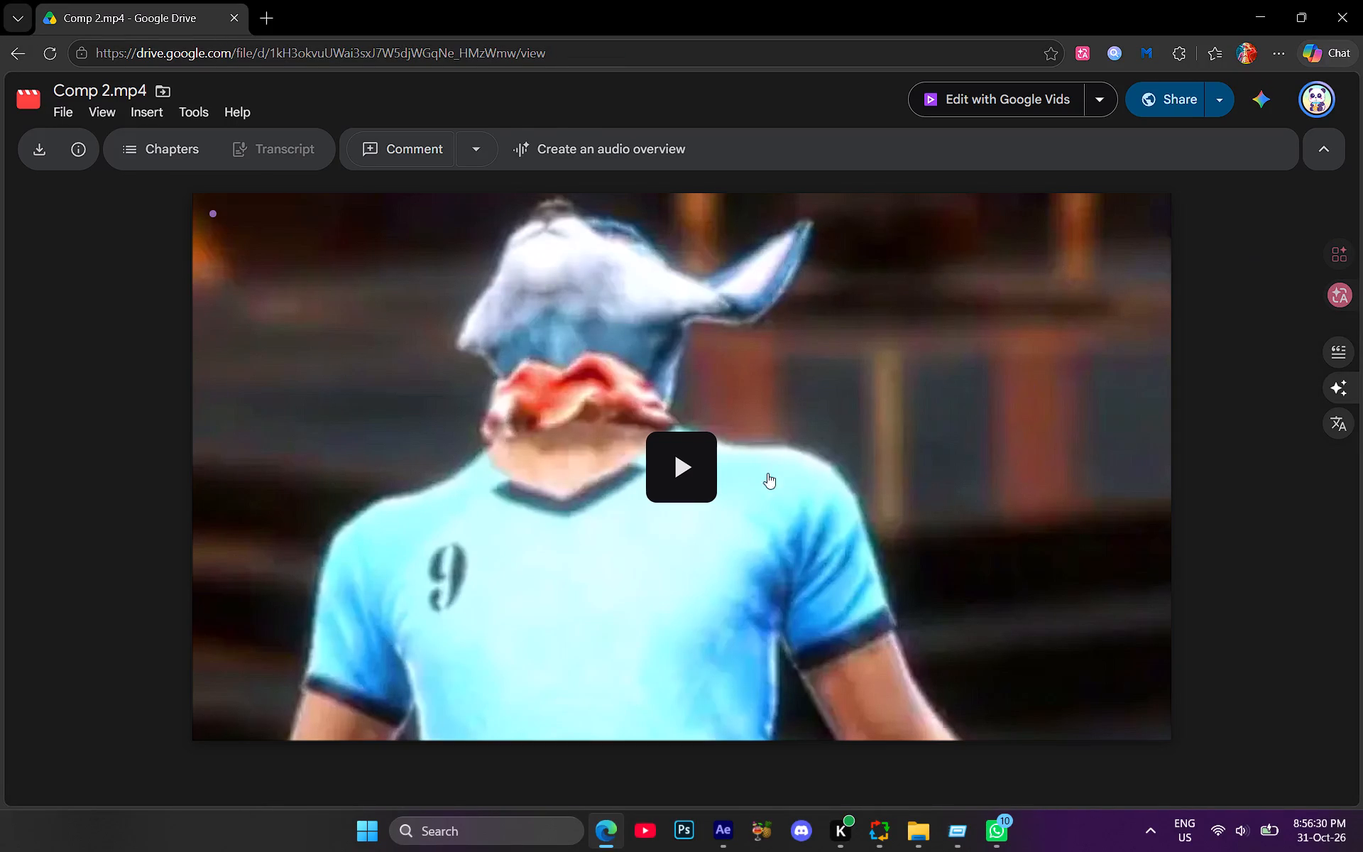
pyautogui.click(717, 475)
pyautogui.click(1065, 701)
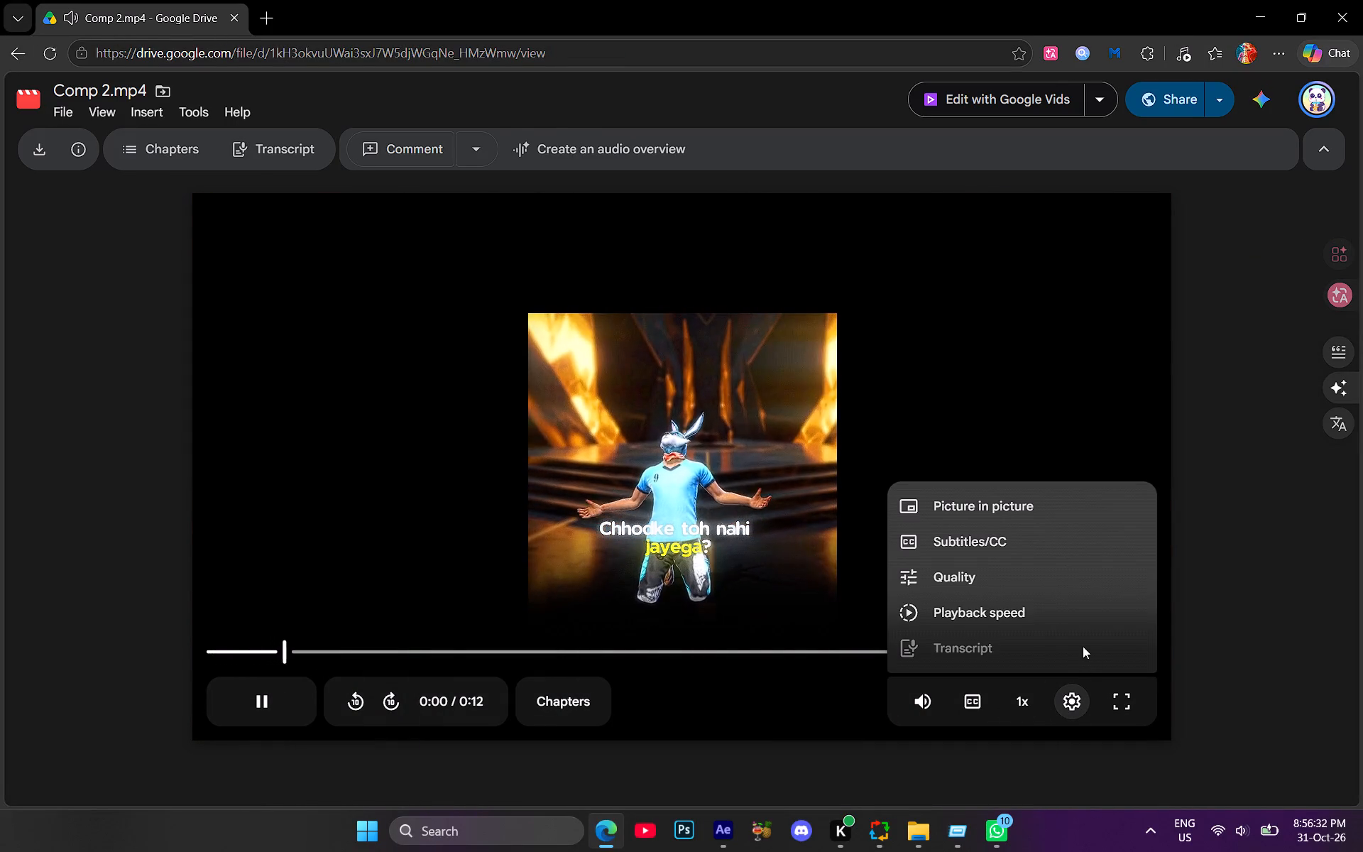
pyautogui.click(1022, 584)
pyautogui.click(1005, 540)
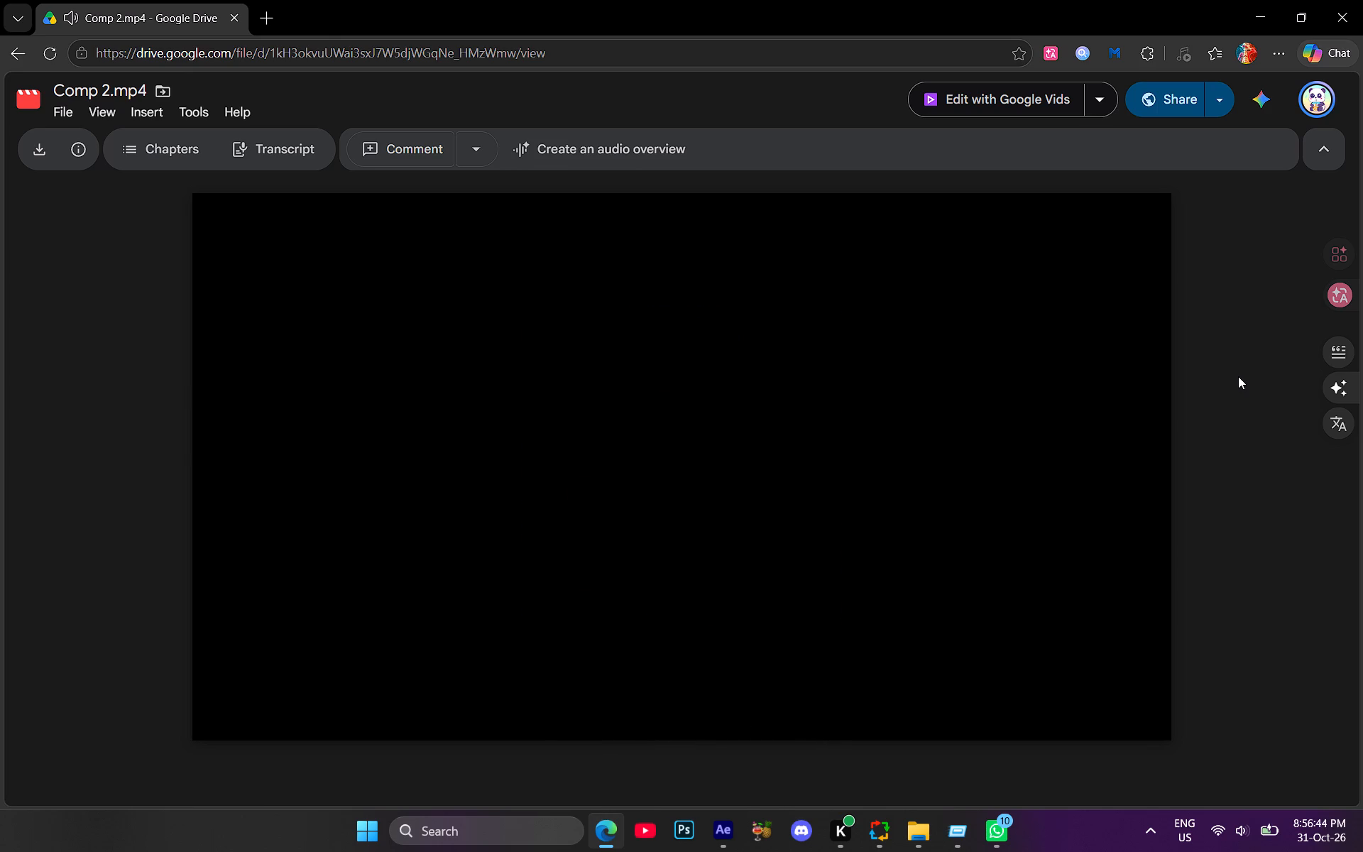
pyautogui.click(257, 711)
# Leave the Comp 2.mp4 preview and go back to the browser's new tab page.
pyautogui.click(17, 40)
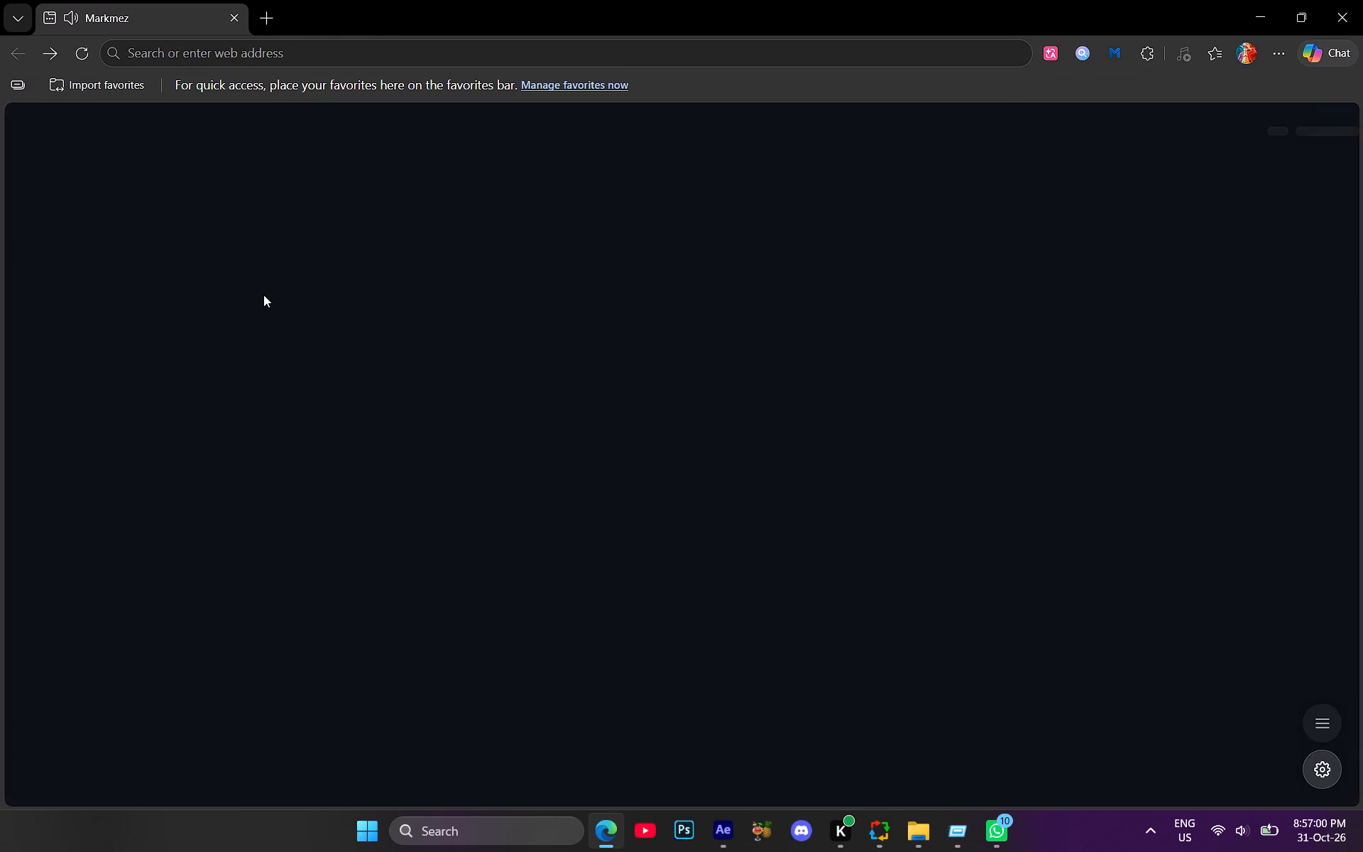
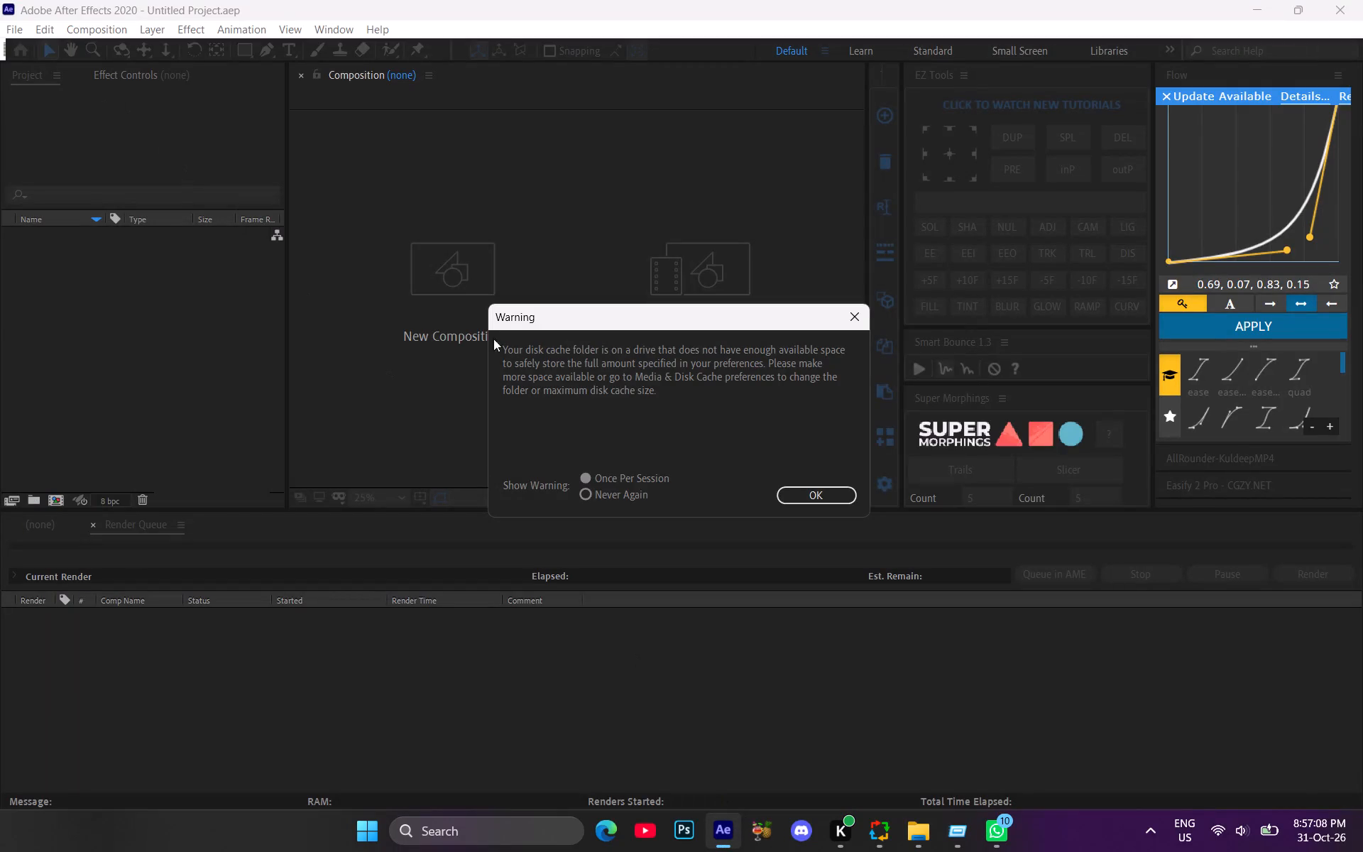
# Dismiss the disk cache space warning and close the Home welcome window.
pyautogui.click(796, 491)
pyautogui.click(8, 31)
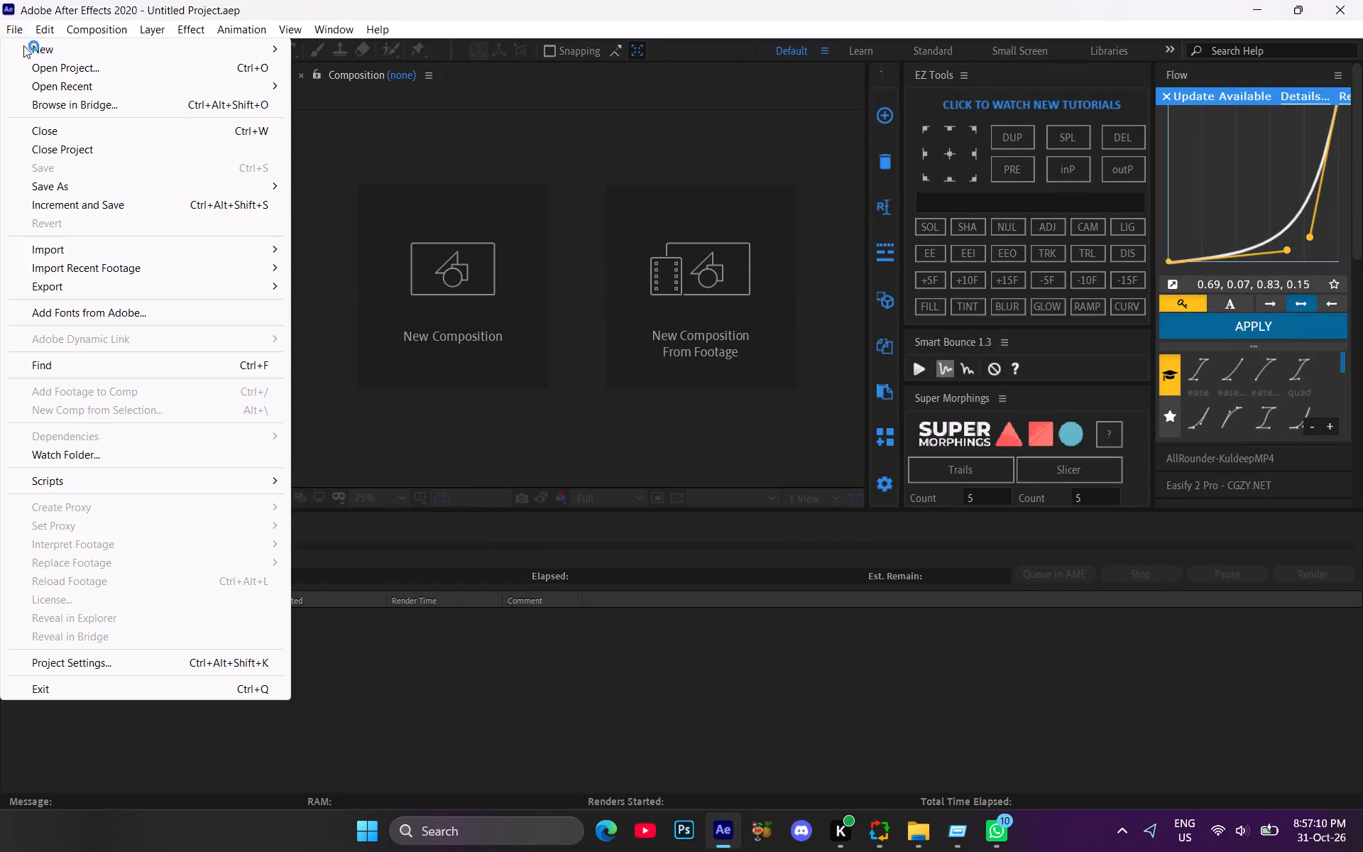
pyautogui.click(1346, 27)
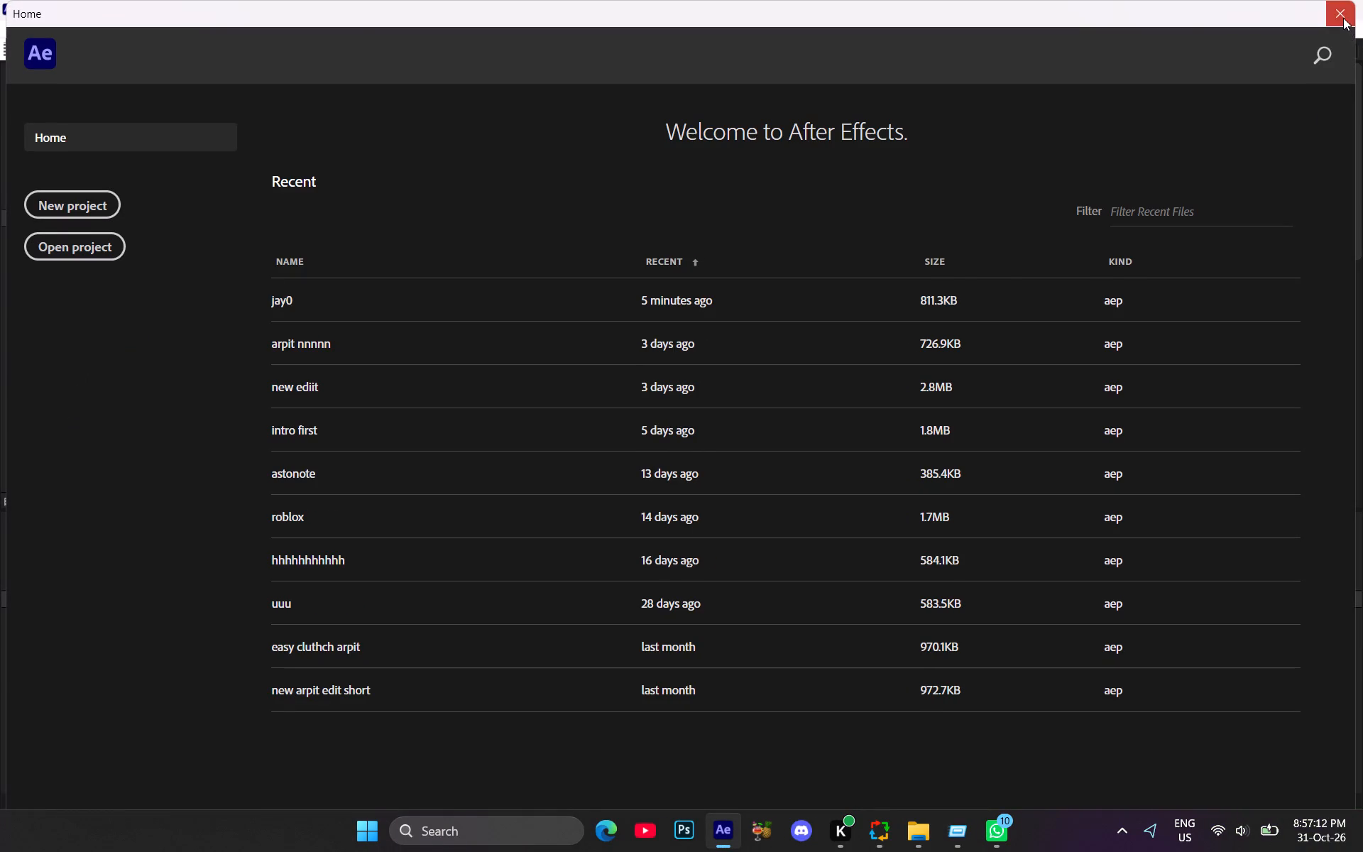
pyautogui.click(1343, 18)
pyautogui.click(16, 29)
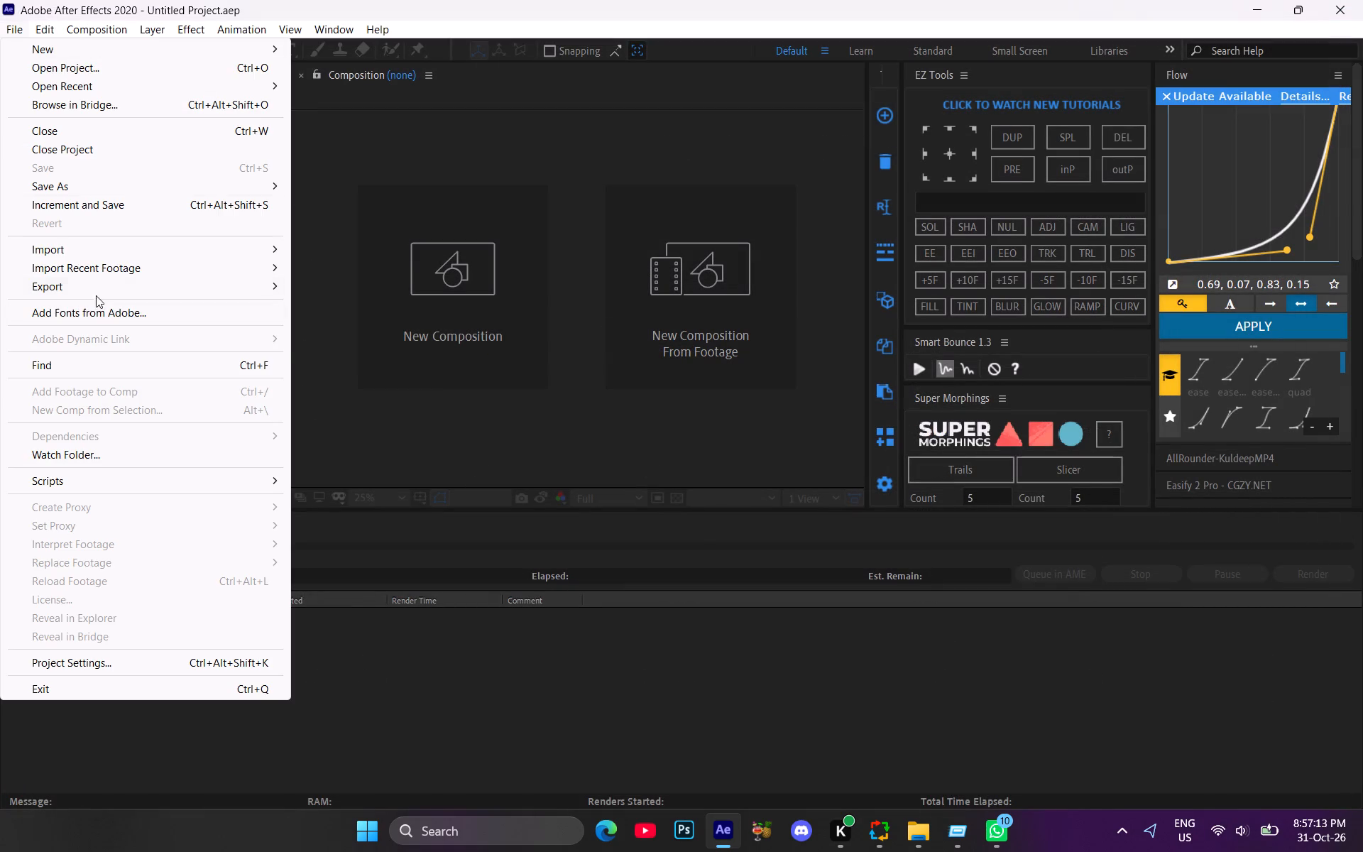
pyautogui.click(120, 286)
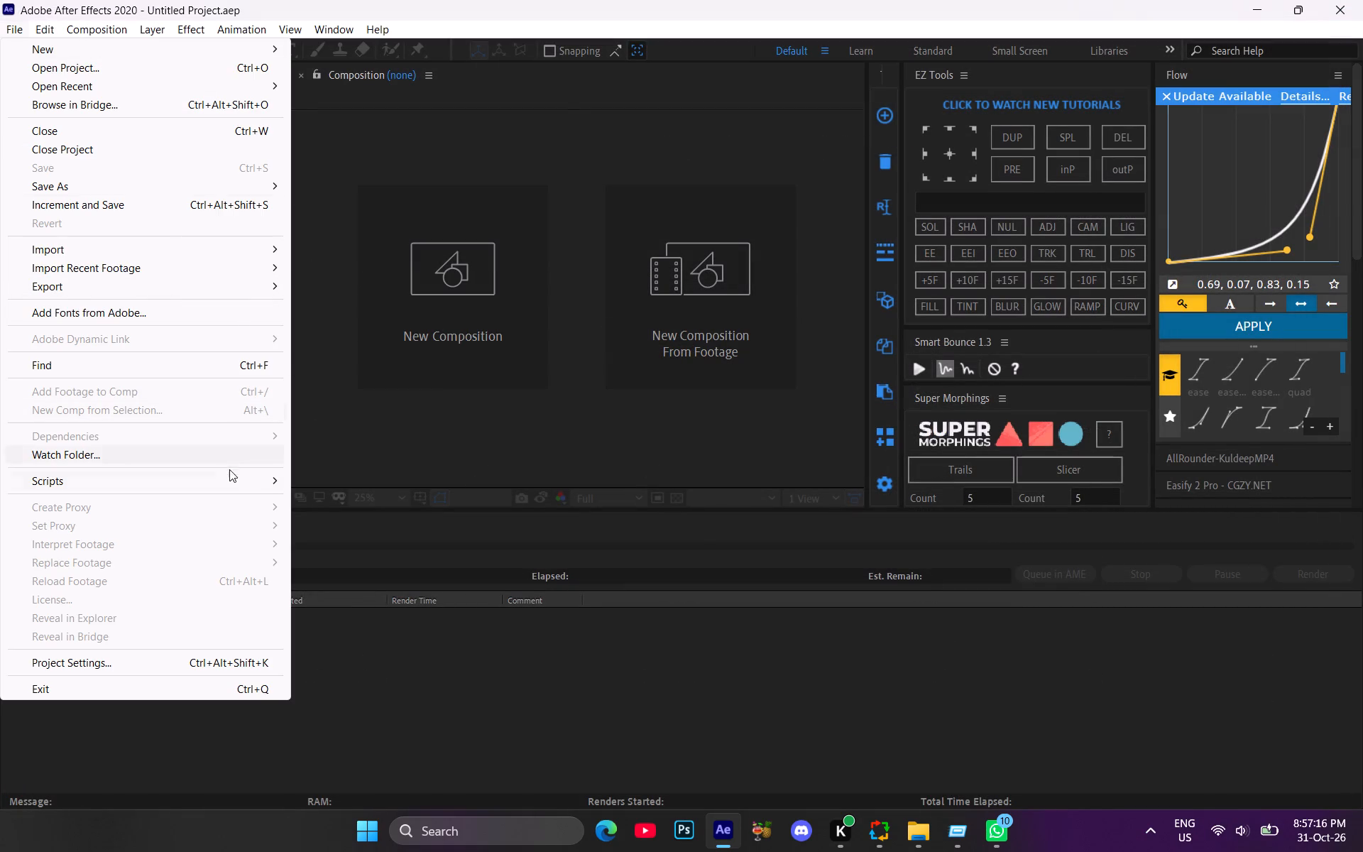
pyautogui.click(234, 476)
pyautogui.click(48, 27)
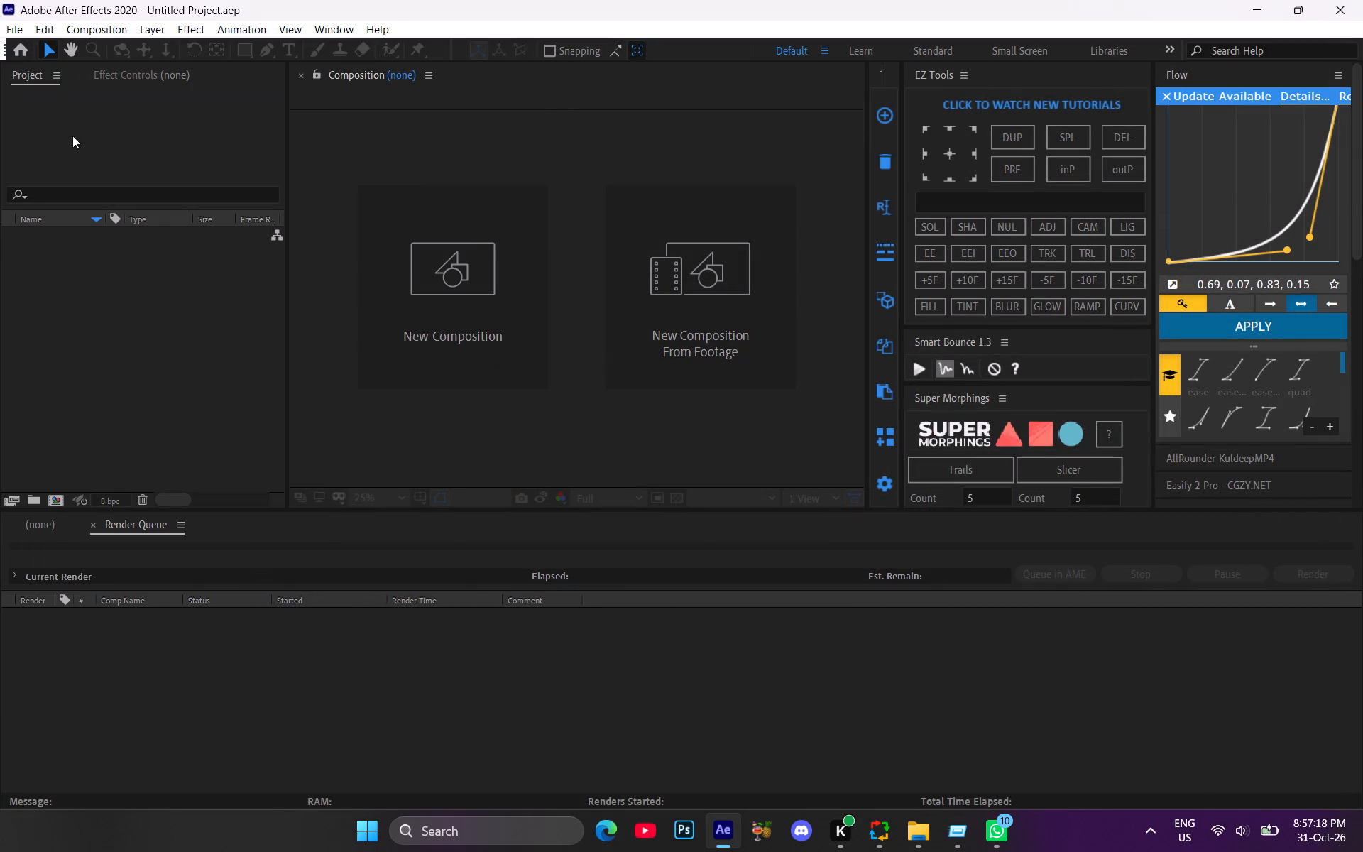
# Purge all memory and disk cache, deleting the disk cache files for all versions.
pyautogui.click(43, 28)
pyautogui.click(233, 382)
pyautogui.click(238, 390)
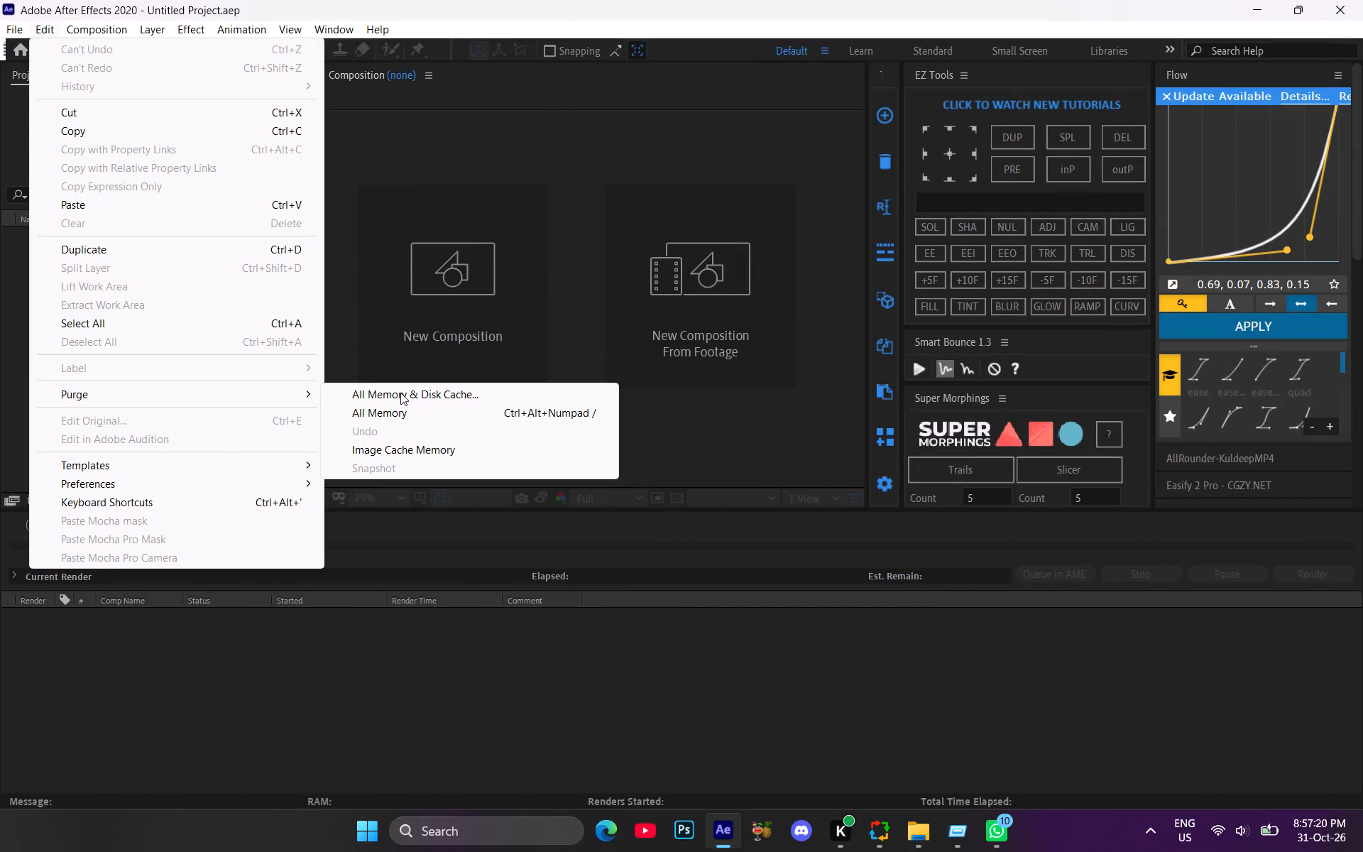
pyautogui.click(403, 400)
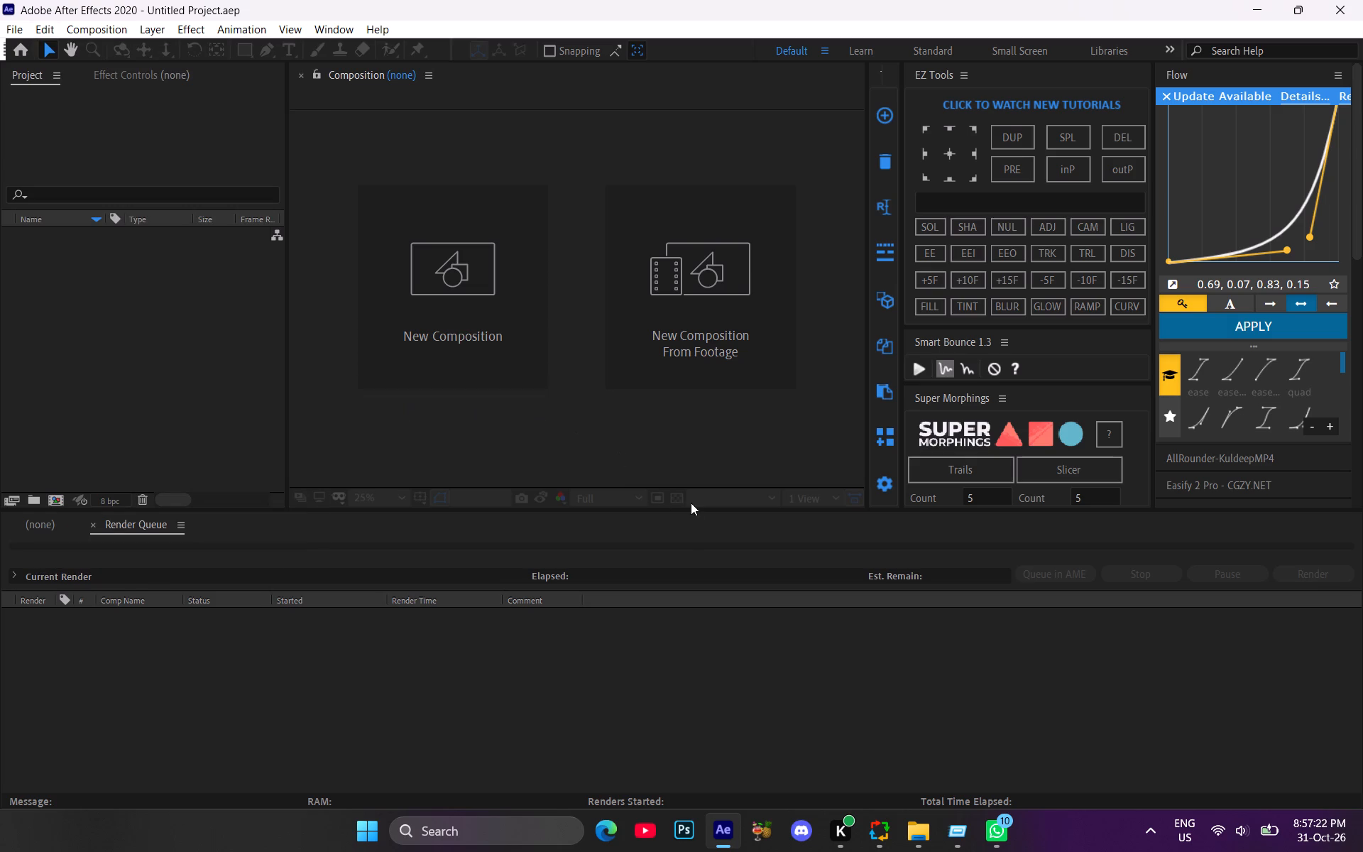
pyautogui.click(50, 31)
pyautogui.click(681, 448)
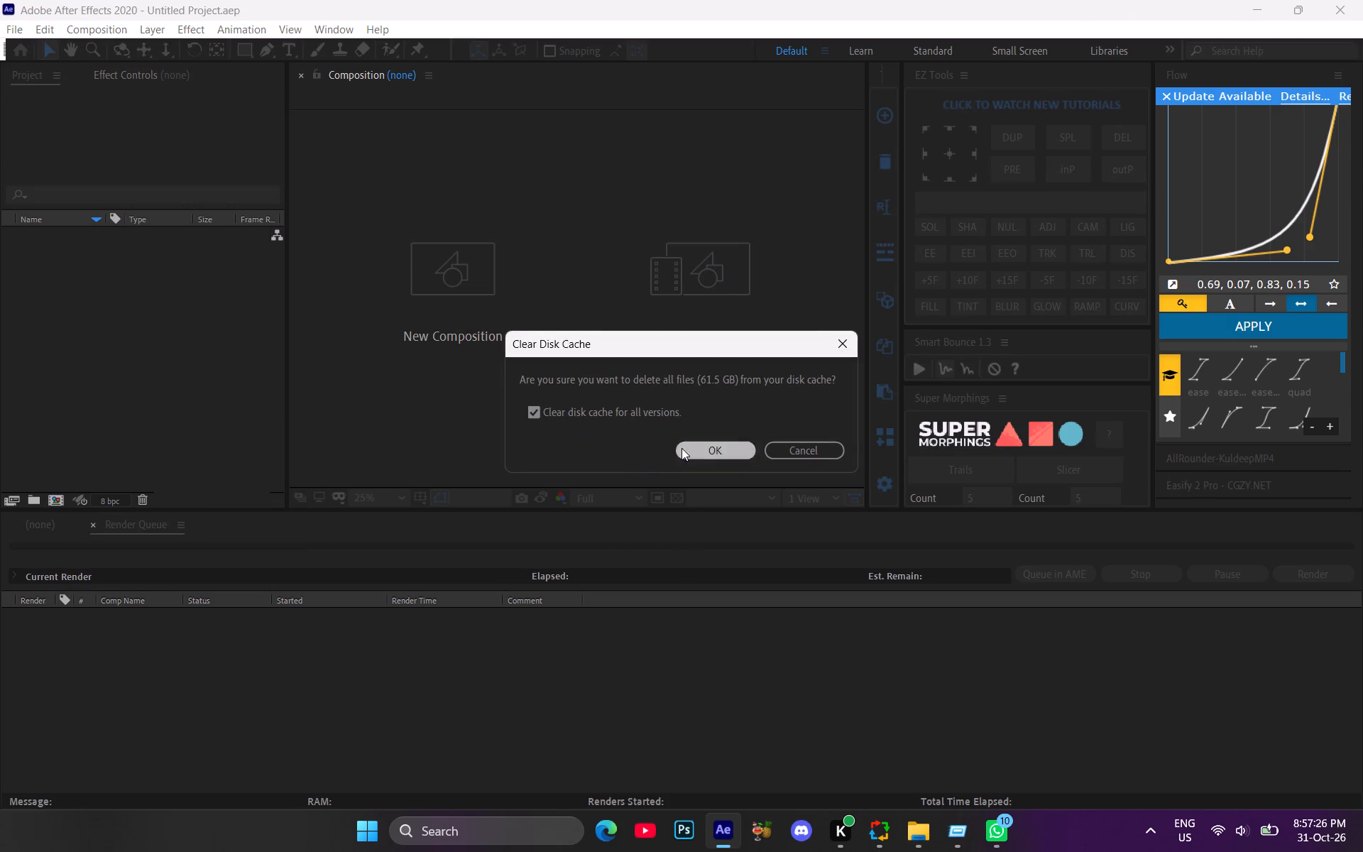
pyautogui.click(696, 449)
pyautogui.moveTo(681, 337); pyautogui.dragTo(733, 282)
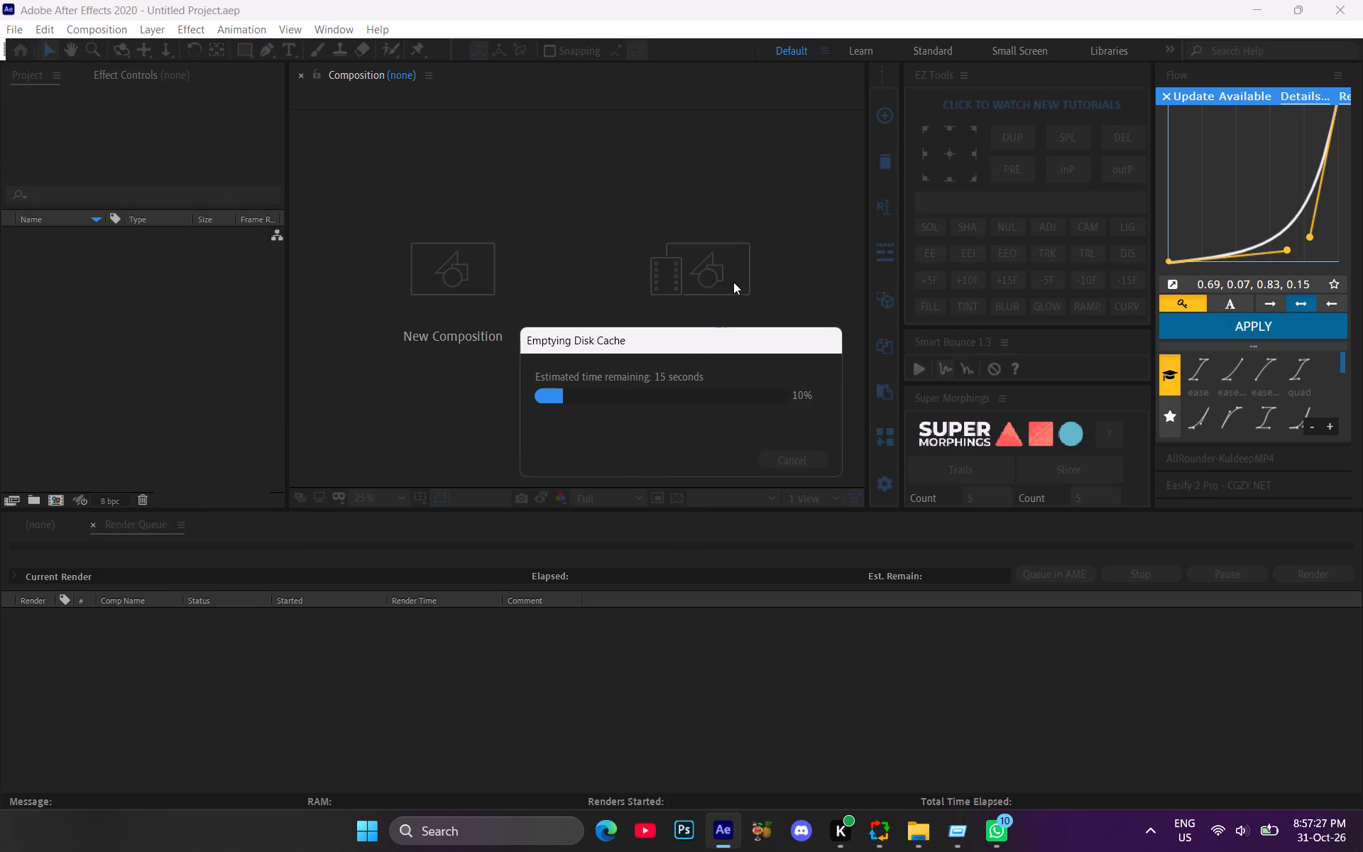
pyautogui.moveTo(733, 282); pyautogui.dragTo(733, 280)
pyautogui.moveTo(757, 295); pyautogui.dragTo(645, 286)
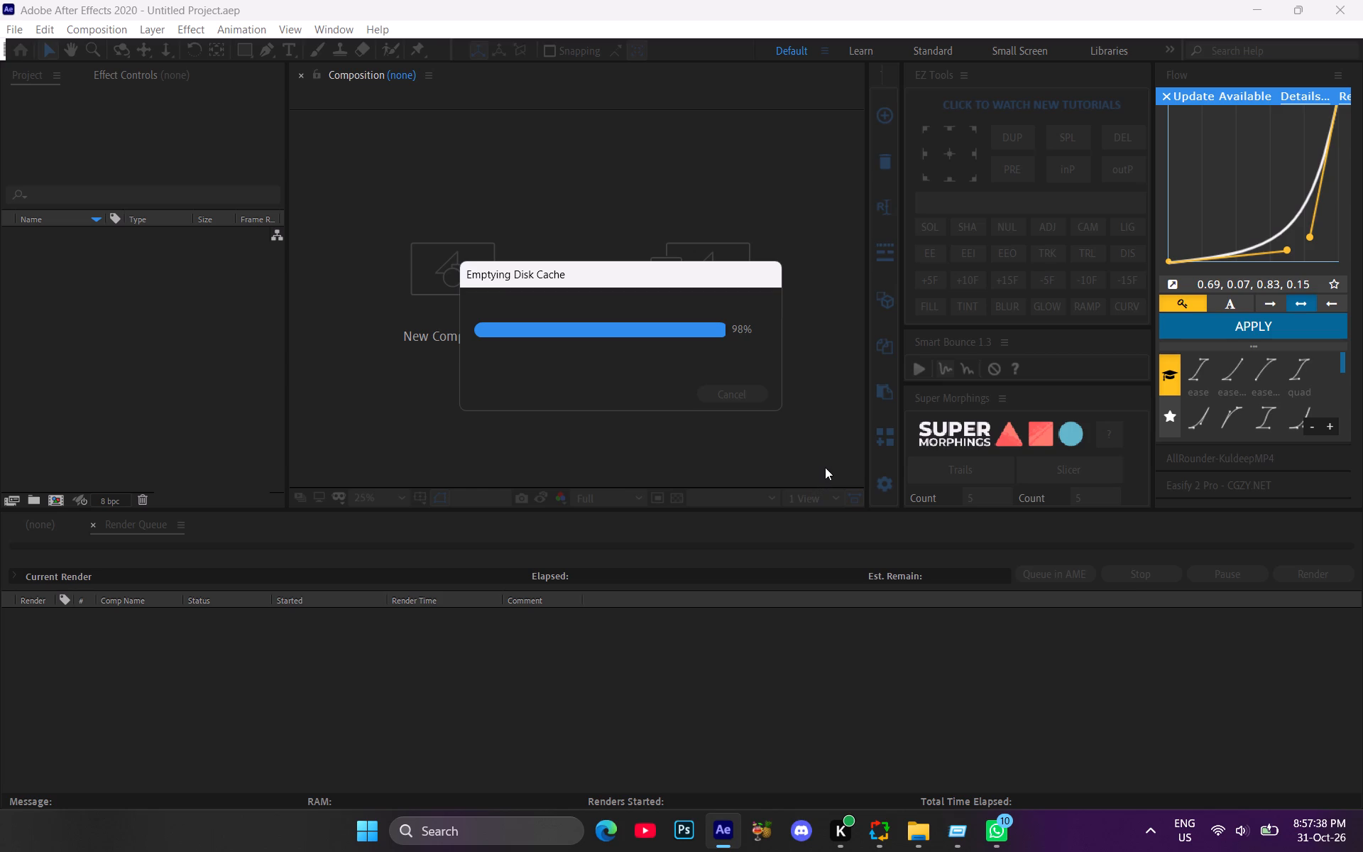
# Close After Effects and return to the File Explorer window.
pyautogui.click(1347, 5)
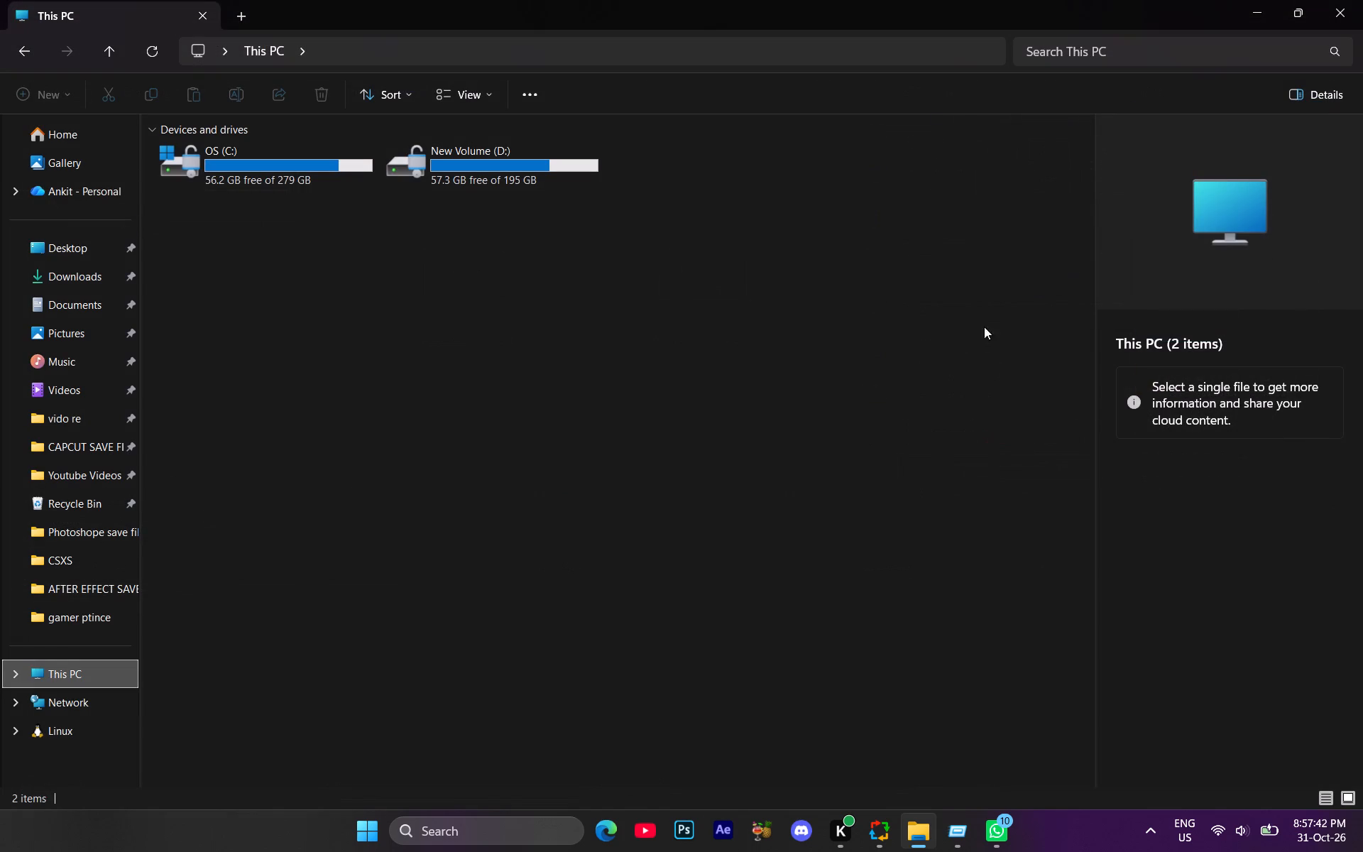
# Refresh the This PC view to check the free space on the drives.
pyautogui.doubleClick(160, 55)
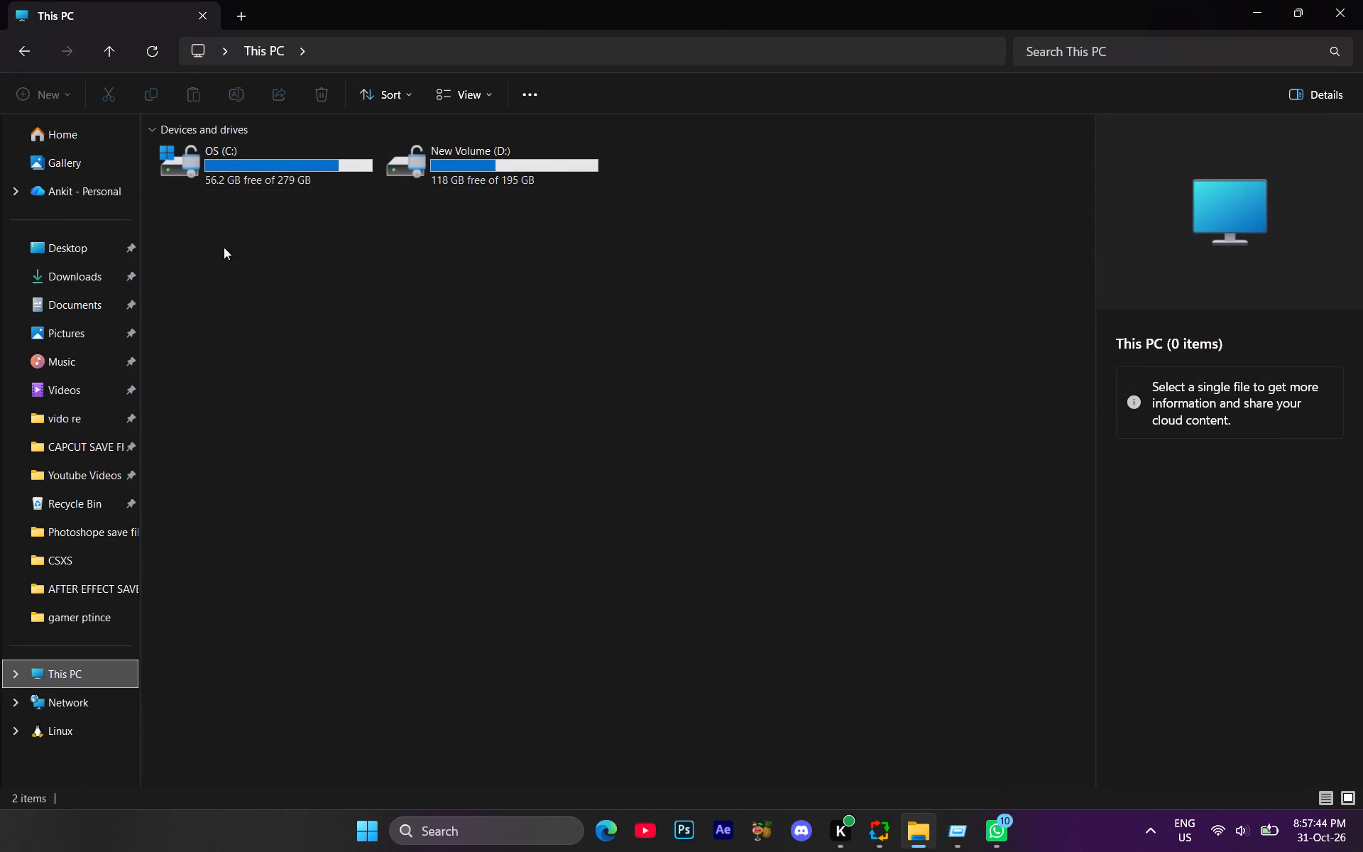